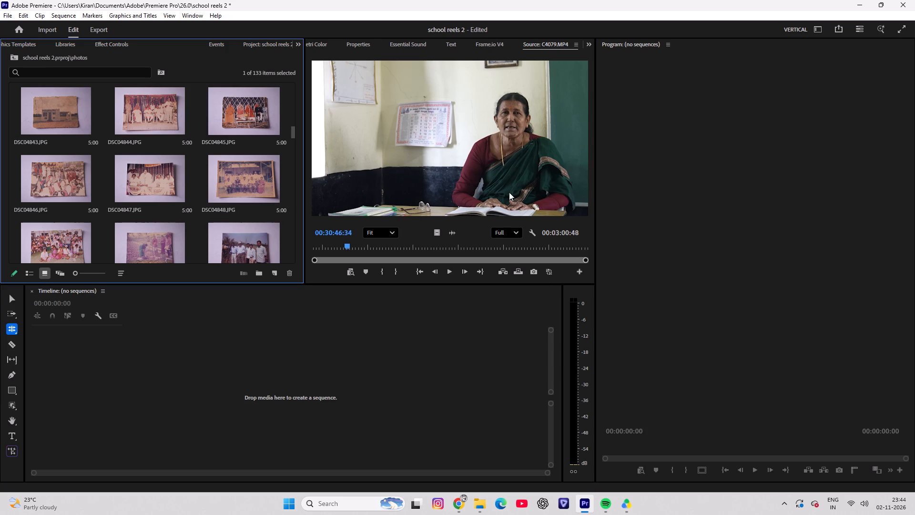
click(132, 395)
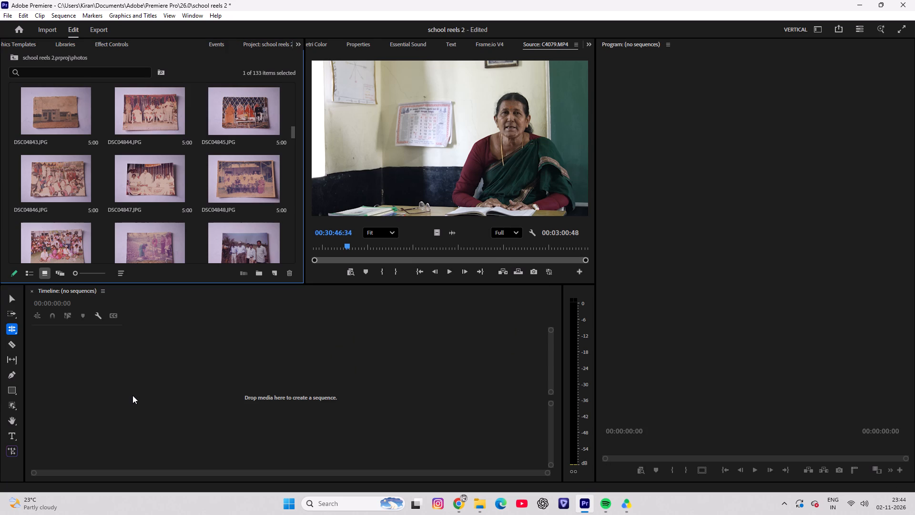
scroll(219, 156, down, 14)
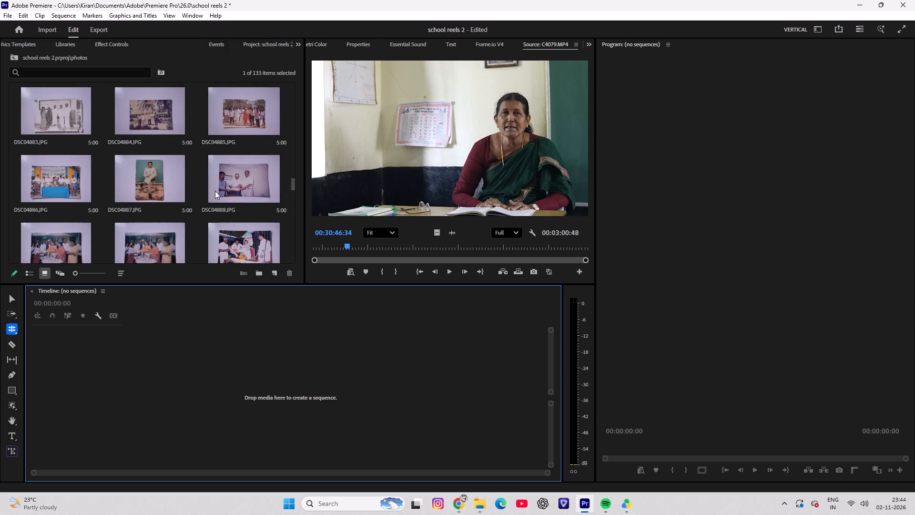
scroll(215, 191, down, 12)
scroll(215, 203, up, 8)
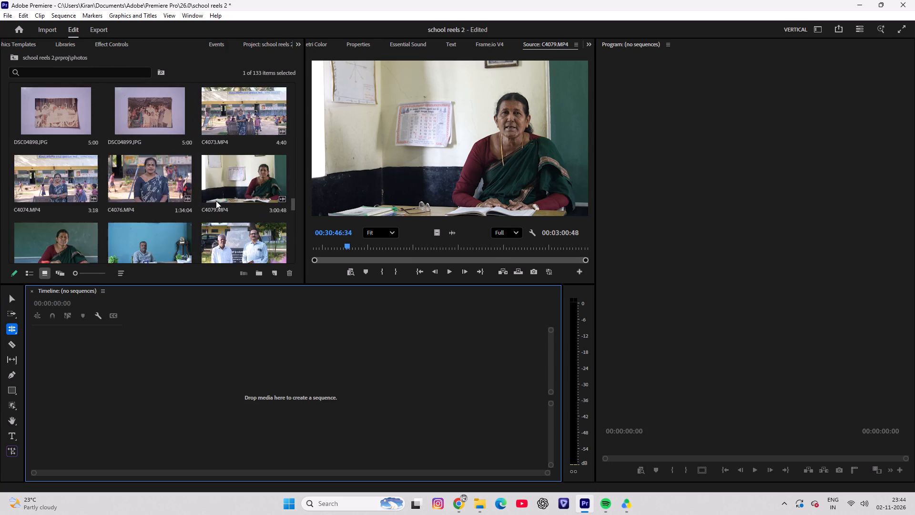
scroll(216, 201, up, 15)
scroll(105, 175, up, 2)
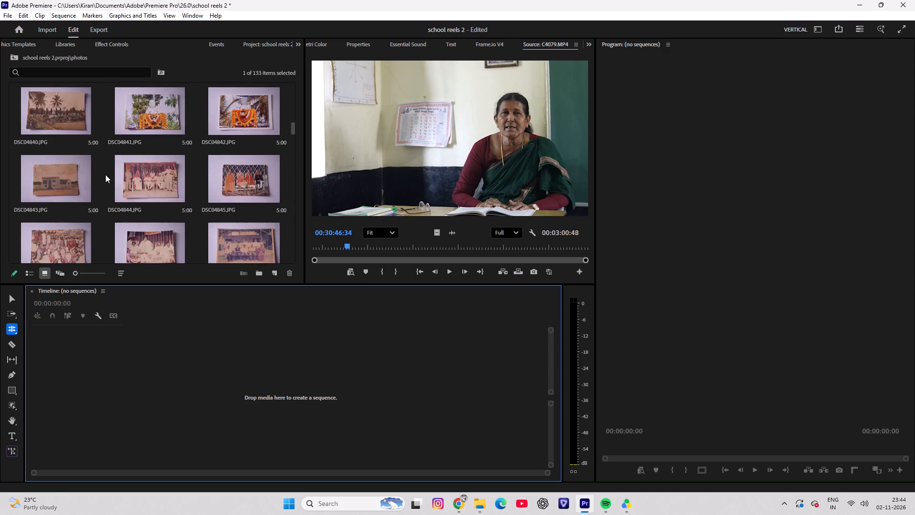
scroll(105, 175, up, 13)
scroll(100, 180, up, 9)
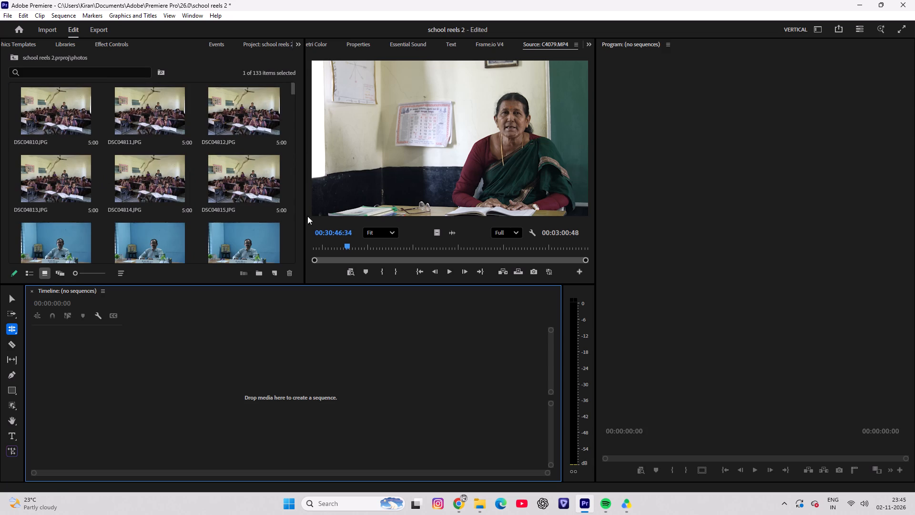
Set the photos bin's sort order to List View Sort.
click(123, 273)
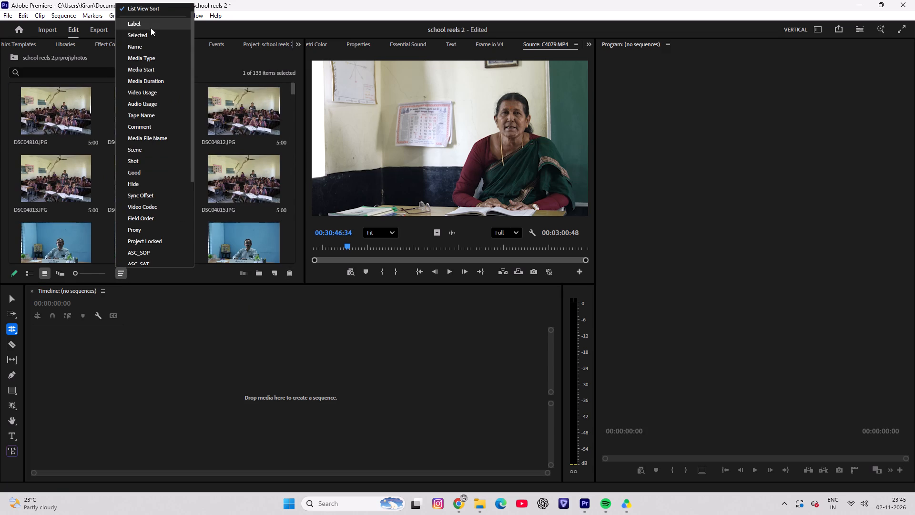
click(151, 10)
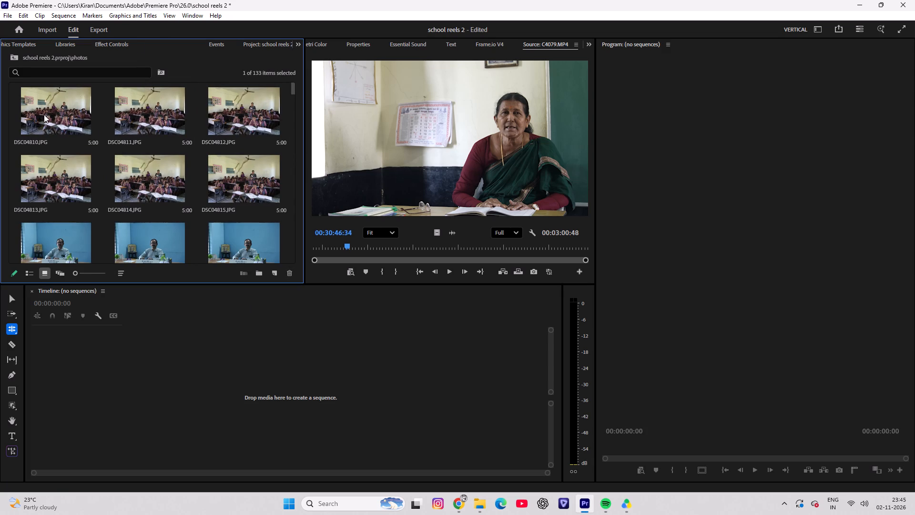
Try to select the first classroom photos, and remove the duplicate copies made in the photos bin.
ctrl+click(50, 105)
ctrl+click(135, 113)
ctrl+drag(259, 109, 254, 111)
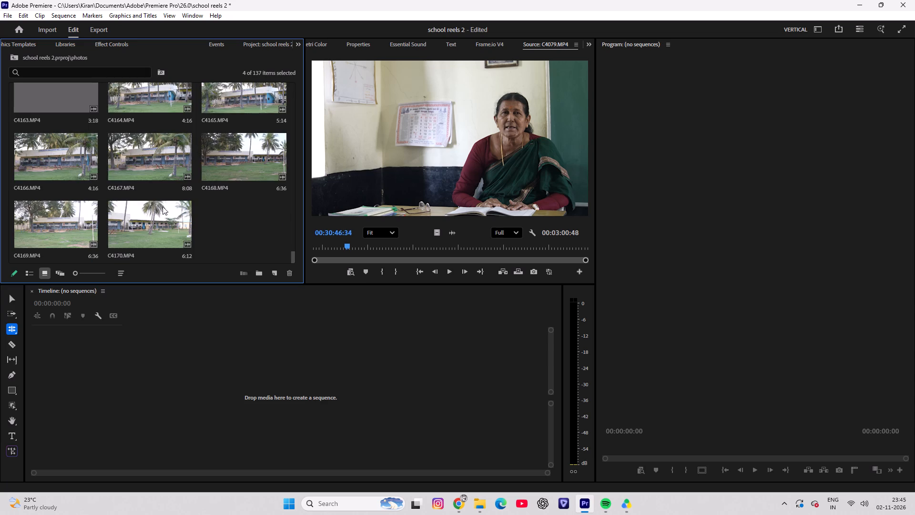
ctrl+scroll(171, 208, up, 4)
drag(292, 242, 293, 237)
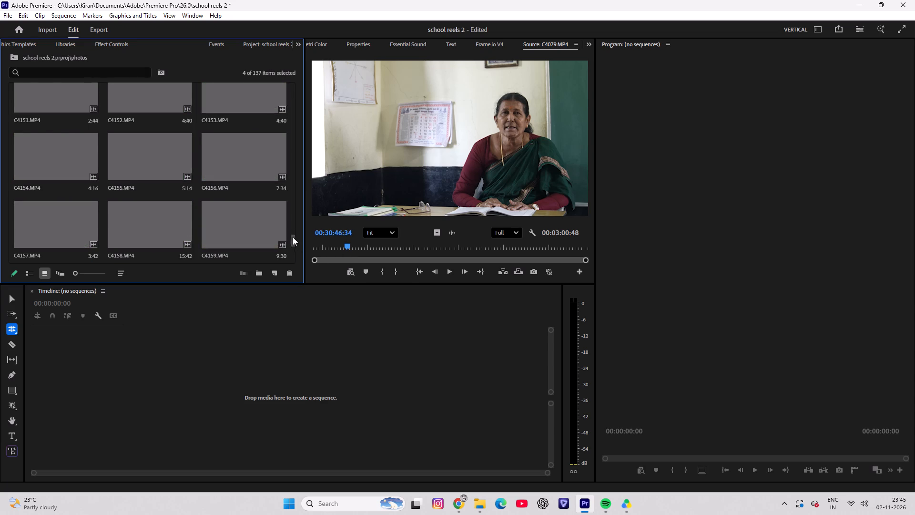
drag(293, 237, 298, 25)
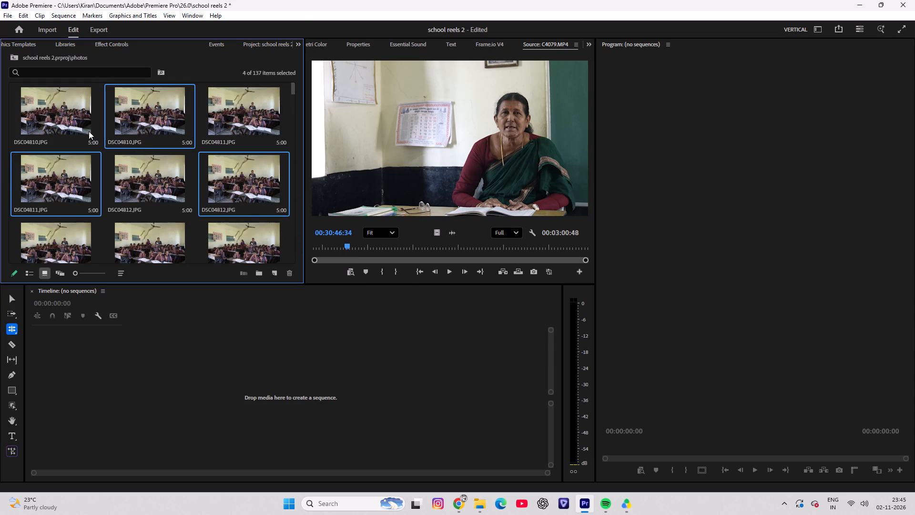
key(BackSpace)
Delete the six classroom photos DSC04810.JPG to DSC04815.JPG from the photos bin.
shift+click(59, 118)
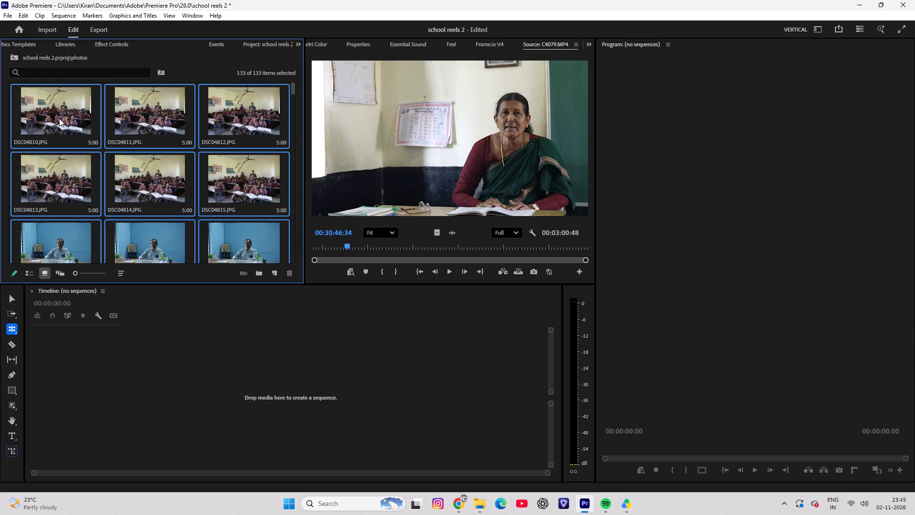
click(59, 114)
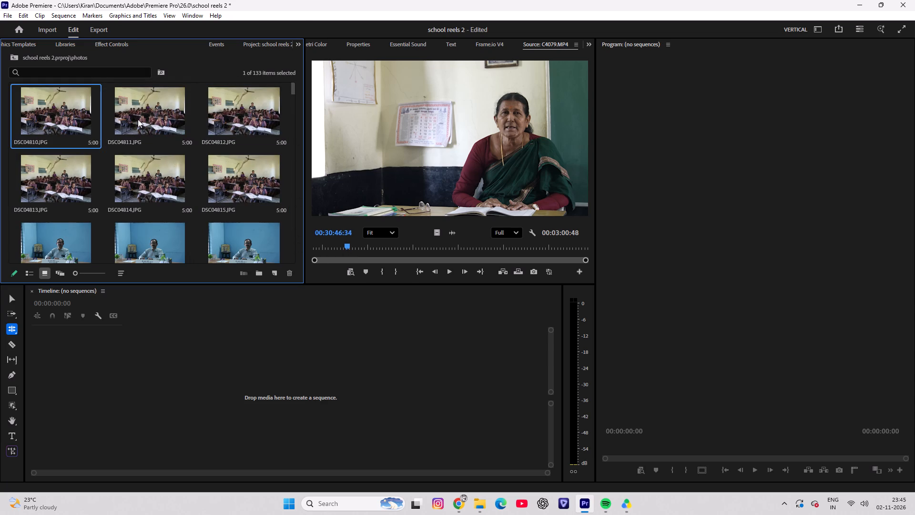
shift+click(138, 119)
shift+click(211, 119)
shift+click(40, 169)
shift+click(126, 169)
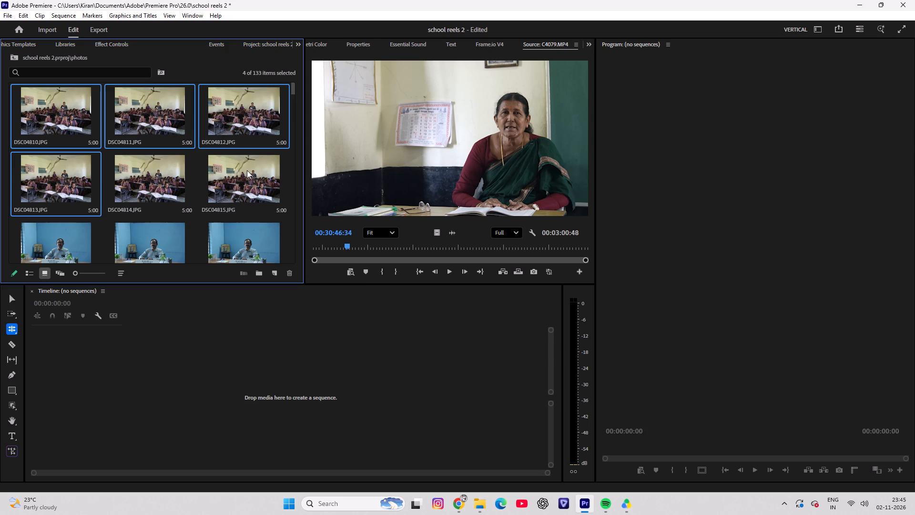
shift+click(247, 170)
key(BackSpace)
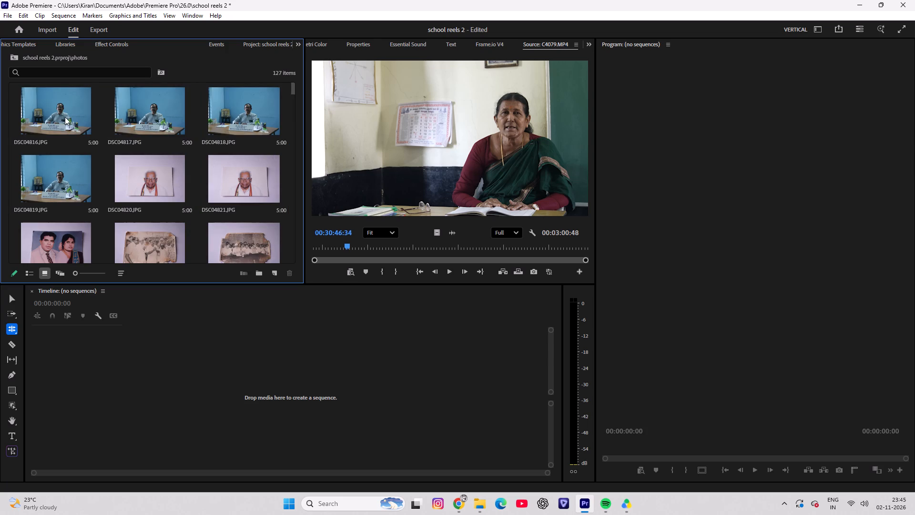
Delete all remaining JPG photos, DSC04816.JPG through DSC04899.JPG, from the photos bin, leaving only the video clips.
shift+drag(69, 120, 193, 151)
shift+scroll(203, 247, down, 5)
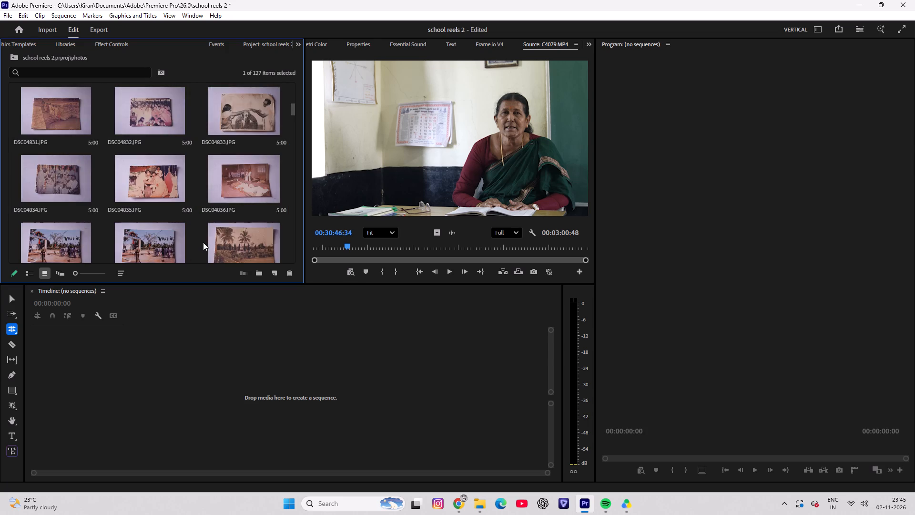
shift+scroll(203, 242, down, 19)
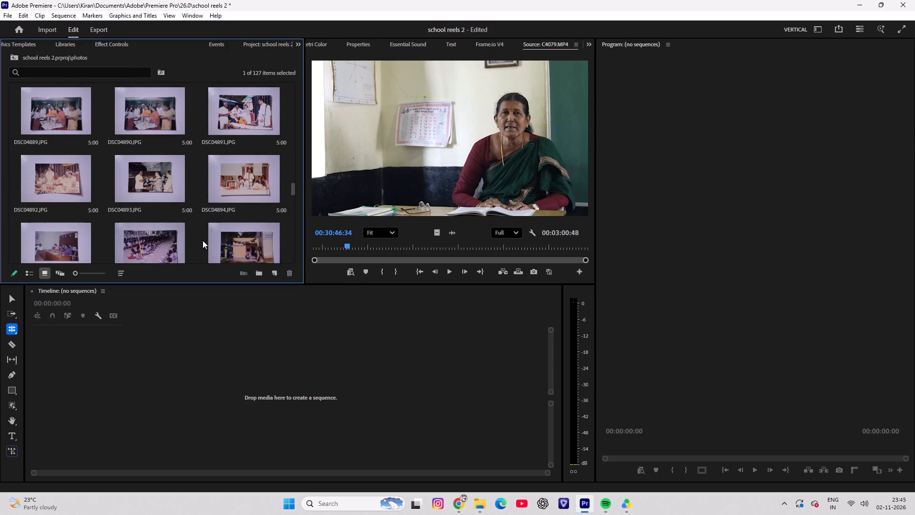
shift+scroll(203, 240, down, 5)
shift+scroll(203, 240, up, 3)
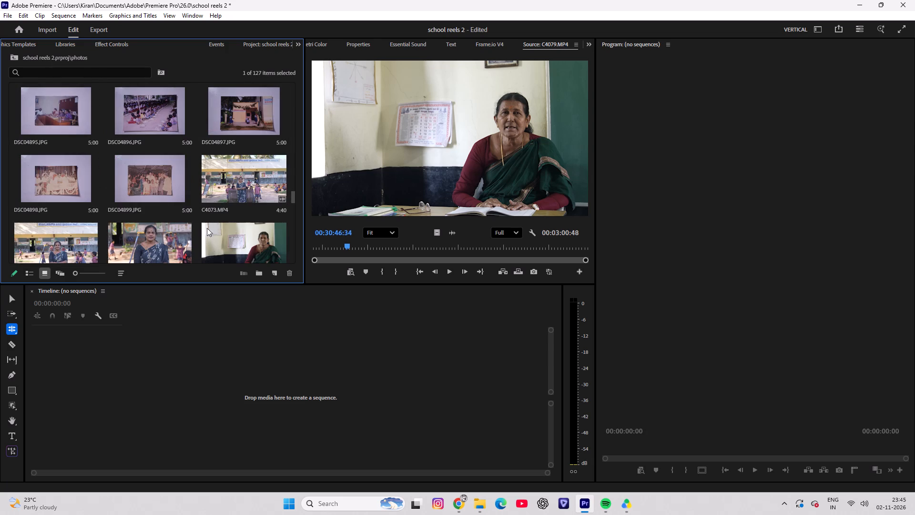
shift+click(157, 177)
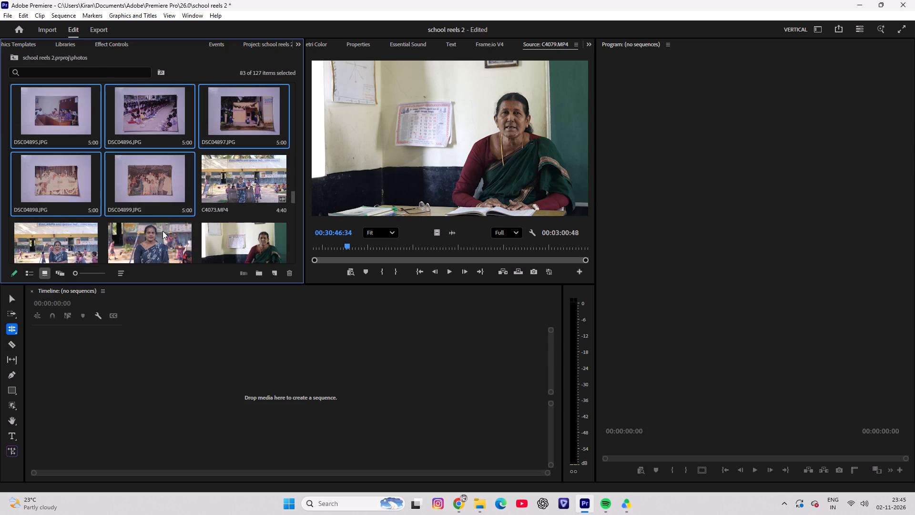
scroll(191, 221, up, 7)
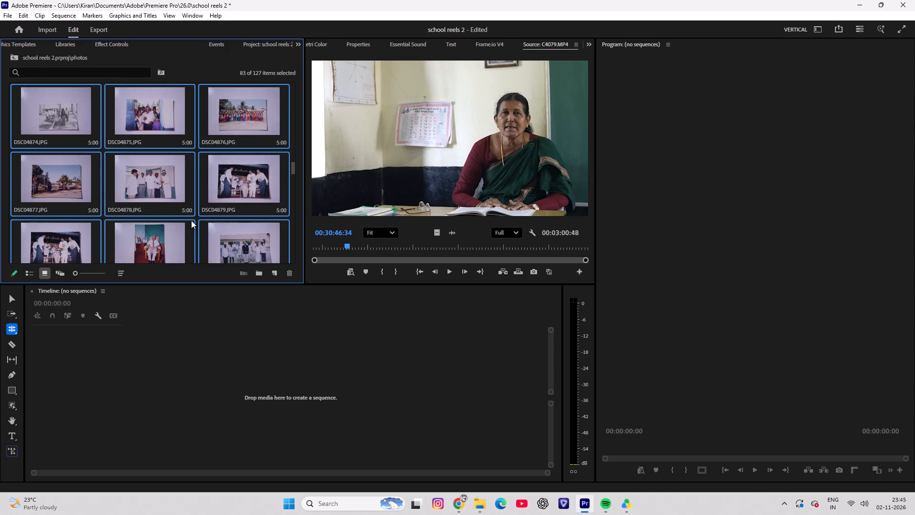
scroll(191, 220, up, 20)
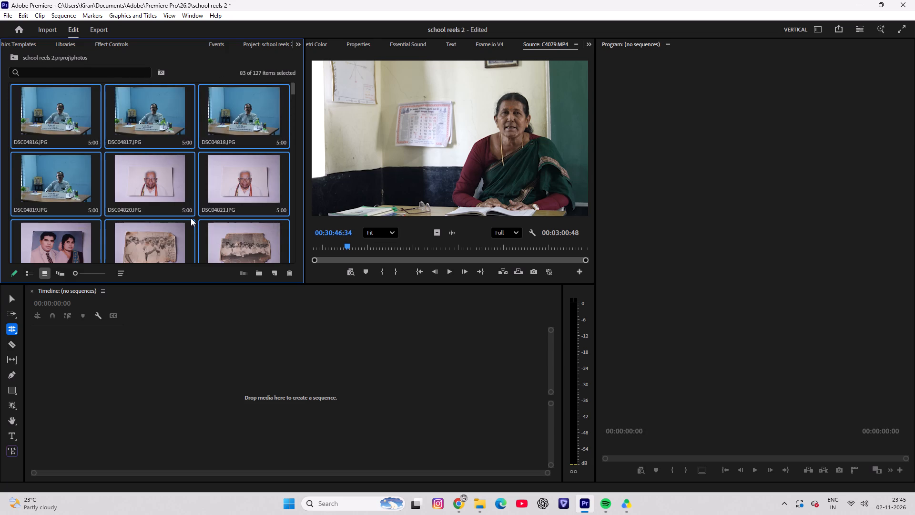
scroll(191, 218, up, 4)
key(BackSpace)
Look through the remaining video clips in the photos bin to find which ones are not needed.
scroll(214, 222, up, 3)
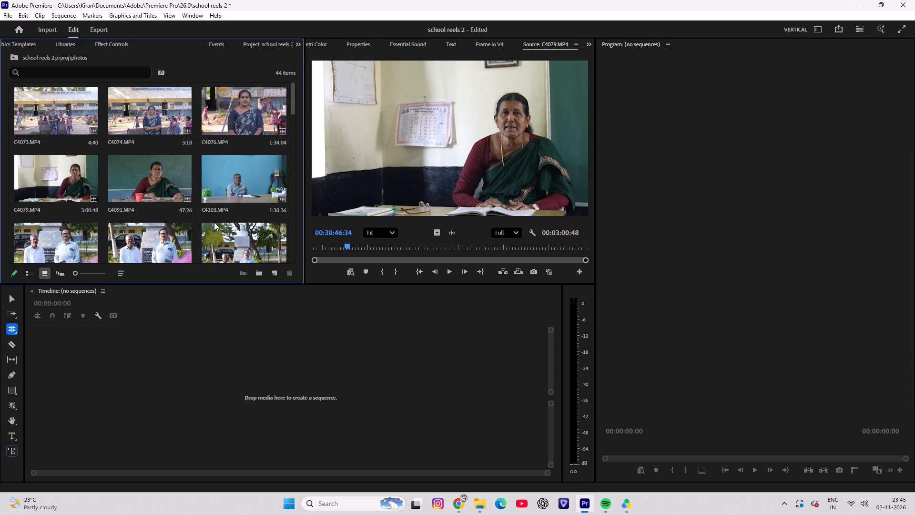
scroll(214, 222, down, 3)
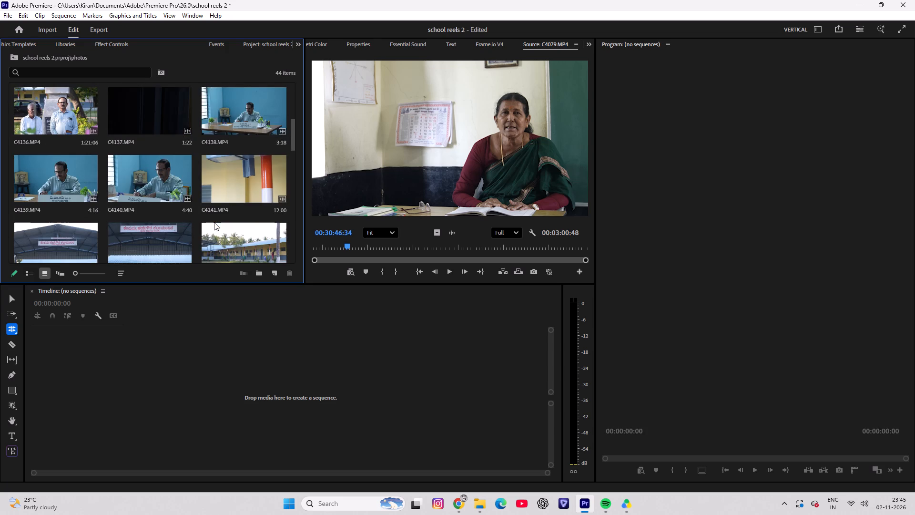
scroll(214, 222, down, 5)
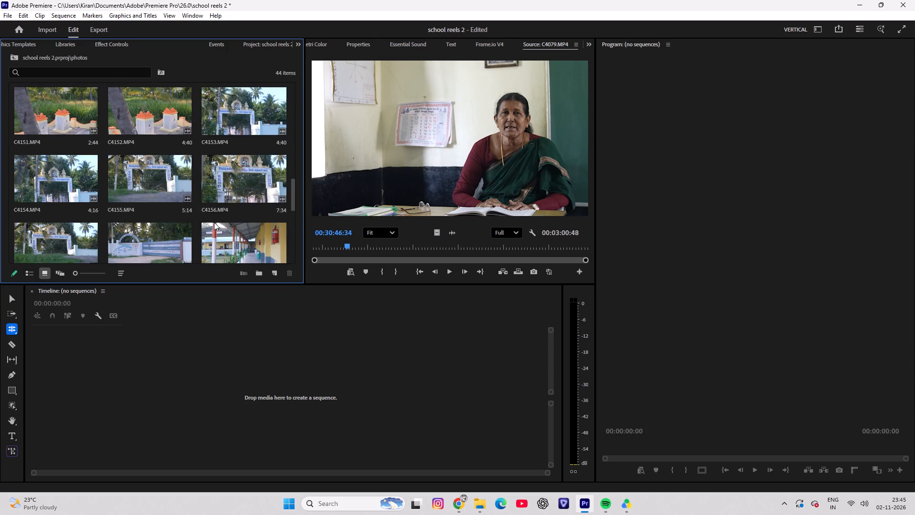
scroll(214, 222, down, 8)
scroll(214, 222, up, 7)
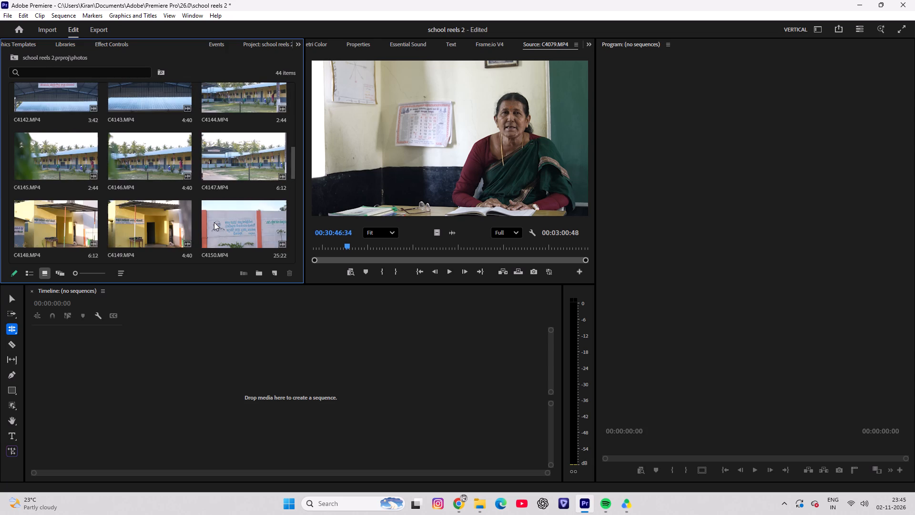
scroll(214, 222, up, 3)
Delete the building and grounds clips C4142.MP4 through C4170.MP4 from the photos bin.
scroll(214, 222, down, 1)
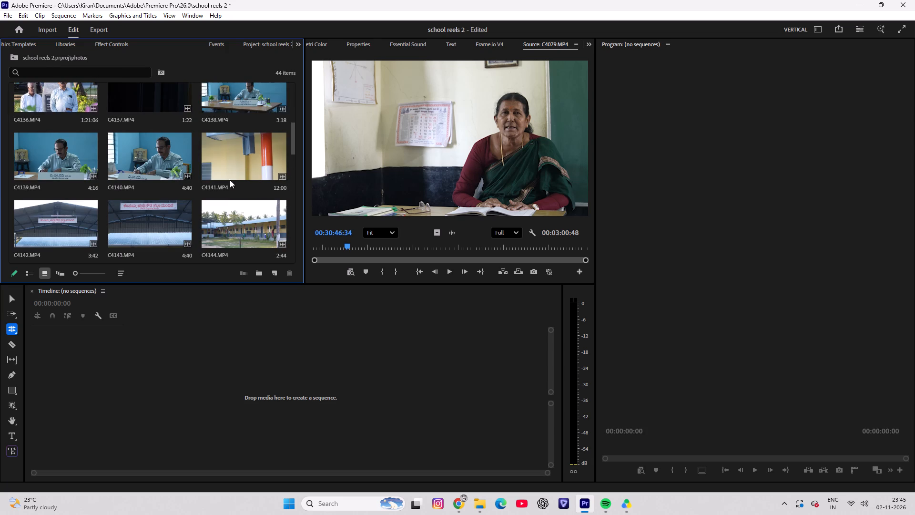
scroll(221, 199, down, 1)
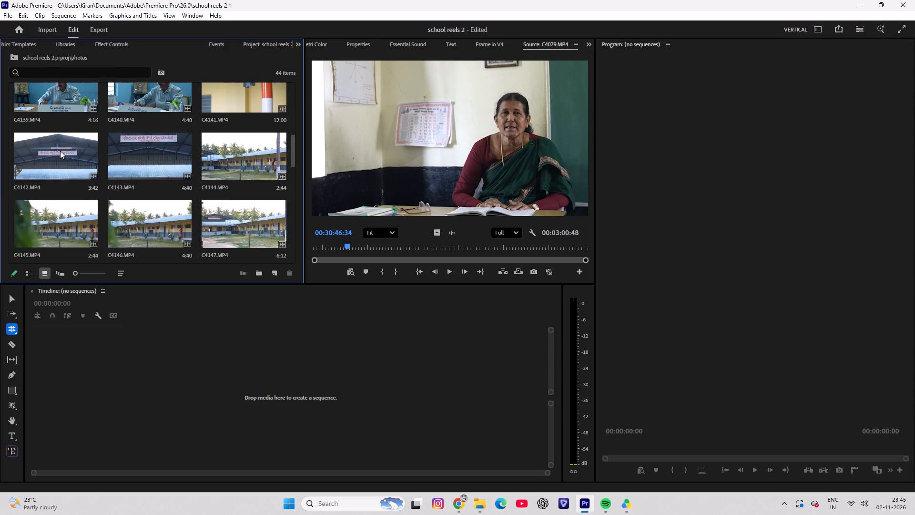
shift+click(59, 151)
click(39, 165)
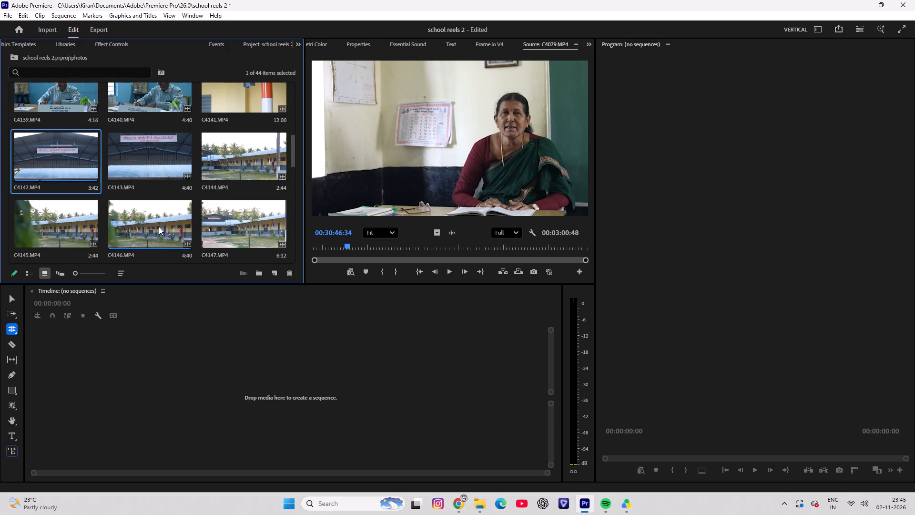
shift+scroll(159, 227, down, 12)
shift+click(122, 224)
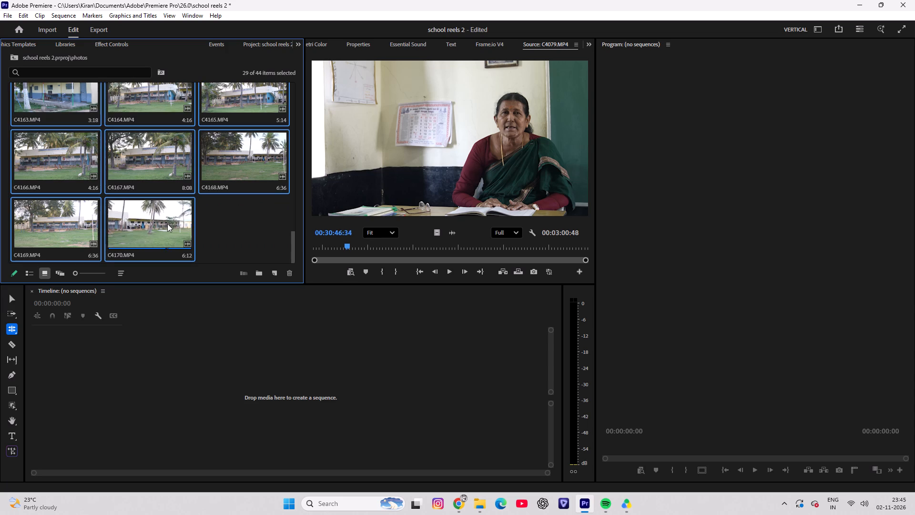
scroll(170, 224, up, 7)
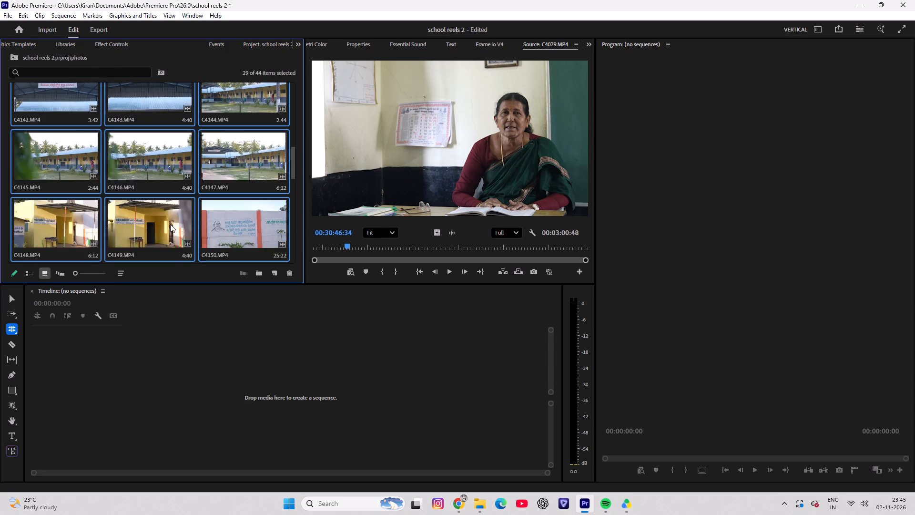
scroll(170, 224, up, 2)
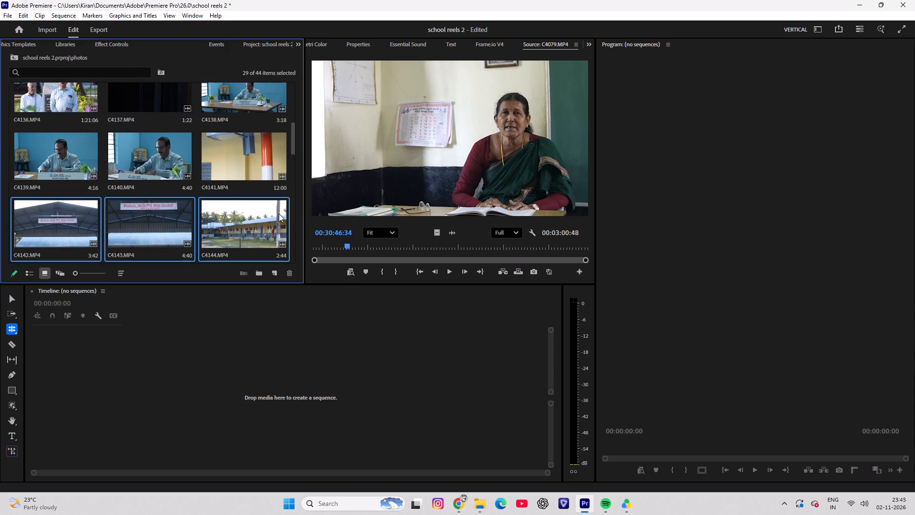
key(BackSpace)
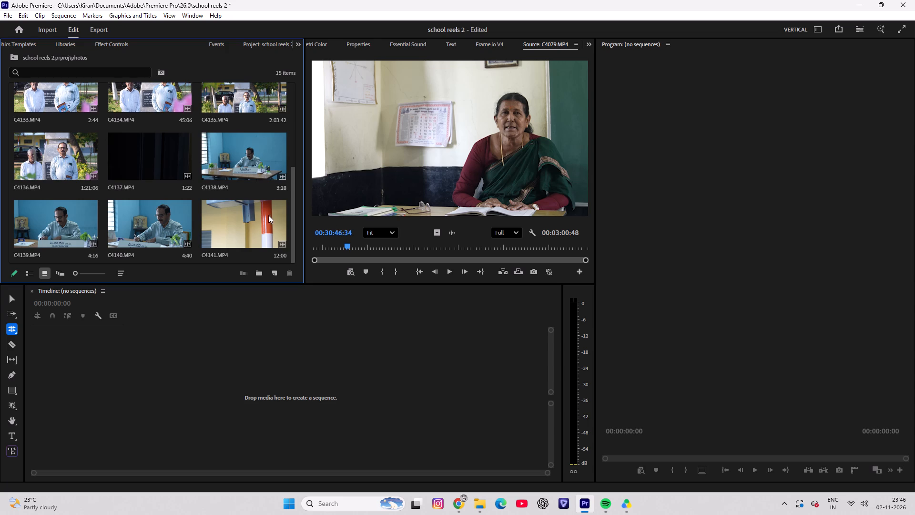
Import all of today's Gemini_Generated_Image pictures from the Downloads folder into the photos bin, leaving out IMG_4496 and the vidssave videos.
scroll(112, 217, up, 10)
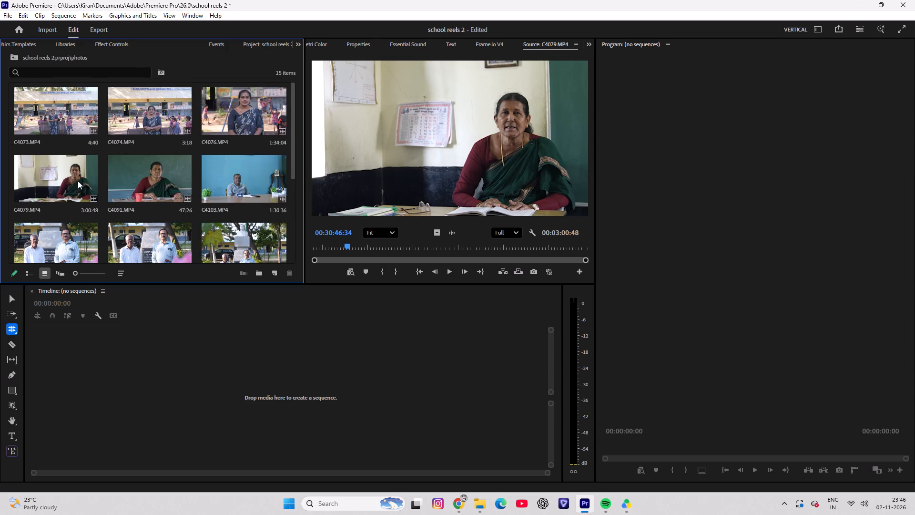
double_click(196, 237)
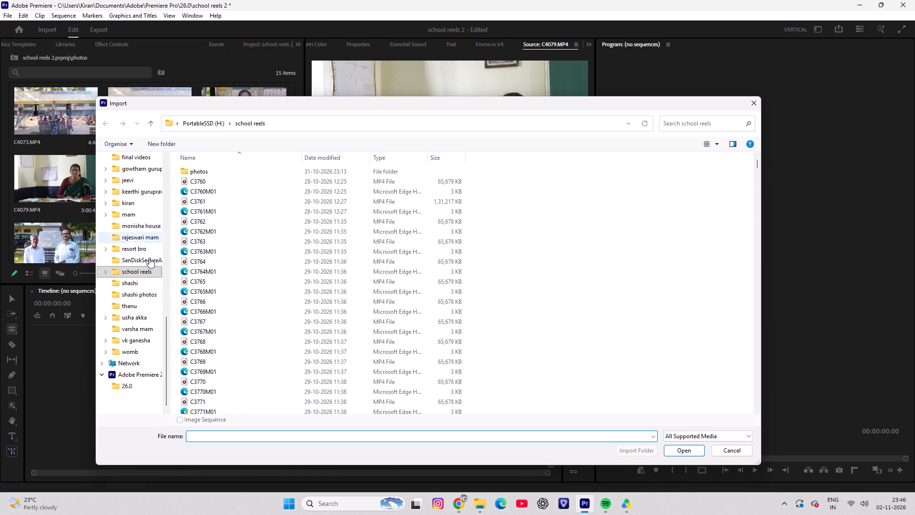
scroll(154, 271, up, 17)
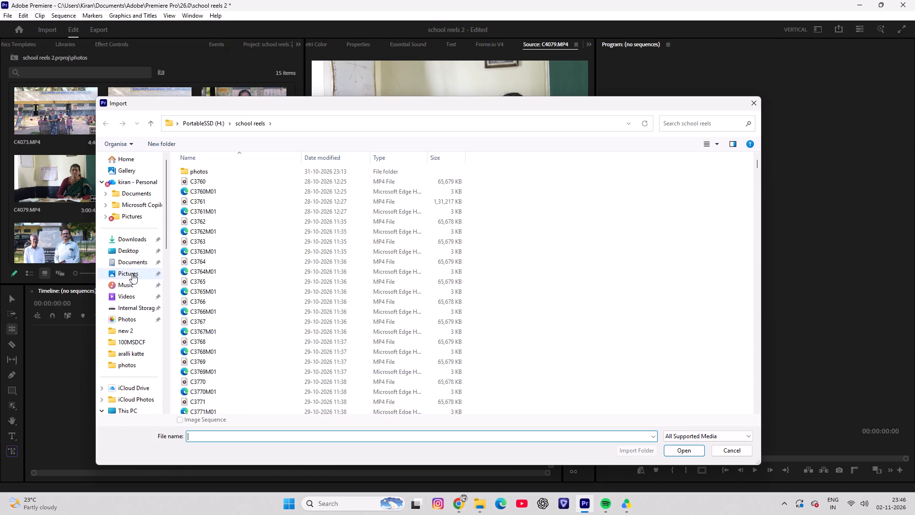
click(134, 237)
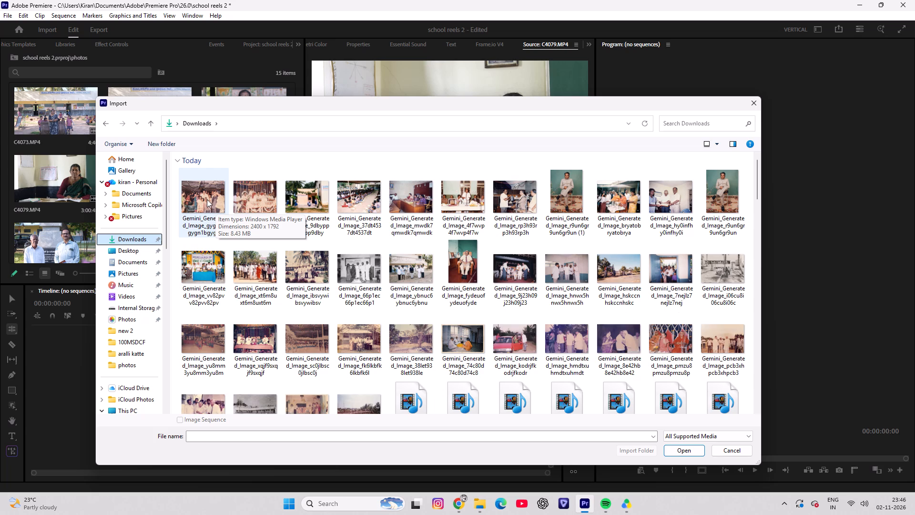
shift+click(203, 195)
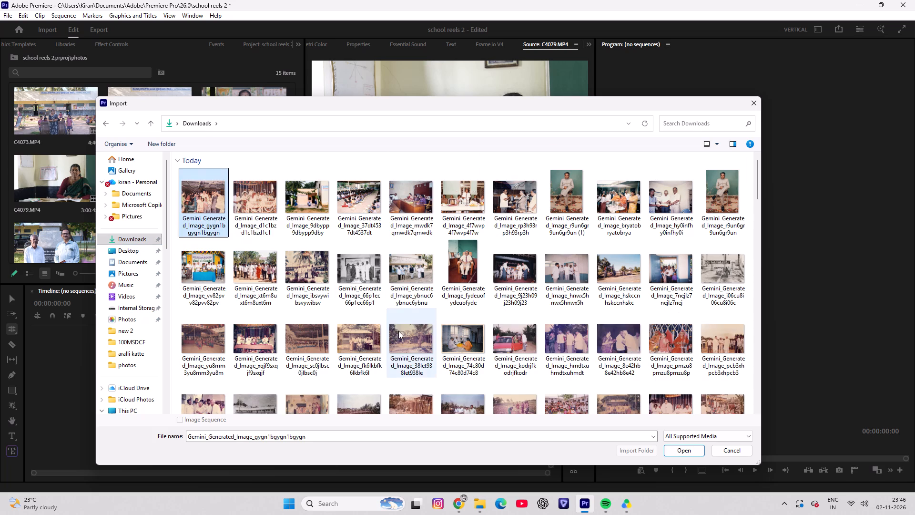
shift+scroll(398, 330, down, 10)
shift+scroll(397, 330, up, 9)
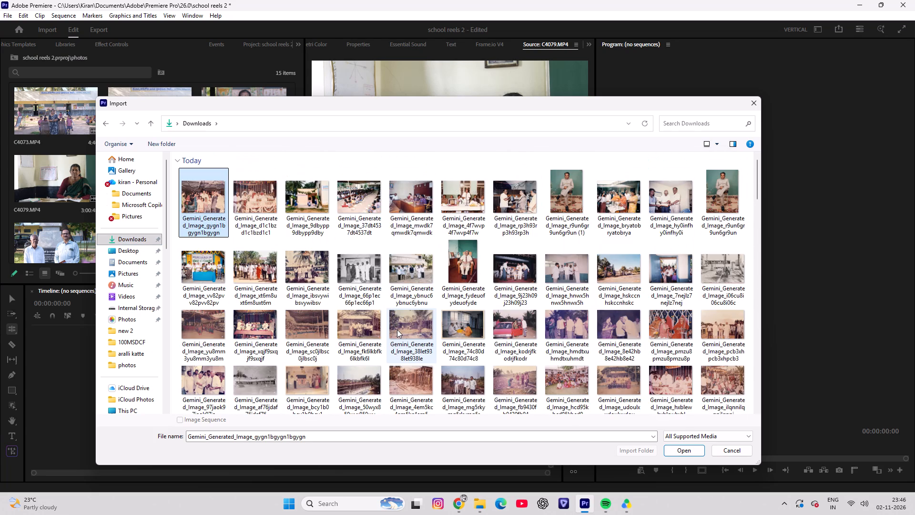
shift+scroll(397, 330, down, 2)
shift+scroll(397, 330, up, 1)
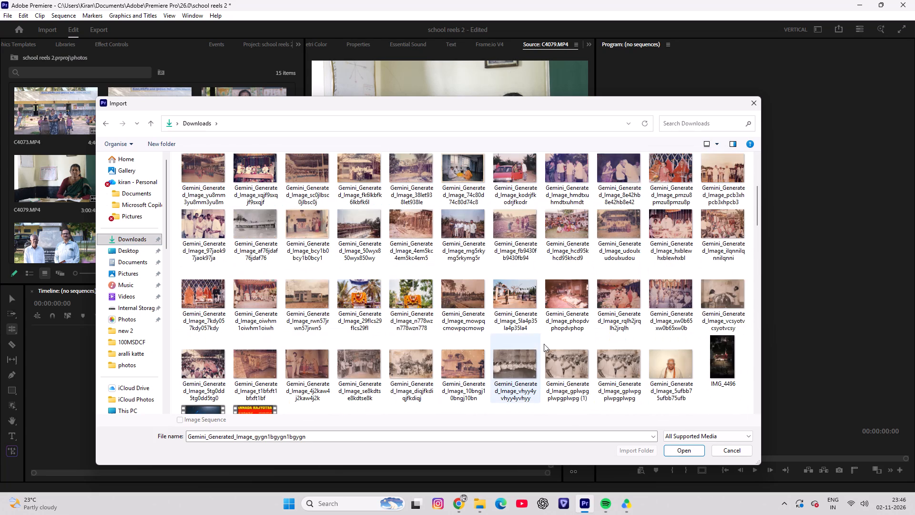
shift+scroll(490, 333, up, 4)
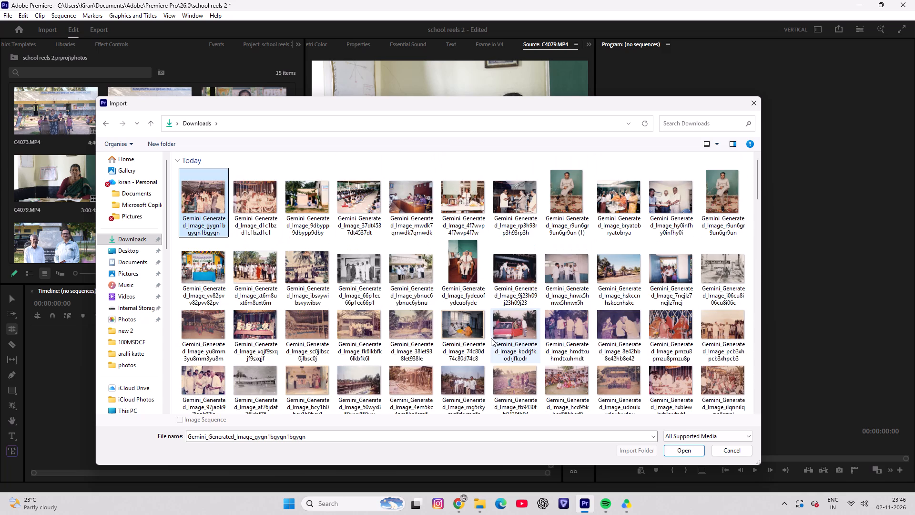
shift+scroll(492, 340, down, 2)
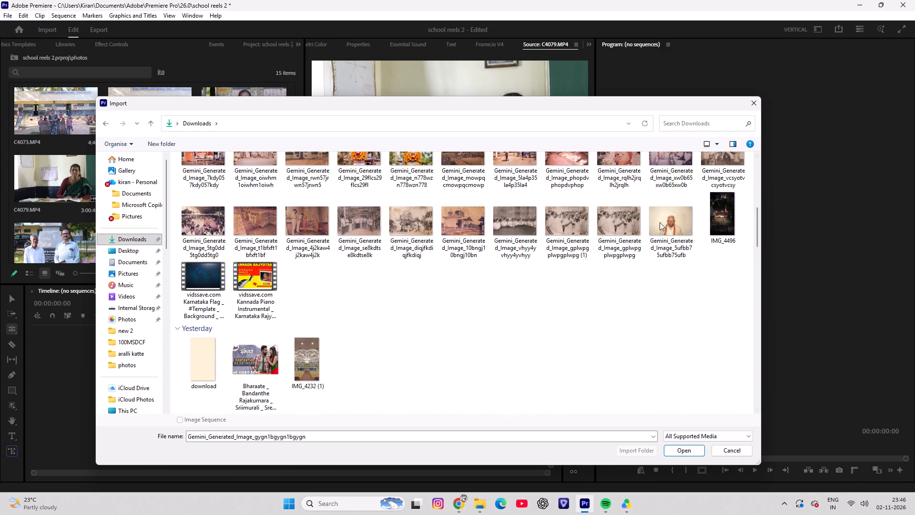
shift+click(661, 225)
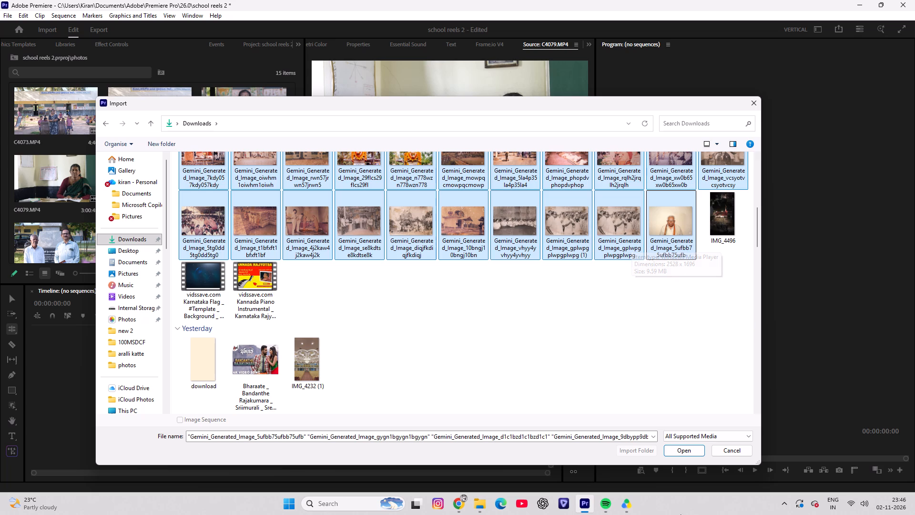
click(680, 454)
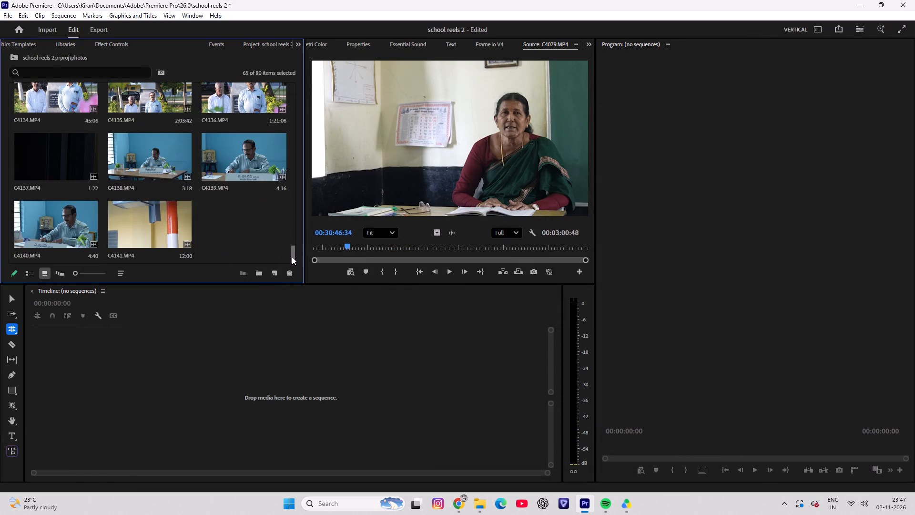
Look through the newly imported archival pictures and the video clips in the photos bin.
drag(292, 254, 316, 2)
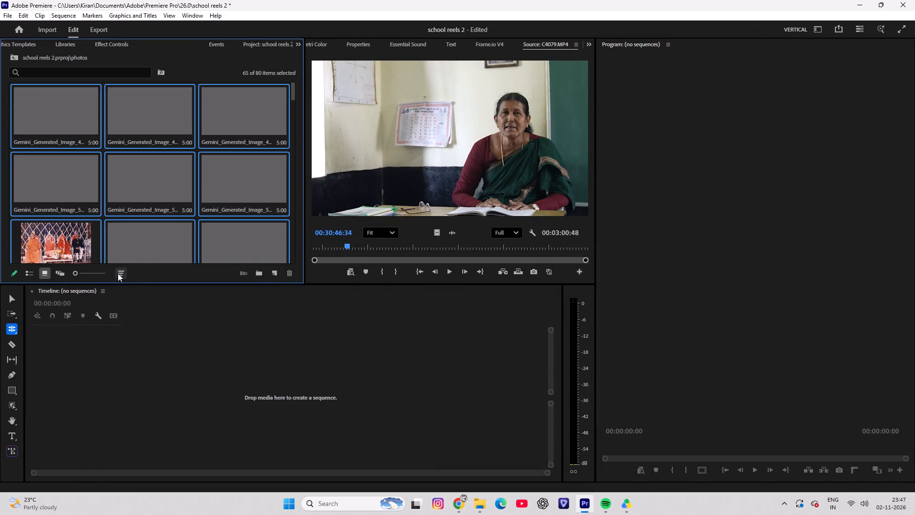
click(118, 273)
click(145, 6)
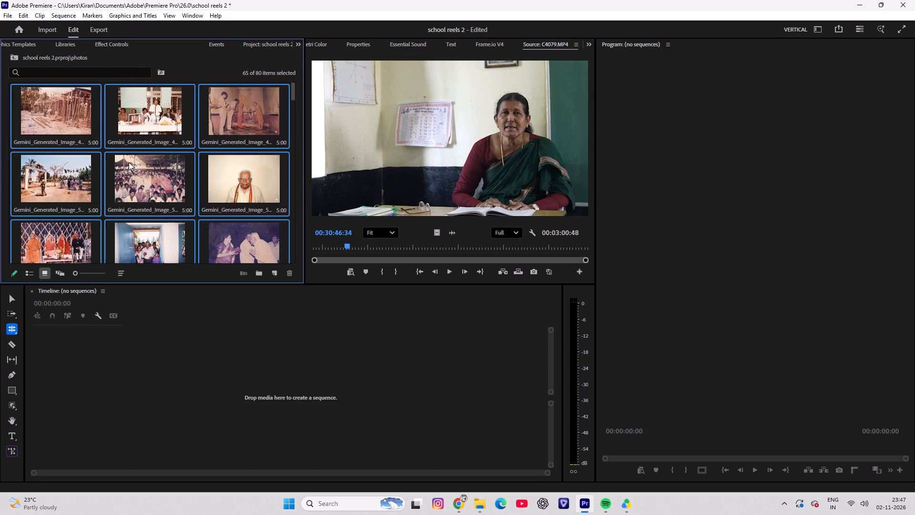
scroll(168, 209, down, 12)
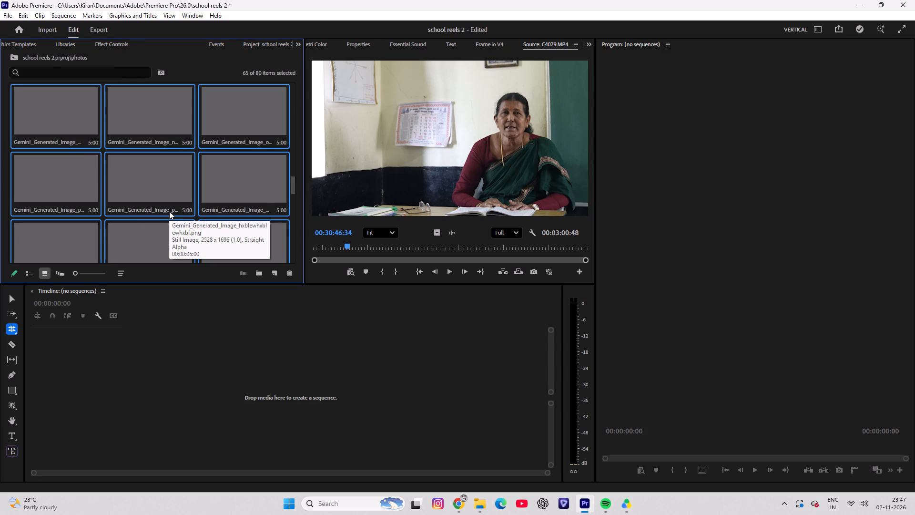
scroll(169, 211, down, 20)
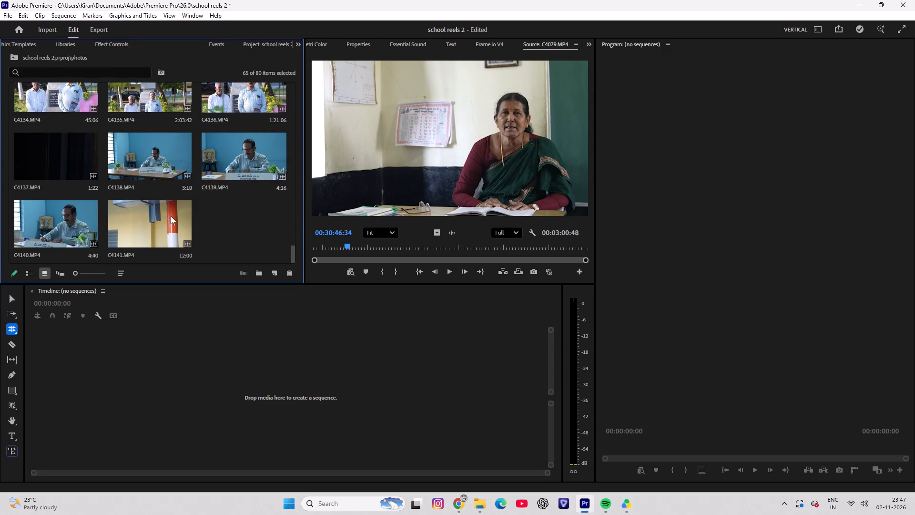
scroll(171, 216, down, 5)
scroll(142, 206, up, 4)
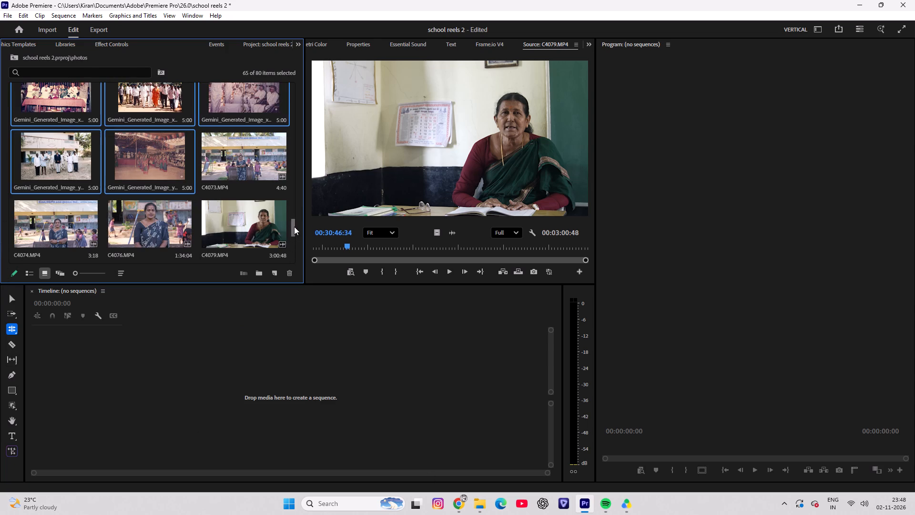
drag(294, 226, 284, 81)
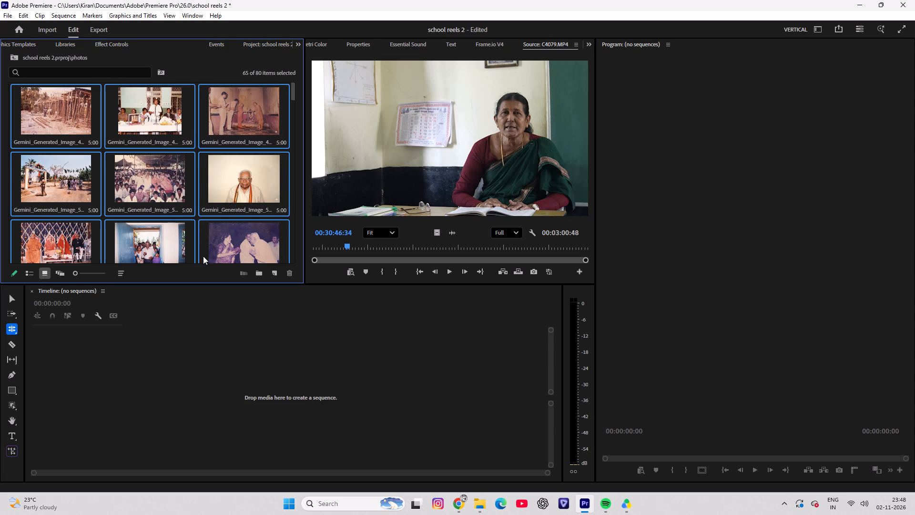
Open the portrait of the elderly man with the orange-bordered shawl in the Source monitor and scrub through it.
double_click(238, 178)
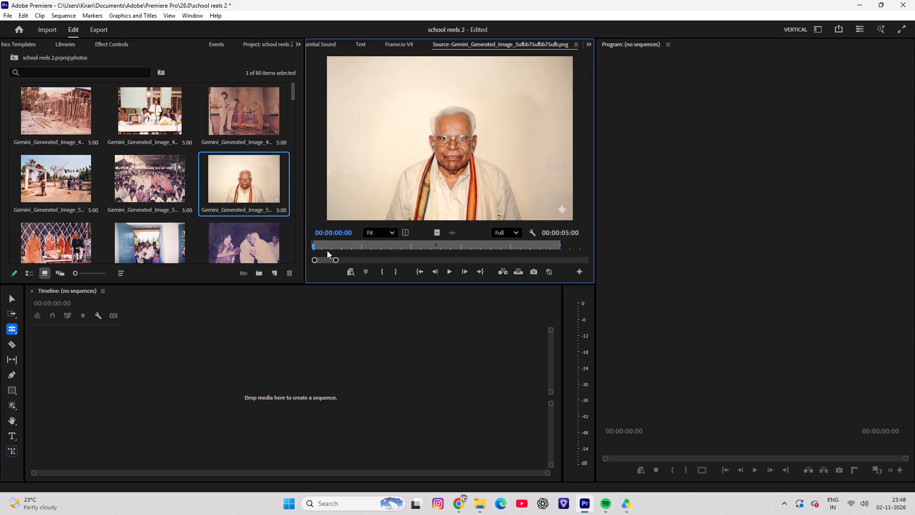
drag(321, 246, 589, 259)
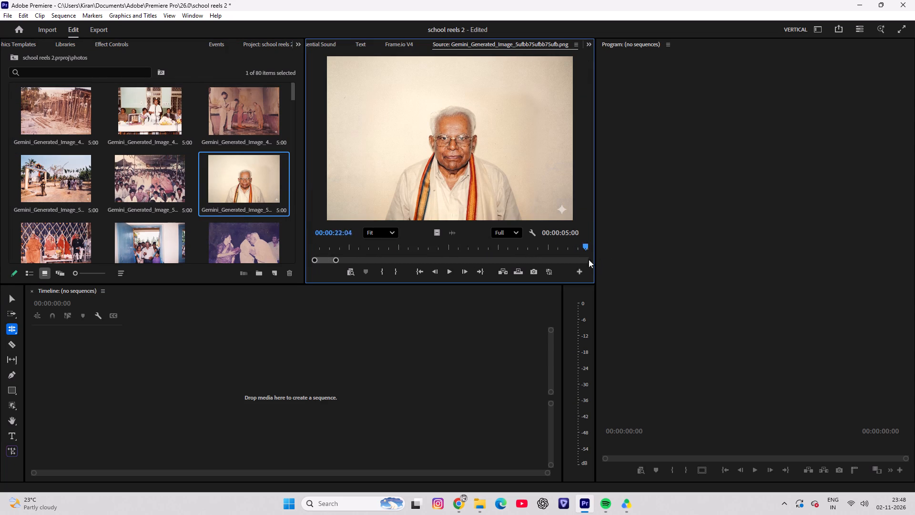
drag(589, 259, 0, 268)
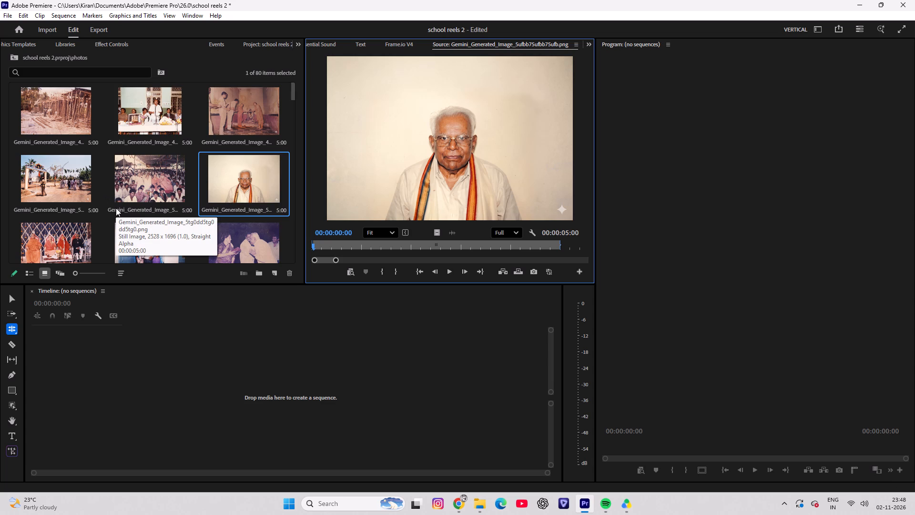
Look through the imported pictures and clips in the photos bin to check their order.
scroll(205, 239, down, 4)
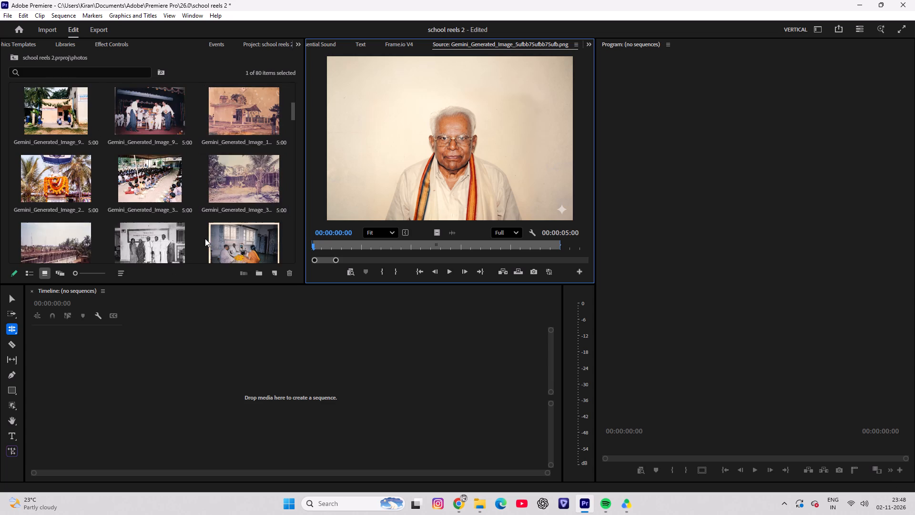
scroll(207, 265, down, 13)
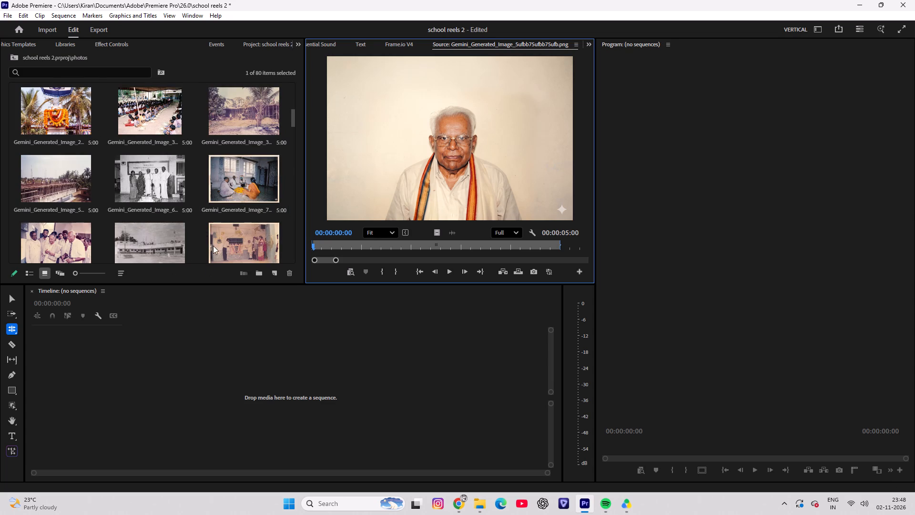
scroll(193, 246, down, 10)
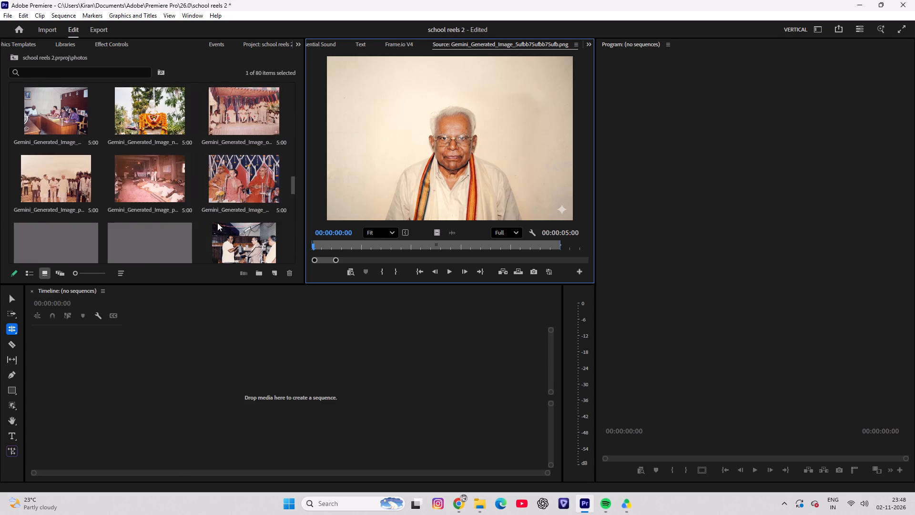
scroll(217, 223, down, 10)
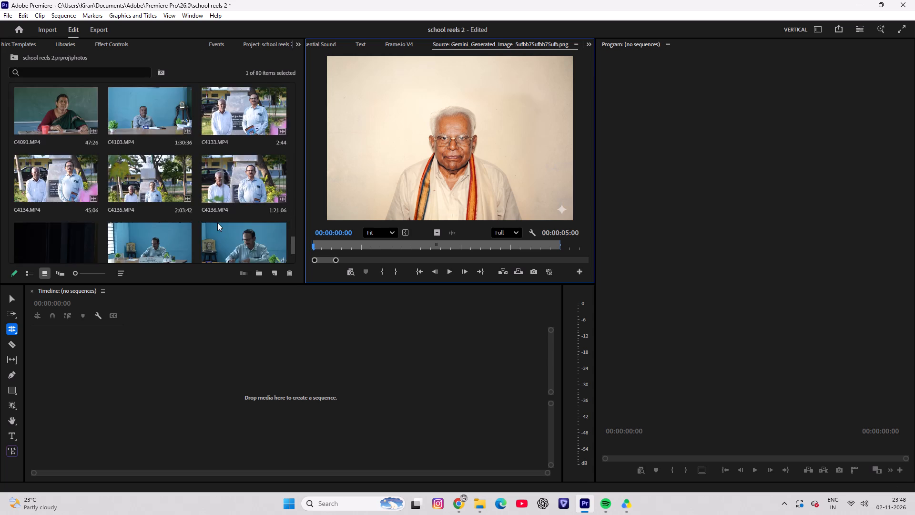
scroll(217, 223, up, 3)
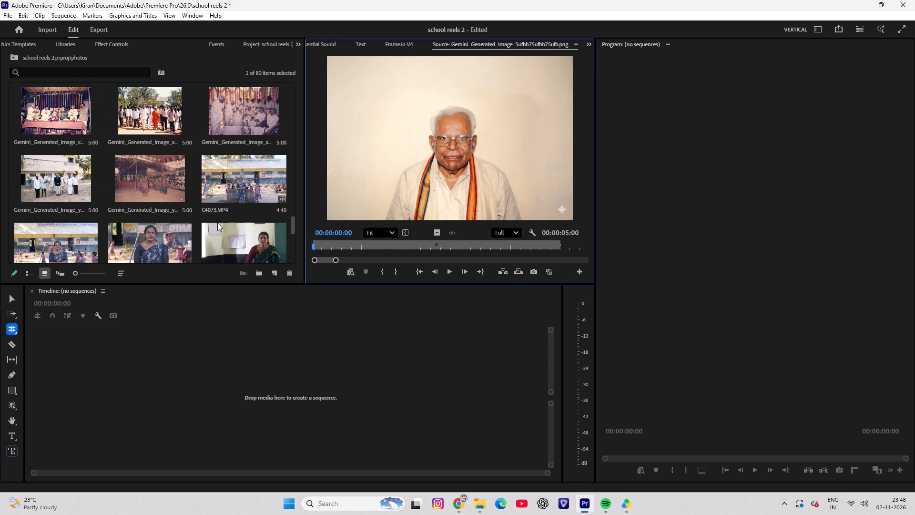
scroll(217, 223, up, 4)
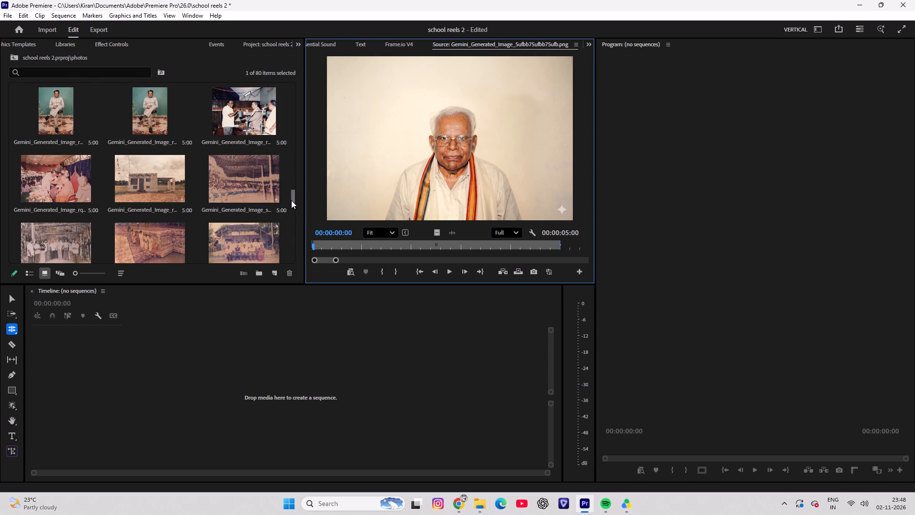
drag(291, 200, 292, 48)
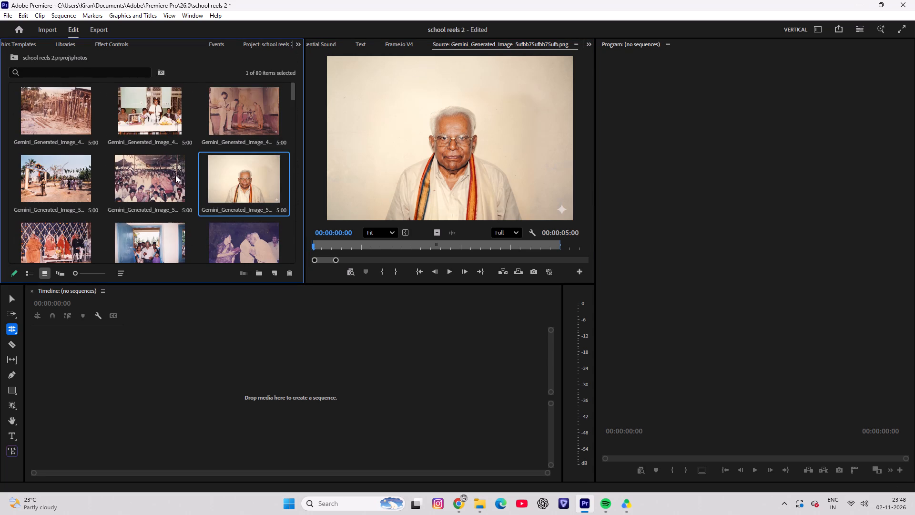
scroll(167, 204, down, 1)
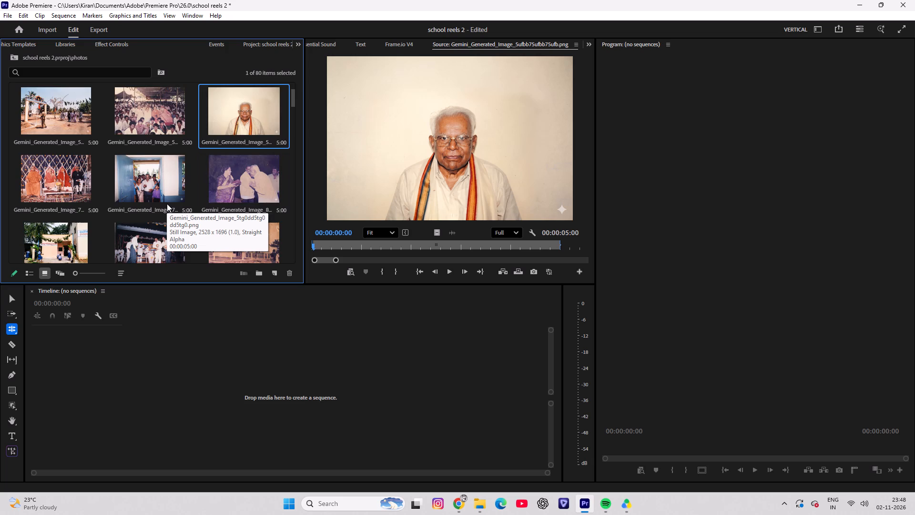
scroll(167, 204, down, 3)
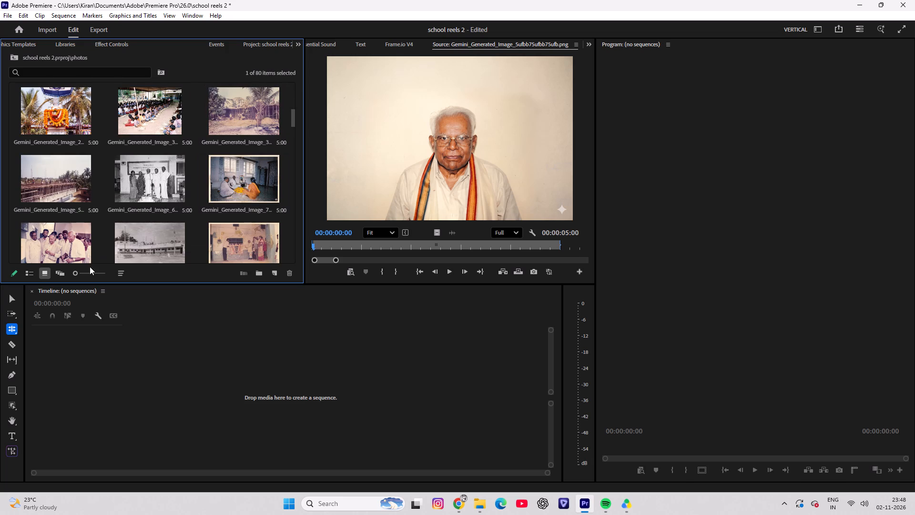
Sort the photos bin's thumbnails by User Order.
click(117, 272)
scroll(161, 38, up, 3)
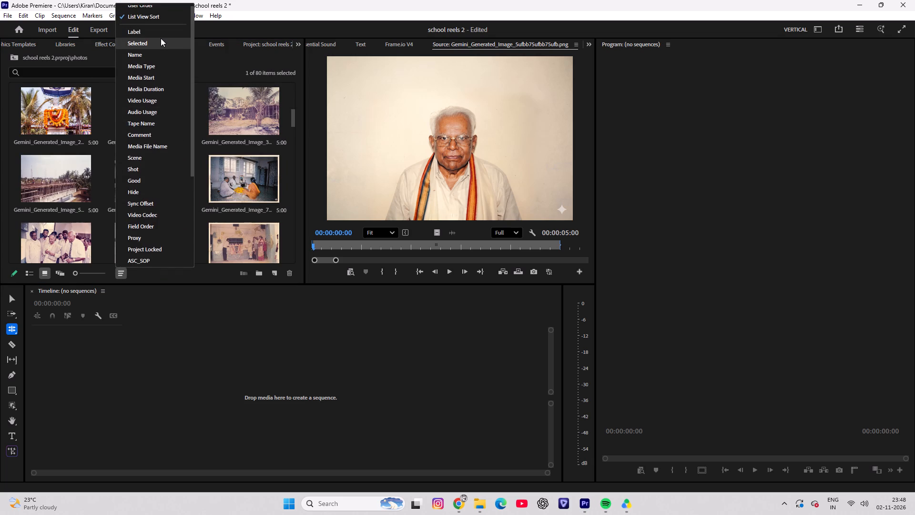
scroll(161, 38, up, 3)
click(142, 10)
Look through the re-sorted archival pictures in the photos bin, down to the last ones.
scroll(190, 158, up, 11)
scroll(191, 160, down, 15)
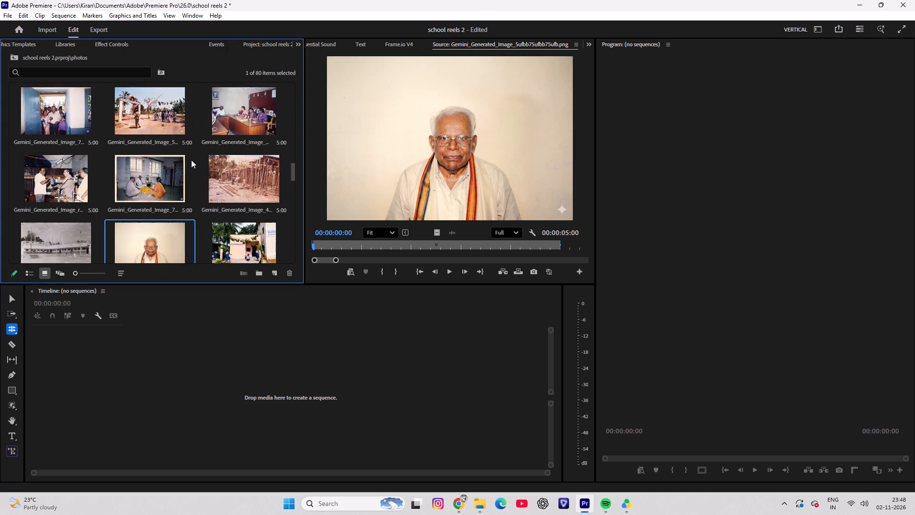
scroll(191, 160, down, 10)
scroll(191, 162, down, 12)
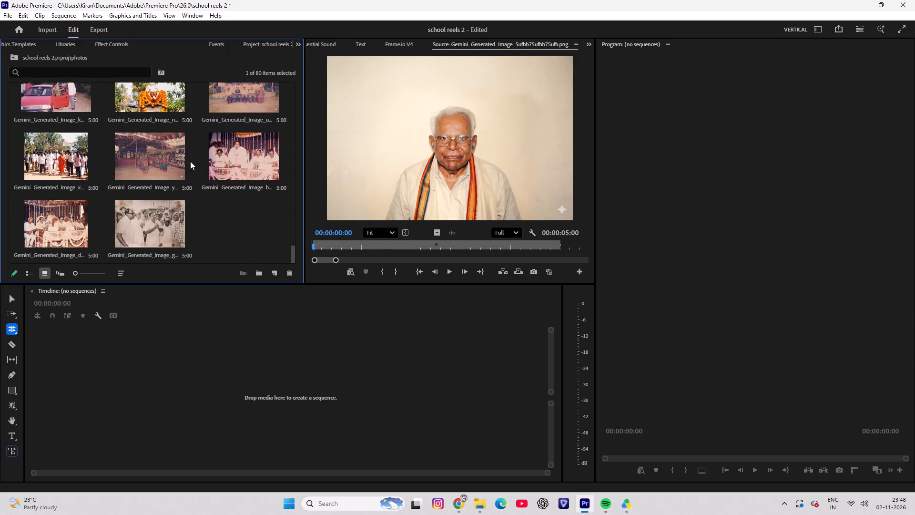
scroll(190, 169, up, 2)
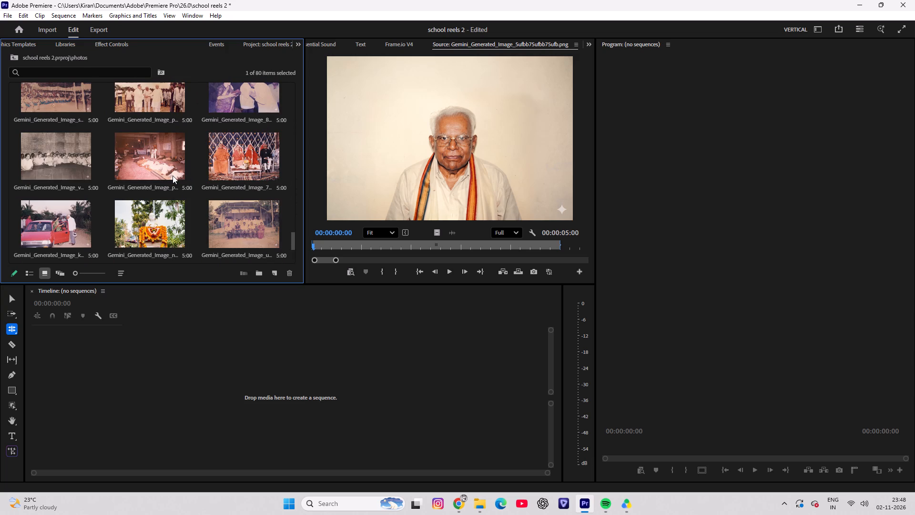
scroll(185, 143, down, 2)
scroll(185, 143, up, 4)
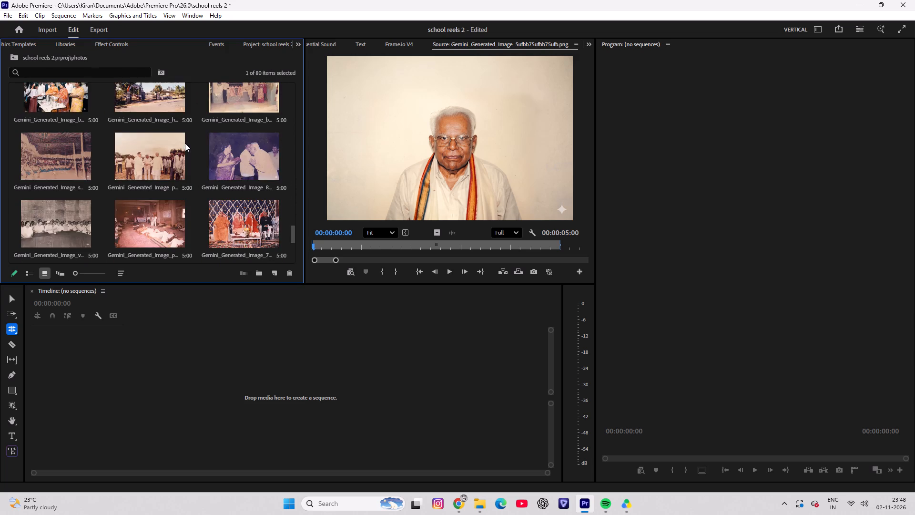
Look back and forth through the archival pictures in the photos bin to check their order.
scroll(183, 146, up, 8)
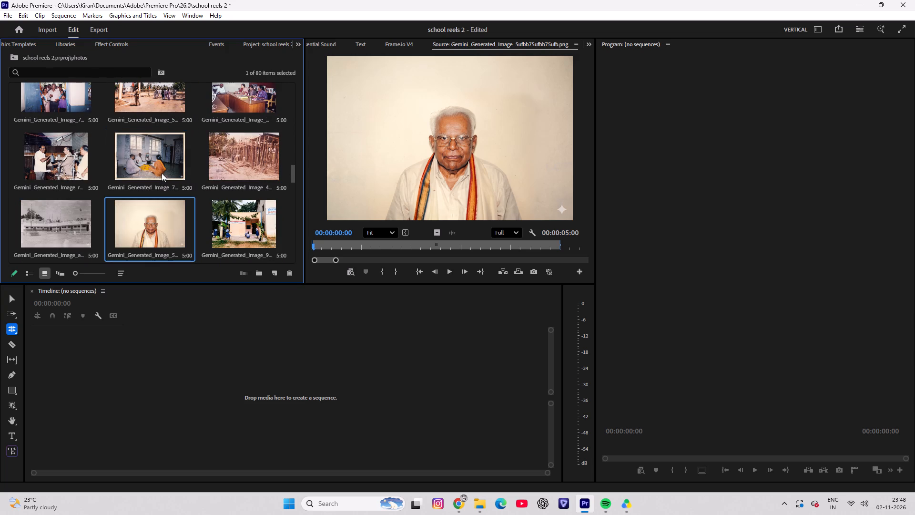
scroll(162, 173, up, 7)
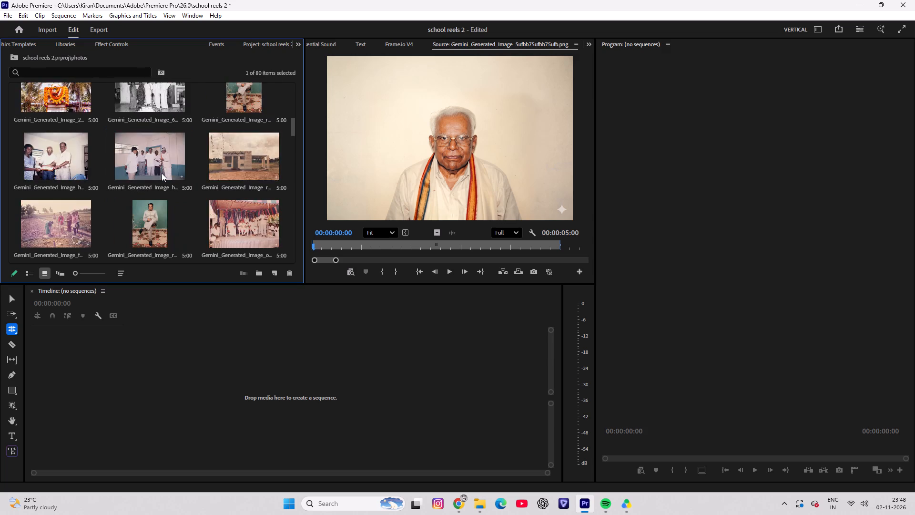
scroll(162, 173, up, 3)
scroll(162, 173, down, 8)
scroll(162, 173, up, 3)
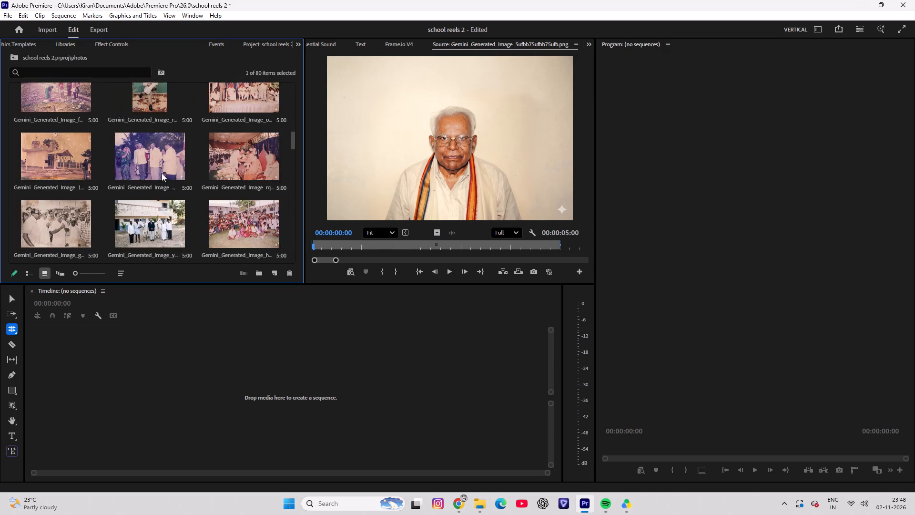
scroll(162, 173, down, 8)
scroll(162, 173, up, 3)
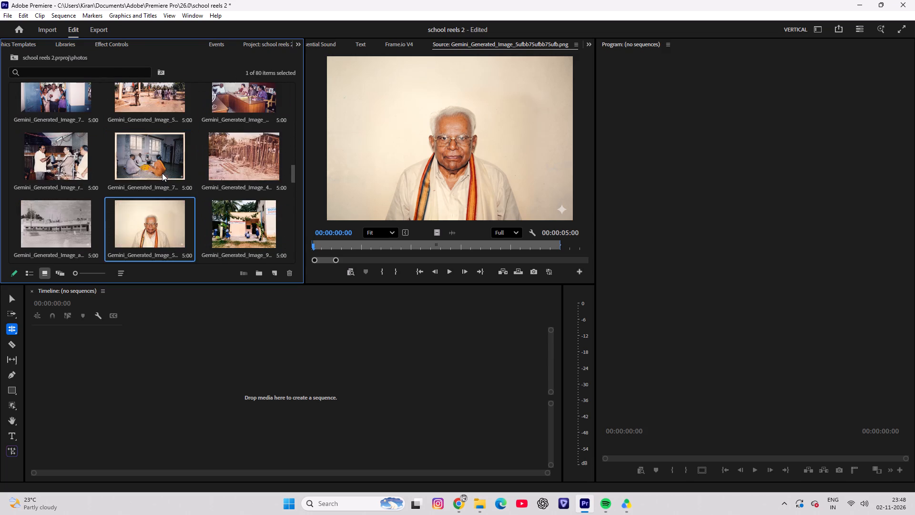
scroll(163, 174, down, 15)
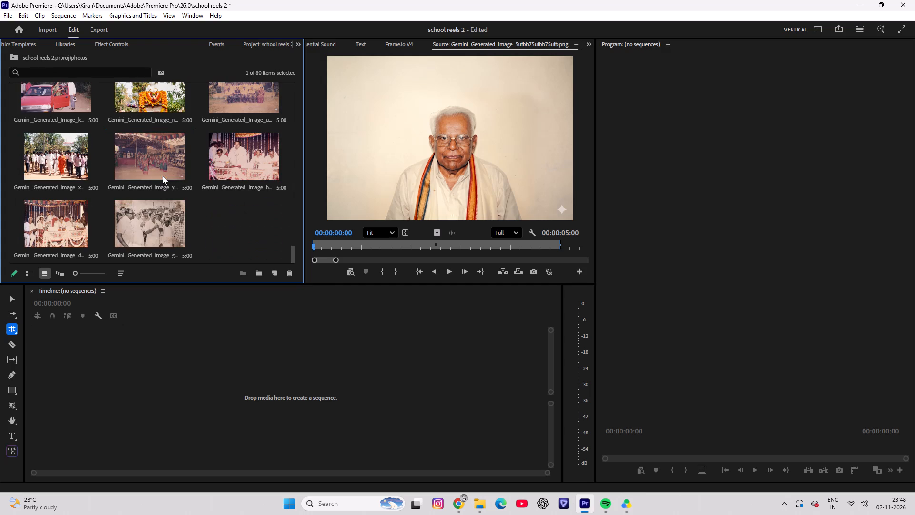
scroll(163, 176, down, 4)
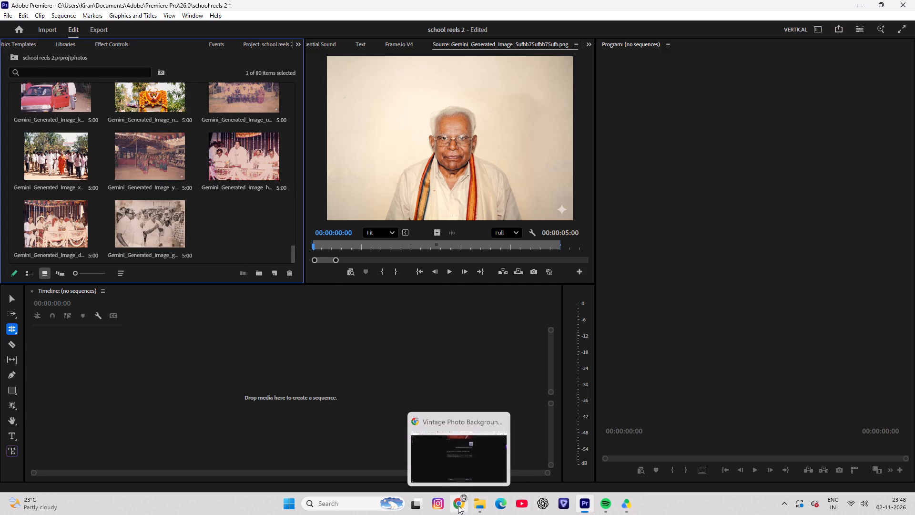
Switch to File Explorer and look through the Downloads folder's Gemini-generated pictures and older files.
click(477, 505)
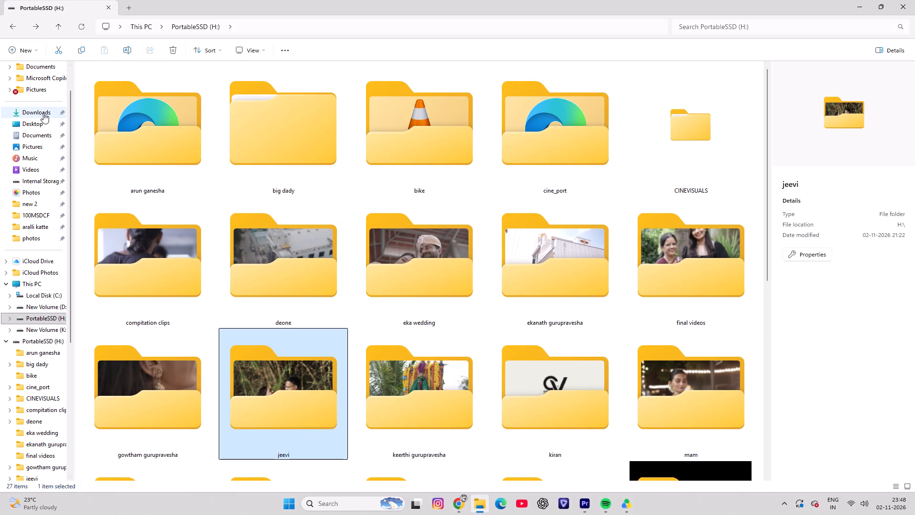
click(41, 111)
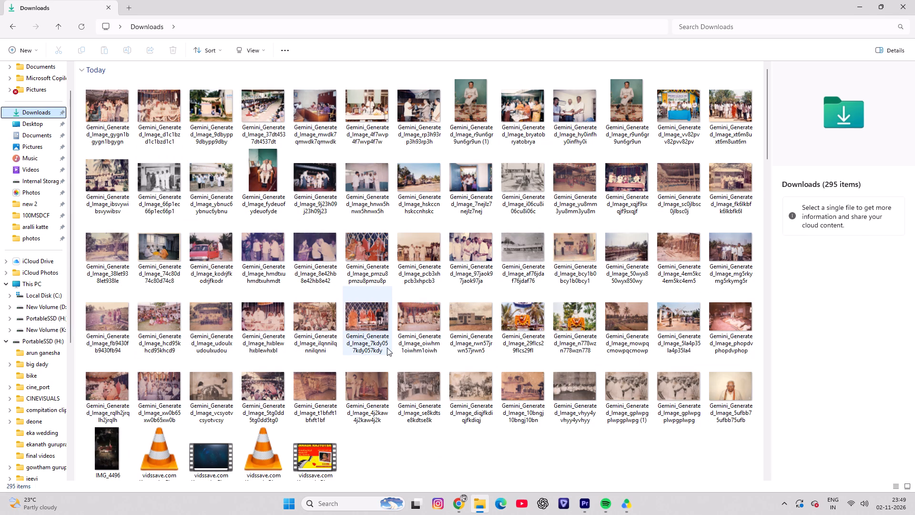
scroll(387, 348, down, 1)
scroll(387, 348, up, 3)
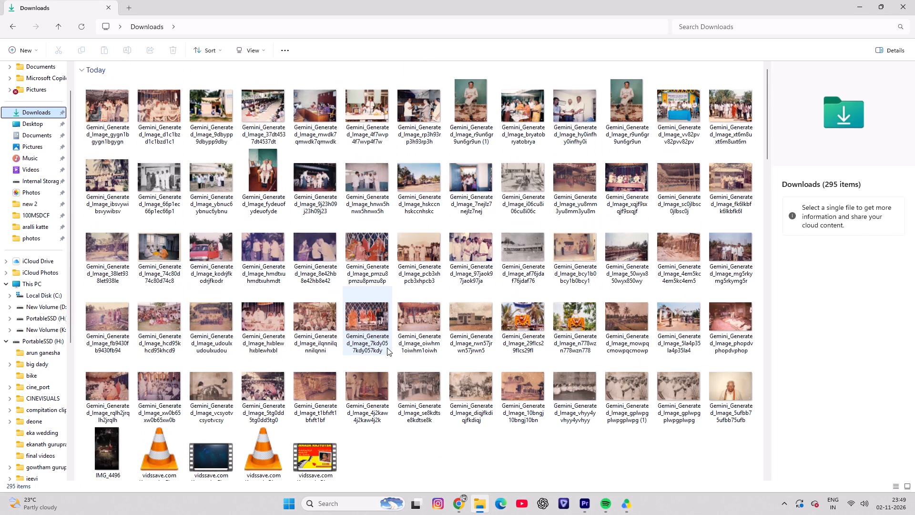
scroll(384, 341, down, 4)
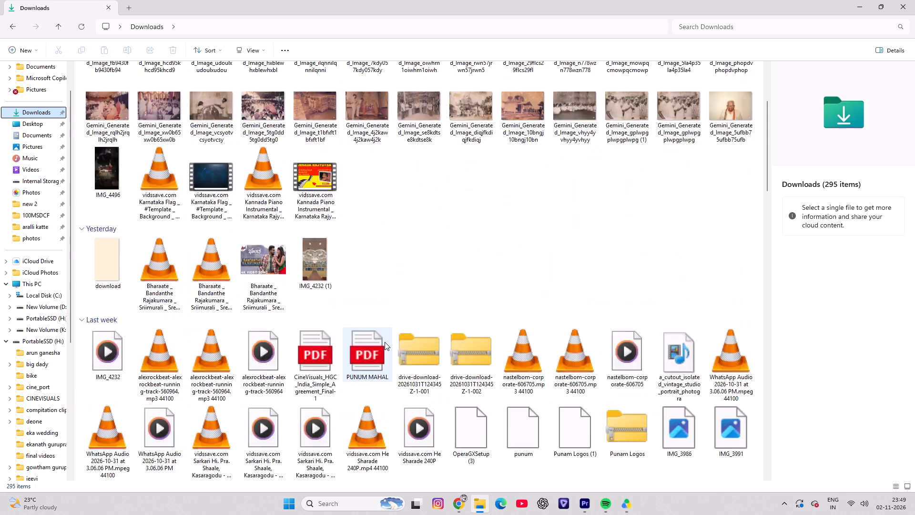
scroll(385, 342, down, 5)
scroll(386, 345, up, 3)
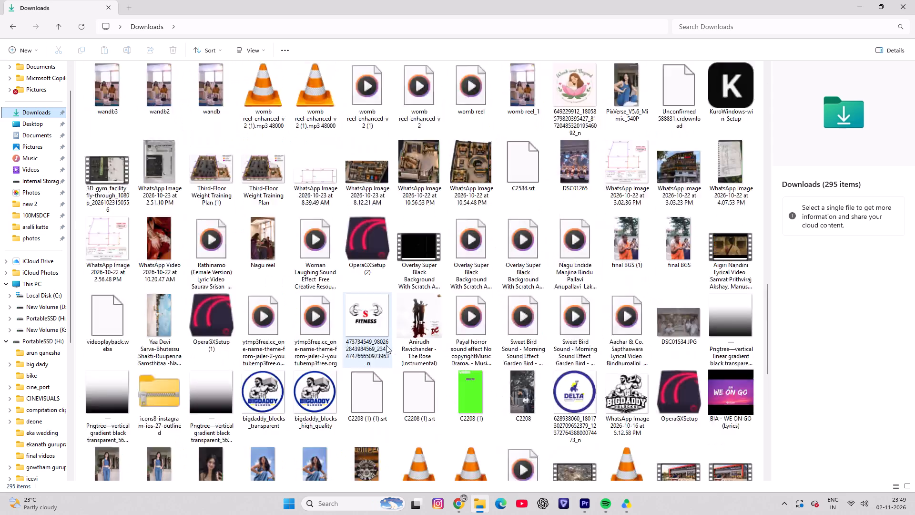
scroll(386, 345, up, 4)
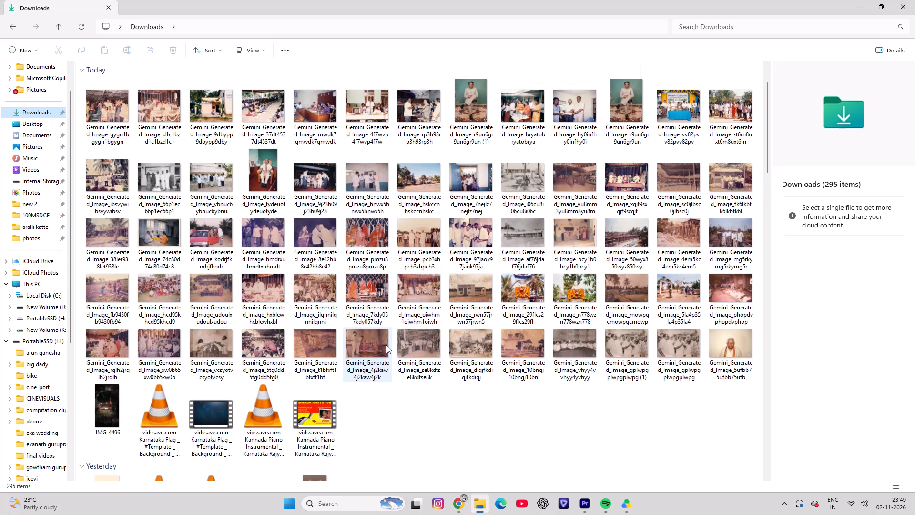
scroll(386, 345, up, 2)
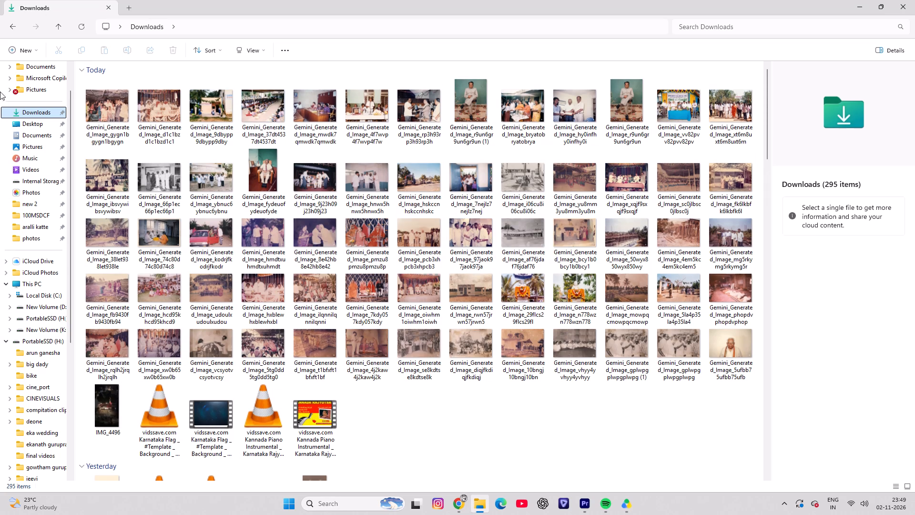
Check the Desktop and Pictures folders, including the Screenshots subfolder, for the project's pictures.
scroll(41, 125, up, 3)
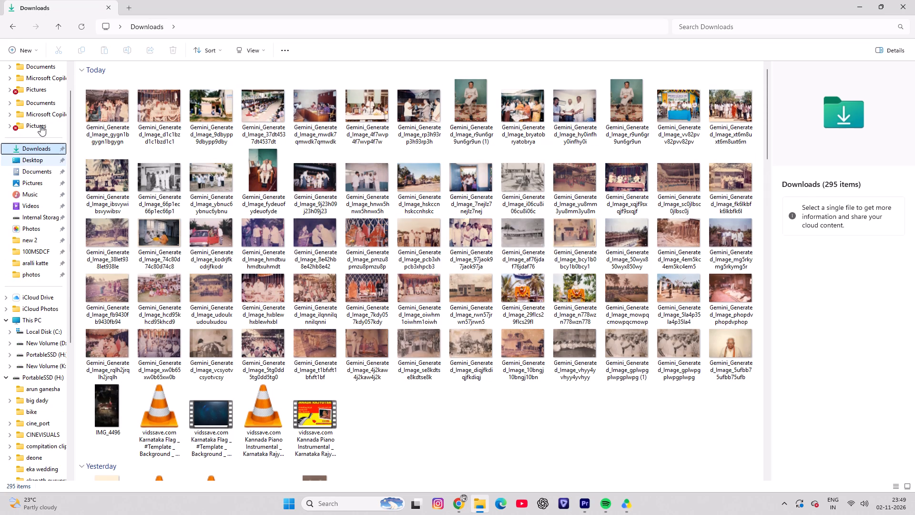
scroll(41, 125, up, 3)
click(35, 162)
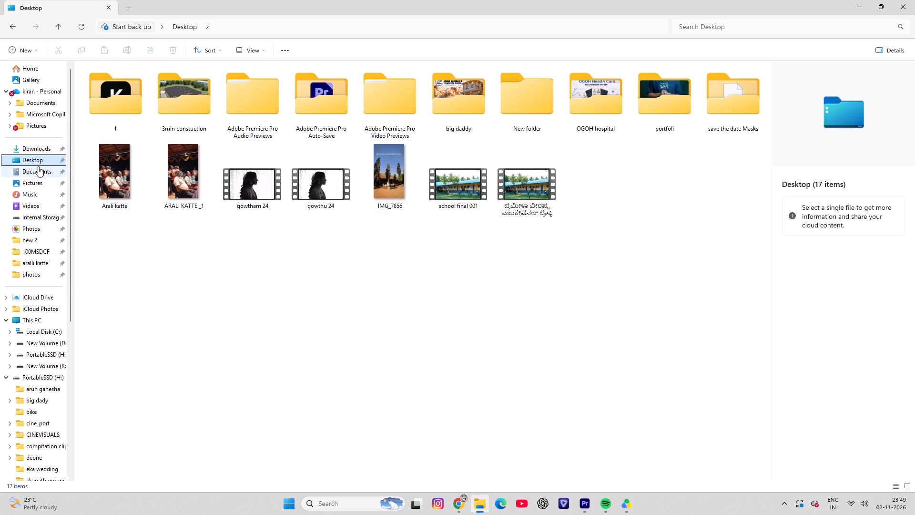
click(26, 170)
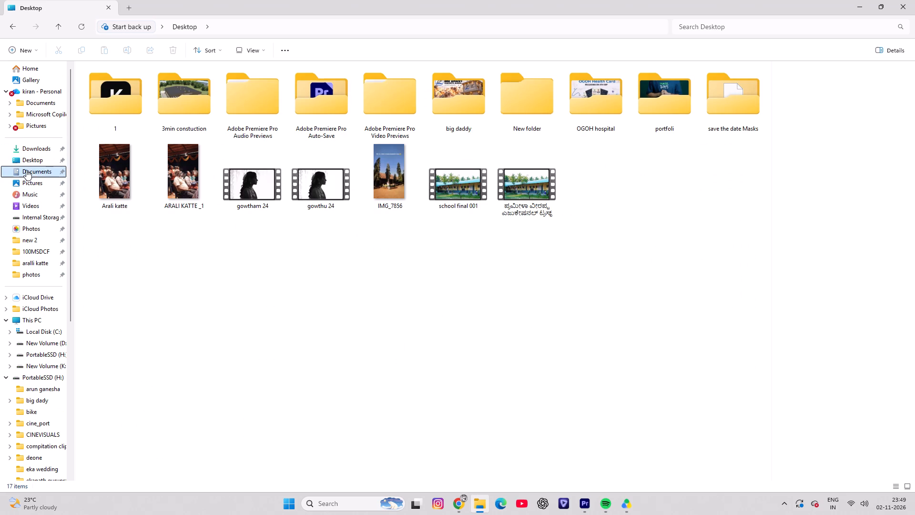
click(35, 190)
click(35, 185)
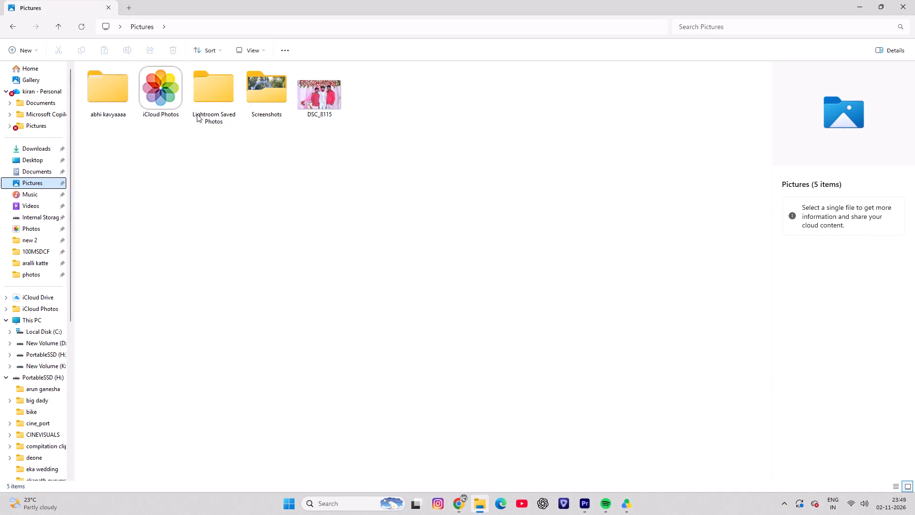
double_click(266, 88)
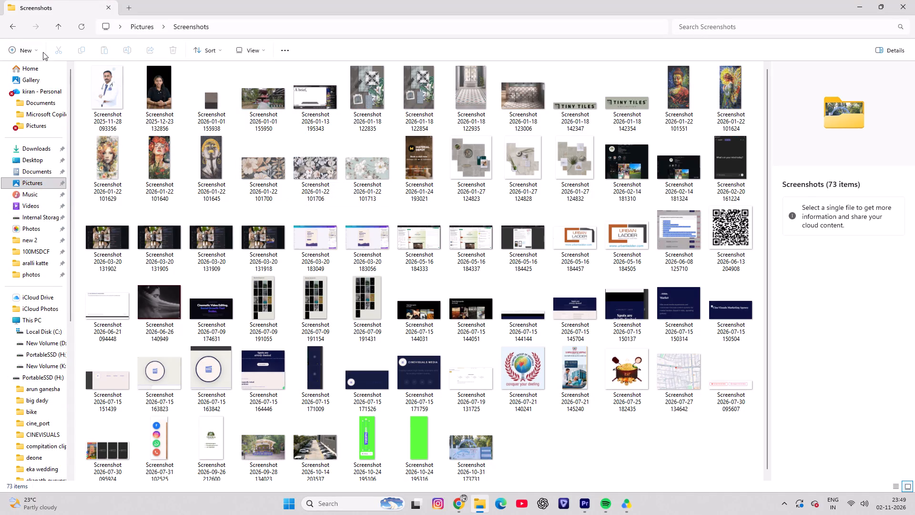
click(14, 27)
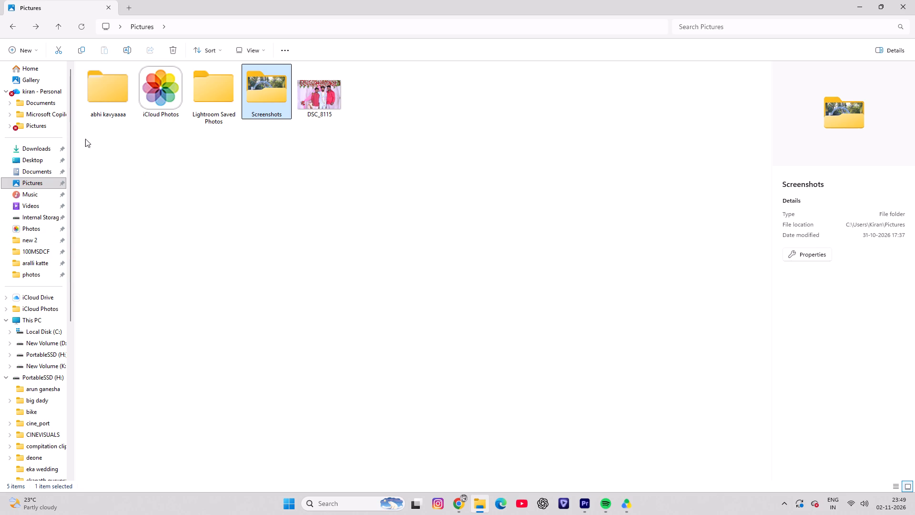
Return to the Downloads folder and examine the order of today's Gemini-generated pictures.
click(43, 149)
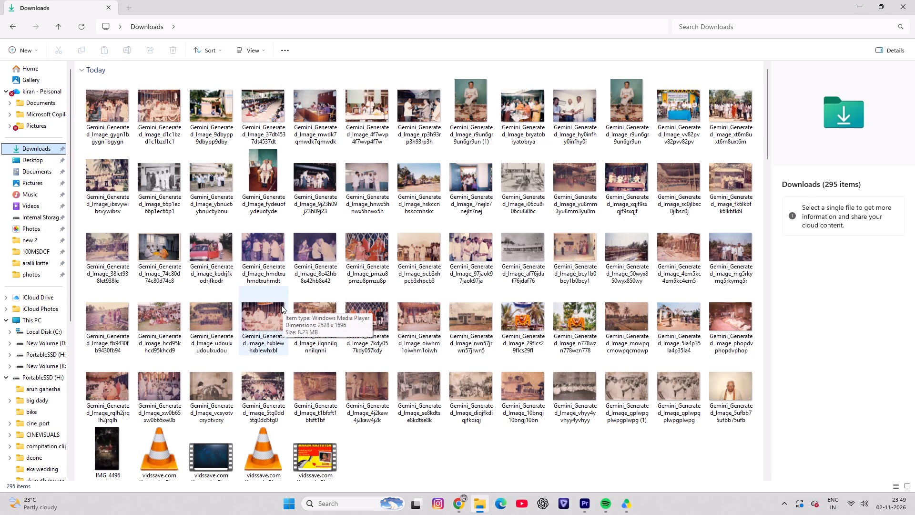
scroll(304, 311, up, 2)
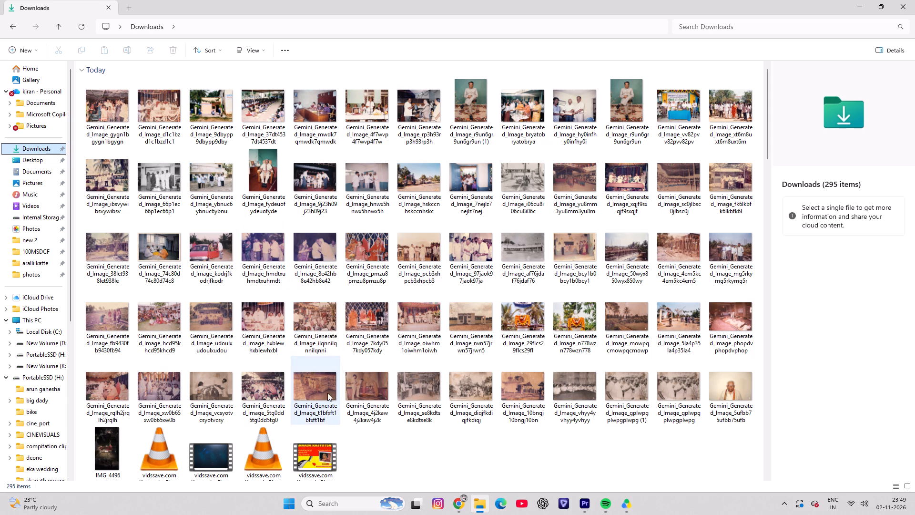
scroll(358, 359, down, 2)
scroll(356, 353, up, 2)
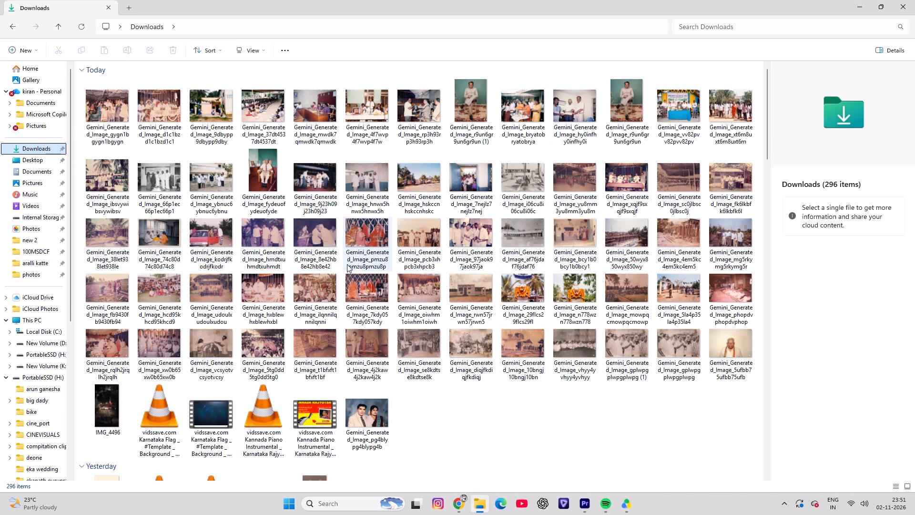
scroll(354, 284, up, 4)
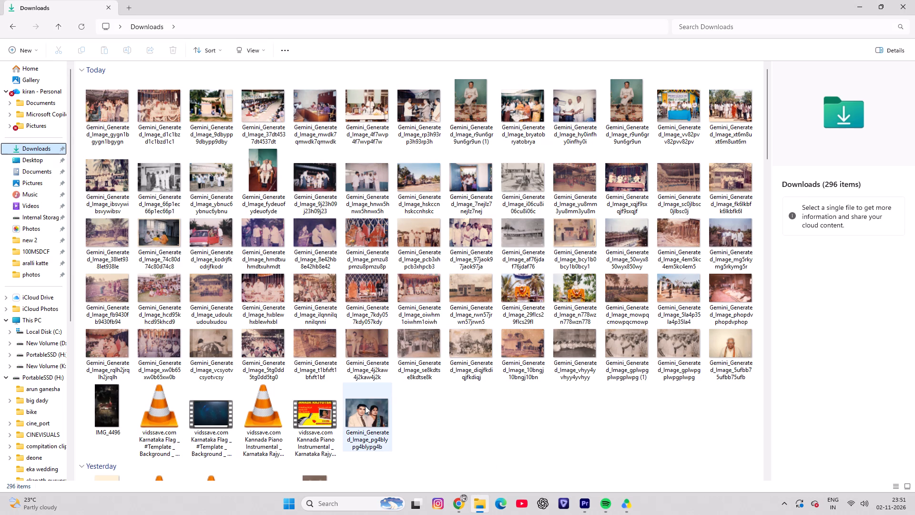
click(364, 417)
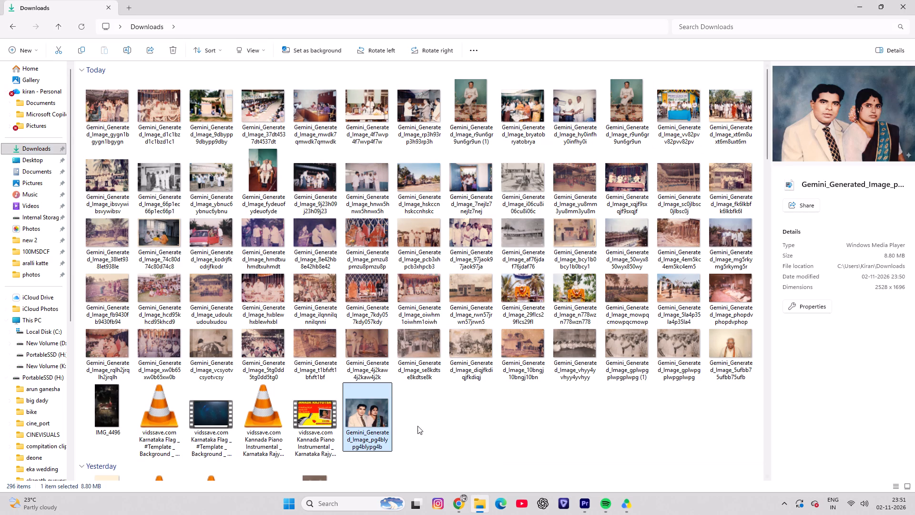
drag(370, 413, 584, 502)
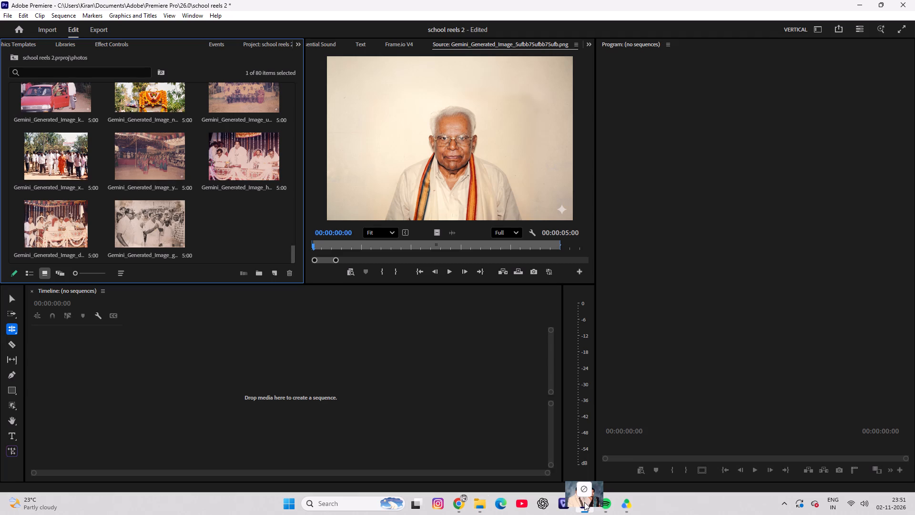
drag(584, 502, 213, 195)
Create a new sequence in the timeline from the elderly man's portrait Gemini_Generated_Image_5ufbb75ufbb75ufb.png, with the playhead at the start.
scroll(239, 206, up, 2)
drag(438, 232, 78, 391)
drag(132, 318, 98, 320)
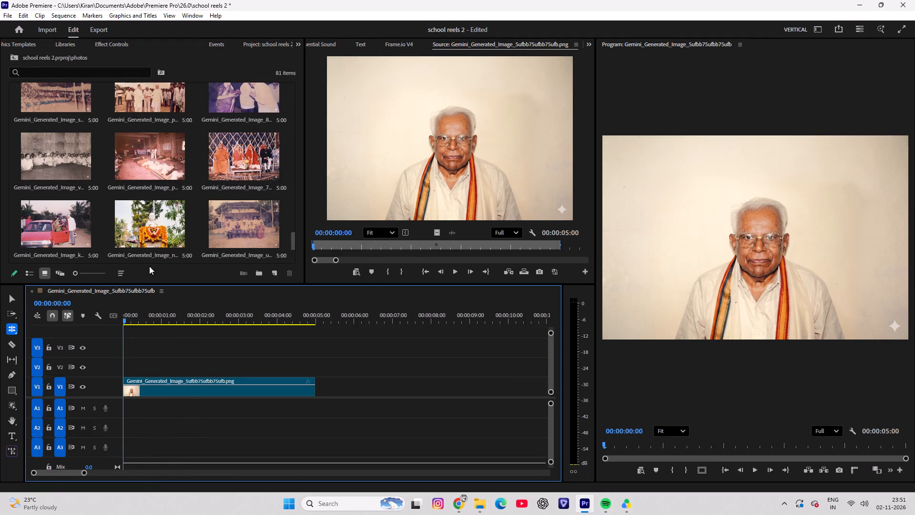
Reopen the photos bin, go back to its first clips and view C4074.MP4 in the Source monitor.
click(264, 42)
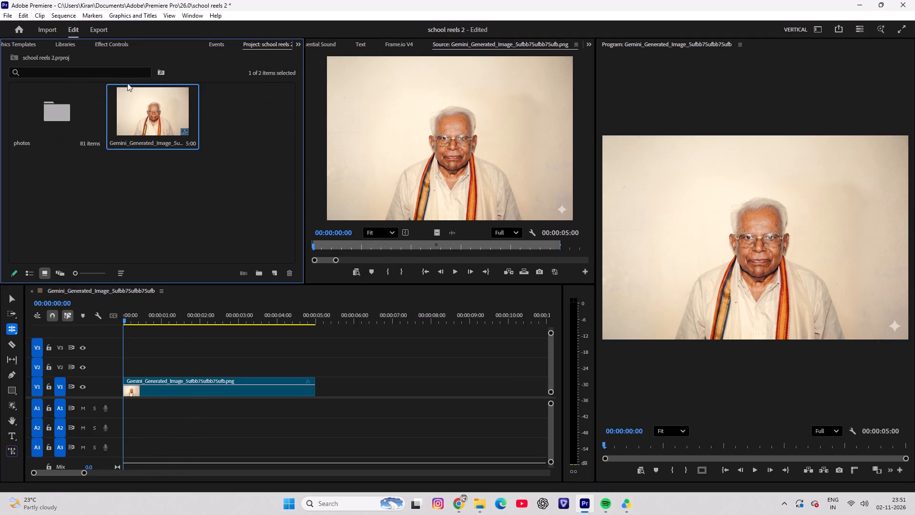
click(57, 98)
double_click(41, 123)
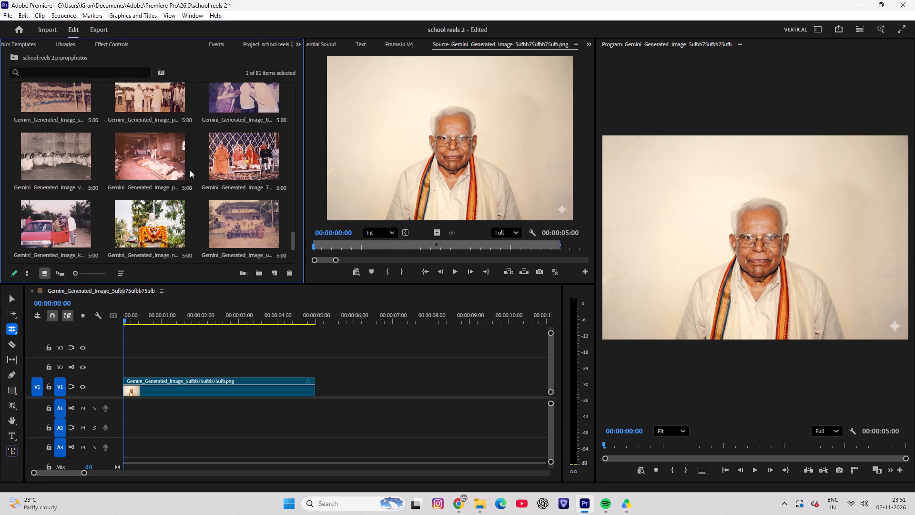
scroll(192, 184, down, 13)
drag(292, 256, 292, 256)
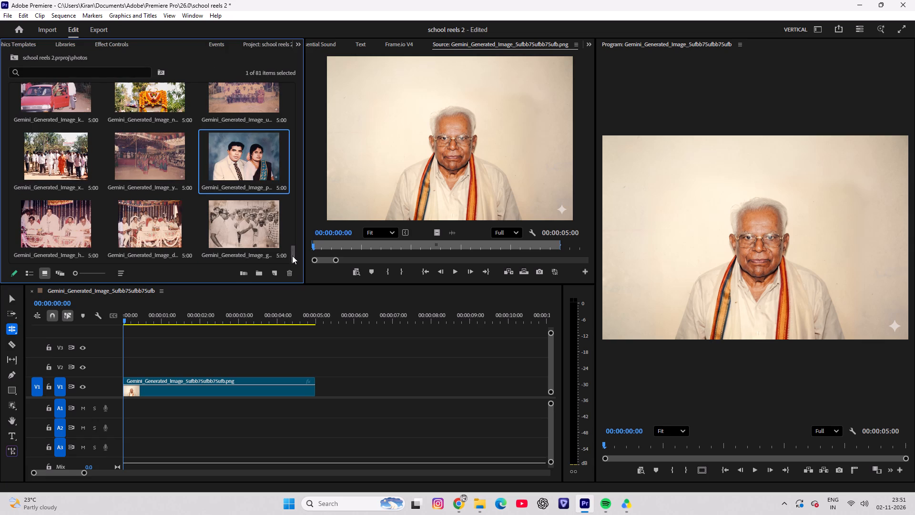
drag(292, 256, 298, 7)
double_click(46, 110)
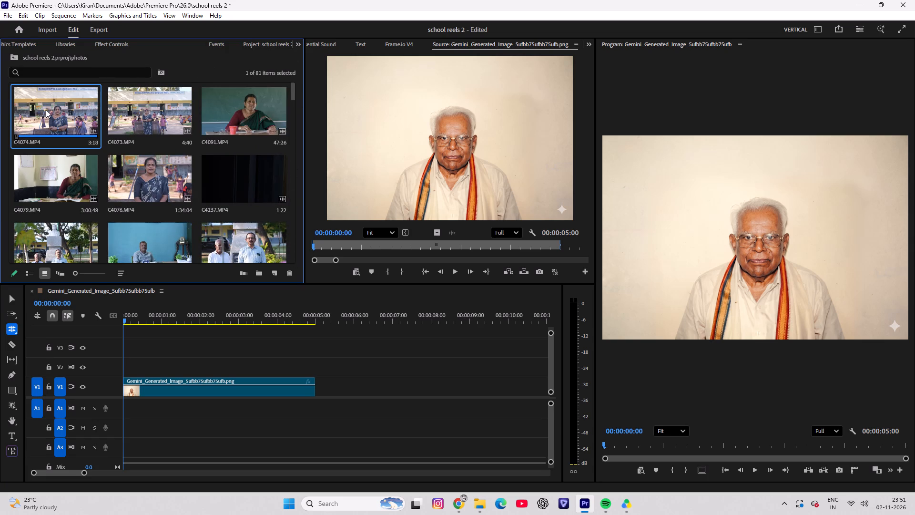
scroll(191, 226, down, 1)
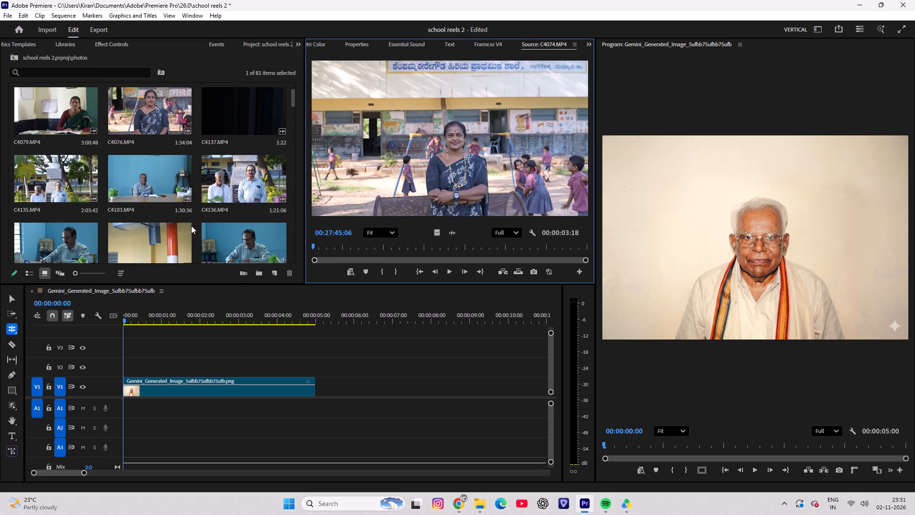
Load clip C4103.MP4 in the Source monitor and play a short stretch near its beginning.
double_click(135, 178)
click(317, 245)
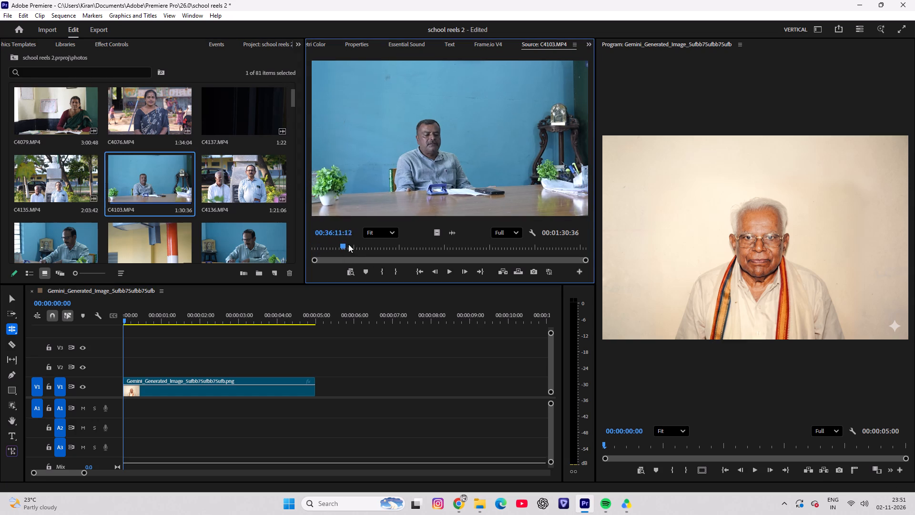
key(space)
key(space)
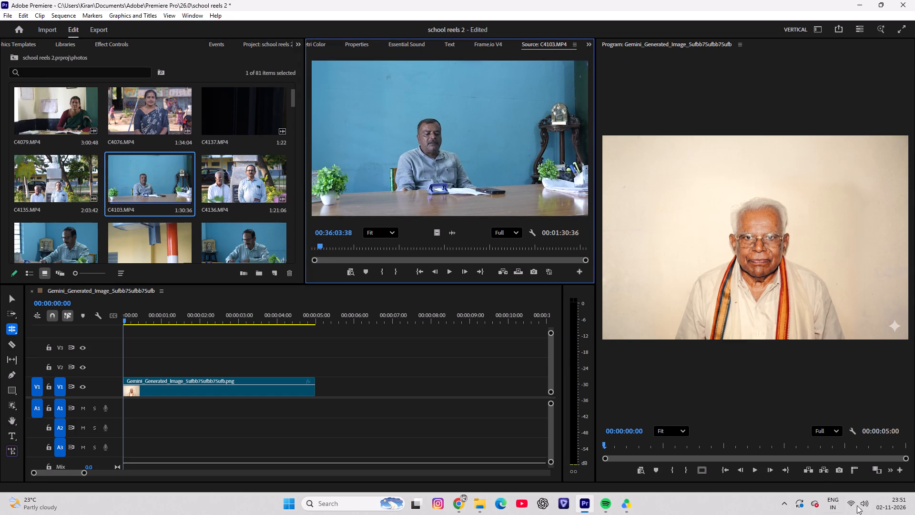
Turn on Bluetooth in Windows and connect the LG RNC9(B0) audio device.
click(859, 501)
click(827, 350)
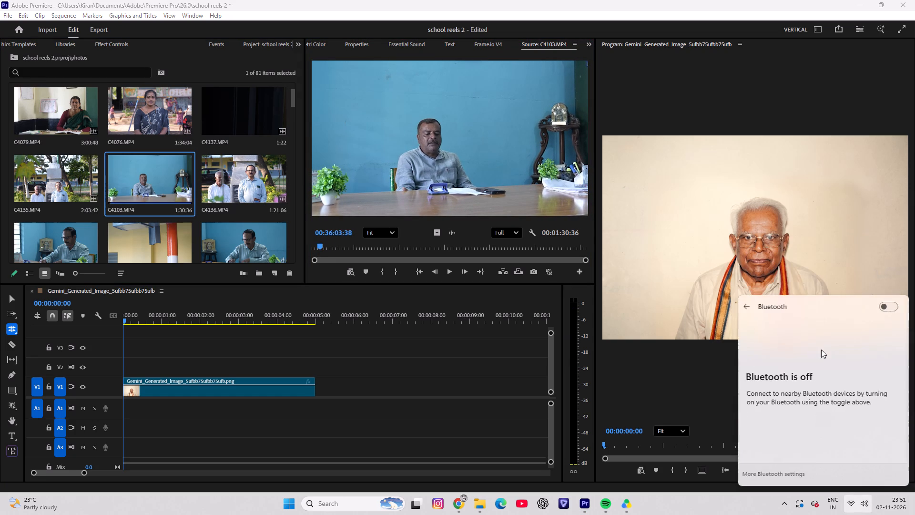
drag(906, 307, 901, 308)
click(892, 308)
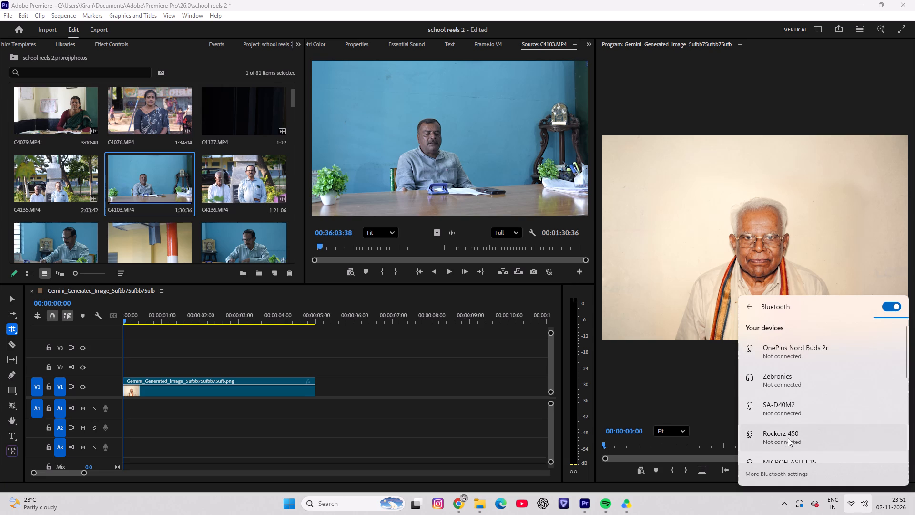
scroll(789, 438, down, 7)
click(789, 404)
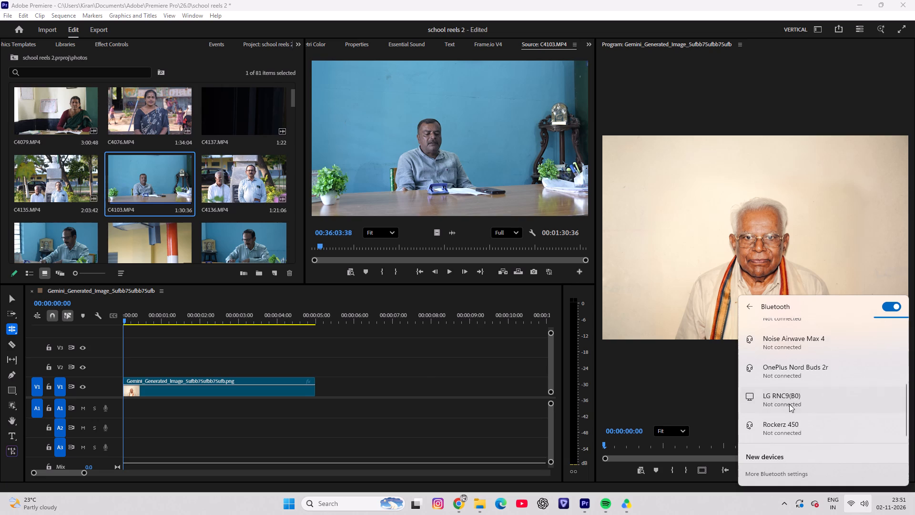
scroll(787, 416, up, 3)
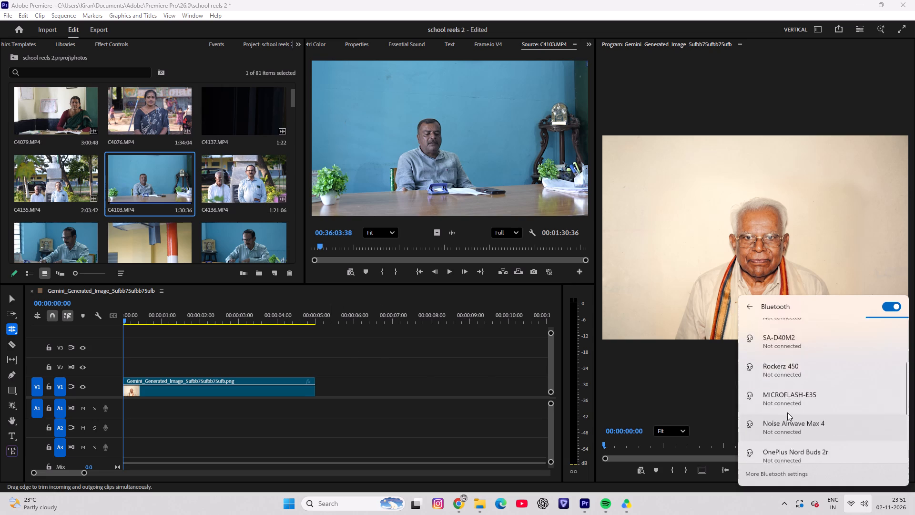
scroll(787, 412, up, 9)
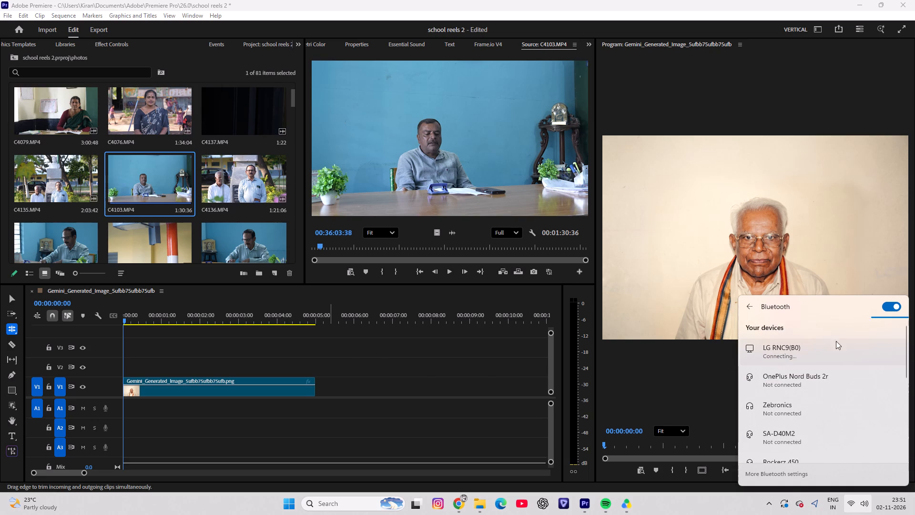
scroll(804, 381, up, 3)
drag(778, 356, 780, 389)
click(792, 352)
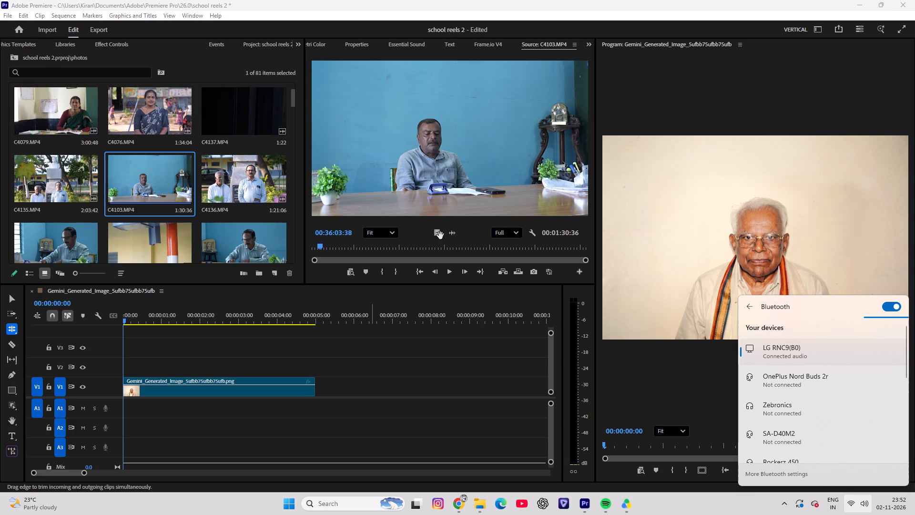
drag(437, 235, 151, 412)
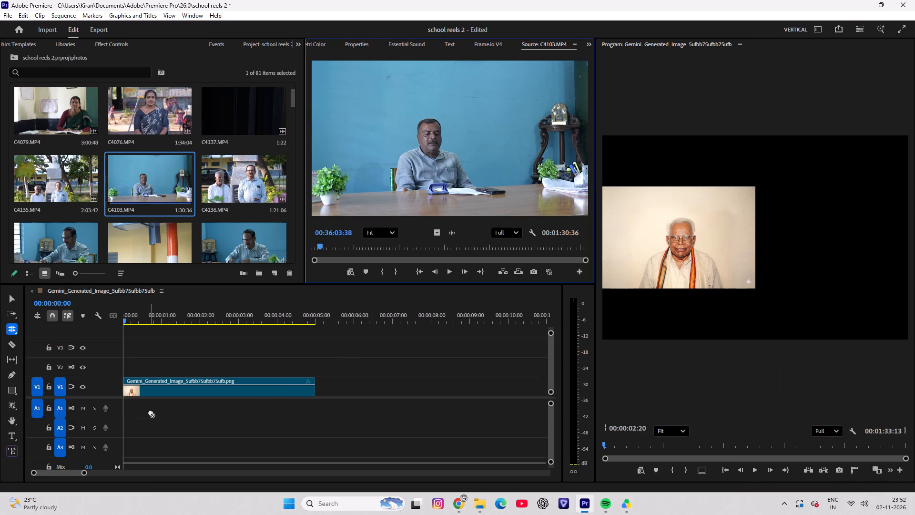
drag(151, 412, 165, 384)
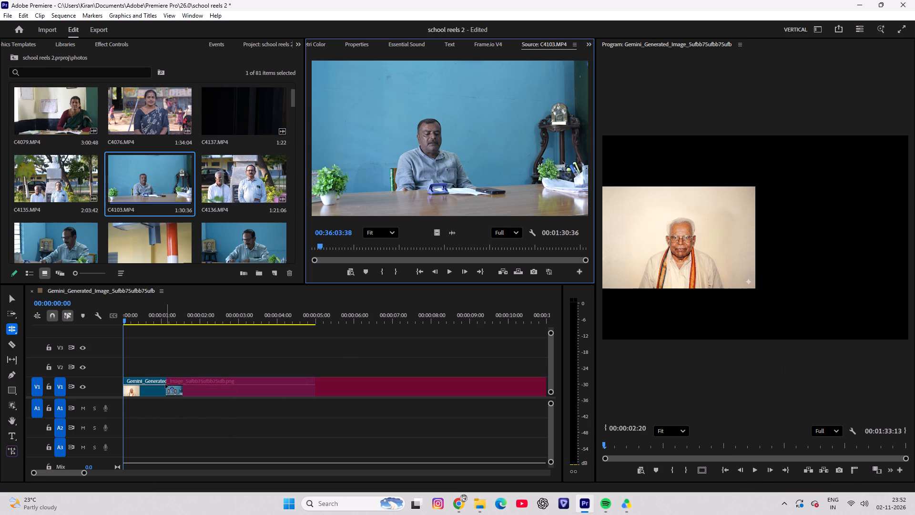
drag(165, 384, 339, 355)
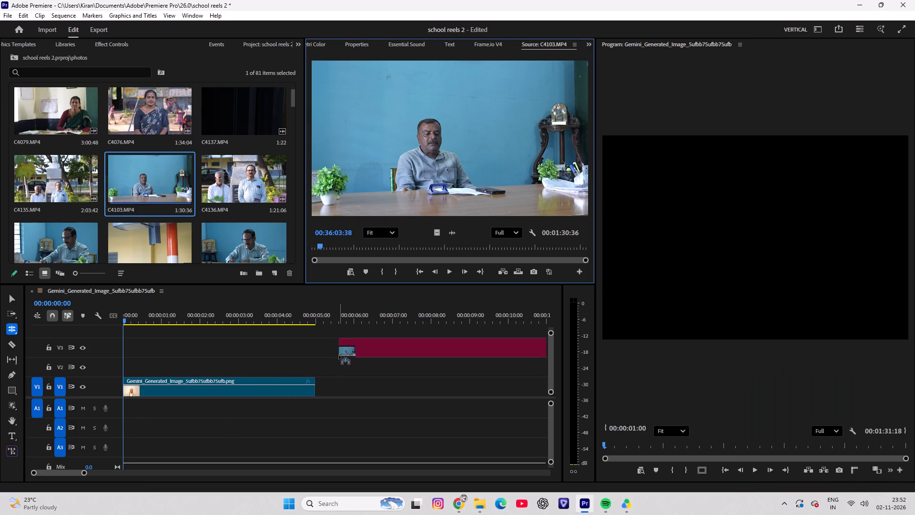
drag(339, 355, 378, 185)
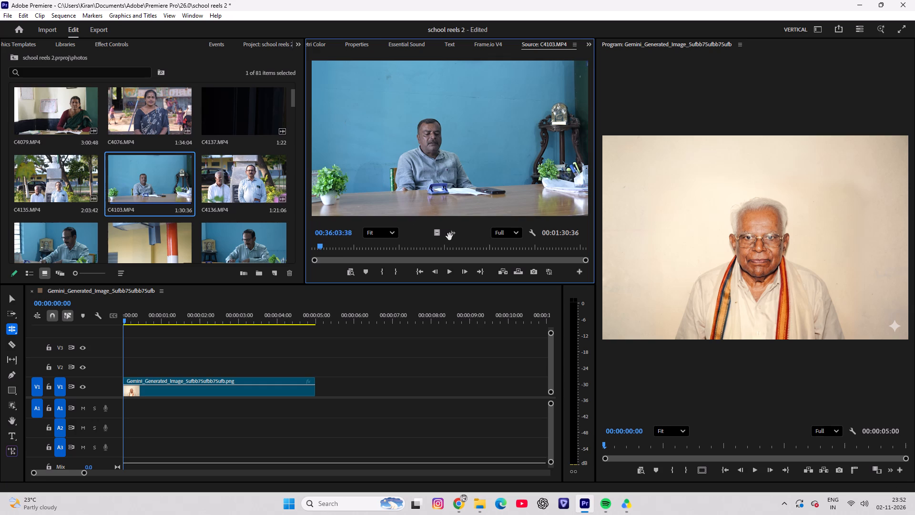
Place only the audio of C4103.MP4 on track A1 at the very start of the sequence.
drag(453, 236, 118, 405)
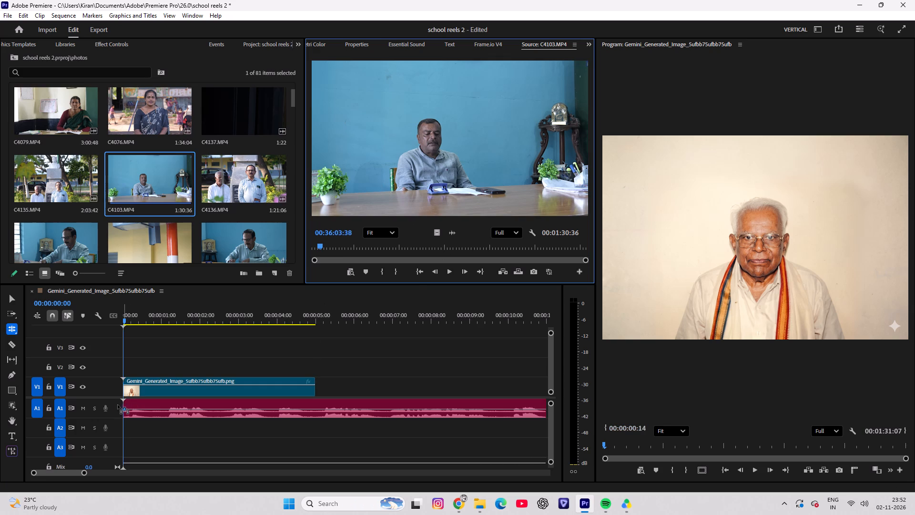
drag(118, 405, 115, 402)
Switch to the Selection tool and listen to the opening seconds of the sequence from its start, scrubbing back over the speech.
drag(139, 317, 60, 326)
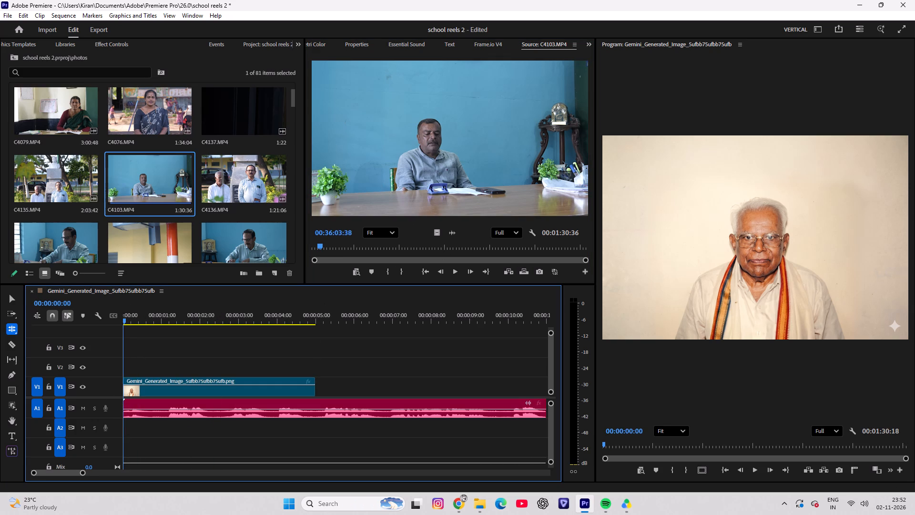
click(14, 298)
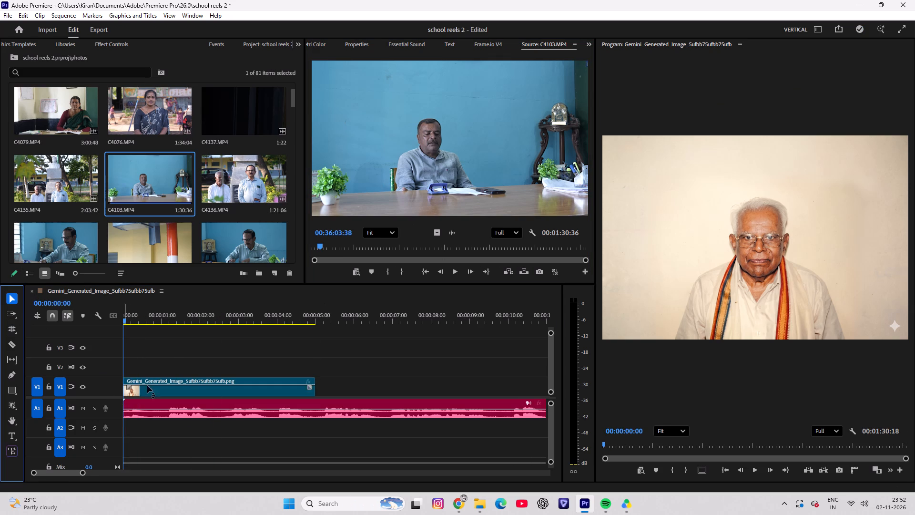
key(space)
key(space)
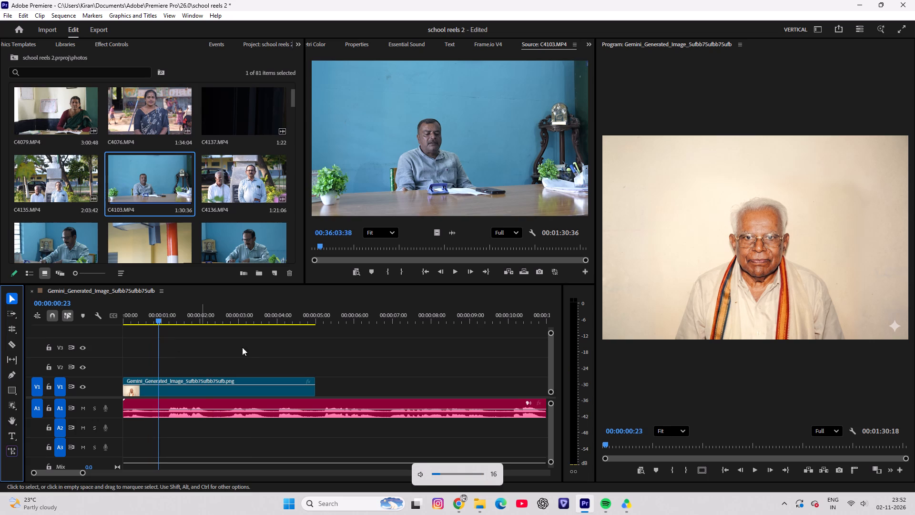
key(space)
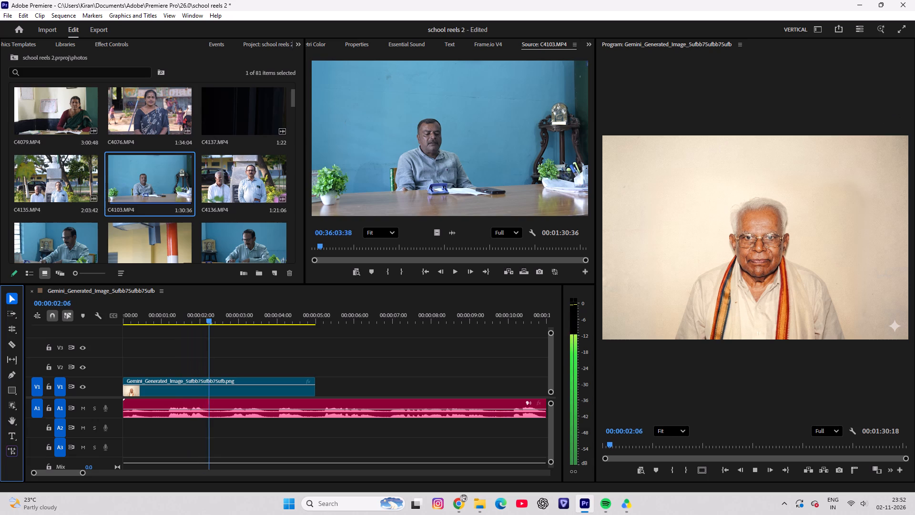
key(space)
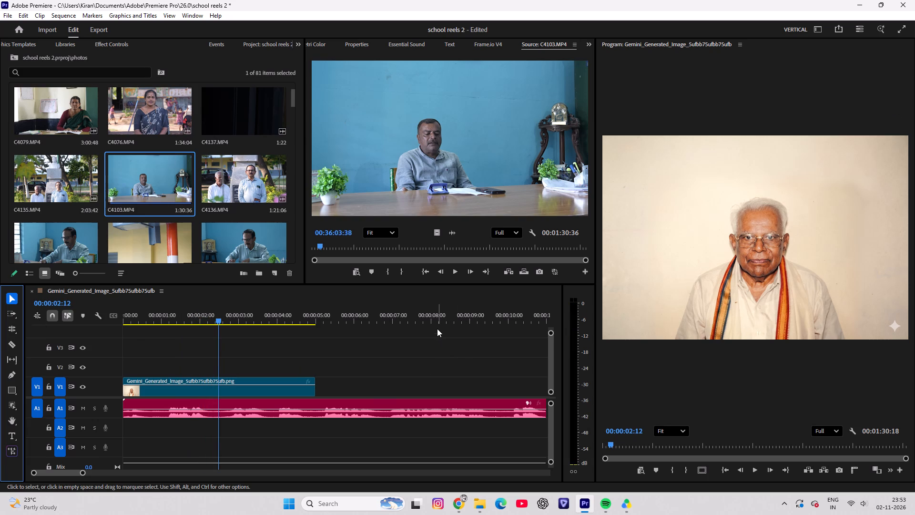
key(space)
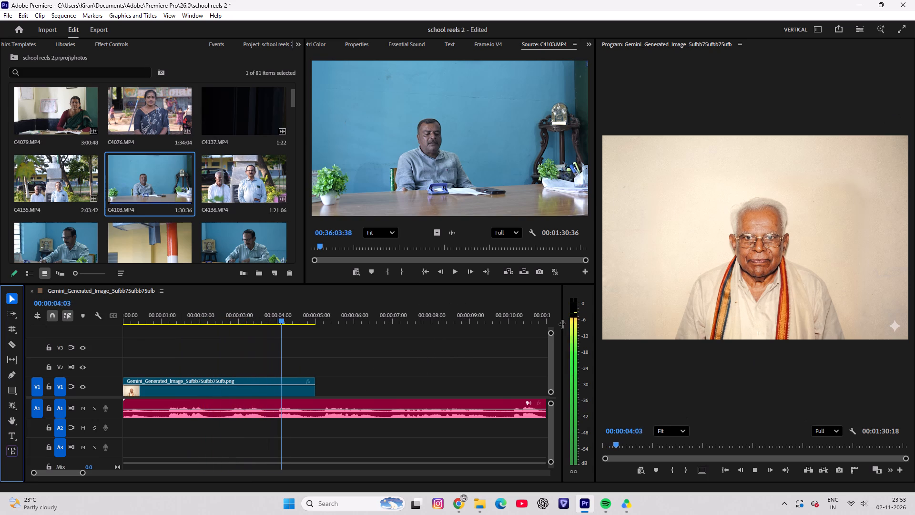
key(space)
drag(278, 317, 176, 327)
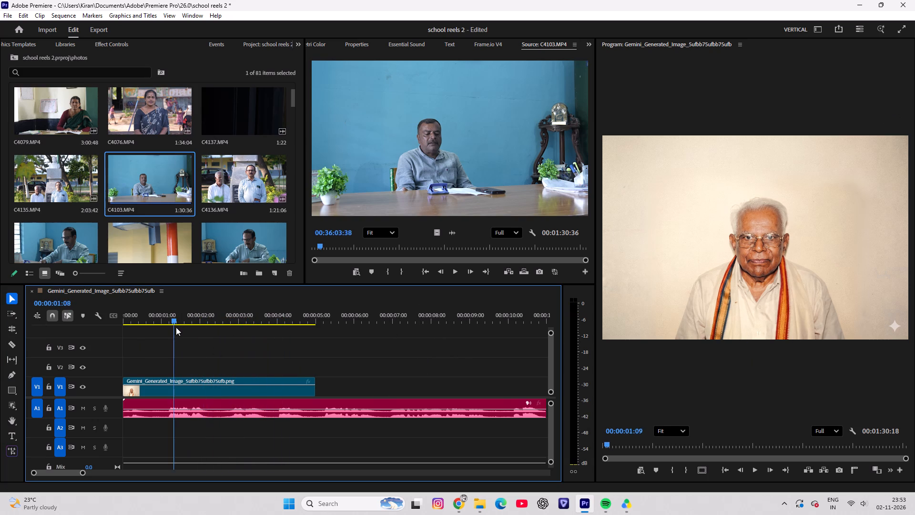
drag(176, 327, 292, 330)
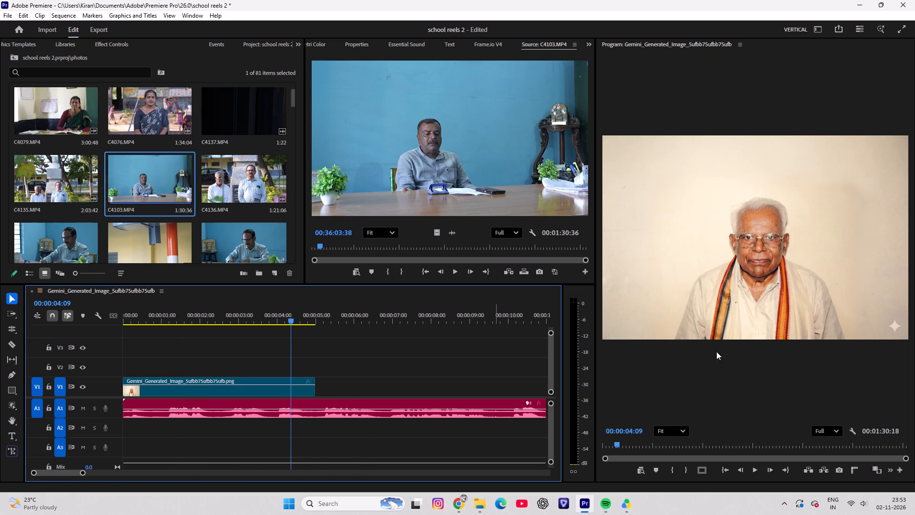
Save the project and enlarge the elderly man's portrait clip on V1 to a Scale of 135.
click(209, 379)
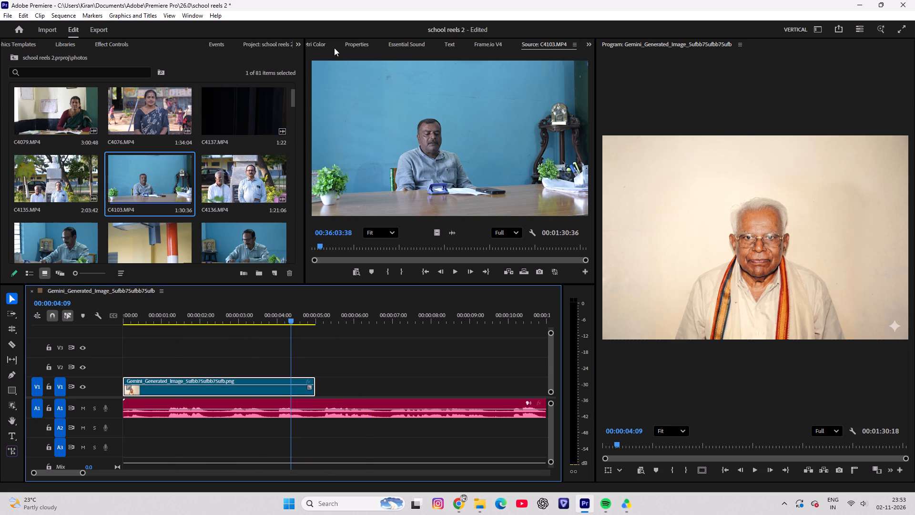
click(309, 43)
click(306, 43)
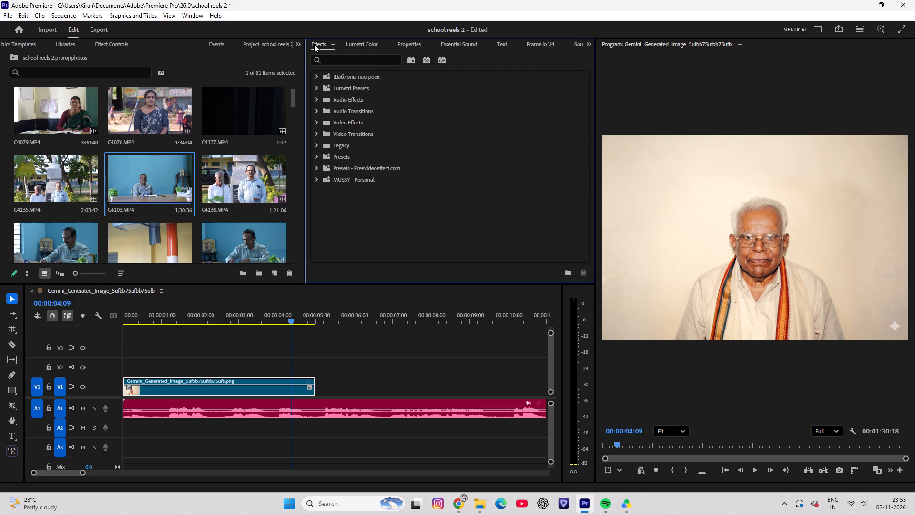
key(ctrl+s)
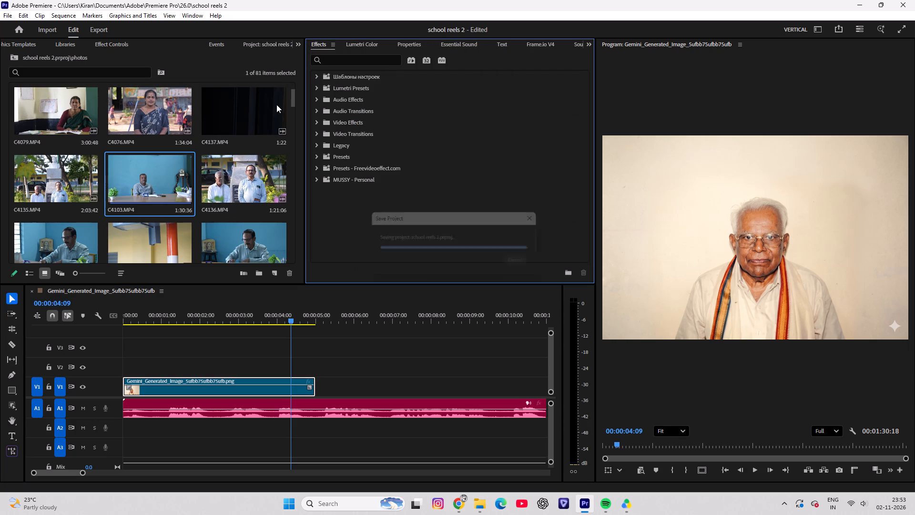
key(ctrl+s)
click(120, 41)
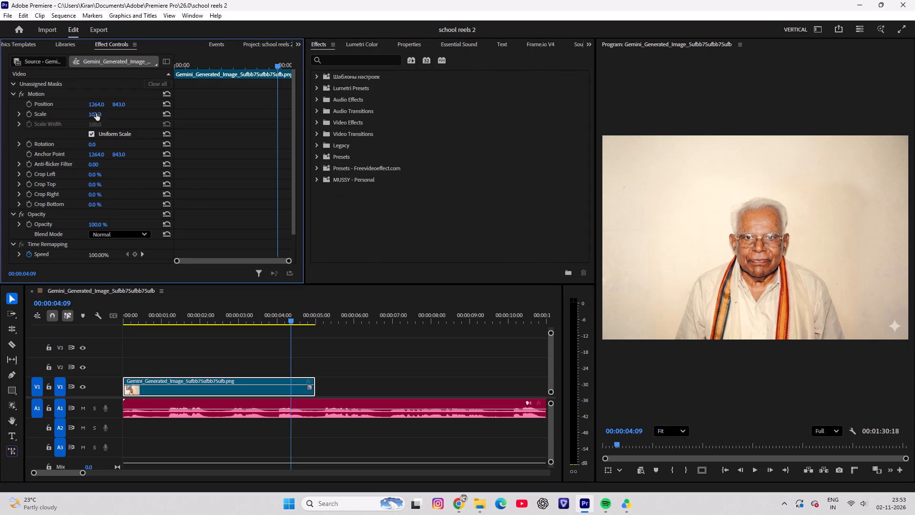
drag(94, 113, 111, 112)
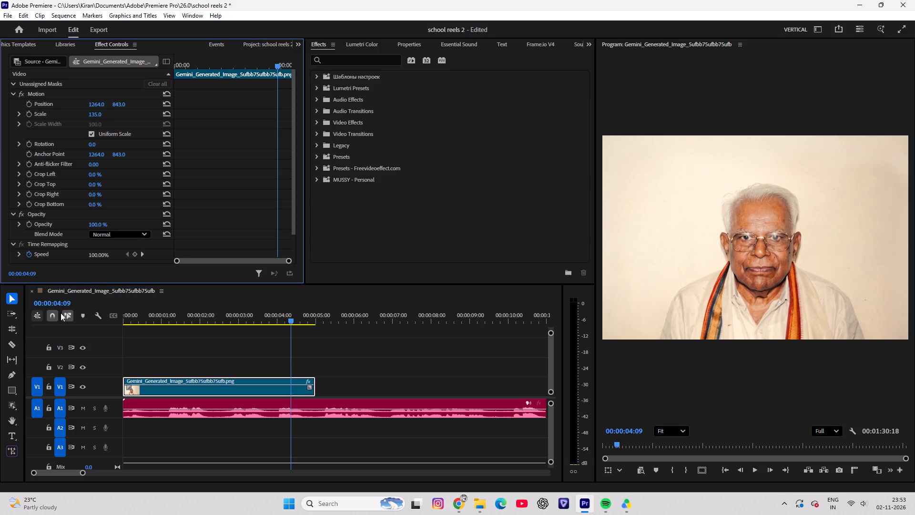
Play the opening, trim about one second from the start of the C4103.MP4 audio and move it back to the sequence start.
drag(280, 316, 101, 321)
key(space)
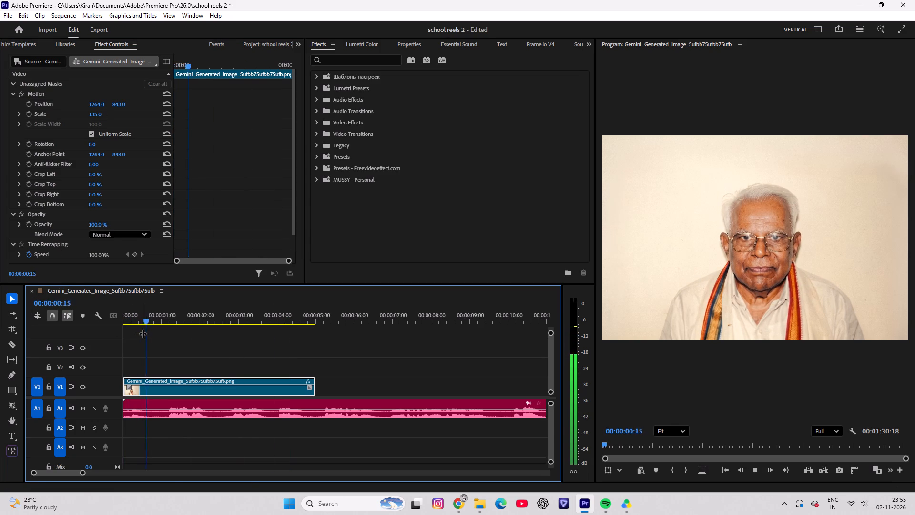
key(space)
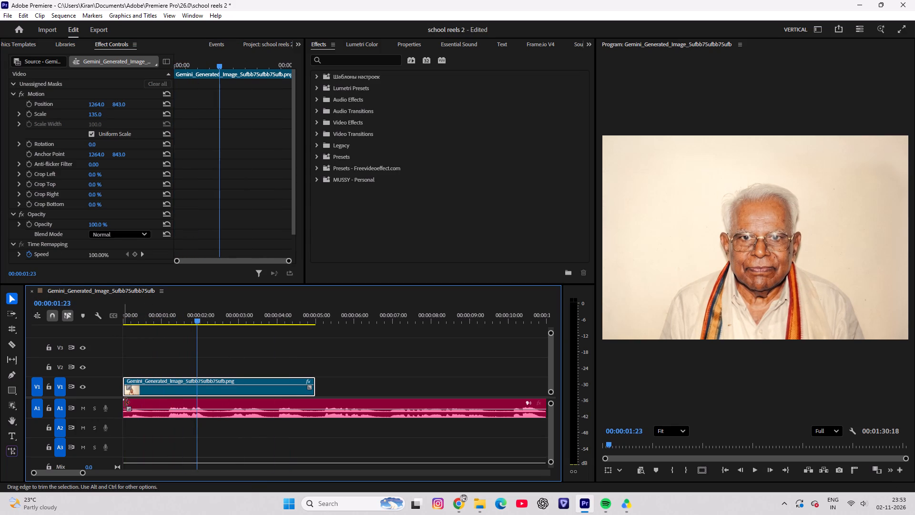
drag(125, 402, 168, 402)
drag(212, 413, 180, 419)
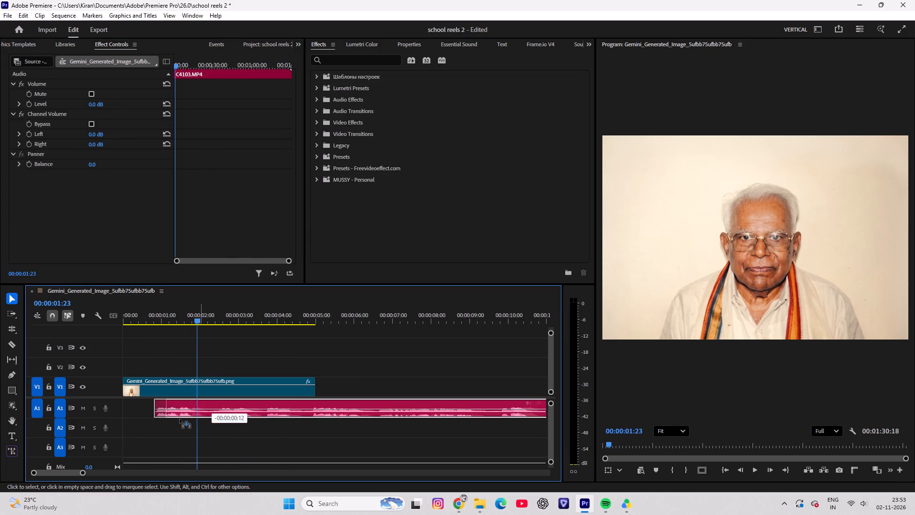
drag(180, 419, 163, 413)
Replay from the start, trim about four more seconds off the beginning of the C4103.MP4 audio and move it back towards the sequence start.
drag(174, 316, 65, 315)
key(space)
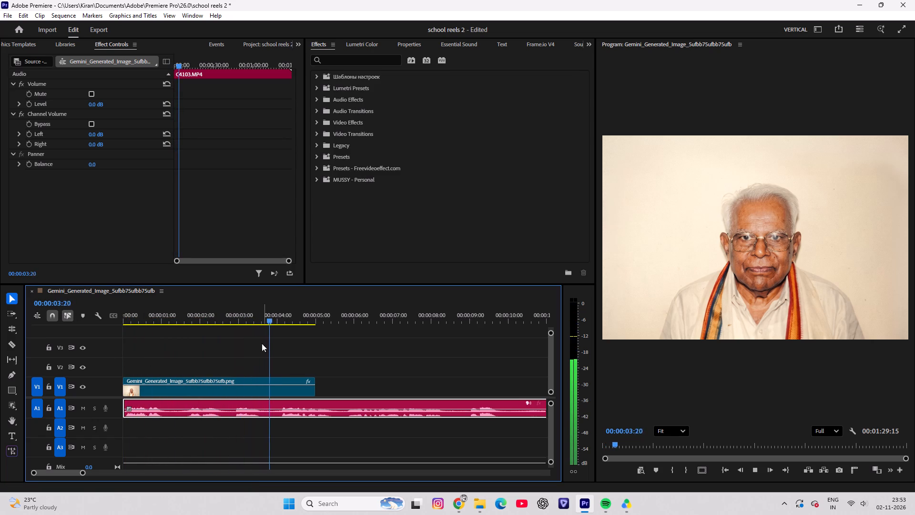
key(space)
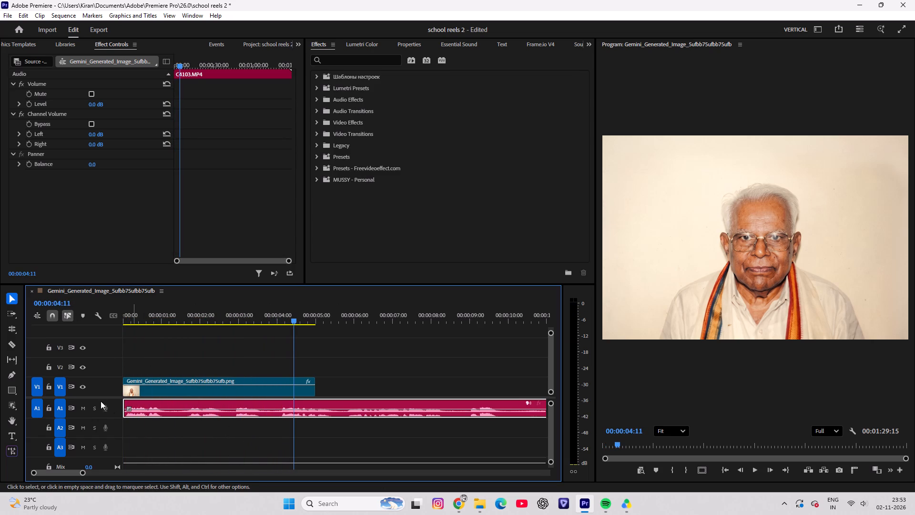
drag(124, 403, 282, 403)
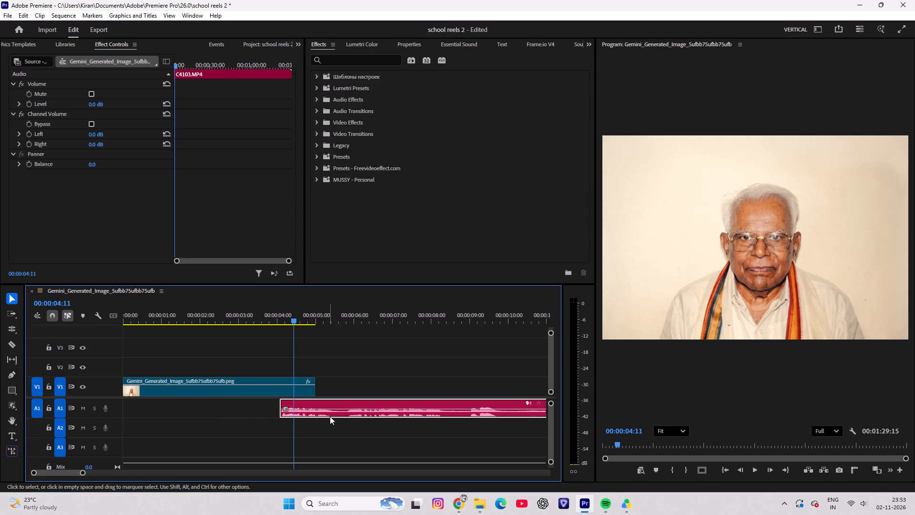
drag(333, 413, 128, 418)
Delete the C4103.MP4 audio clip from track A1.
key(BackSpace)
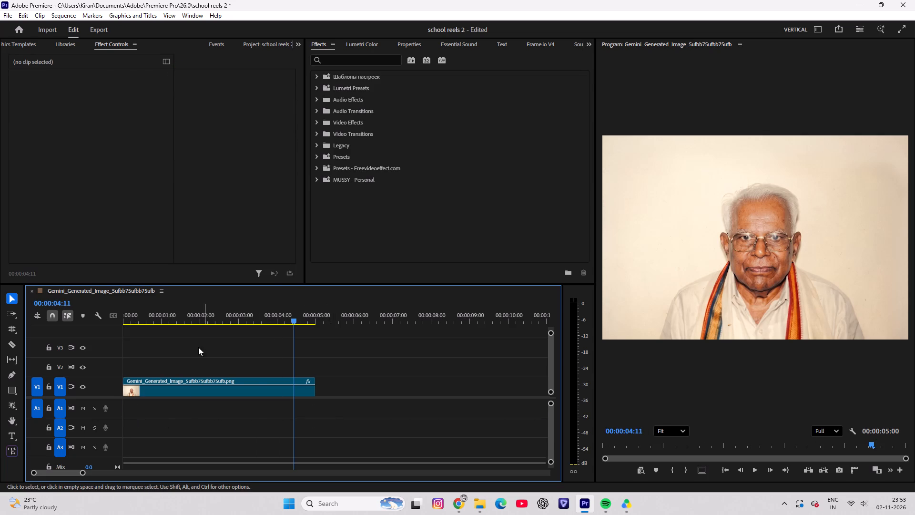
Reopen the photos bin, load clip C4136.MP4 in the Source monitor and play its first seconds.
click(278, 44)
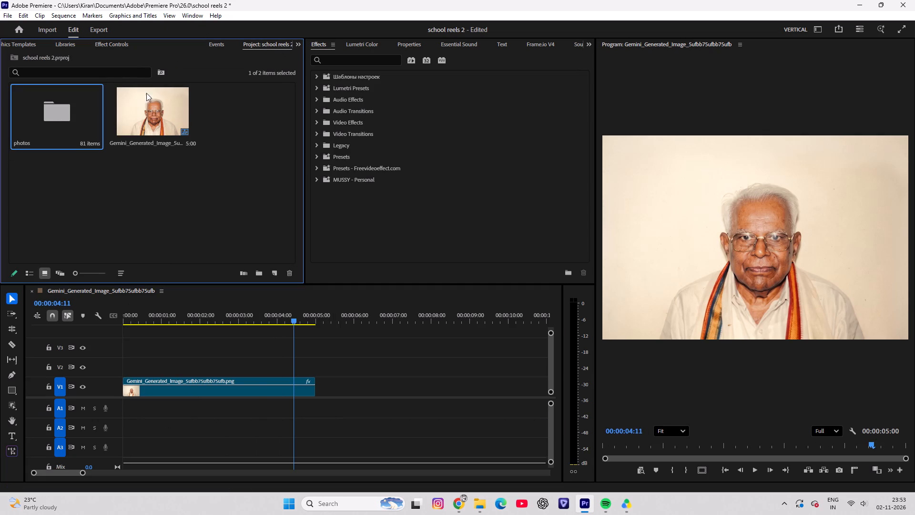
double_click(76, 109)
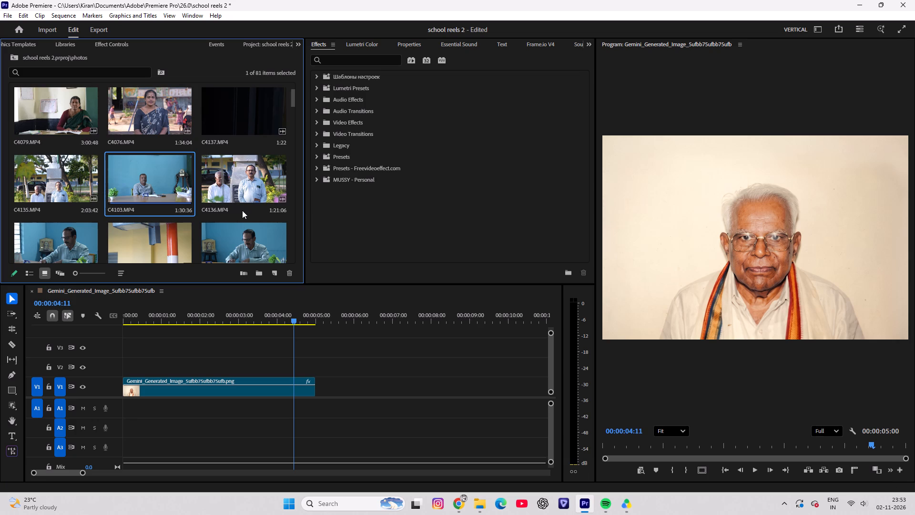
scroll(241, 210, down, 1)
scroll(143, 183, up, 1)
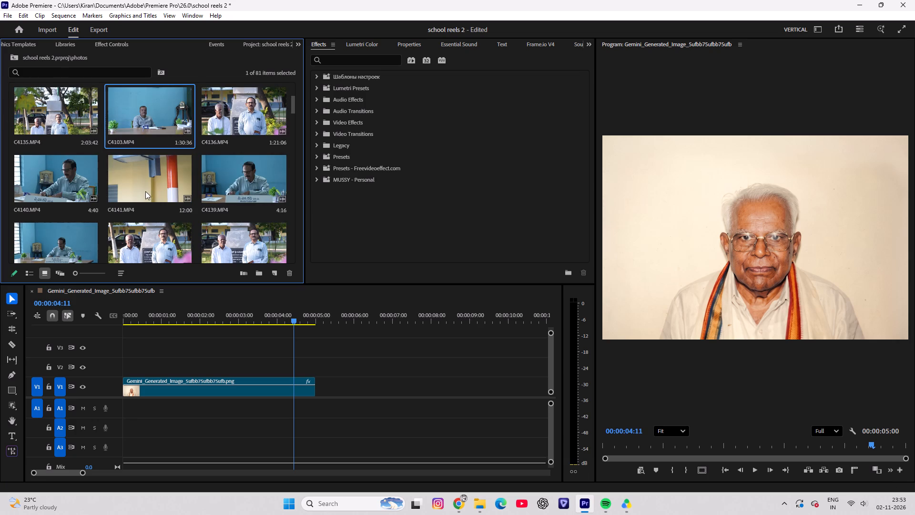
double_click(240, 183)
key(space)
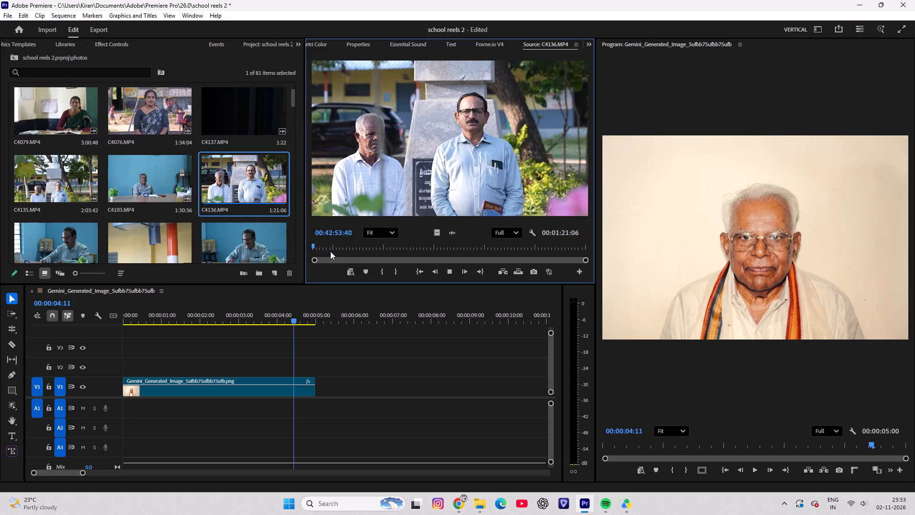
key(space)
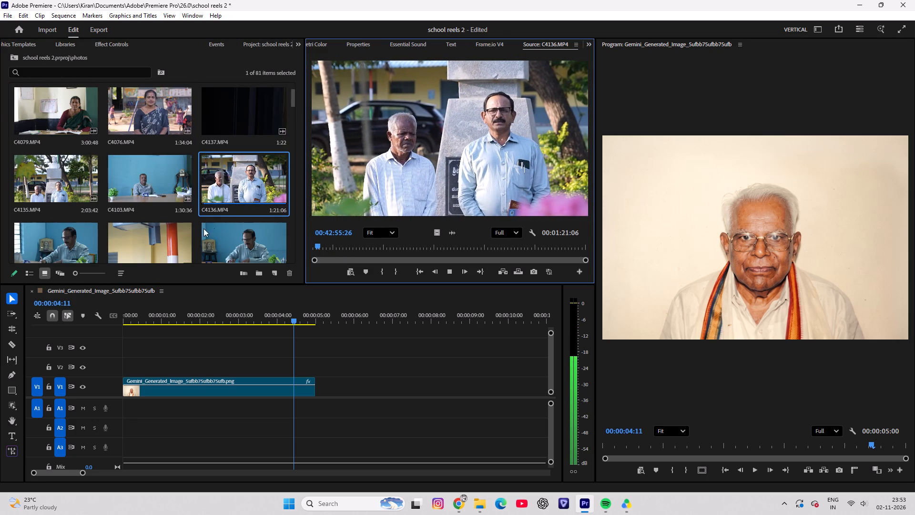
Load clip C4134.MP4 in the Source monitor and play its opening seconds.
scroll(155, 230, down, 2)
double_click(145, 175)
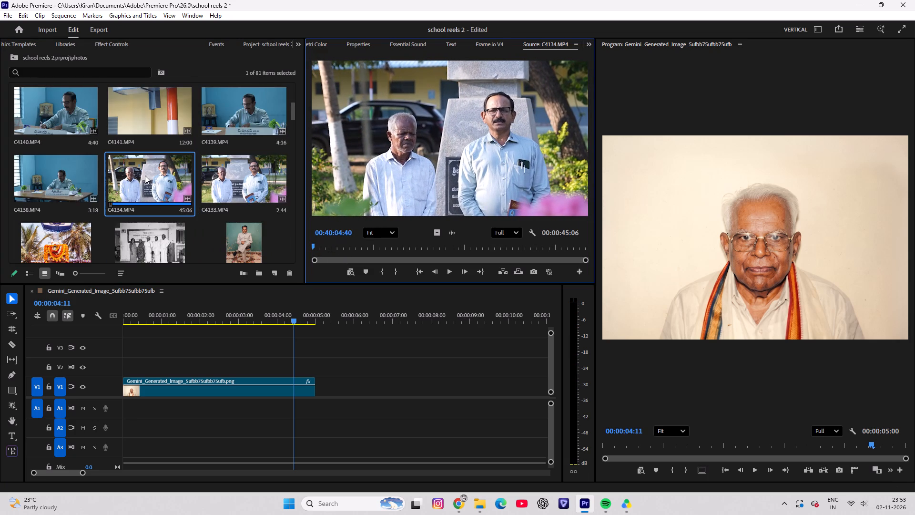
key(space)
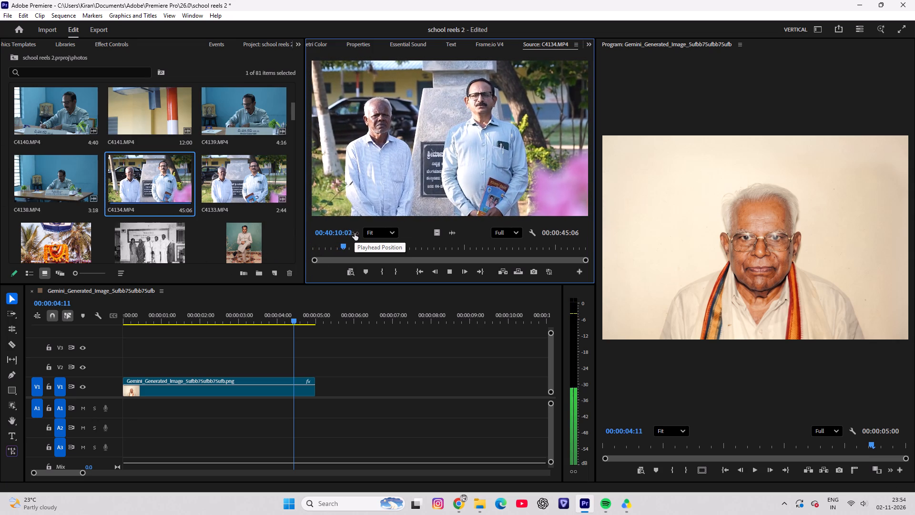
key(space)
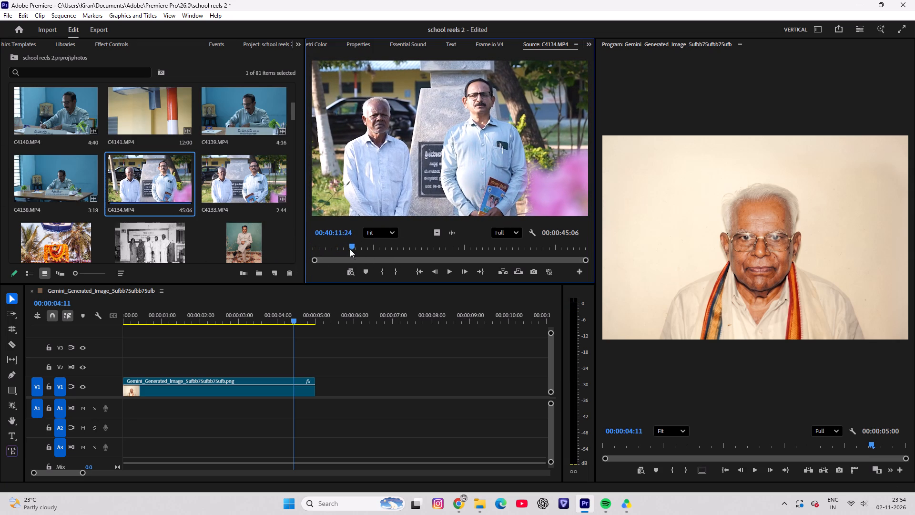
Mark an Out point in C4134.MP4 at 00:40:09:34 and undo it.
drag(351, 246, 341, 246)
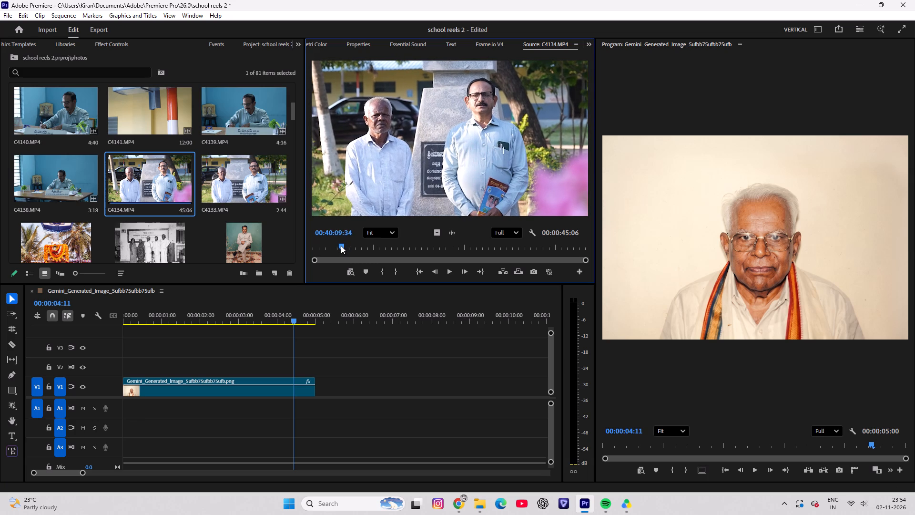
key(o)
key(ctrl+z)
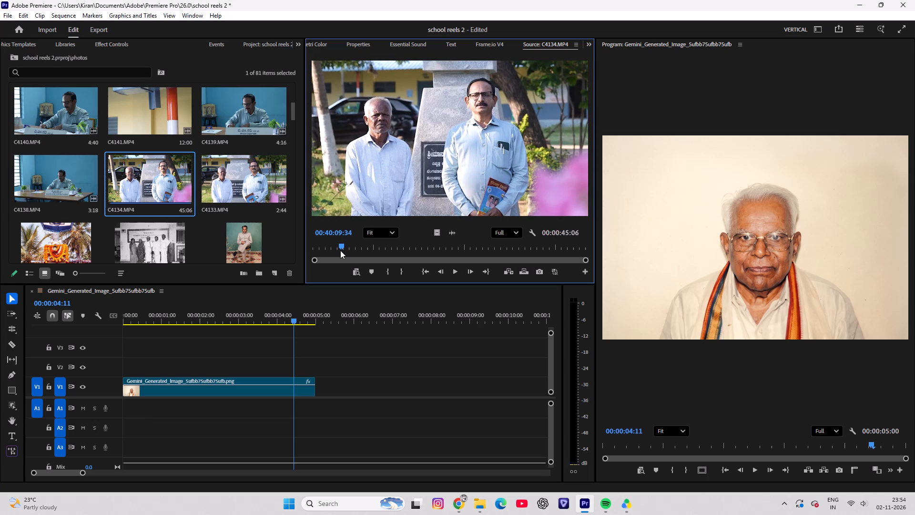
Mark an In point in C4134.MP4 at 00:40:09:34 and play the clip briefly from there.
key(i)
key(space)
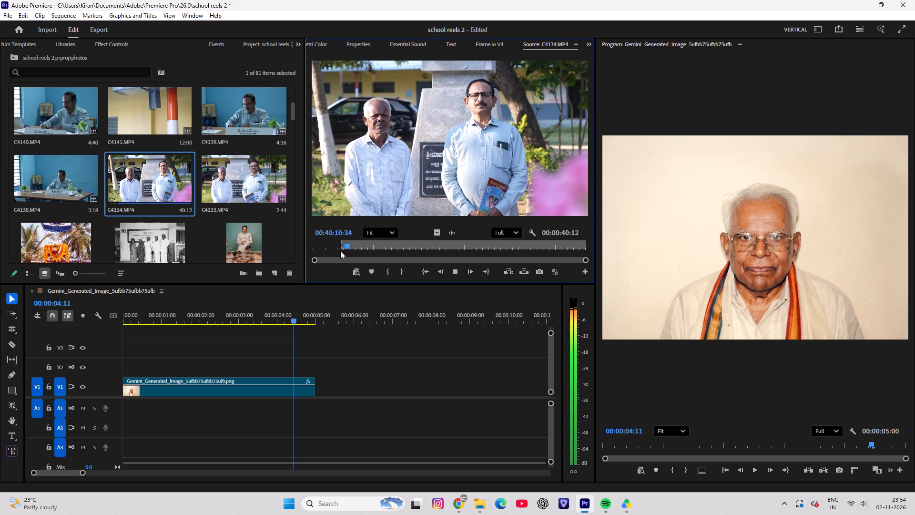
key(space)
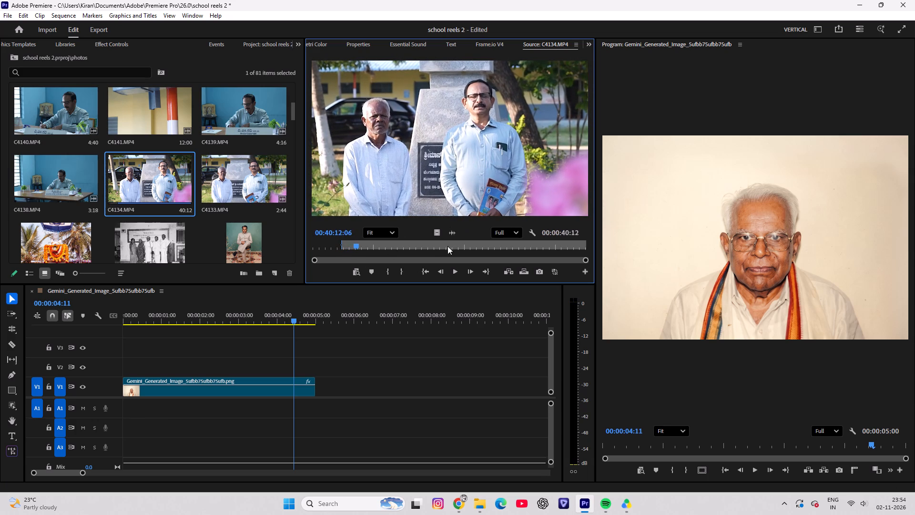
Place only the audio of the marked C4134.MP4 on track A1 at the start of the sequence.
drag(440, 235, 155, 411)
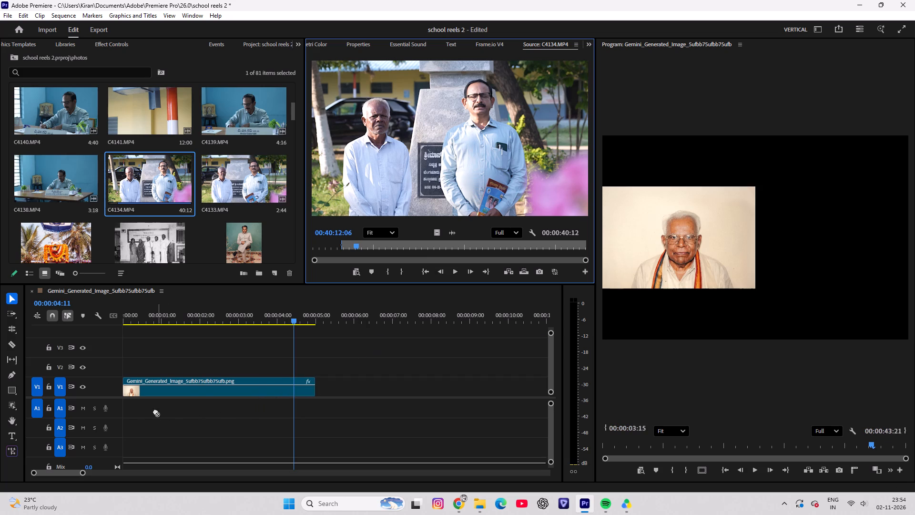
drag(155, 411, 306, 298)
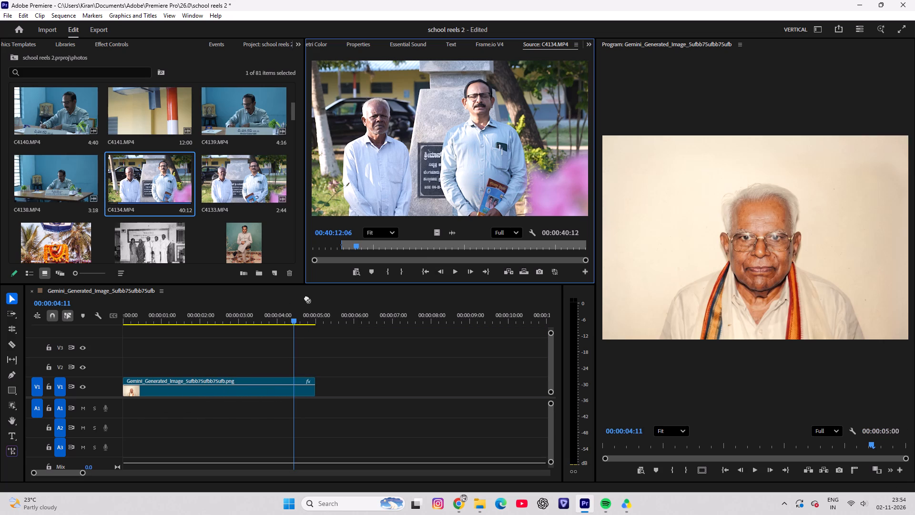
drag(306, 298, 306, 295)
drag(450, 232, 123, 413)
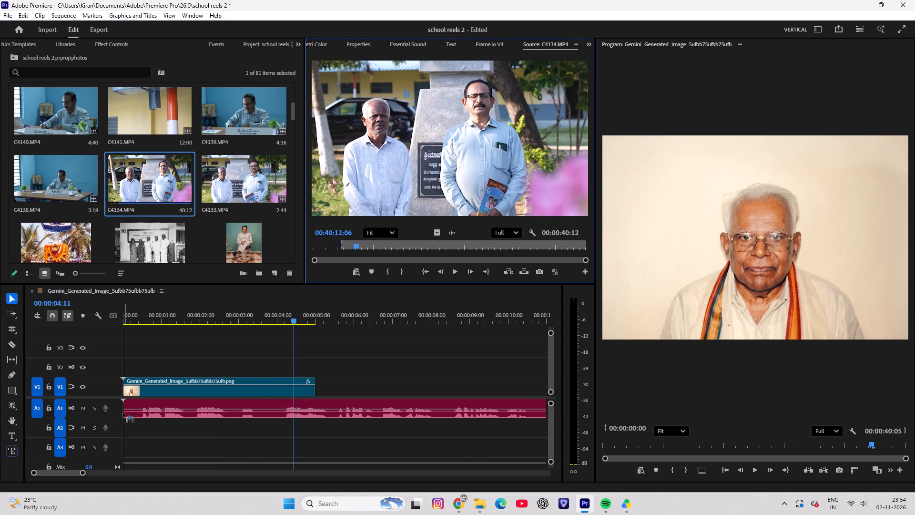
drag(123, 413, 121, 413)
Play the opening against the new audio, cut the portrait picture on V1 at 00:00:04:07 and delete the remainder.
drag(142, 312, 110, 320)
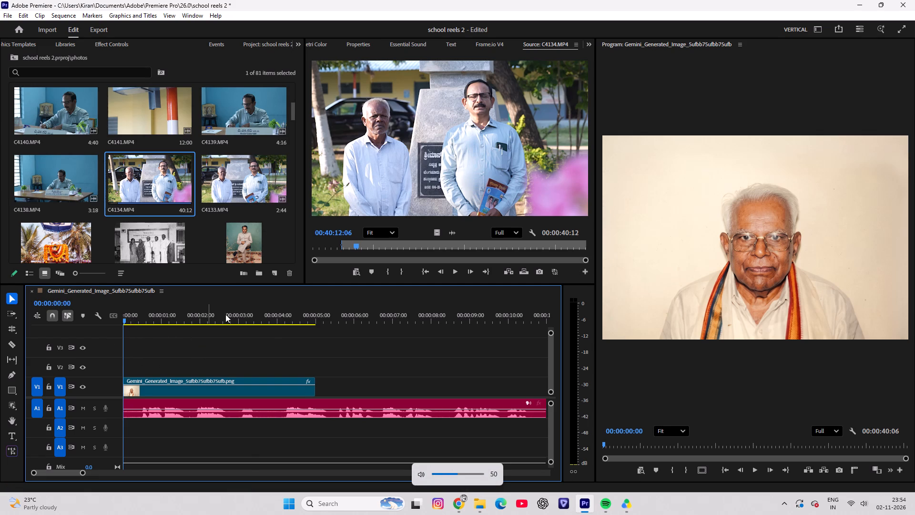
key(space)
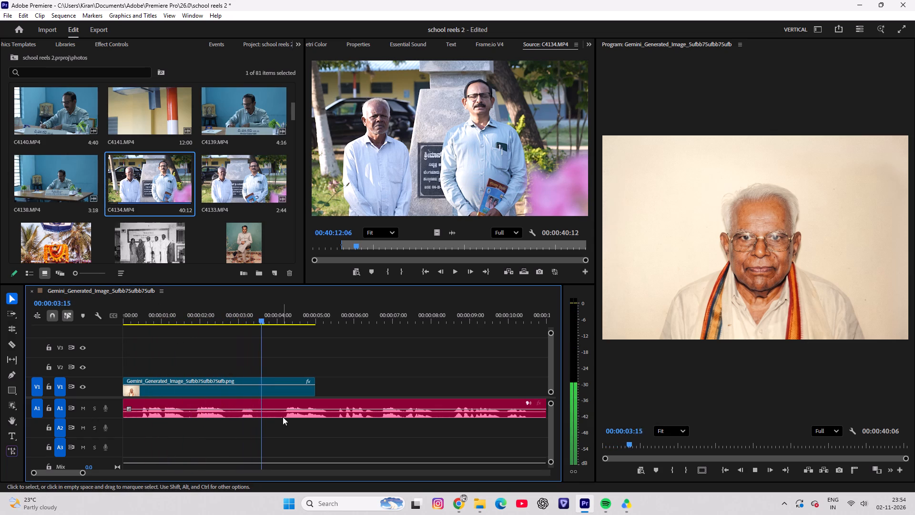
key(space)
drag(303, 314, 289, 313)
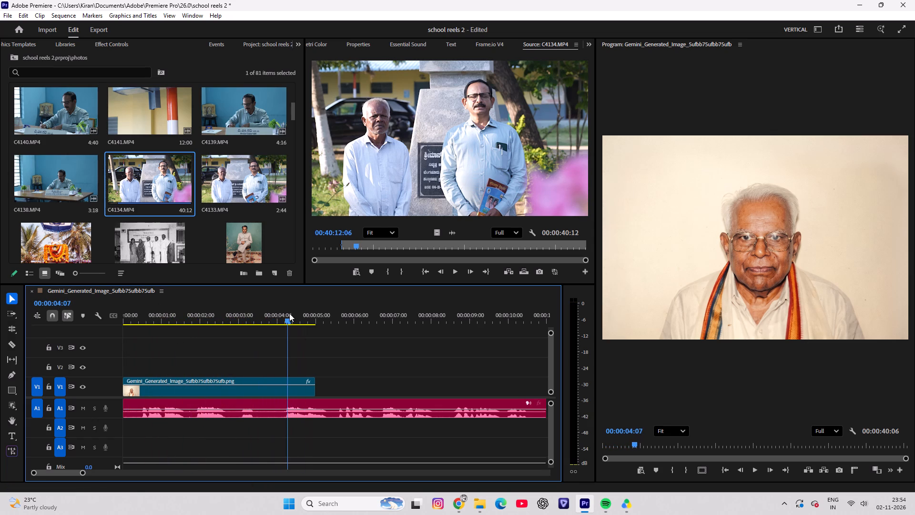
drag(289, 313, 289, 315)
key(c)
click(288, 383)
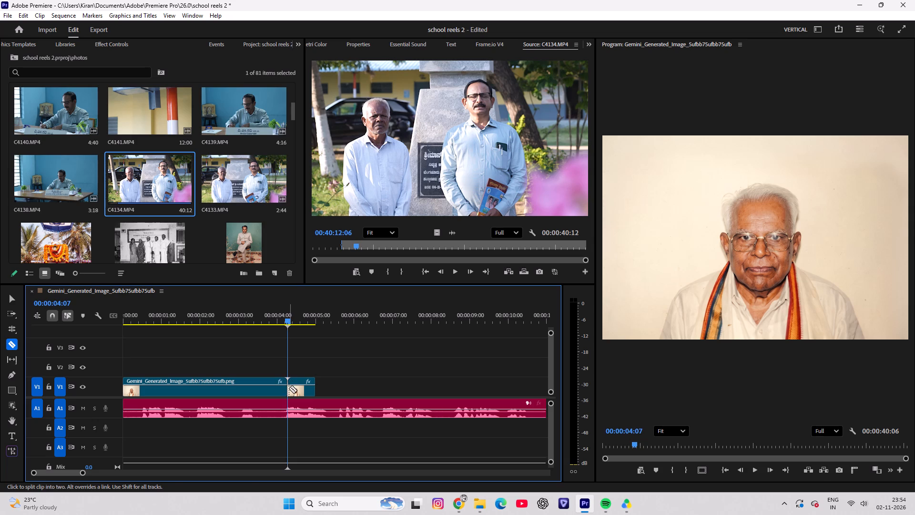
key(v)
click(301, 388)
key(BackSpace)
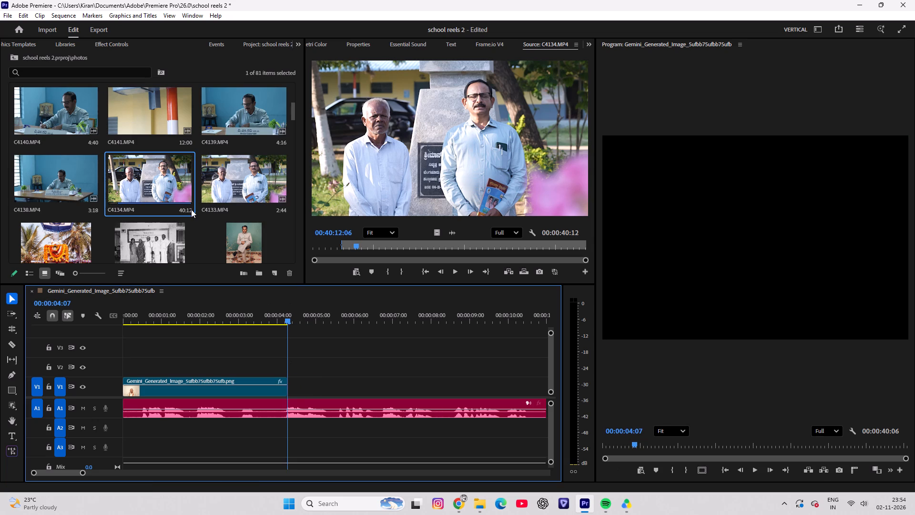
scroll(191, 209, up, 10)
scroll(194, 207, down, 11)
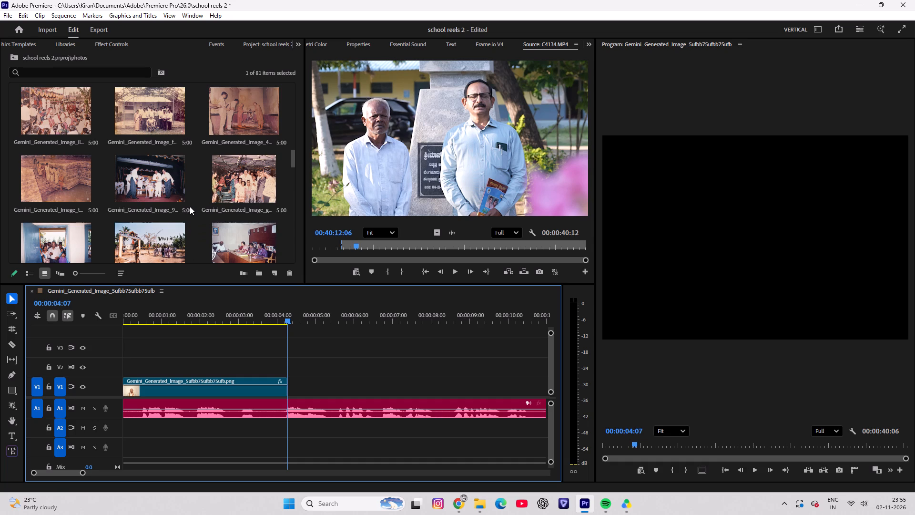
Open a new browser tab in Chrome and return to Premiere Pro.
right_drag(657, 462, 510, 491)
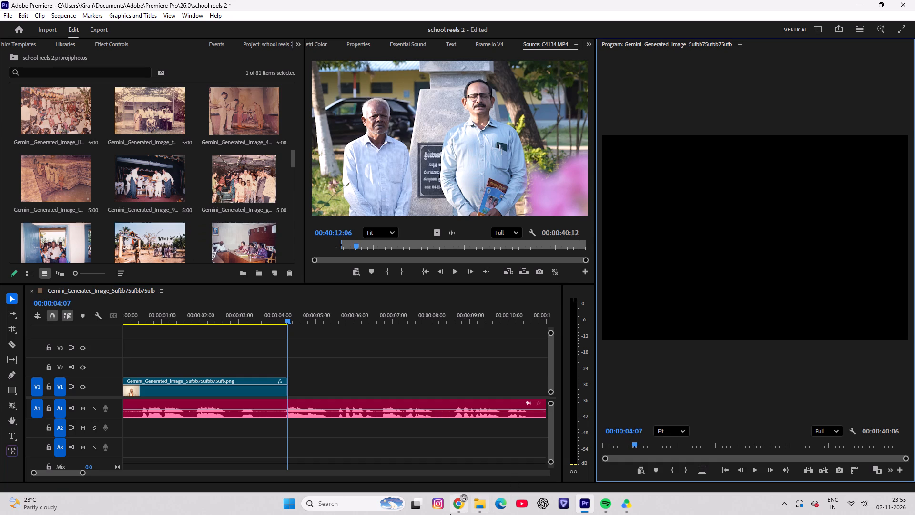
click(449, 514)
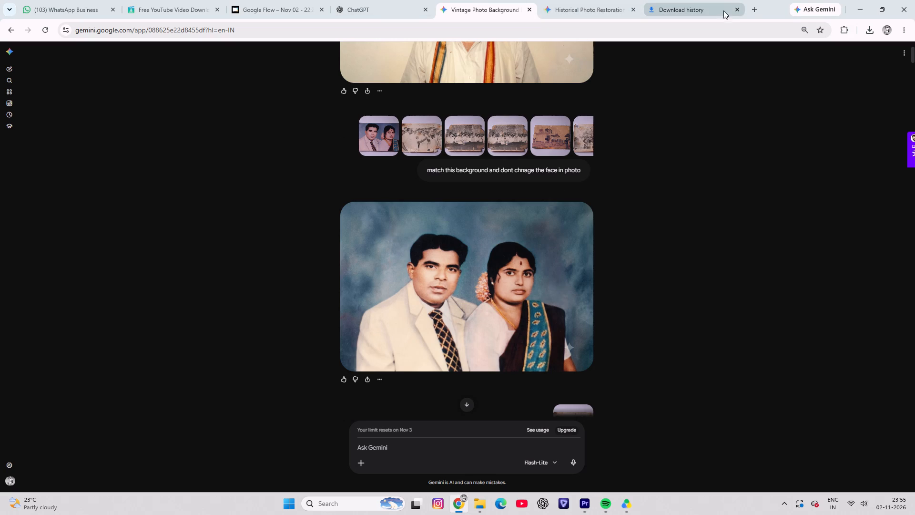
click(750, 8)
click(443, 182)
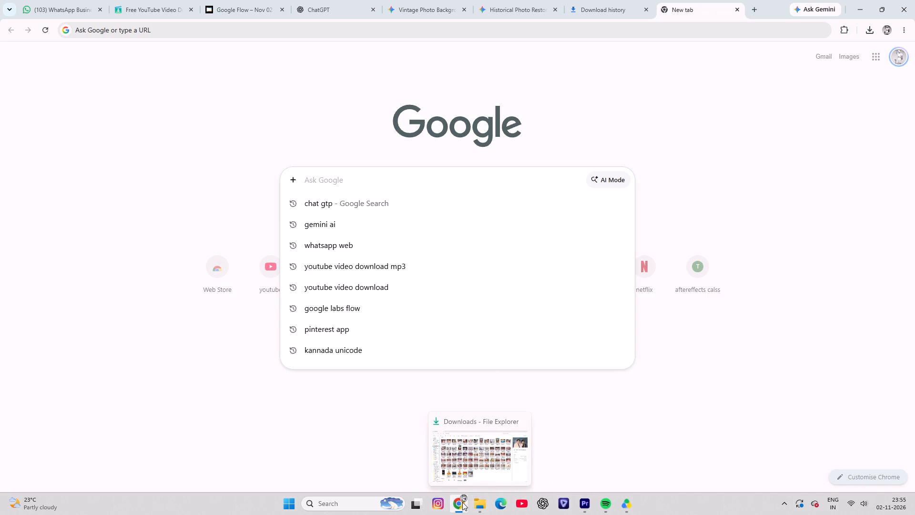
click(583, 501)
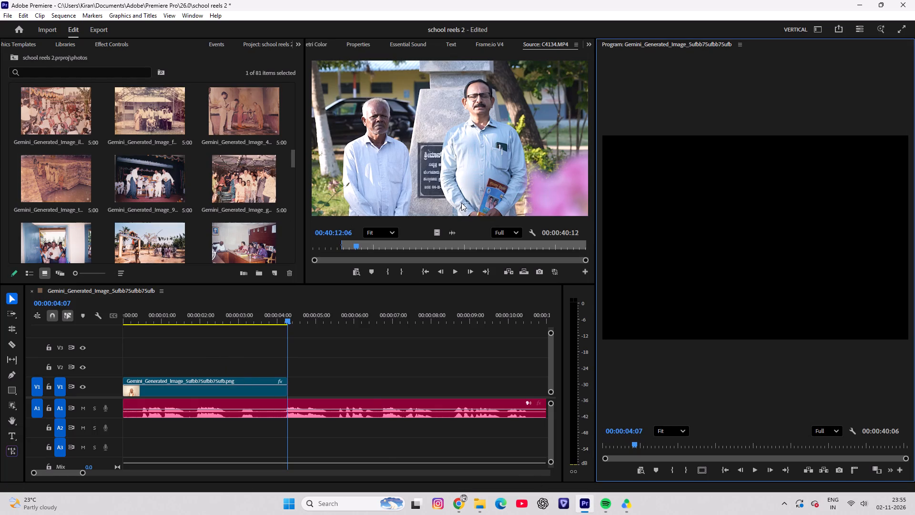
Scrub through the sequence's first five seconds and replay the opening from 00:00:00:00.
drag(286, 322, 152, 348)
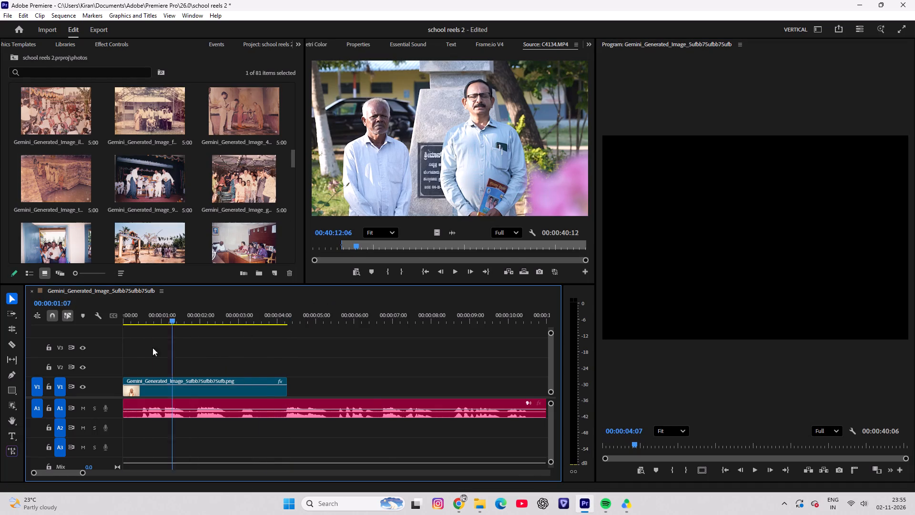
drag(152, 348, 310, 360)
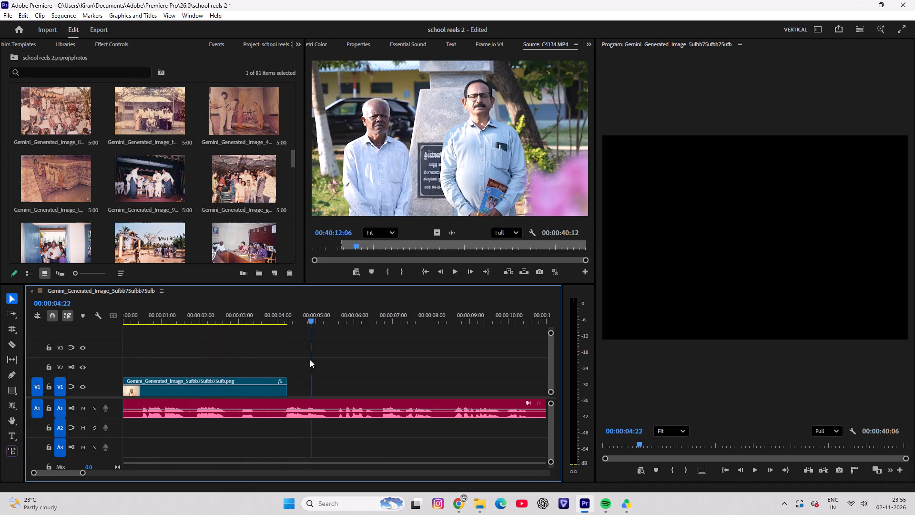
drag(310, 360, 309, 373)
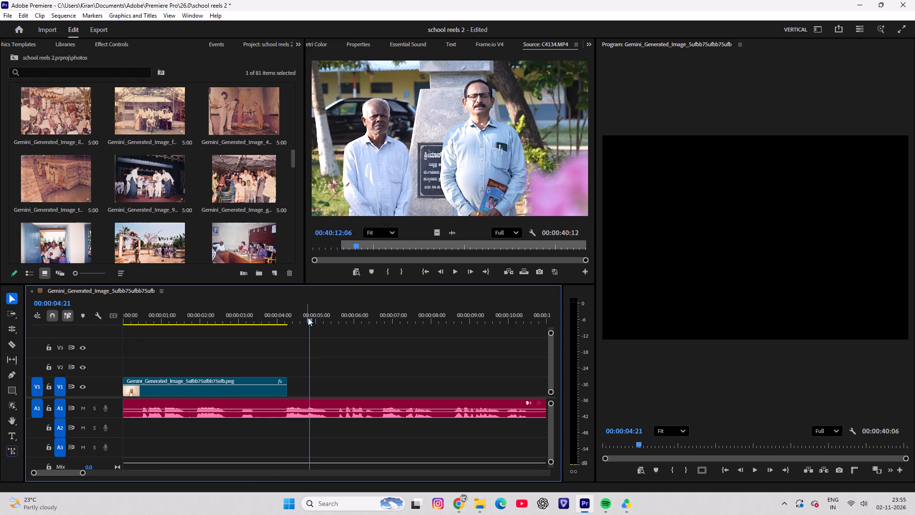
drag(302, 318, 135, 371)
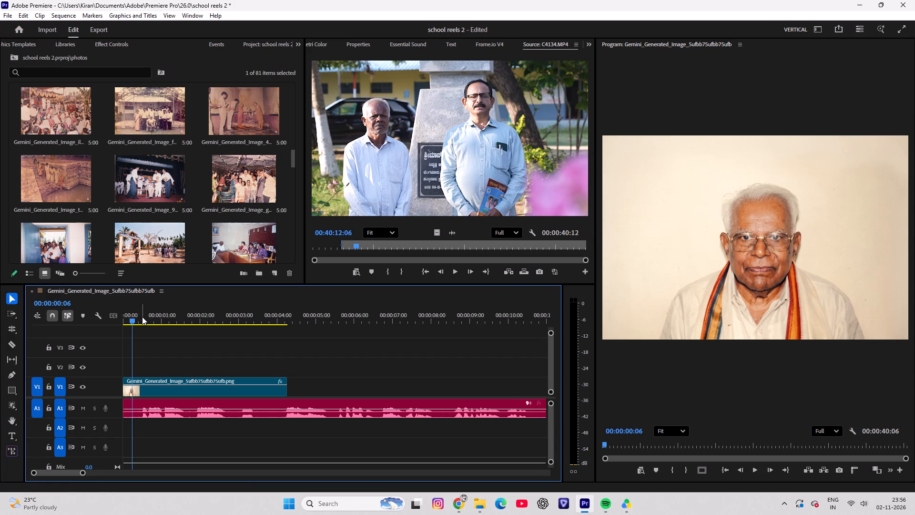
drag(149, 313, 110, 308)
key(space)
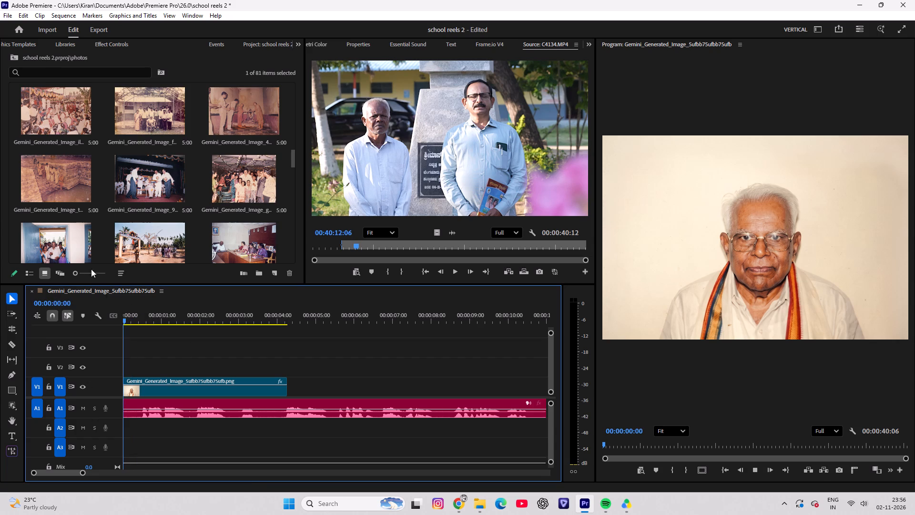
key(space)
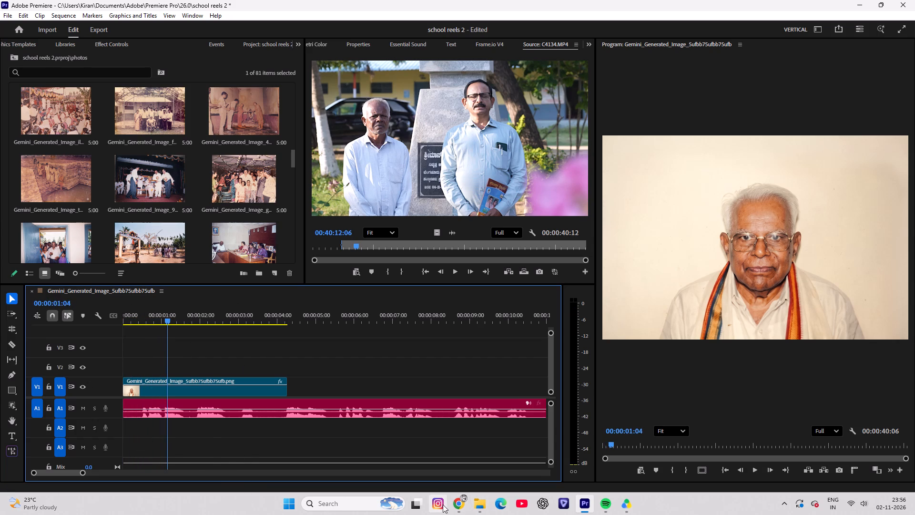
Switch to Chrome and search Google for "commercial background music".
click(452, 503)
click(333, 183)
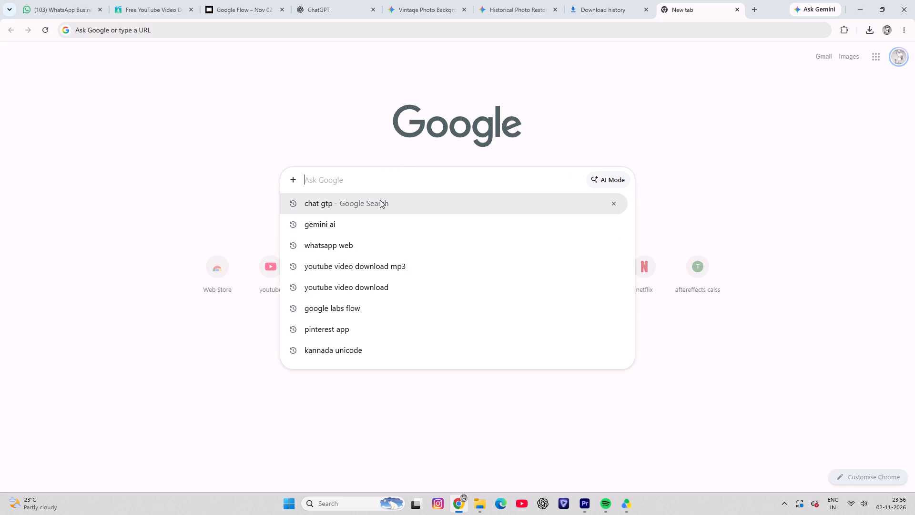
click(349, 176)
key(c)
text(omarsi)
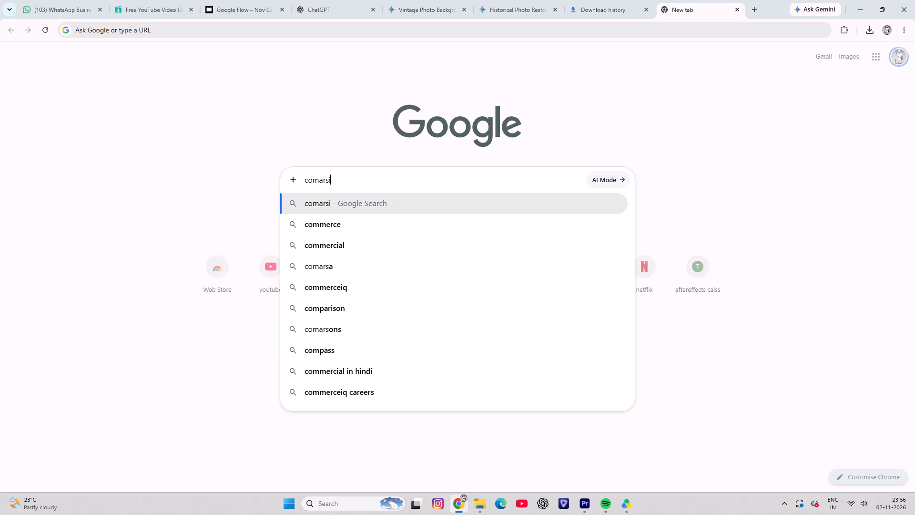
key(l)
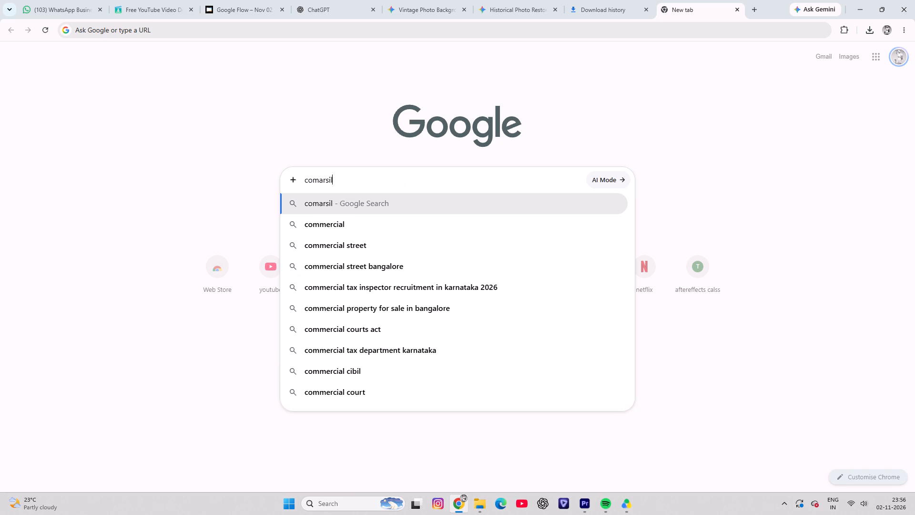
click(376, 234)
click(187, 67)
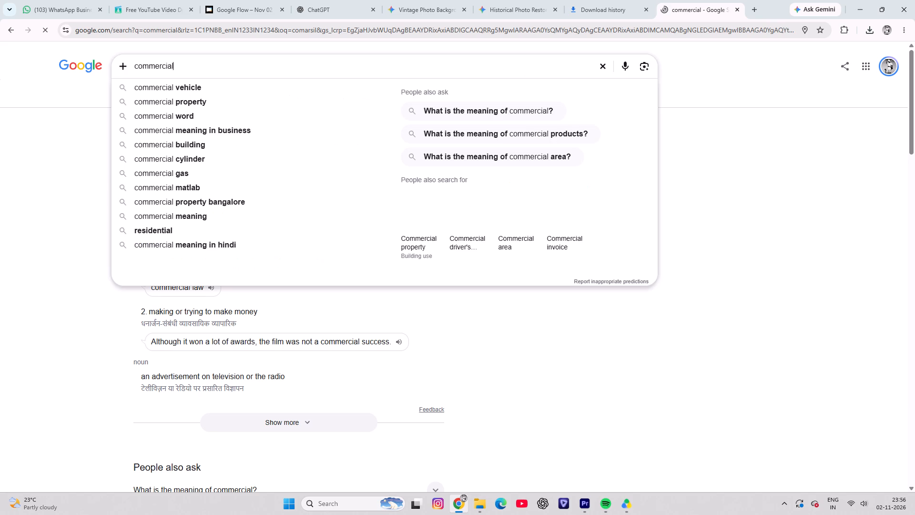
key(space)
text(bac)
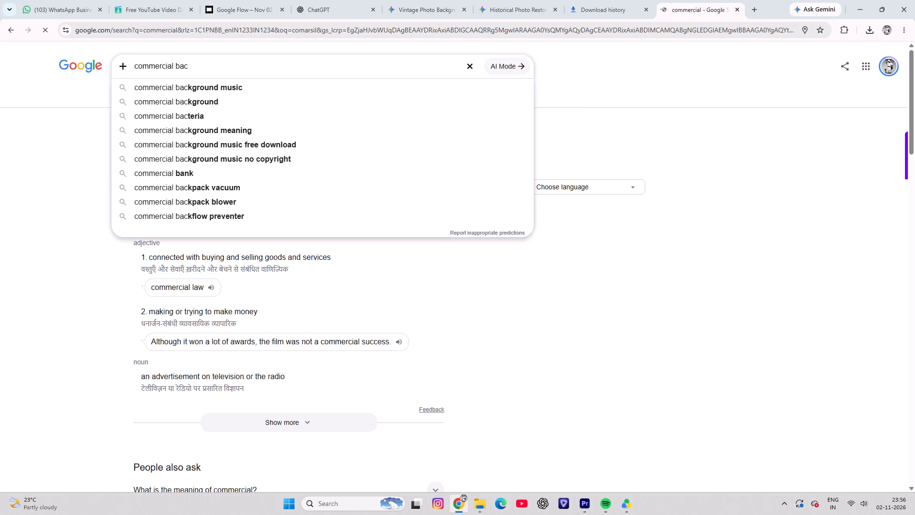
key(k)
text(groumd)
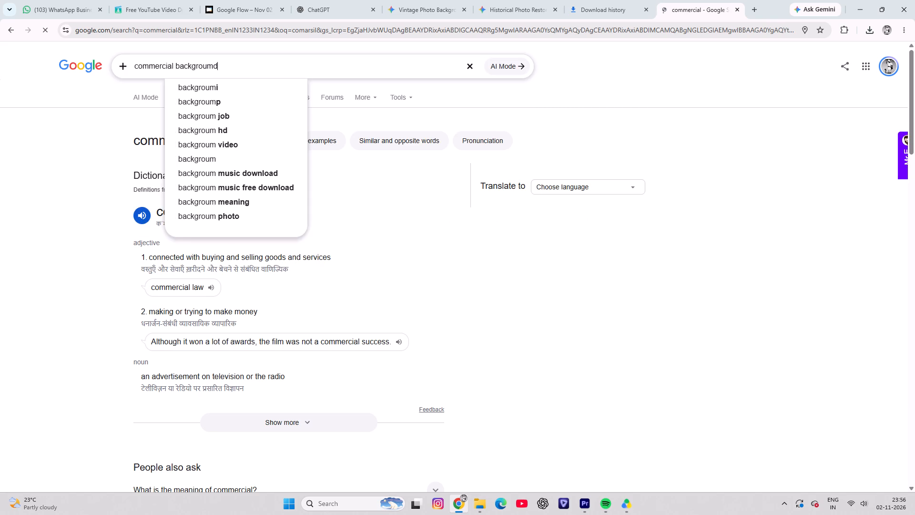
drag(227, 86, 227, 82)
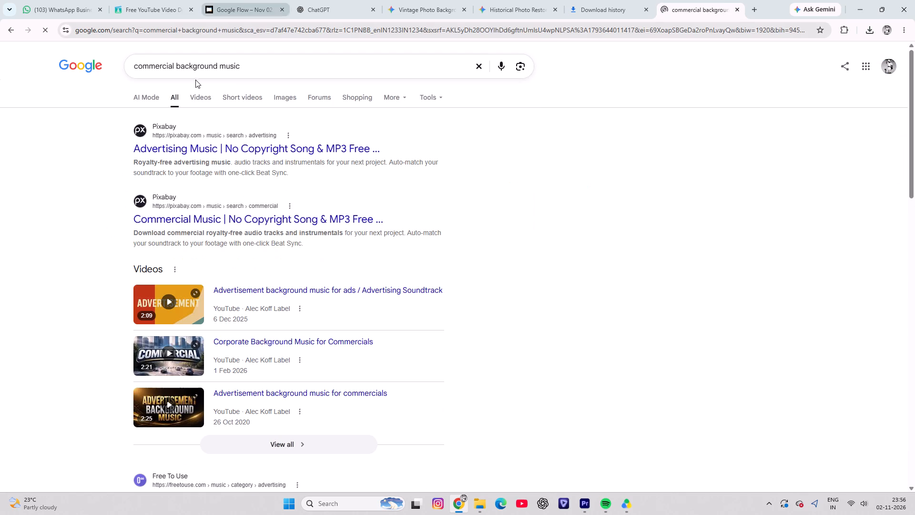
Open Pixabay's Advertising Music result and preview the first royalty-free track in the list.
click(182, 150)
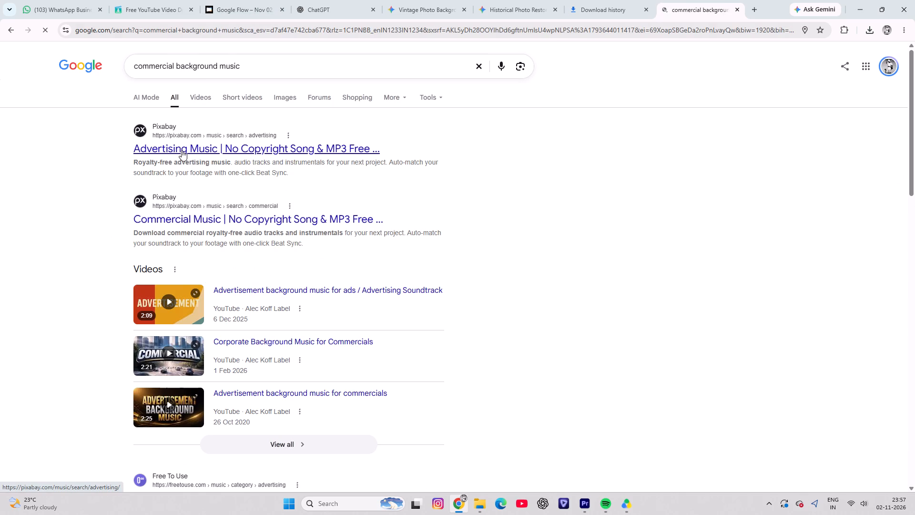
scroll(315, 301, down, 4)
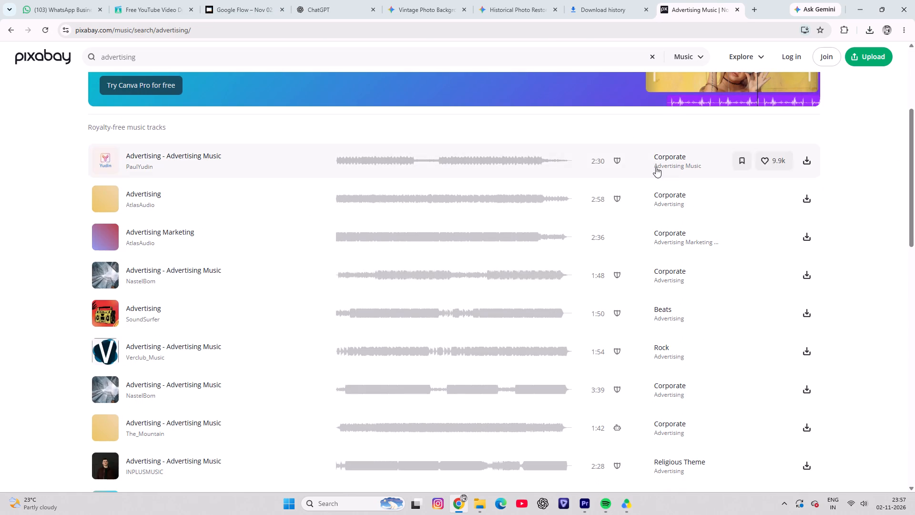
click(276, 143)
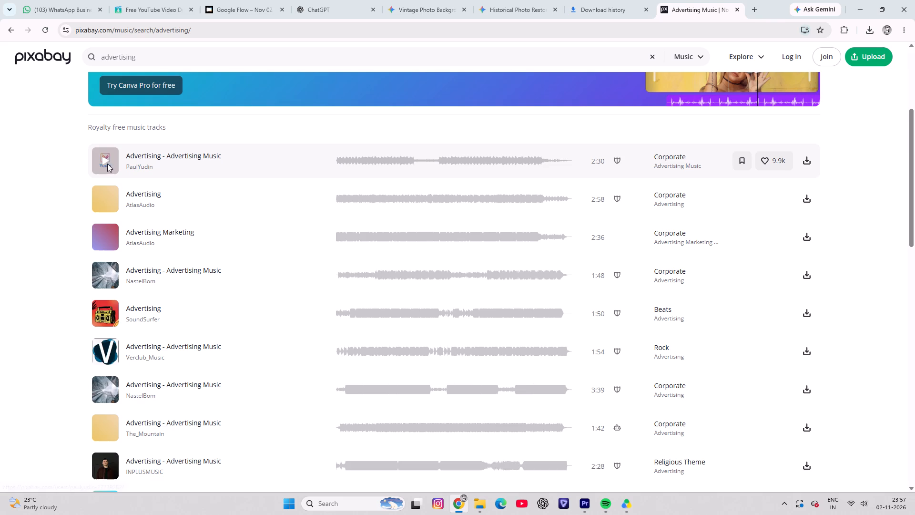
click(107, 164)
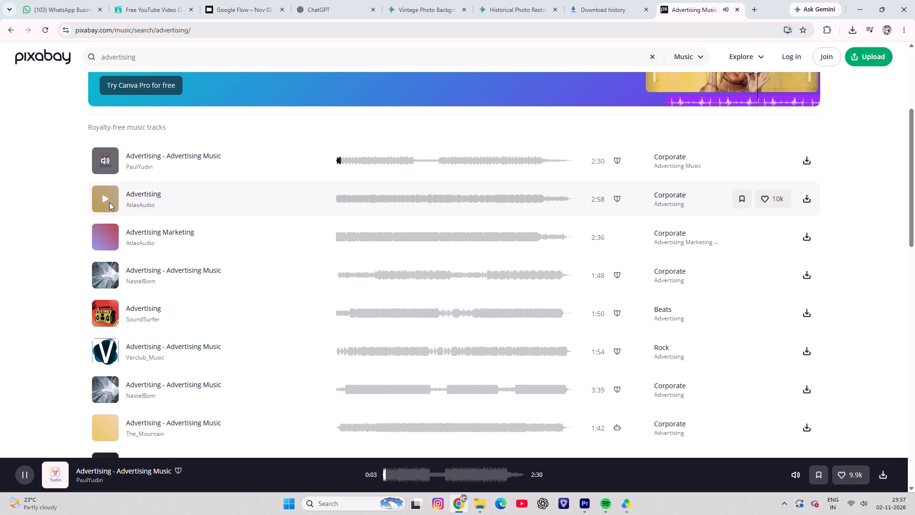
Preview the second track in the list, the 2:58 Advertising track, and stop its playback.
click(107, 203)
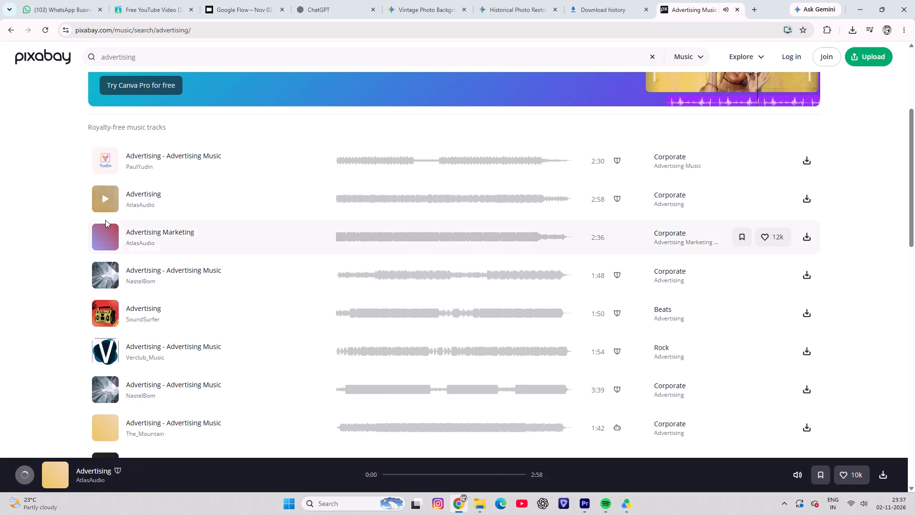
click(103, 204)
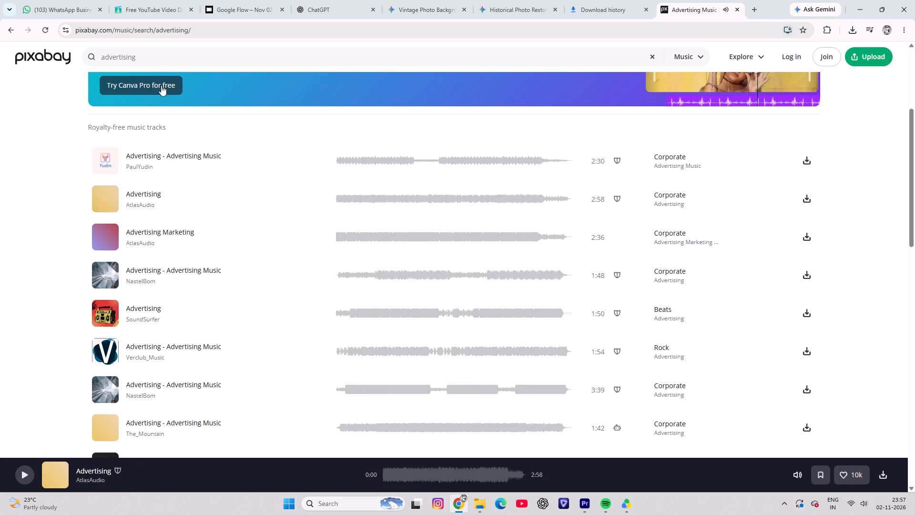
Replace the Pixabay music search with "classical music".
click(166, 54)
key(space)
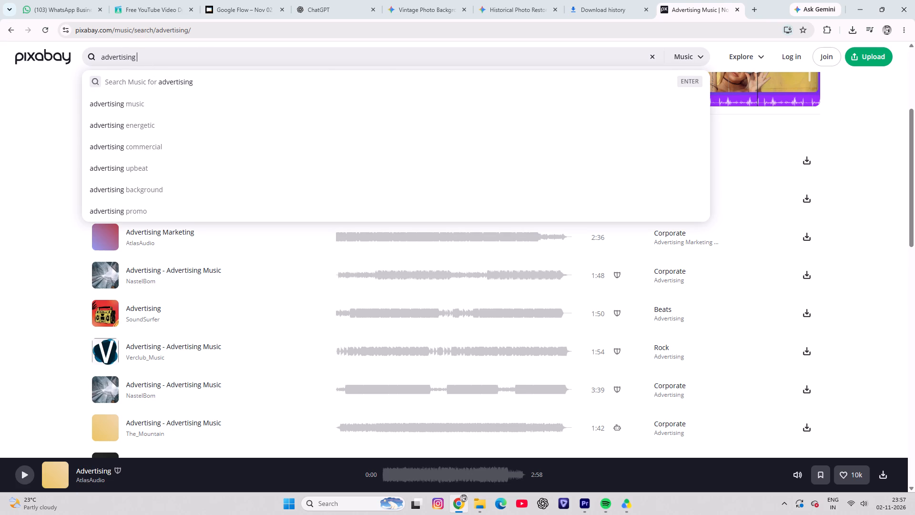
drag(139, 58, 68, 56)
key(BackSpace)
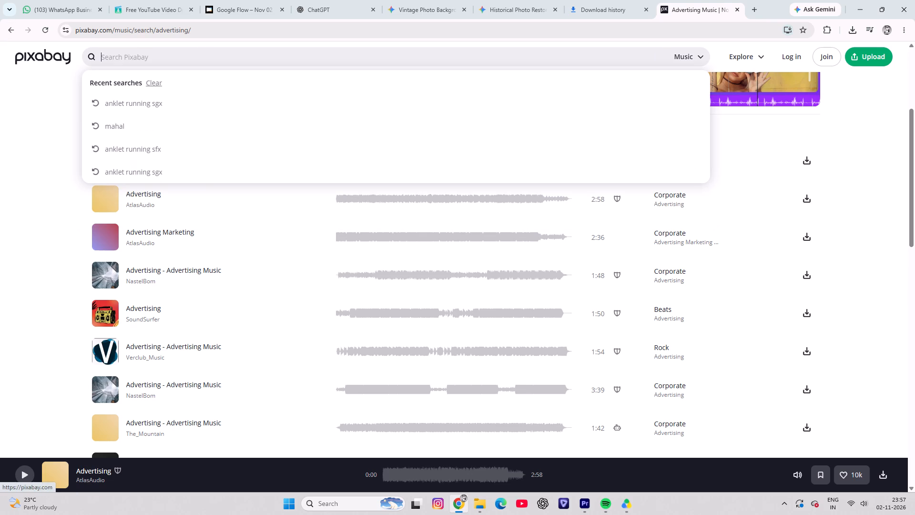
text(cla)
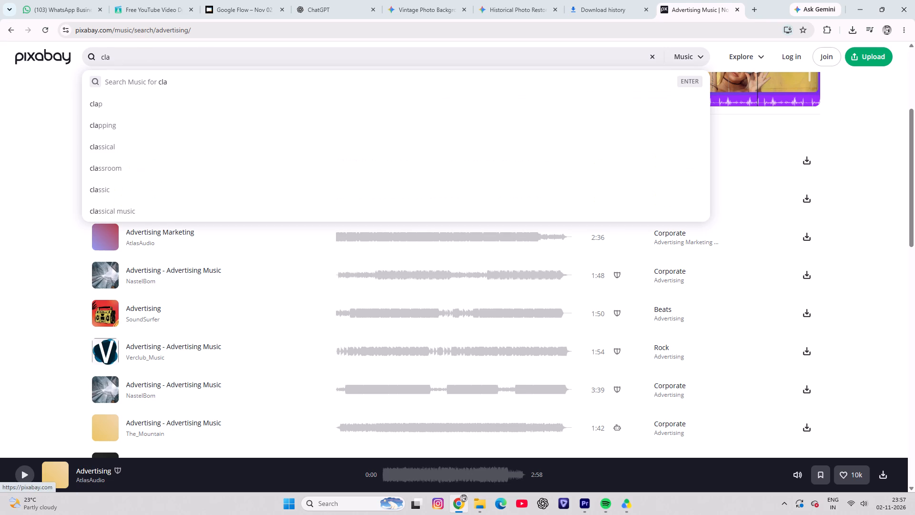
text(ssic)
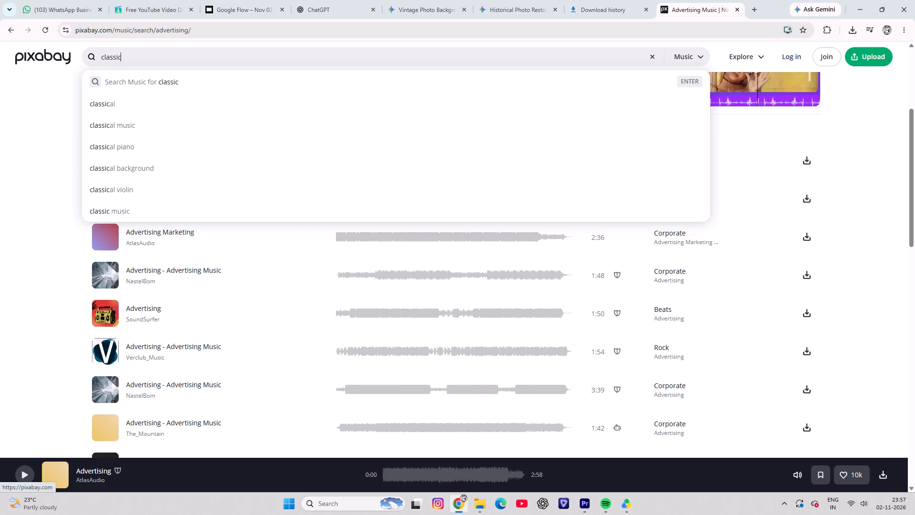
key(space)
click(112, 128)
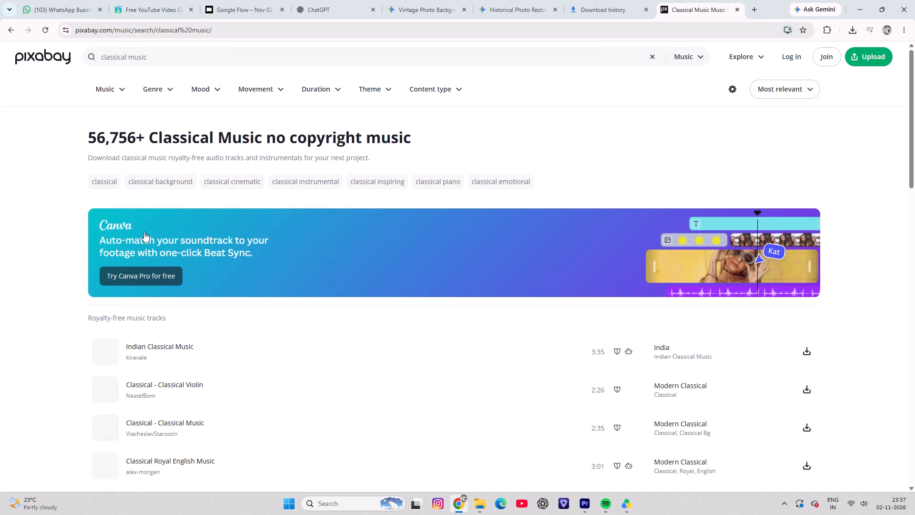
Preview the Indian Classical Music, Classical Royal English Music and Classical Piano Music tracks.
scroll(200, 359, down, 4)
click(102, 159)
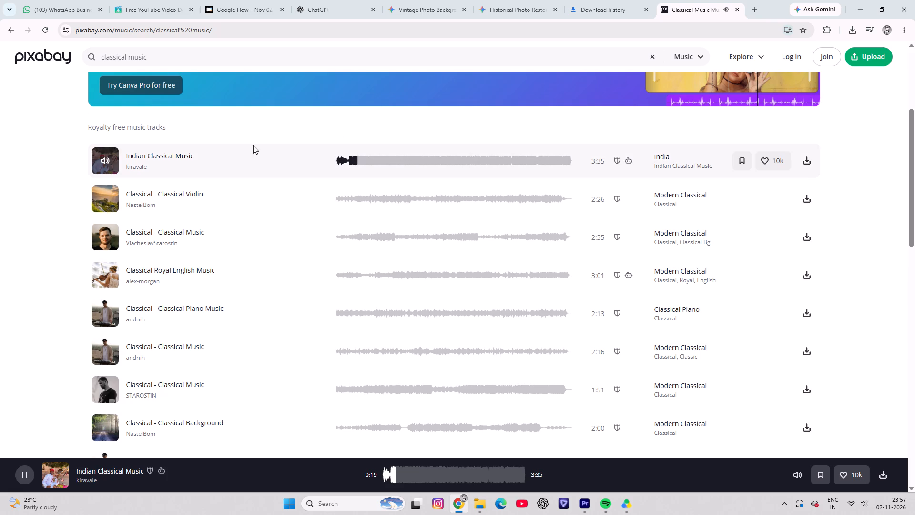
click(102, 269)
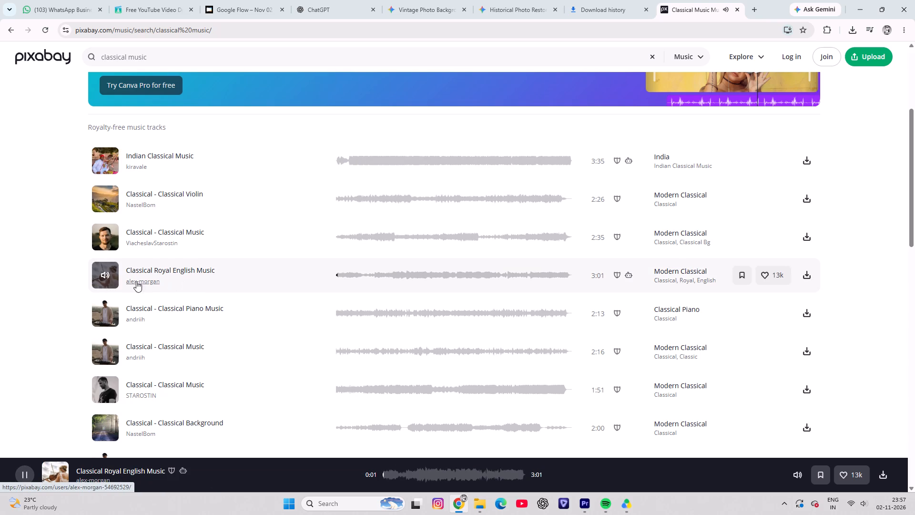
click(103, 313)
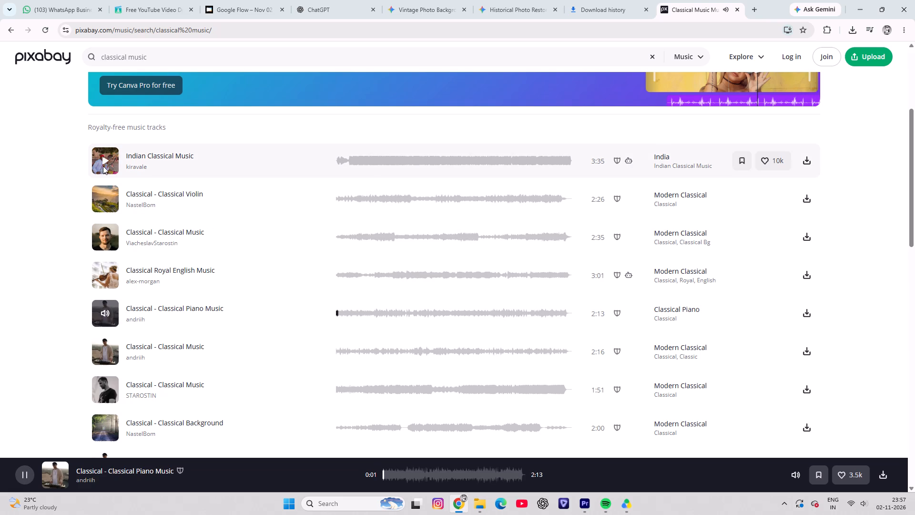
Refine the Pixabay music search to "classical music india".
click(157, 52)
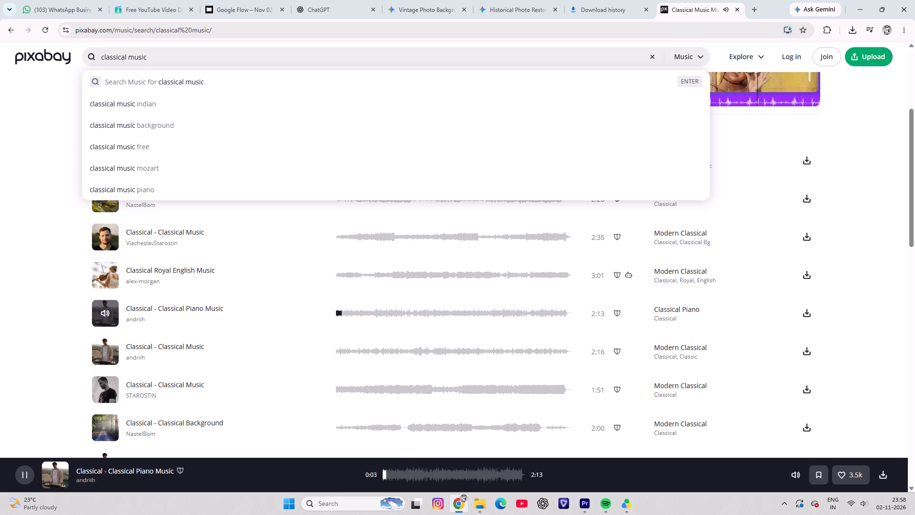
key(space)
text(india)
key(Return)
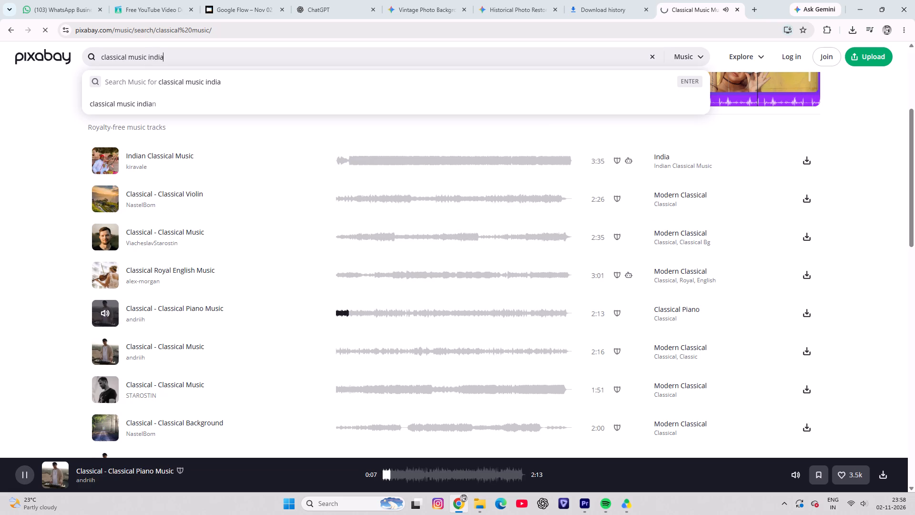
Preview the India - India Music, India and Indian - Indian Music tracks, and replay Indian Classical Music.
scroll(252, 371, down, 4)
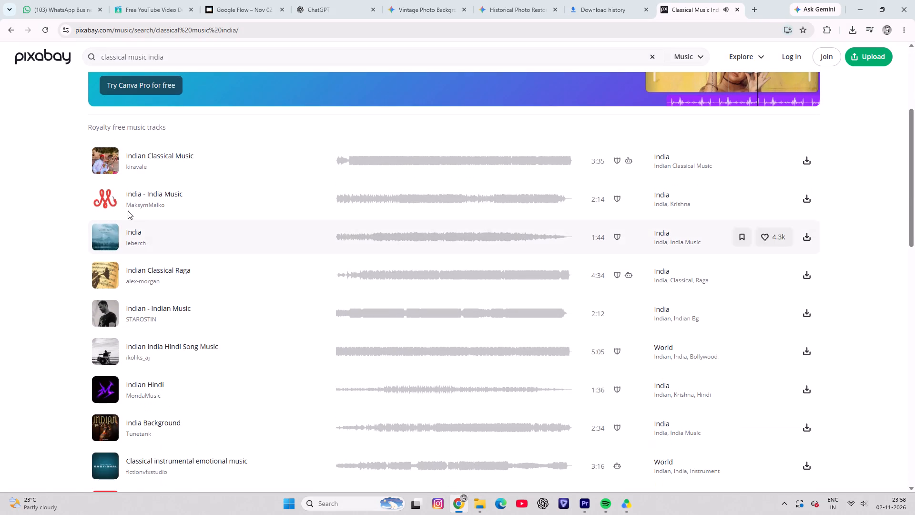
click(103, 199)
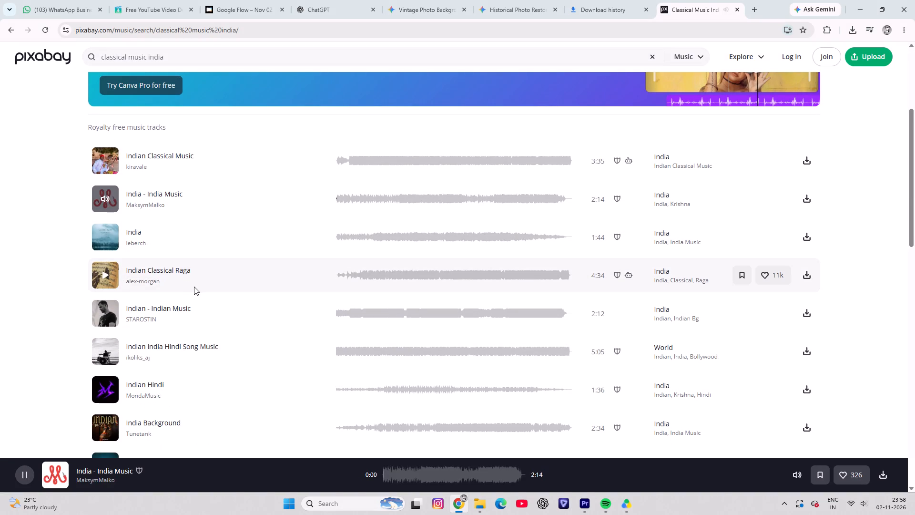
scroll(194, 287, down, 1)
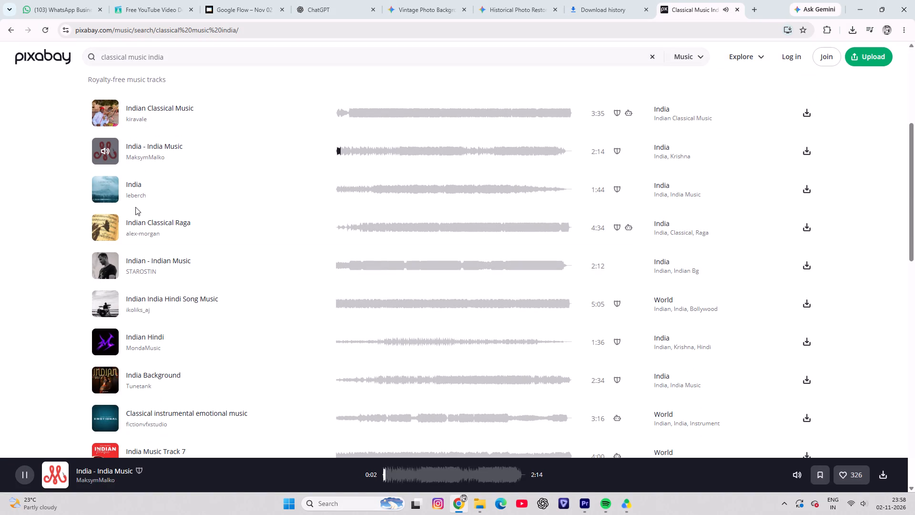
click(106, 188)
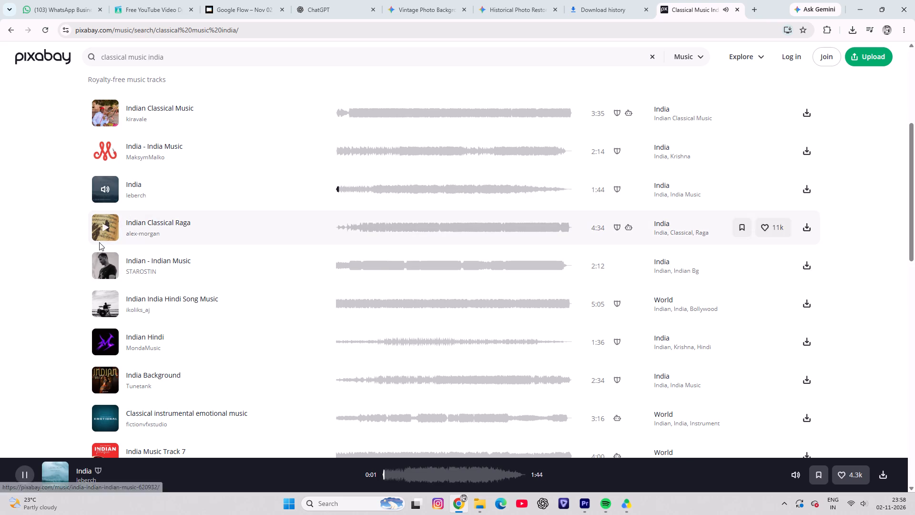
click(107, 265)
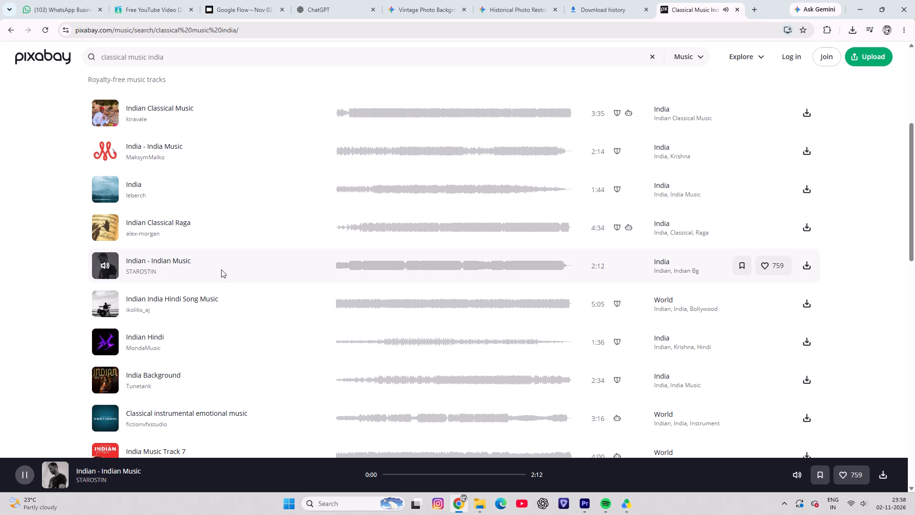
drag(107, 110, 107, 144)
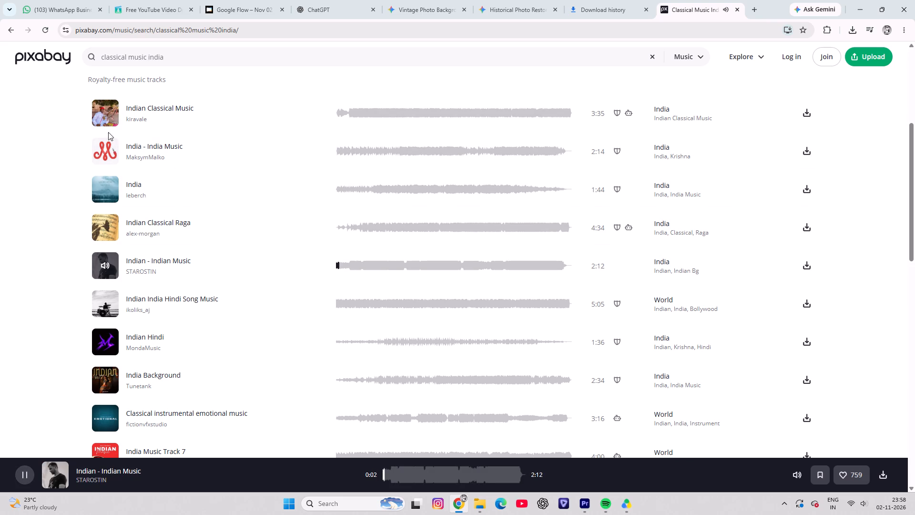
click(107, 113)
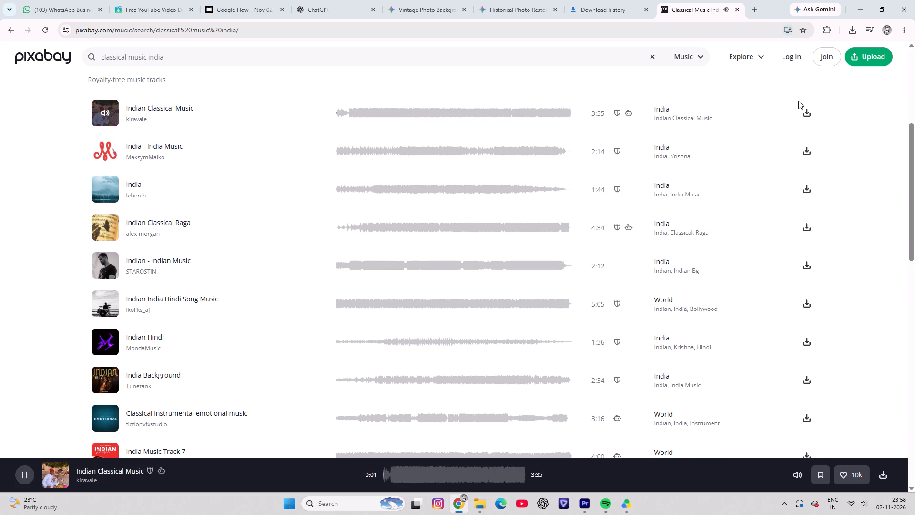
Download the 3:35 Indian Classical Music track.
click(804, 113)
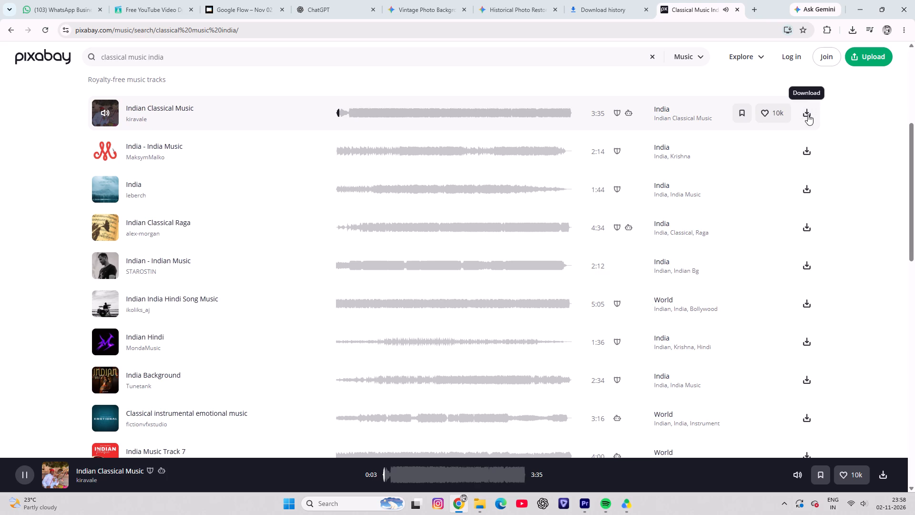
click(807, 112)
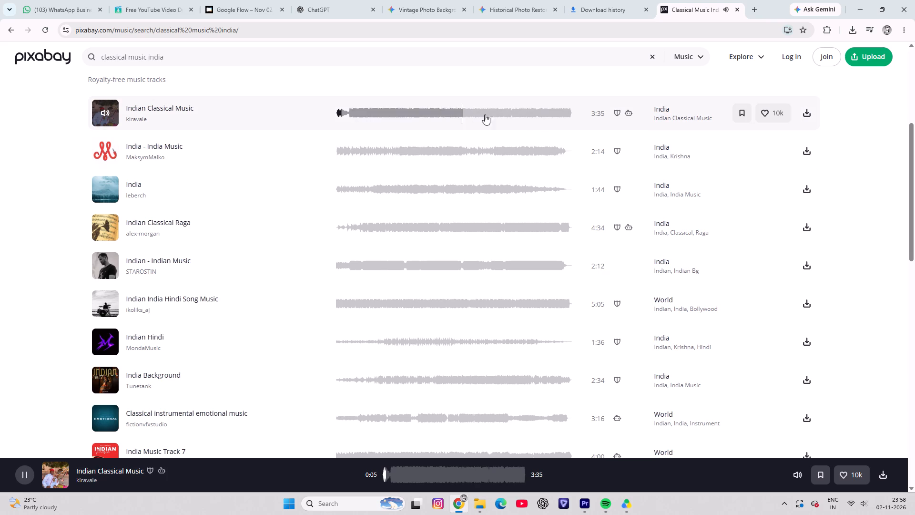
click(806, 111)
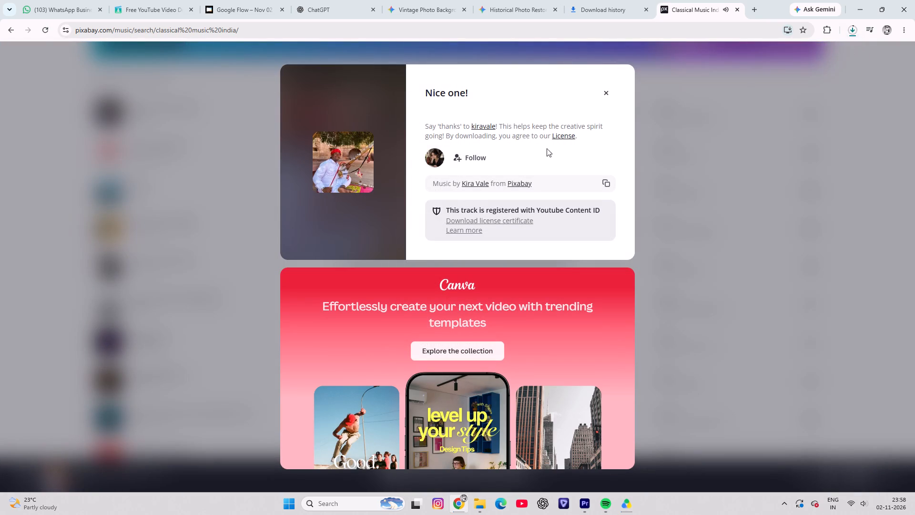
Bring the downloaded Indian Classical Music MP3 into the Premiere Pro sequence, placing it on track A2 at the sequence start.
click(850, 31)
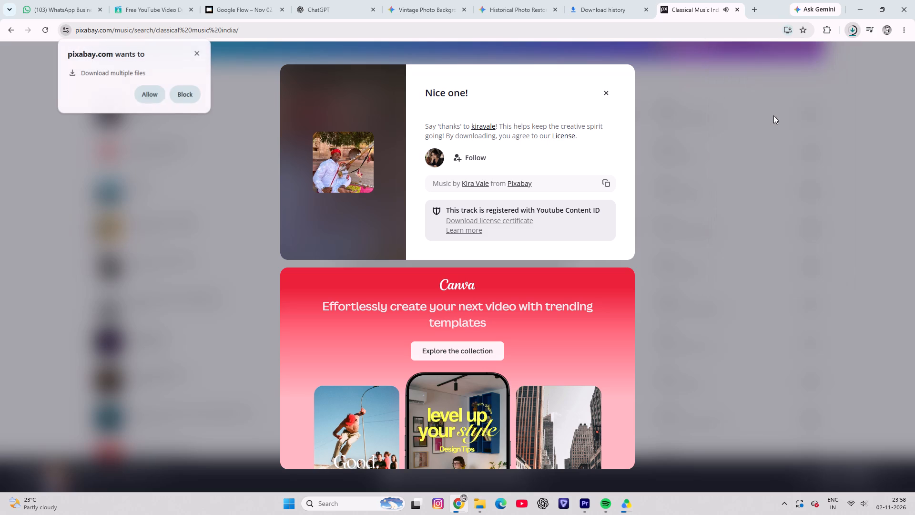
click(852, 28)
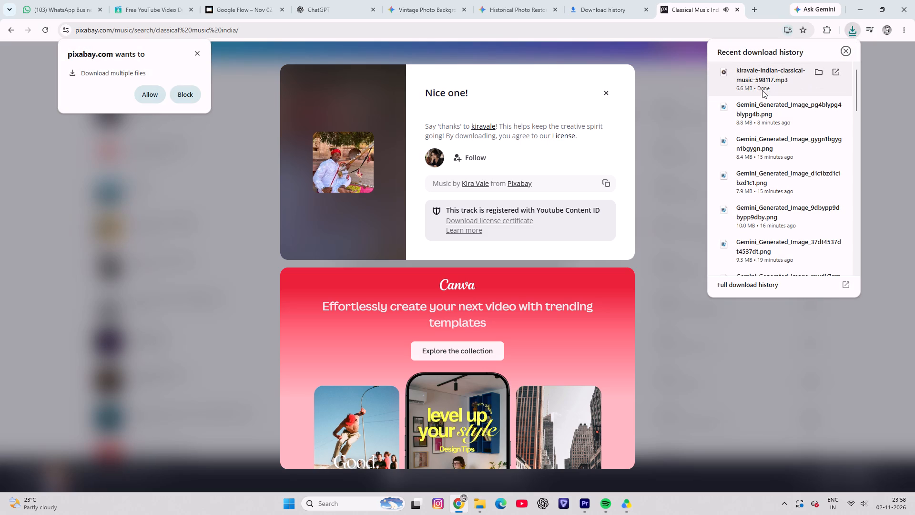
drag(764, 74, 750, 110)
drag(750, 110, 296, 431)
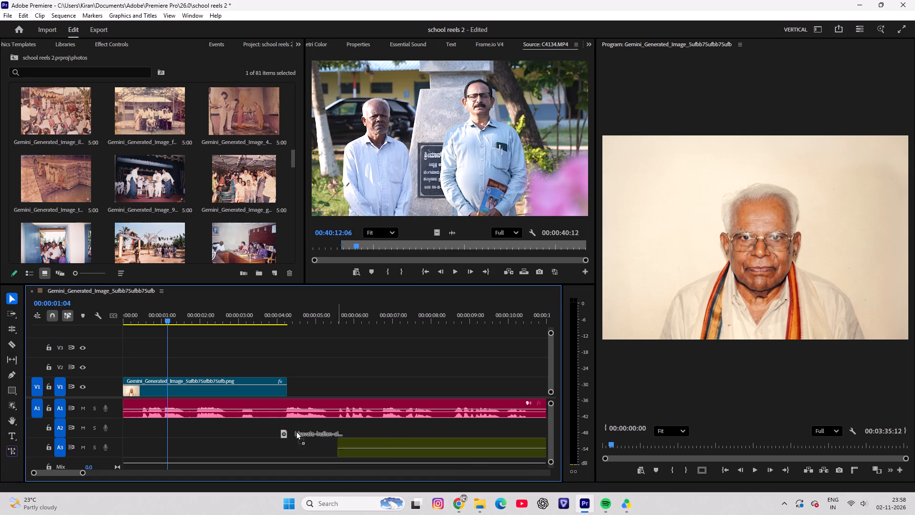
drag(296, 431, 125, 427)
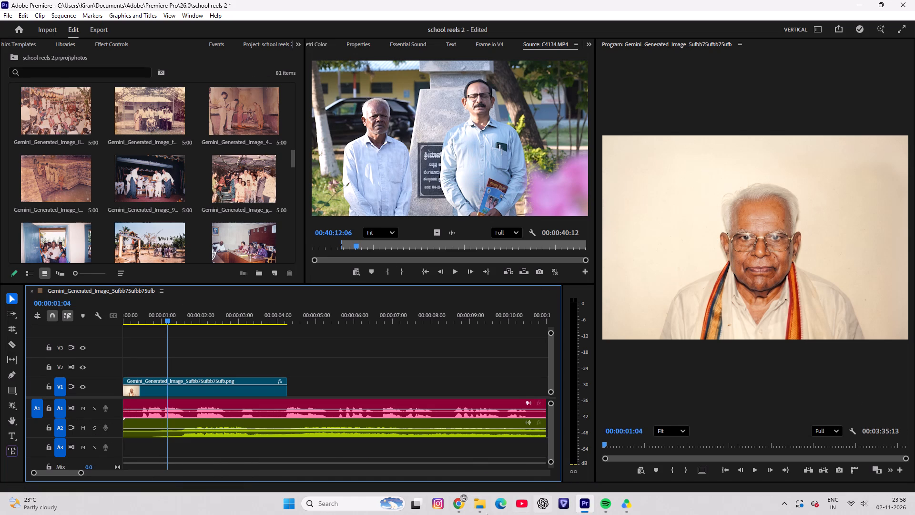
Play a short stretch of the sequence from 00:00:01:04 to hear the music under the speech.
key(space)
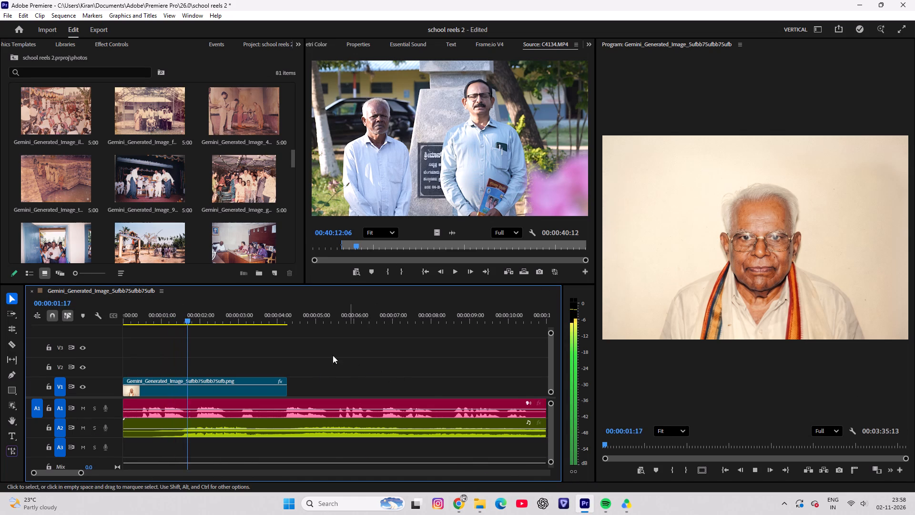
key(space)
Switch to Chrome, dismiss the thank-you and multiple-download dialogs, pause the Indian Classical Music preview, and return to Premiere Pro.
click(466, 505)
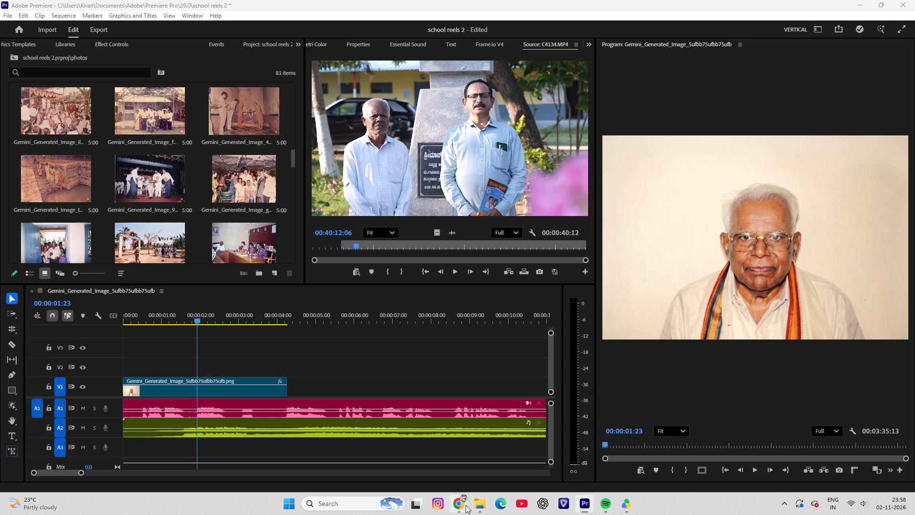
click(691, 8)
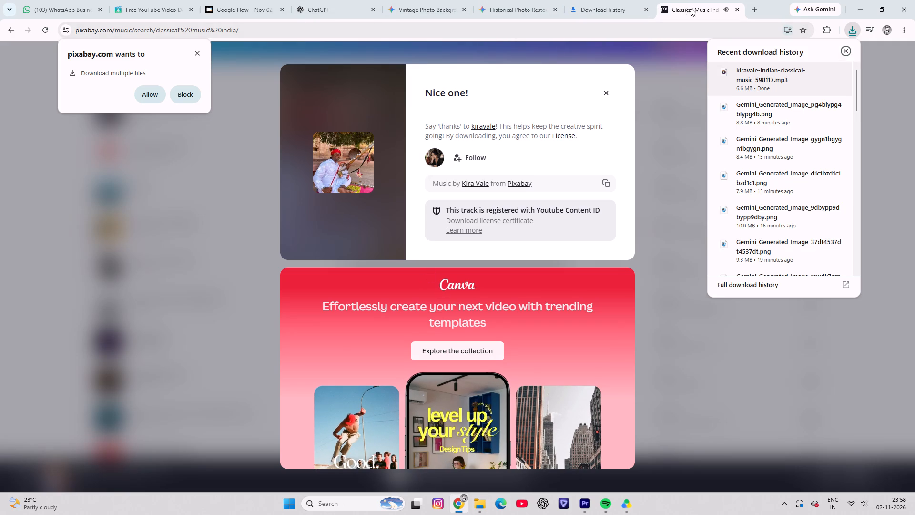
click(728, 9)
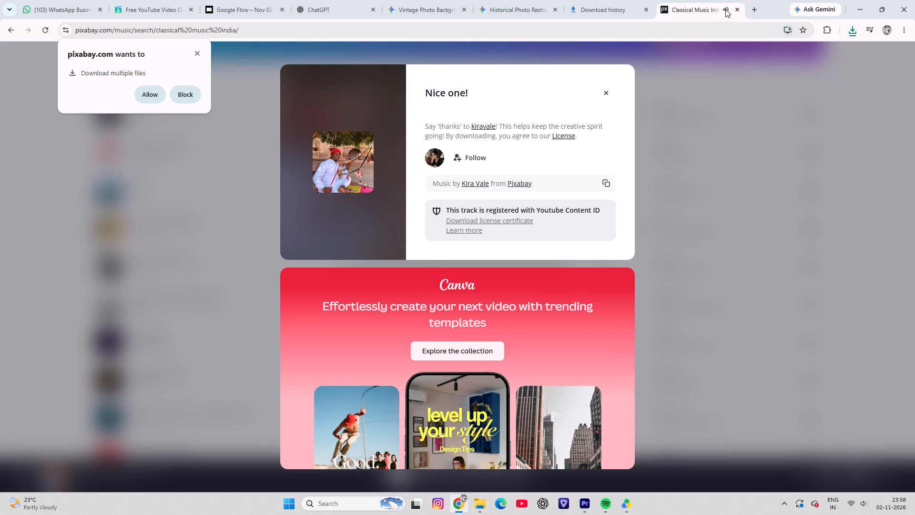
click(725, 9)
click(604, 91)
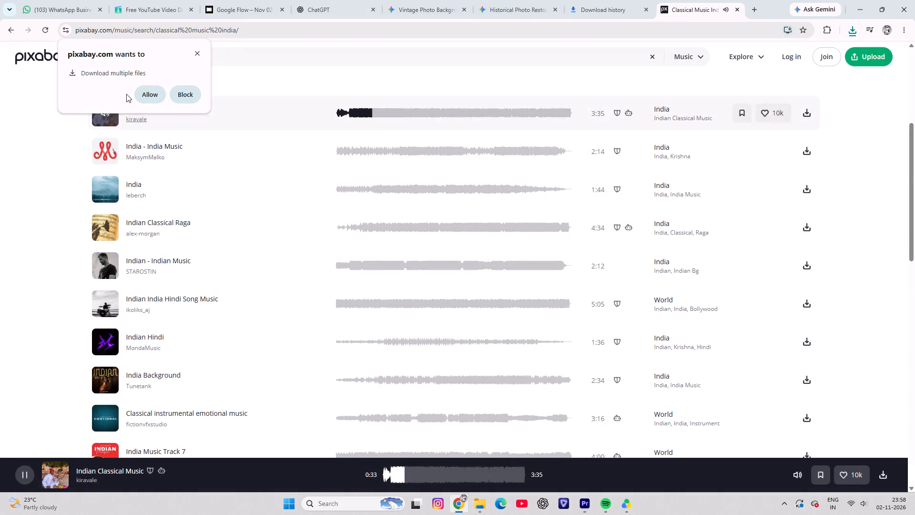
click(194, 54)
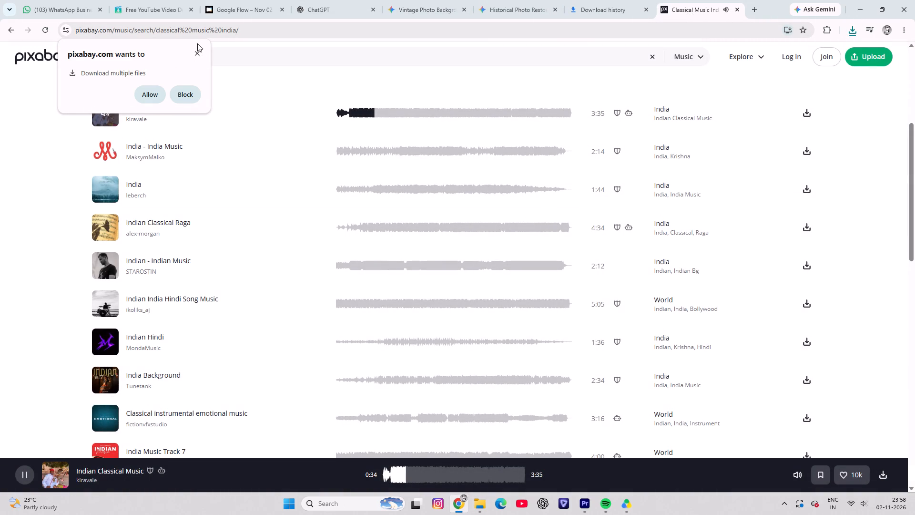
click(195, 52)
click(102, 112)
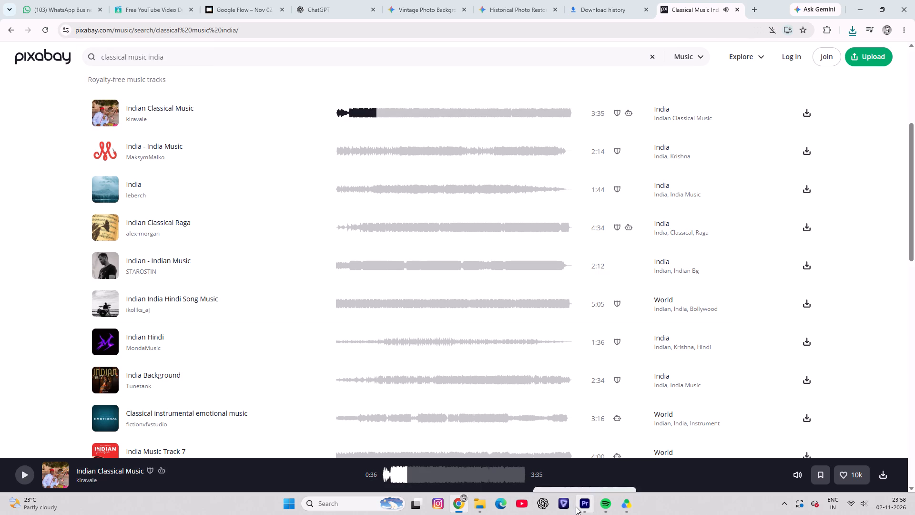
click(591, 461)
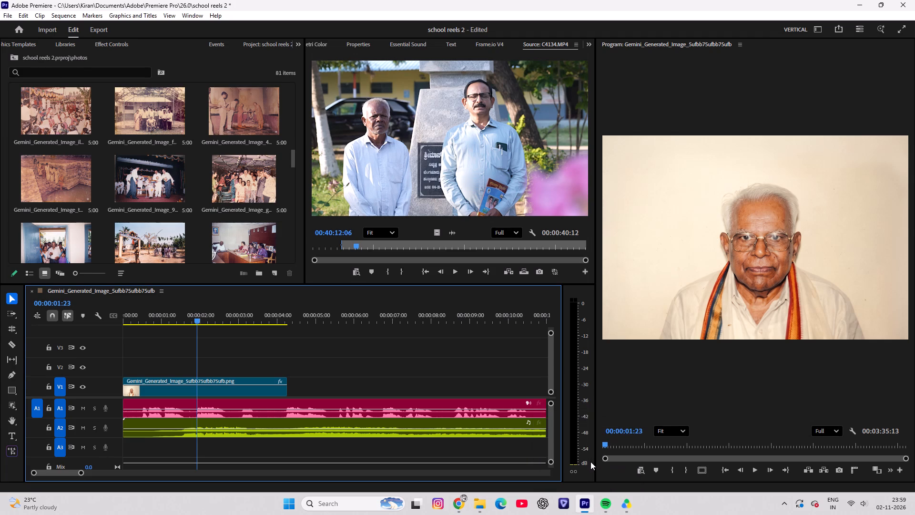
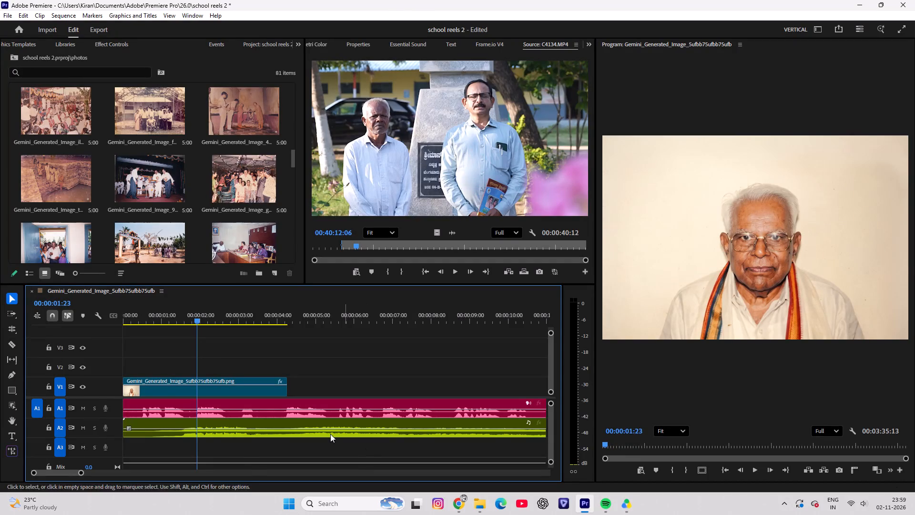
Play the sequence from its start to about 00:00:02:08 to hear how the music enters under the speech.
drag(200, 311, 91, 323)
key(space)
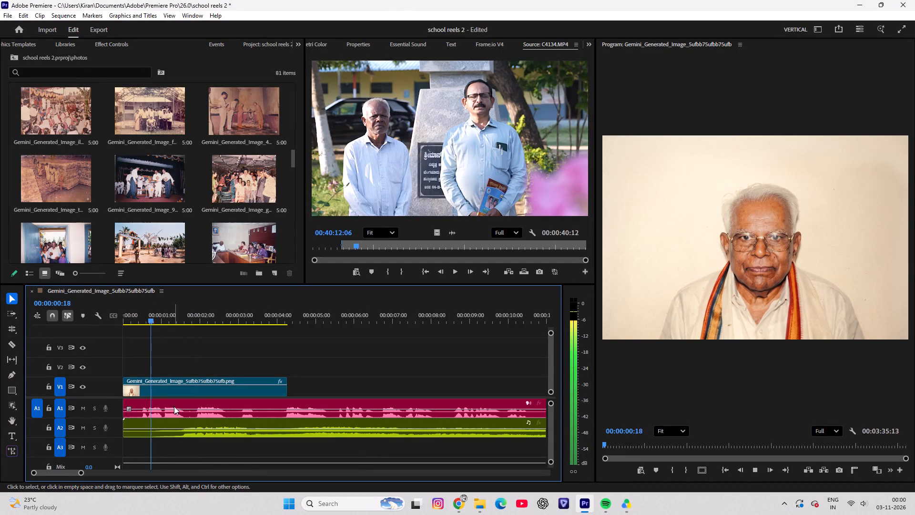
key(space)
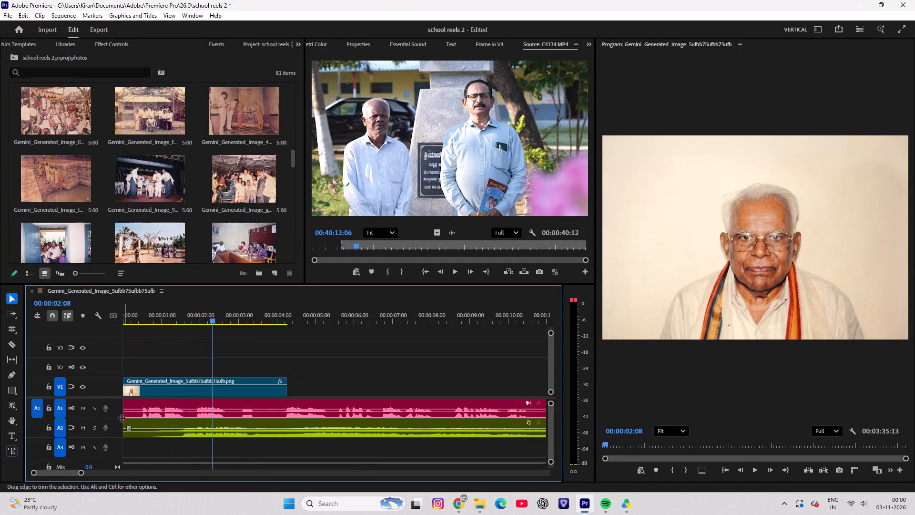
Trim about 1.5 seconds off the start of the music clip on A2 and move it back to the sequence start.
drag(122, 422, 129, 419)
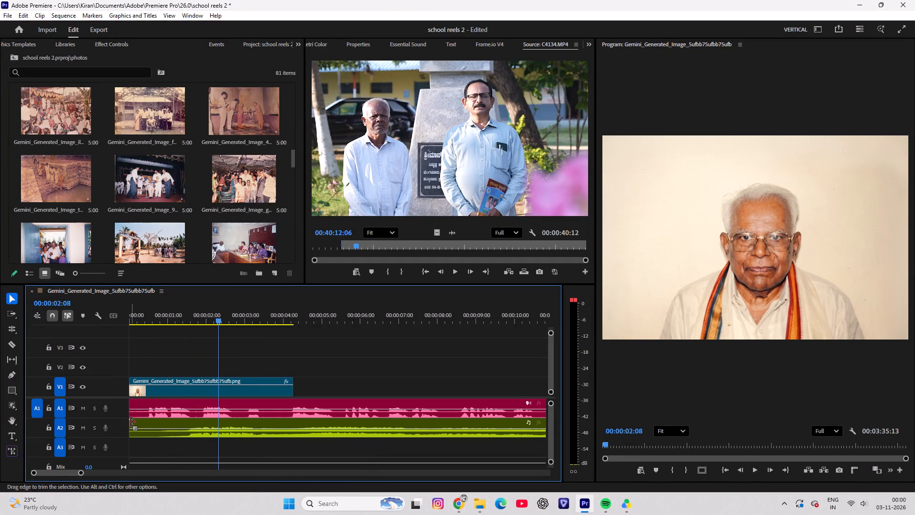
drag(131, 422, 188, 427)
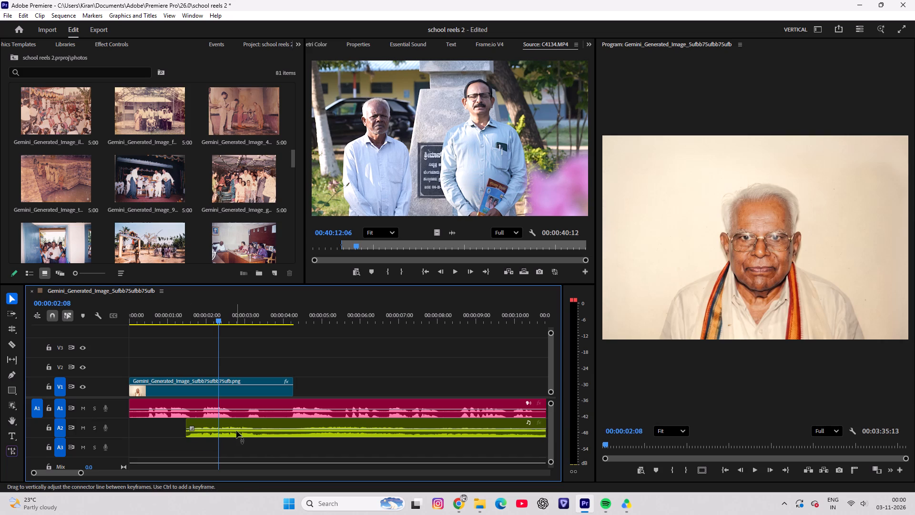
drag(237, 431, 196, 430)
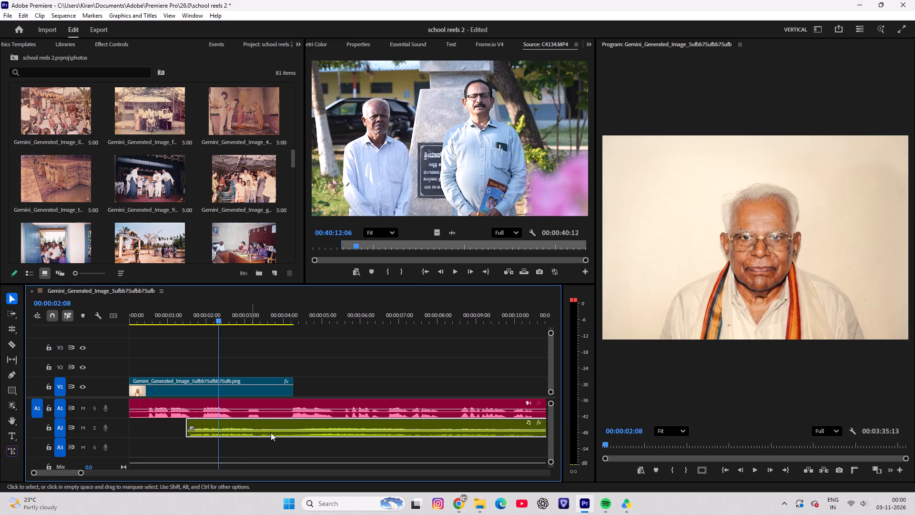
drag(322, 424, 225, 433)
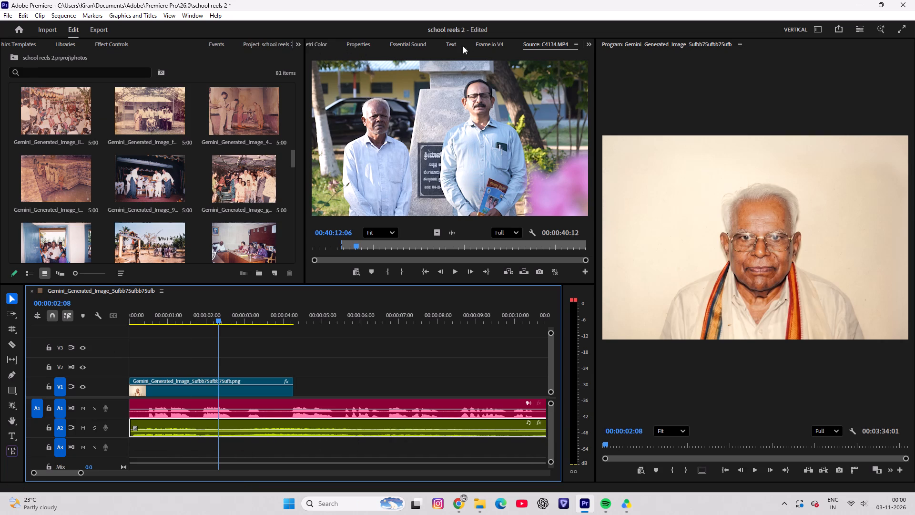
Bring up the effects library, ready to search for an effect.
click(587, 42)
click(592, 54)
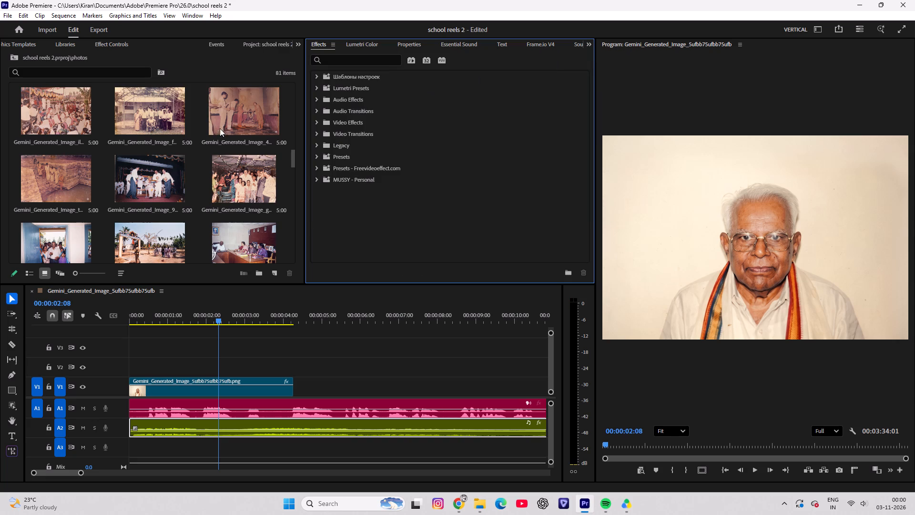
click(333, 53)
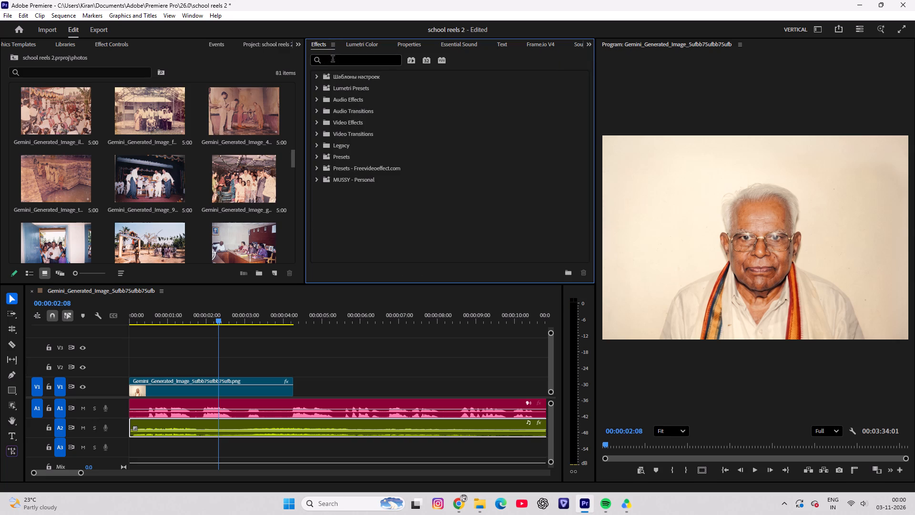
click(333, 60)
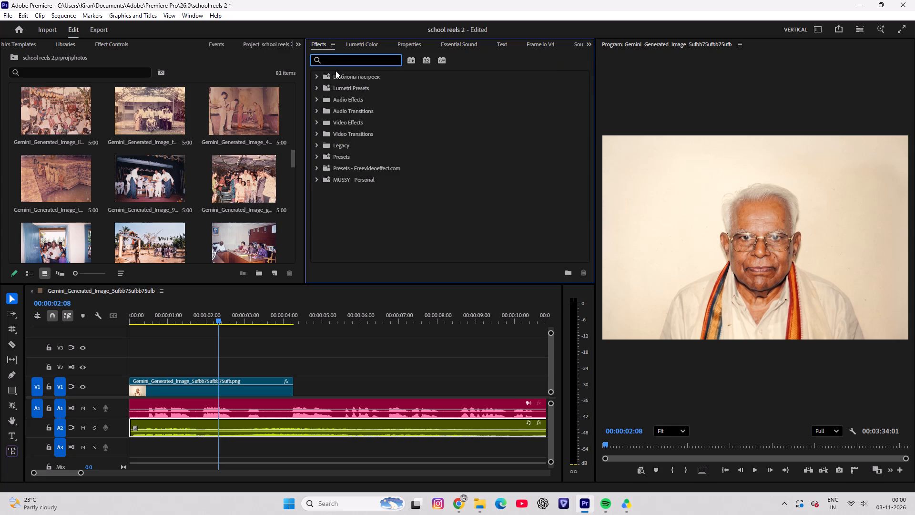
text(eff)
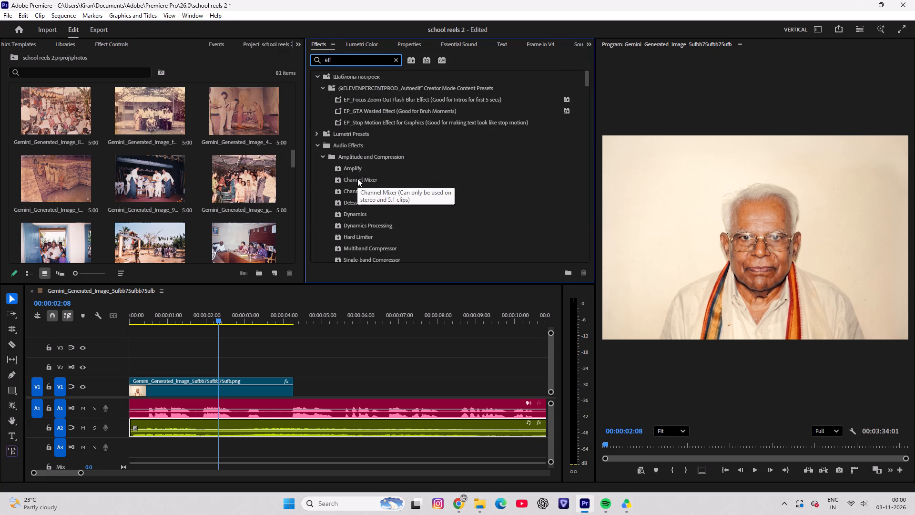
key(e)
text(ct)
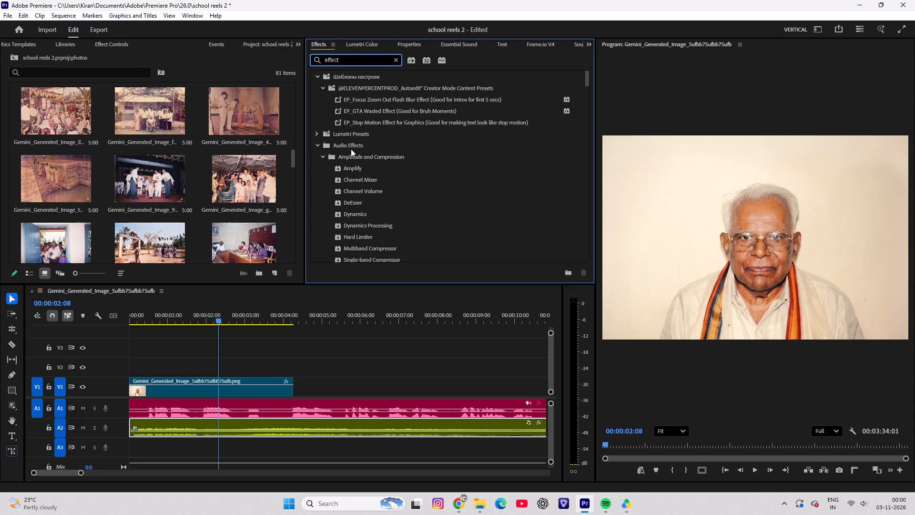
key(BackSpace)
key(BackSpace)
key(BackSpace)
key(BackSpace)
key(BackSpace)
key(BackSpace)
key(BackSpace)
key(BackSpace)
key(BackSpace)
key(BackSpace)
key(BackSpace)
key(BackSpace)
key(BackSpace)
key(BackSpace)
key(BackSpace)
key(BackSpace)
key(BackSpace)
Search the effects for reverb and apply Convolution Reverb to the music clip on track A2.
text(rever)
key(b)
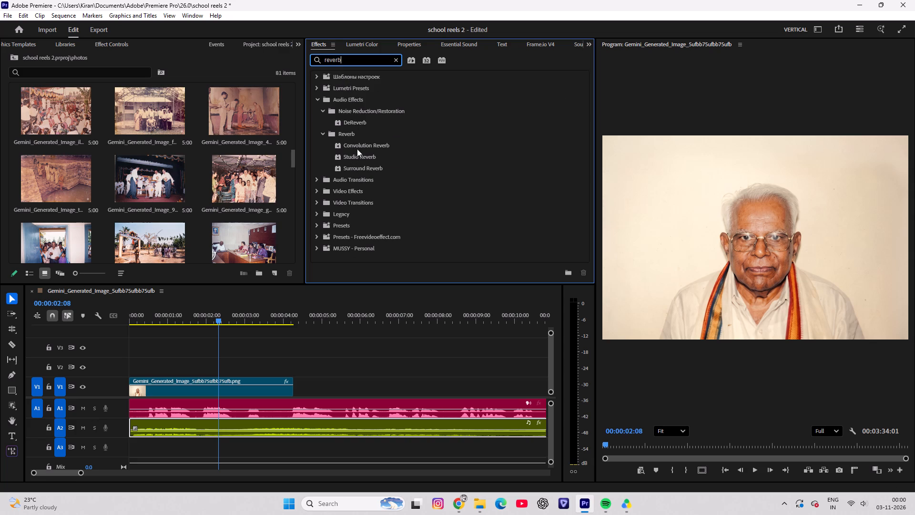
drag(359, 144, 228, 427)
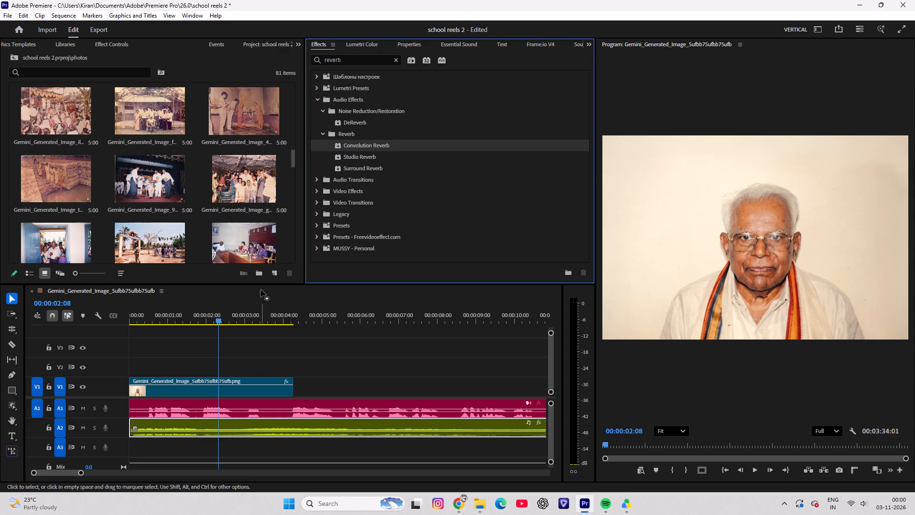
Open the music clip's Convolution Reverb custom setup and, while listening, set Mix to 4% and Room Size to 45%.
click(110, 41)
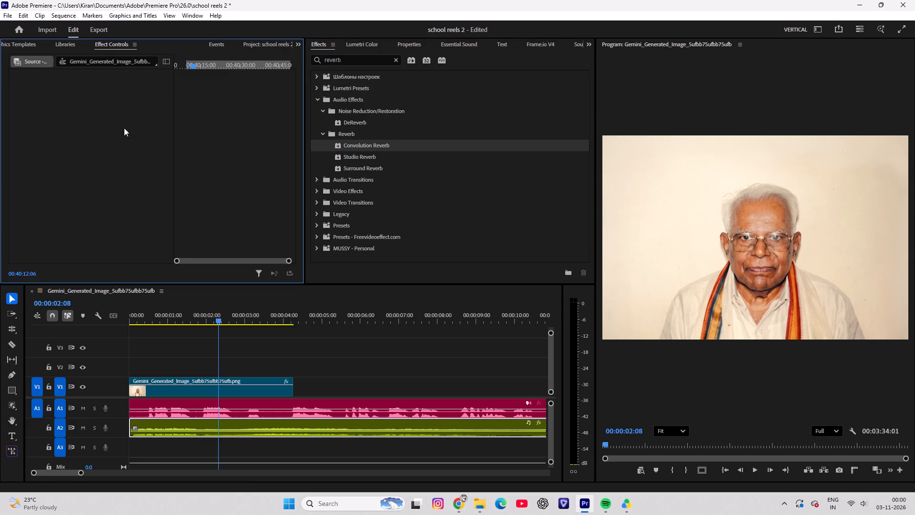
click(209, 430)
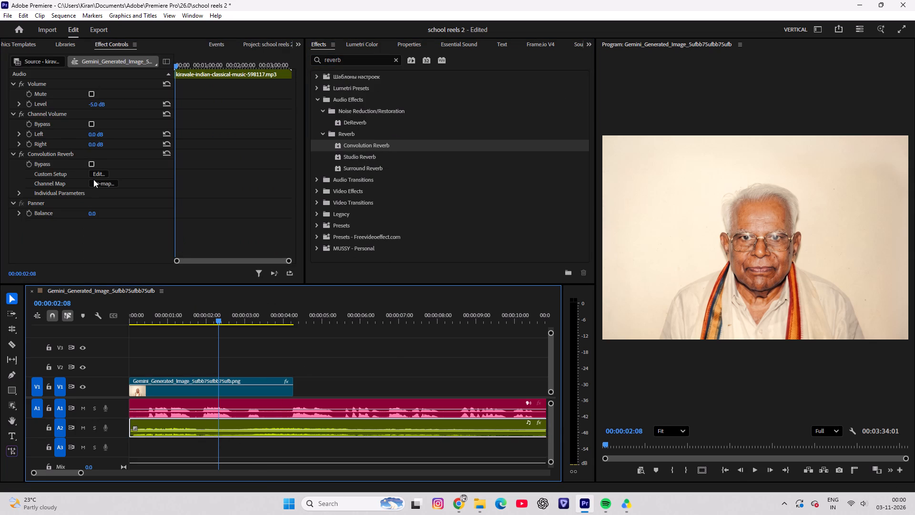
click(95, 172)
key(space)
key(space)
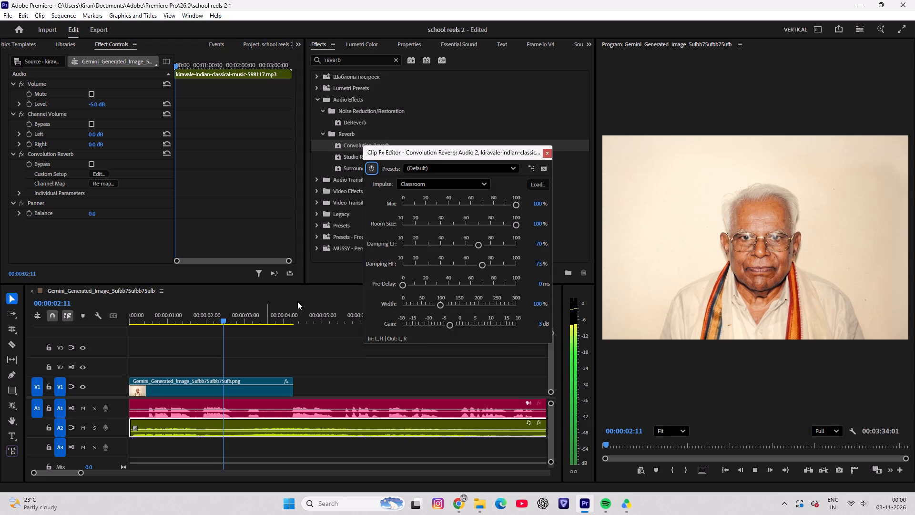
key(space)
drag(421, 205, 446, 202)
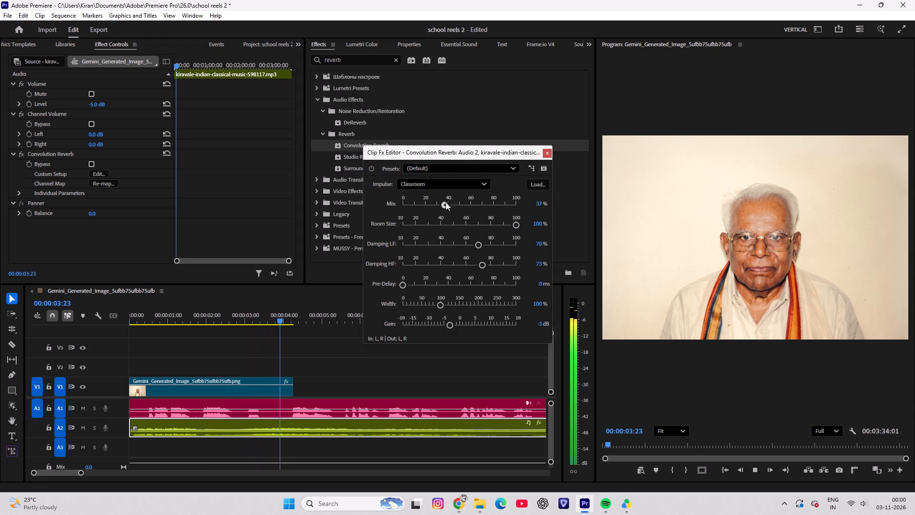
drag(446, 202, 407, 208)
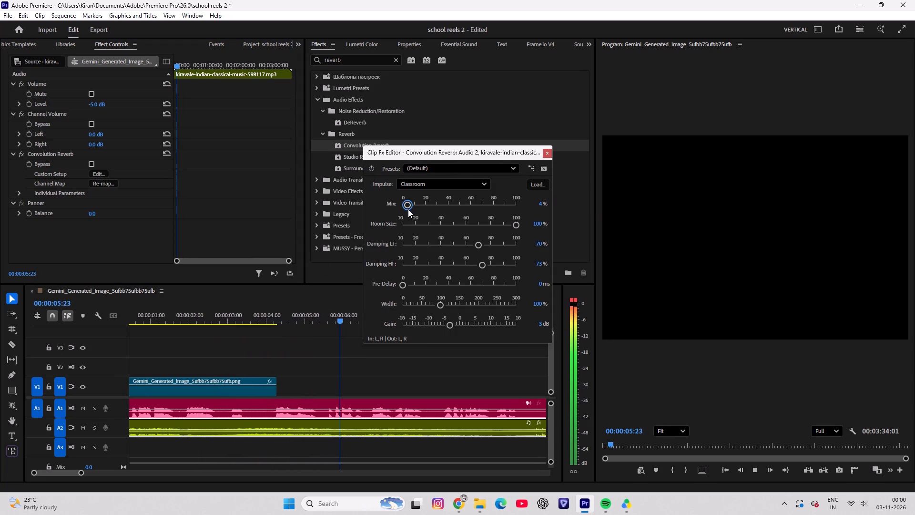
key(space)
drag(498, 225, 447, 226)
key(space)
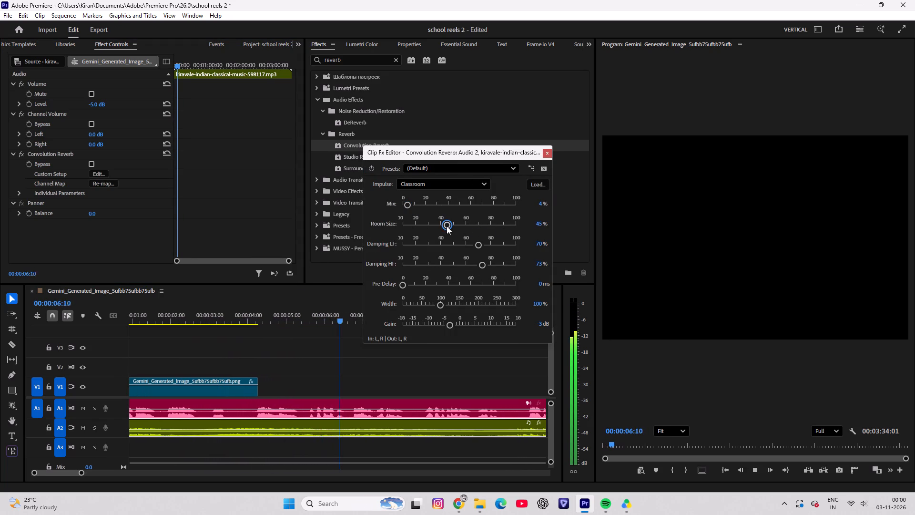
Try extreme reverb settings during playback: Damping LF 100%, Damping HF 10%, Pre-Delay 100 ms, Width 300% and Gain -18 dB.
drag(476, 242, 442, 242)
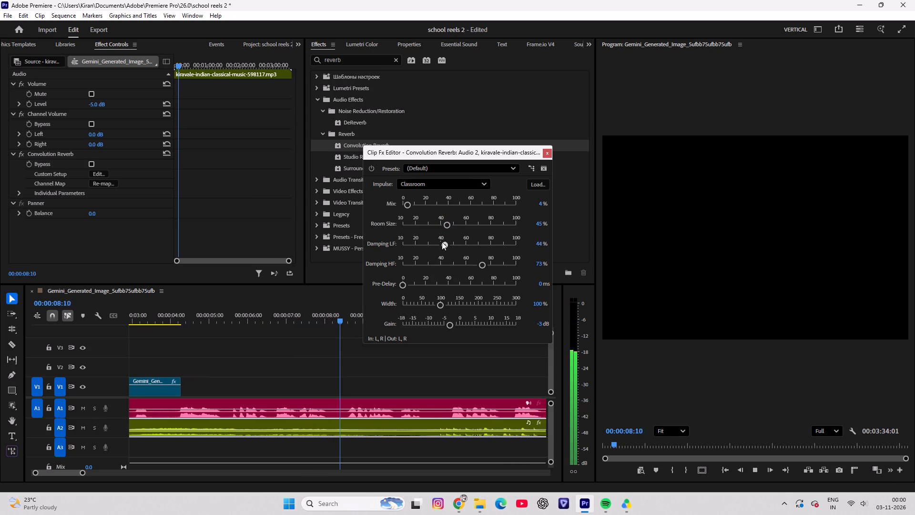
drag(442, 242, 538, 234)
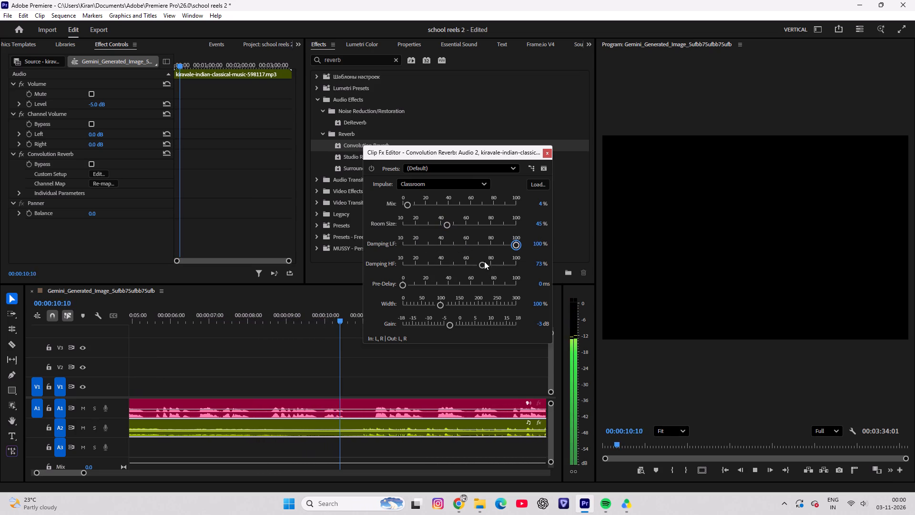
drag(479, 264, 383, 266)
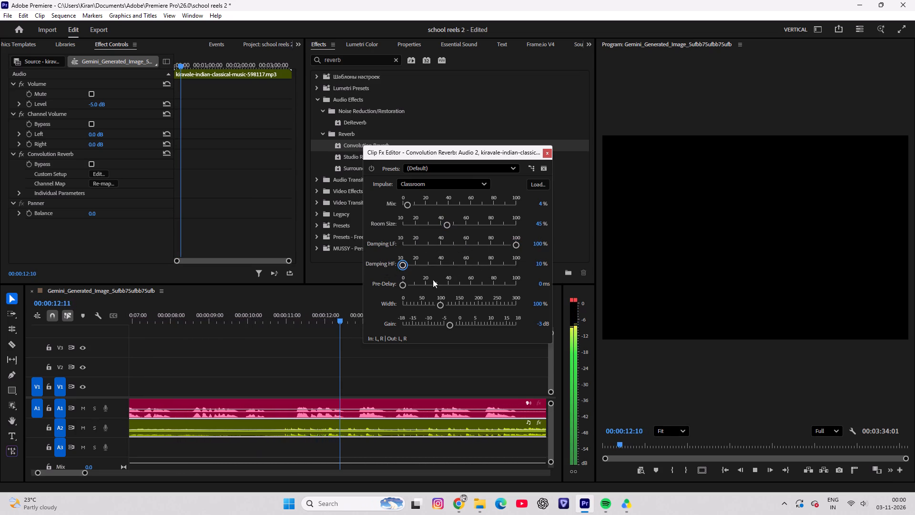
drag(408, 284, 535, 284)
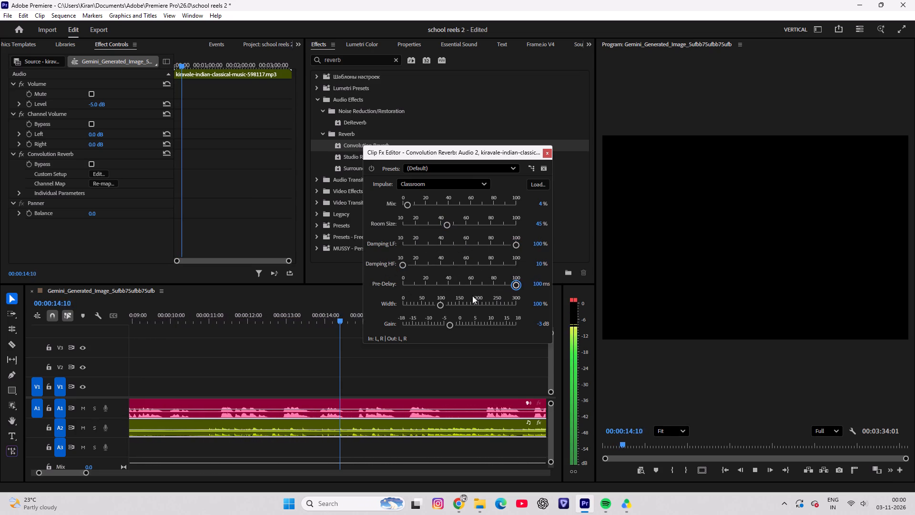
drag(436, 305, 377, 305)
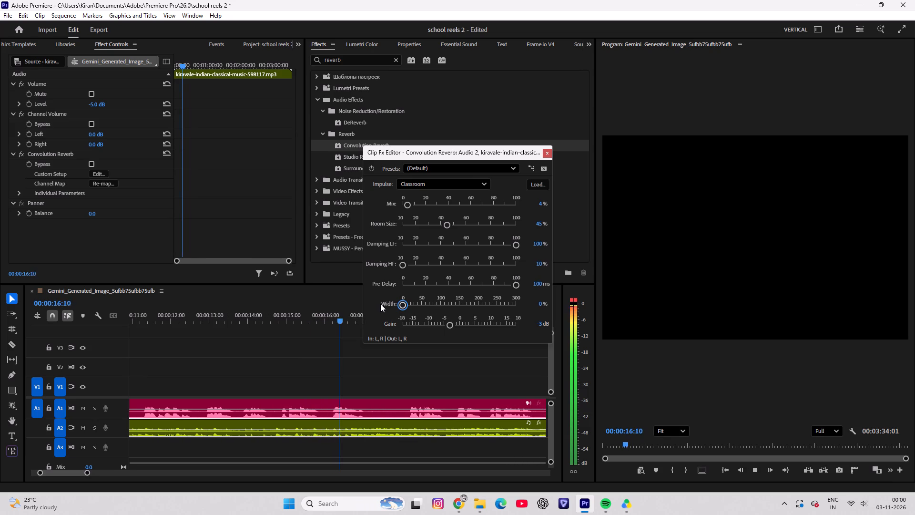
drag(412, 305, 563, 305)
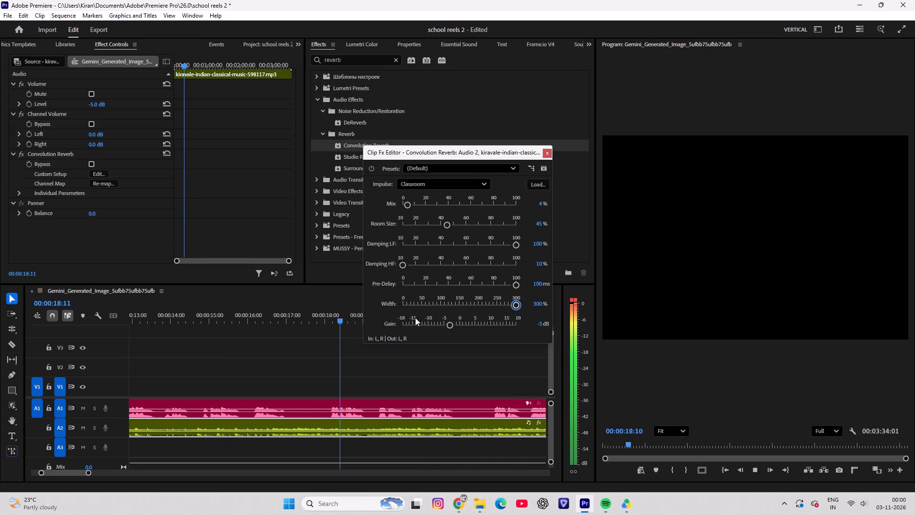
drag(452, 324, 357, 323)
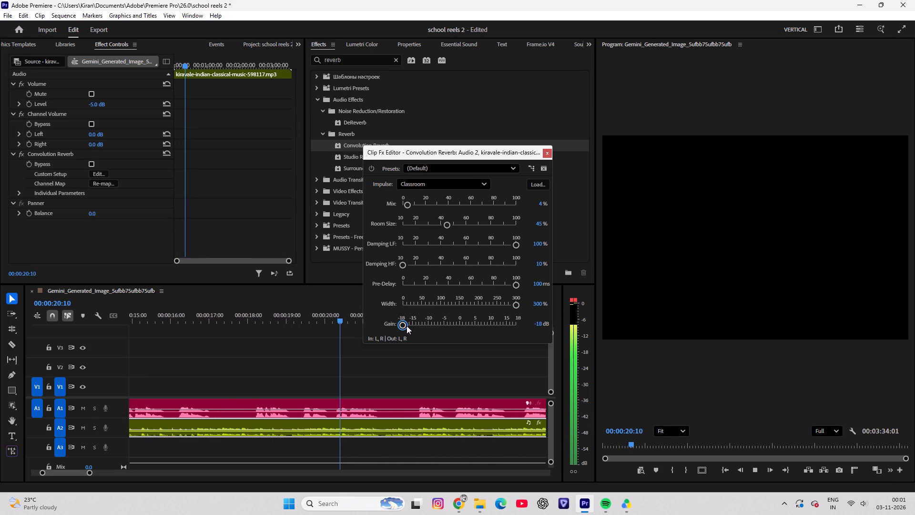
Set the reverb's Gain to -5.4 dB, Width to 100% and Pre-Delay to 2.5 ms.
drag(407, 326, 442, 326)
drag(512, 304, 440, 304)
drag(495, 286, 409, 287)
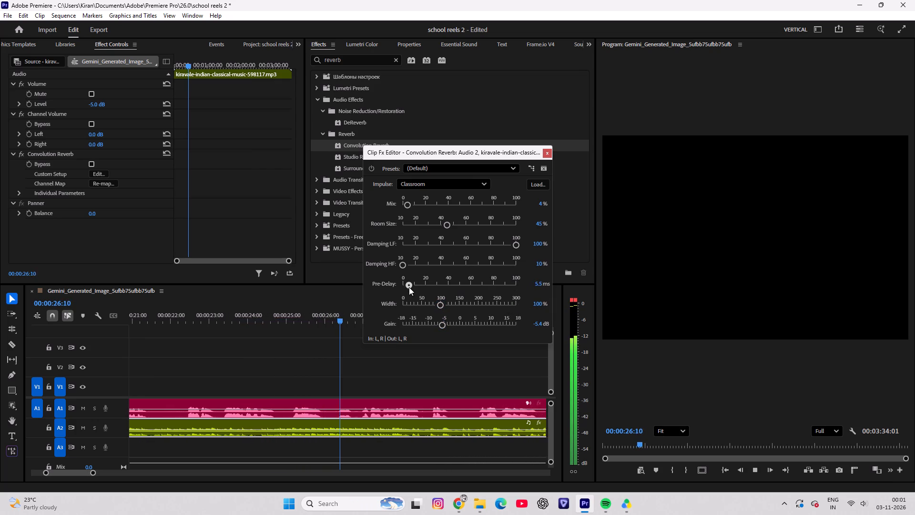
drag(409, 287, 406, 287)
Test the reverb's damping by ear across its range, settling on Damping HF 49% and Damping LF 35%.
drag(457, 263, 435, 261)
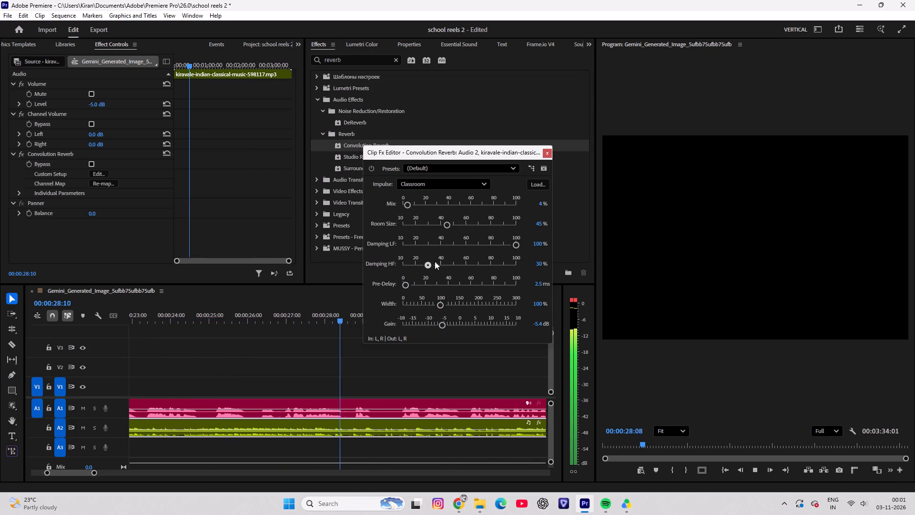
drag(435, 261, 552, 261)
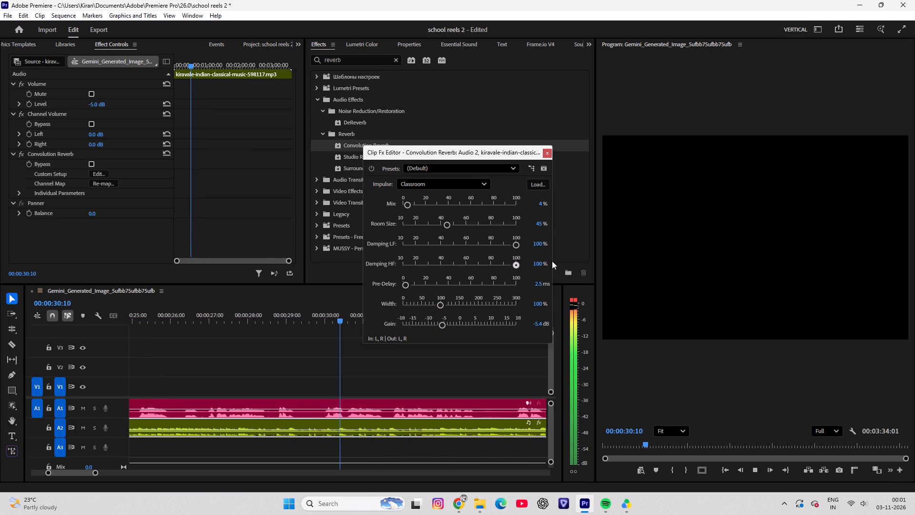
drag(552, 261, 277, 262)
drag(406, 265, 578, 263)
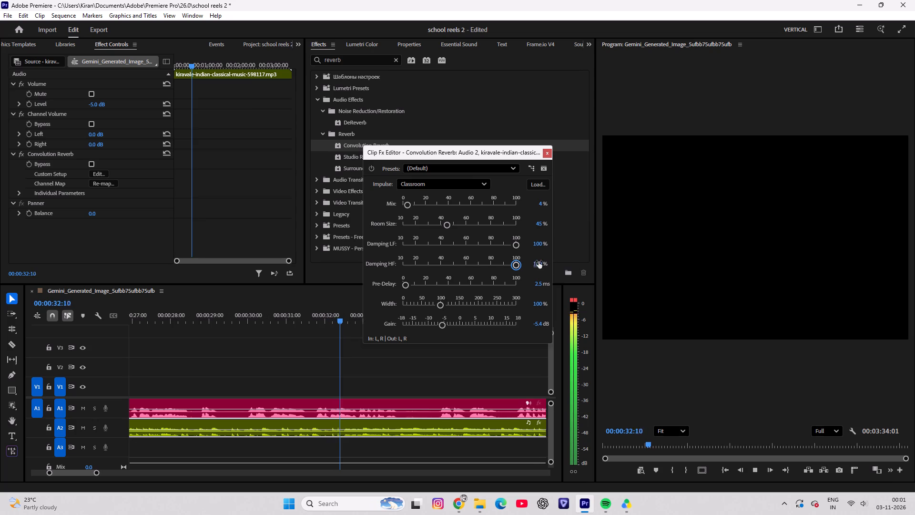
drag(508, 266, 452, 268)
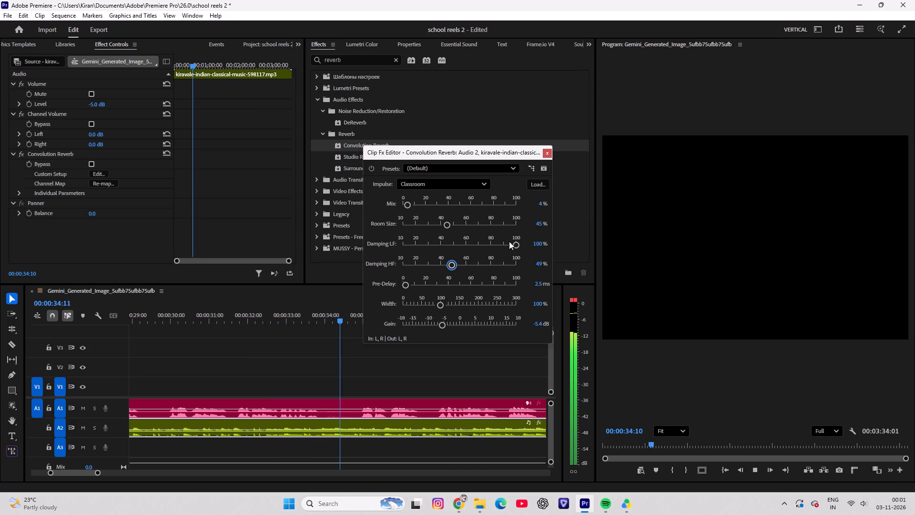
drag(506, 241, 407, 240)
drag(480, 244, 435, 246)
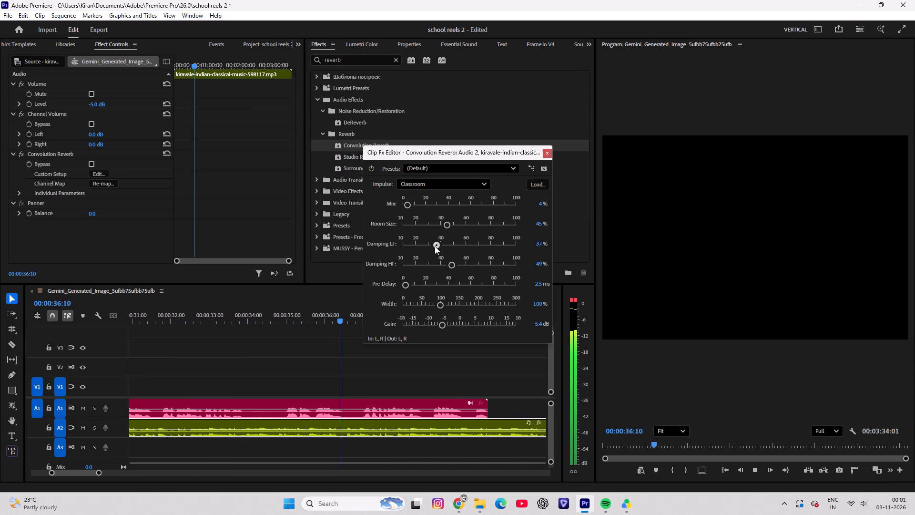
drag(435, 246, 434, 246)
Set the reverb's Room Size and Mix to 100%, audition the music from the sequence start, and close the effect editor.
drag(454, 223, 458, 226)
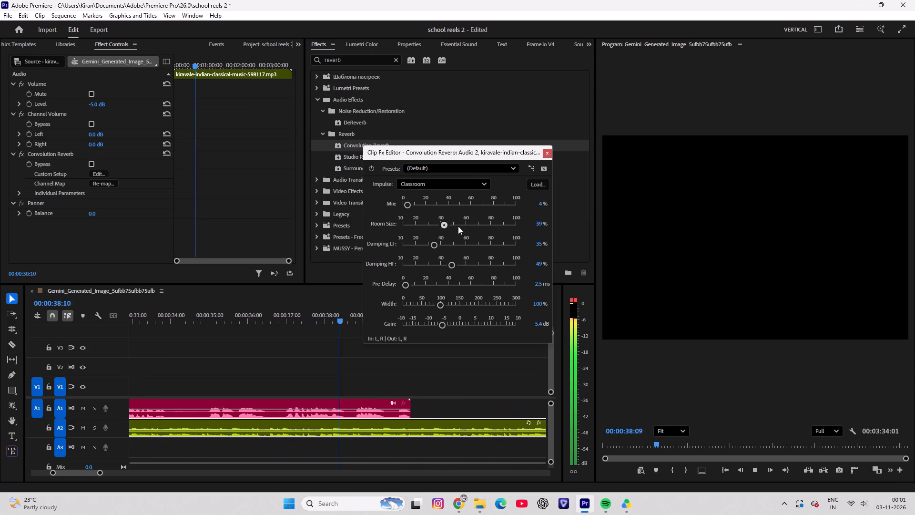
drag(458, 226, 535, 231)
drag(409, 205, 520, 213)
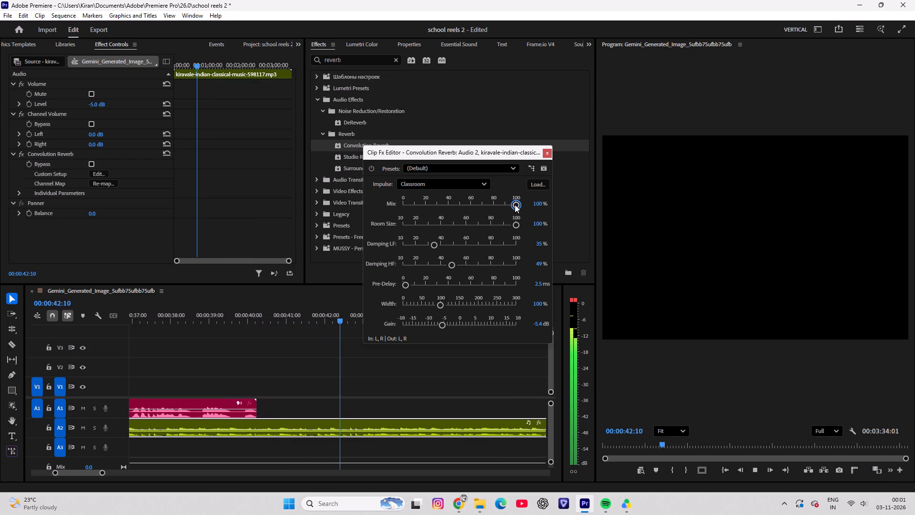
drag(298, 315, 282, 315)
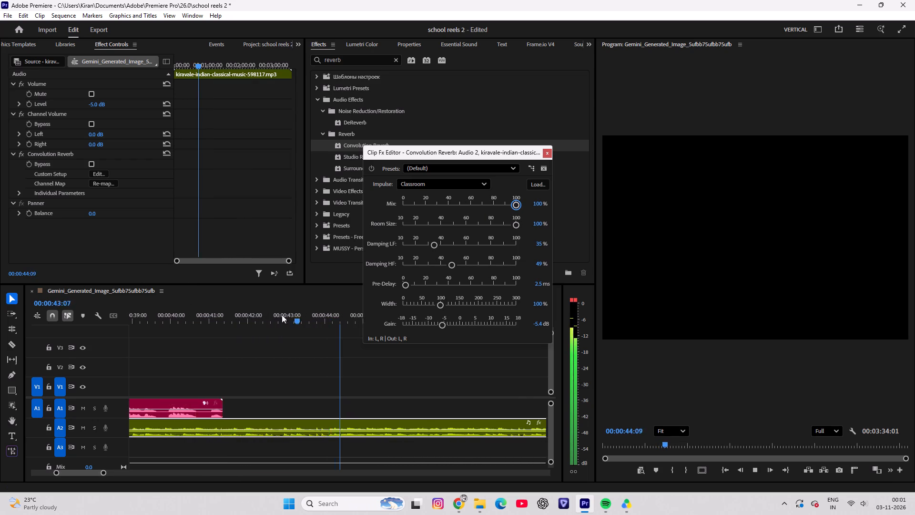
drag(282, 315, 0, 316)
key(space)
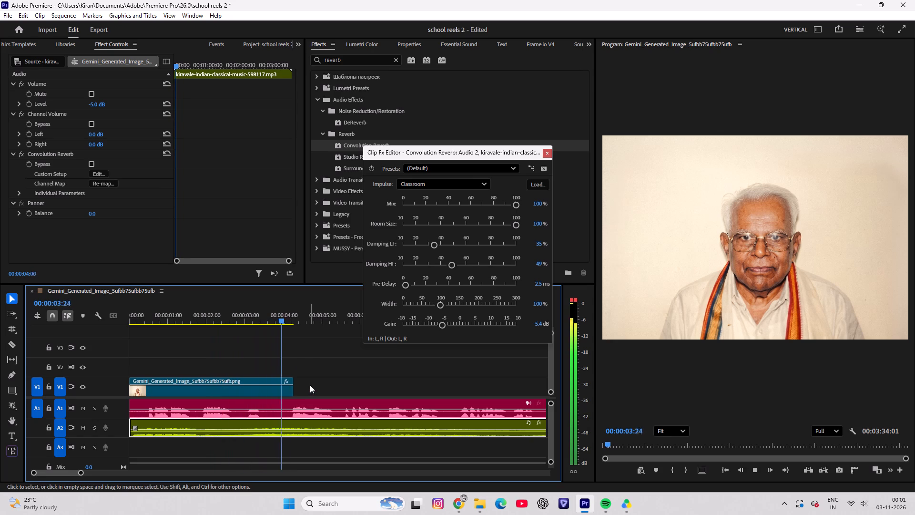
key(space)
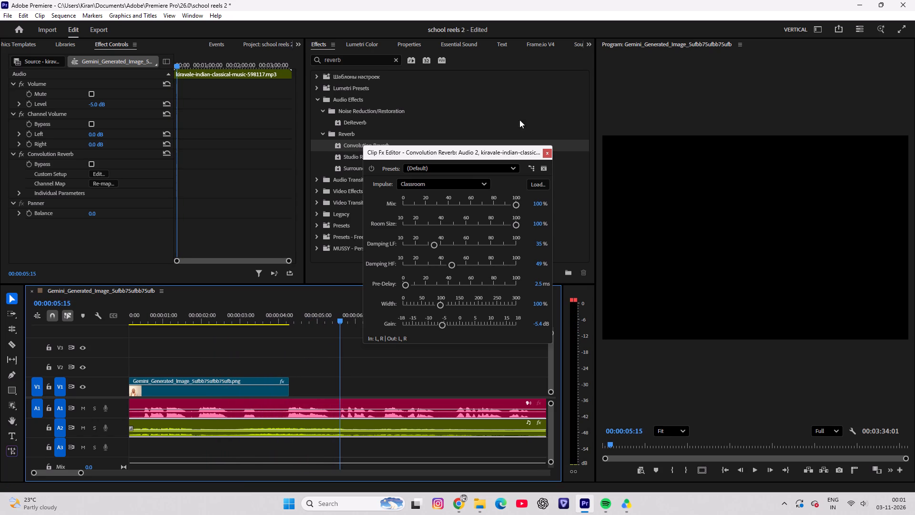
click(545, 153)
Play the opening of the sequence again to judge the music against the C4134.MP4 speech.
drag(319, 310, 138, 326)
key(space)
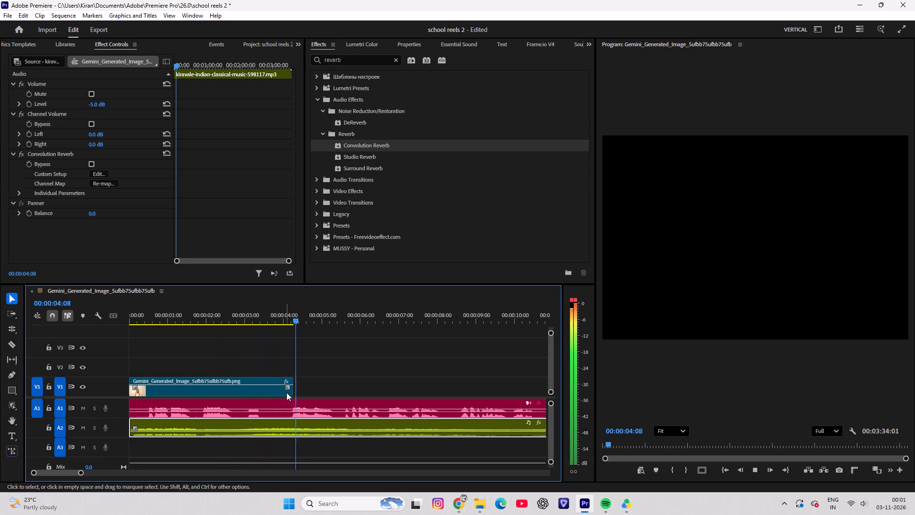
key(space)
click(311, 410)
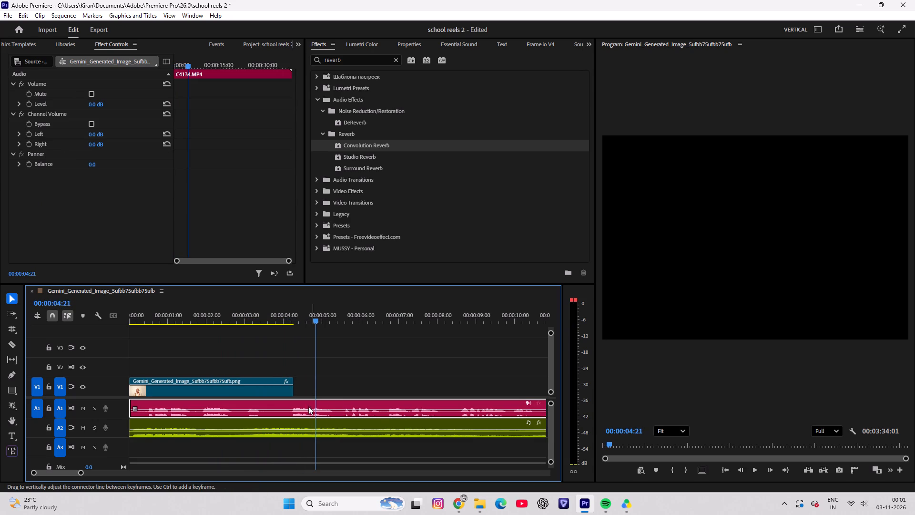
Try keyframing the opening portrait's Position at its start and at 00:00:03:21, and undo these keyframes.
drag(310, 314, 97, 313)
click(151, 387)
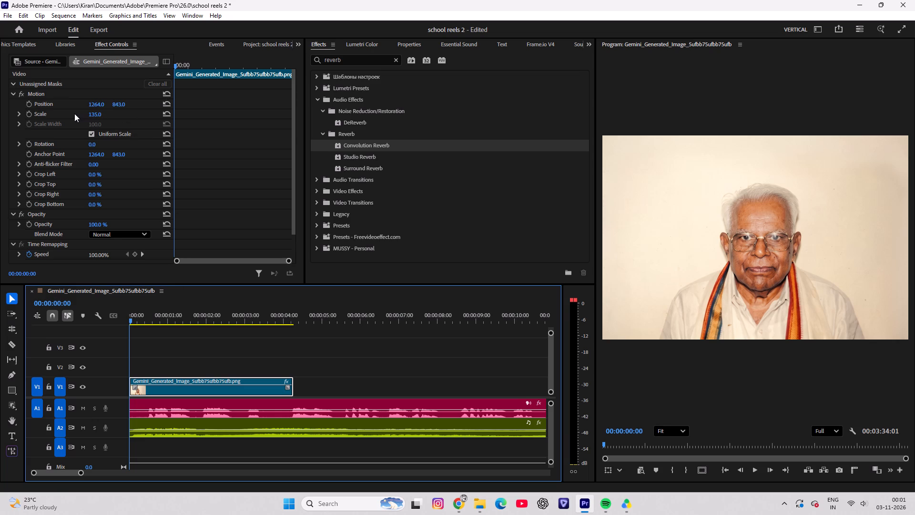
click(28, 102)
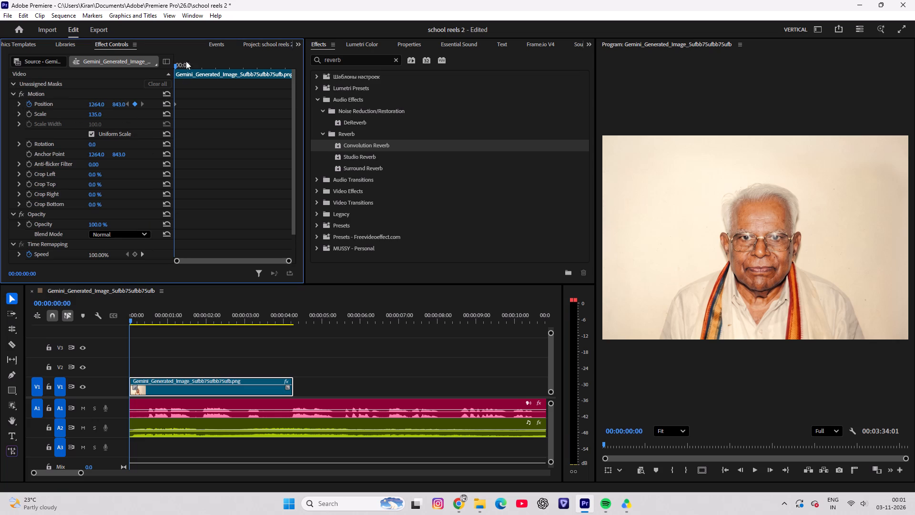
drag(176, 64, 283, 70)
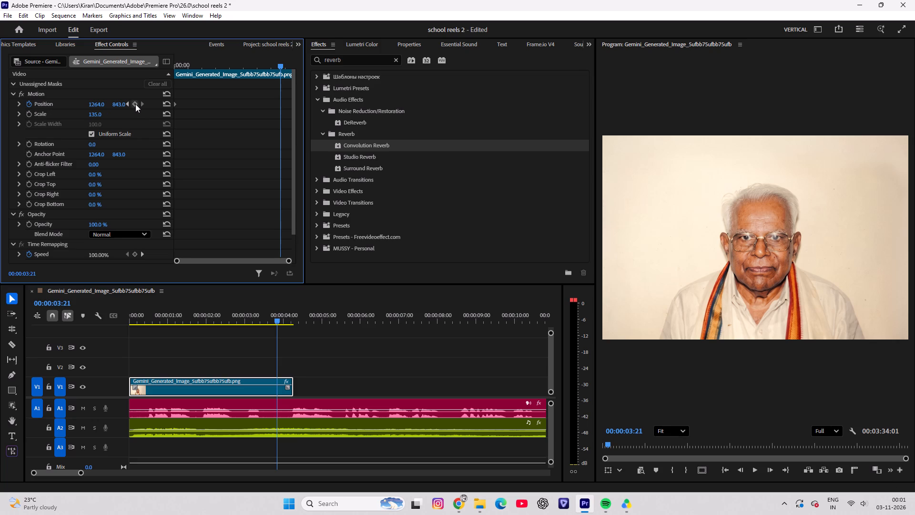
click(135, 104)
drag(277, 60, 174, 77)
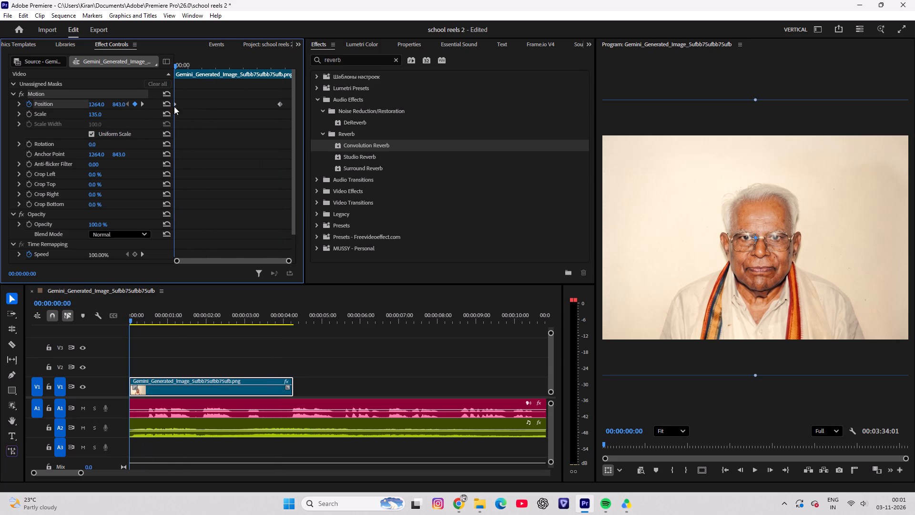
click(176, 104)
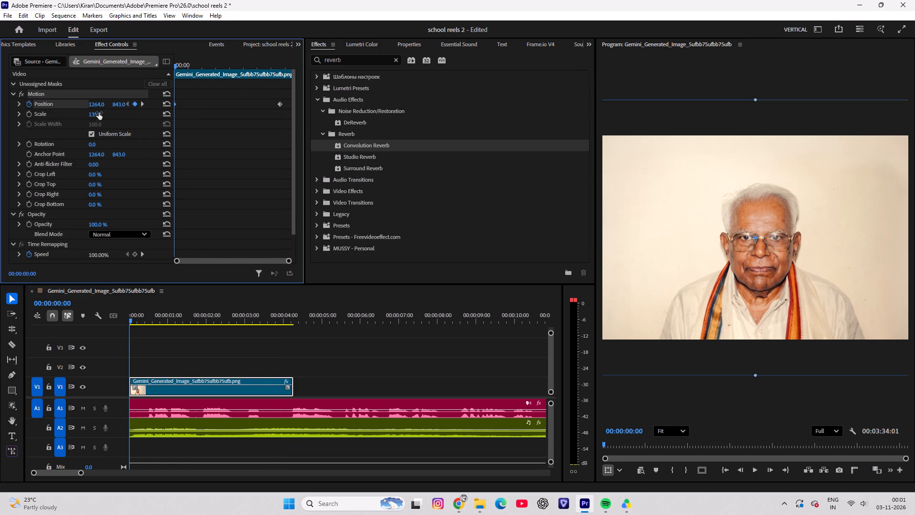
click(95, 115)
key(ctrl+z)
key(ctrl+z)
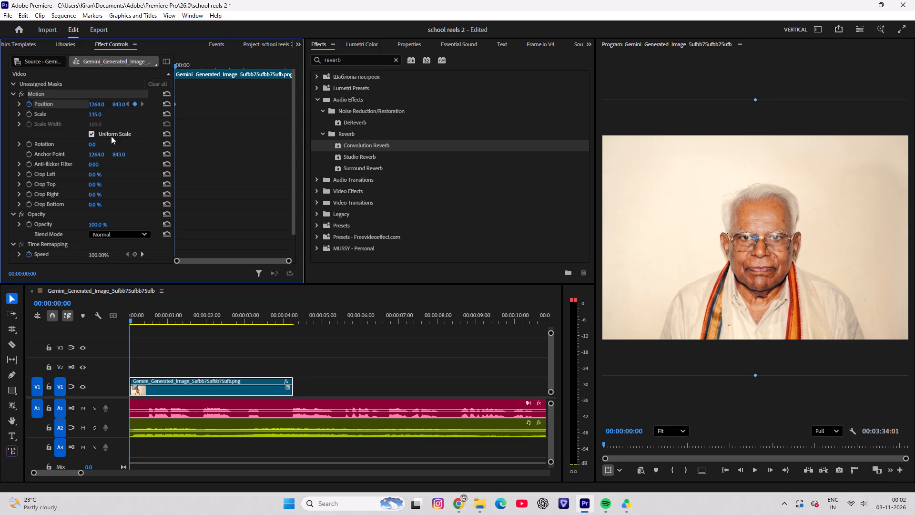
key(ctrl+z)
Keyframe the opening portrait's Scale from 158 at its start to 135 at 00:00:04:02 for a slow zoom-out.
click(28, 114)
drag(182, 66, 223, 66)
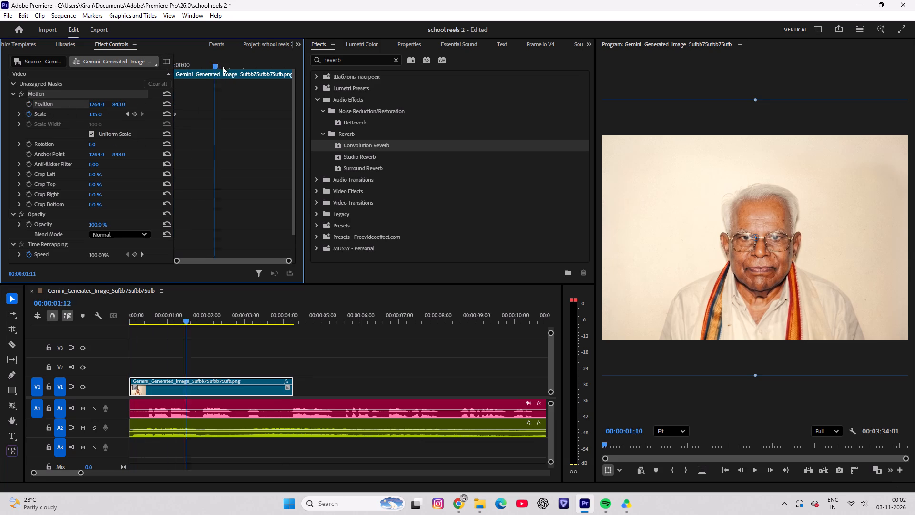
drag(223, 66, 289, 73)
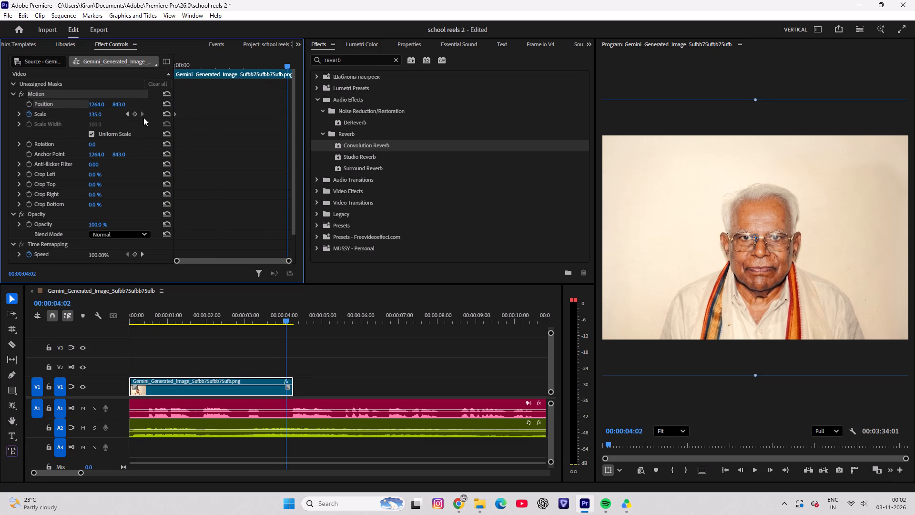
click(134, 113)
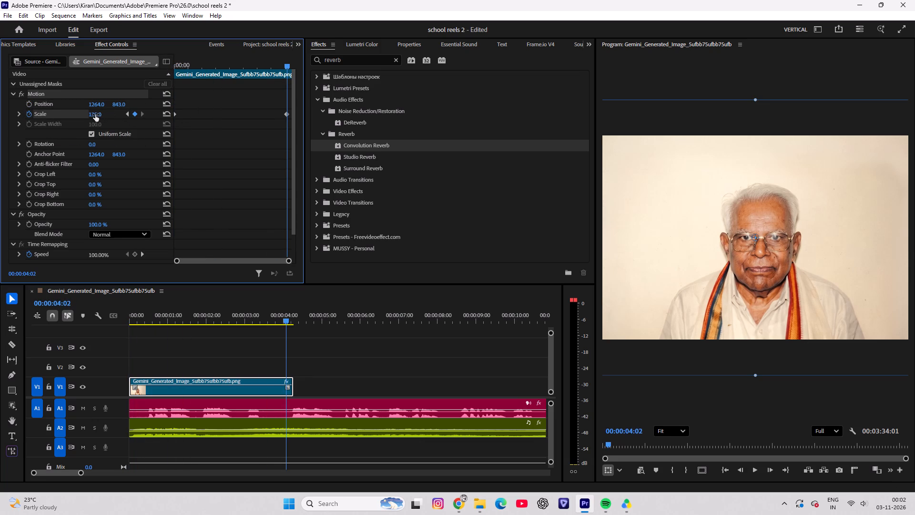
drag(286, 62, 172, 84)
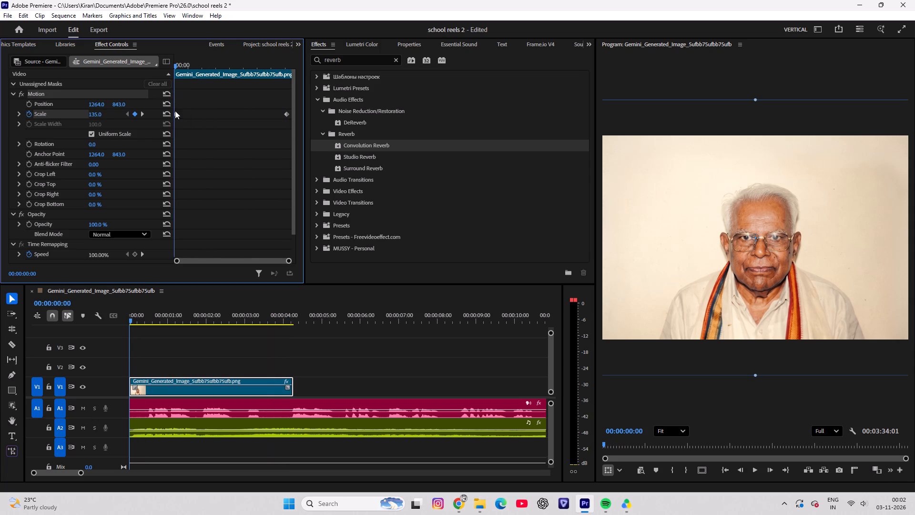
click(175, 112)
drag(95, 116, 103, 116)
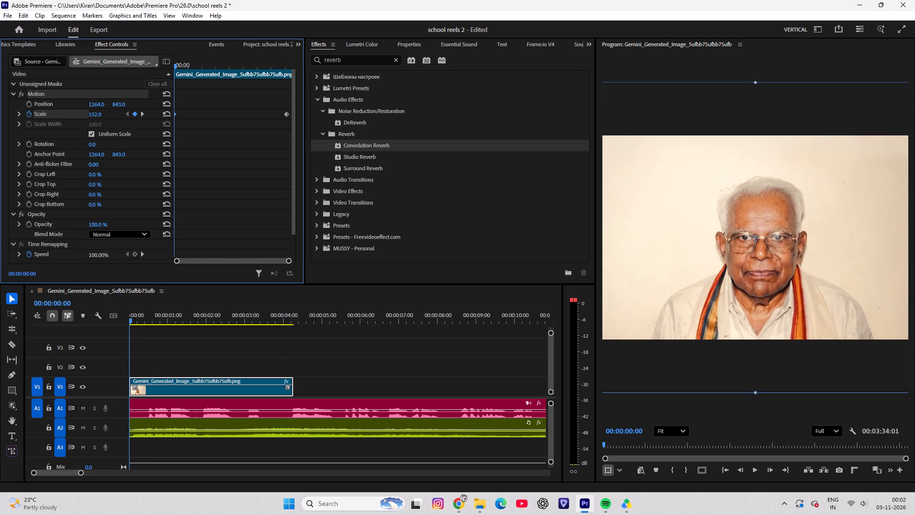
drag(103, 116, 106, 116)
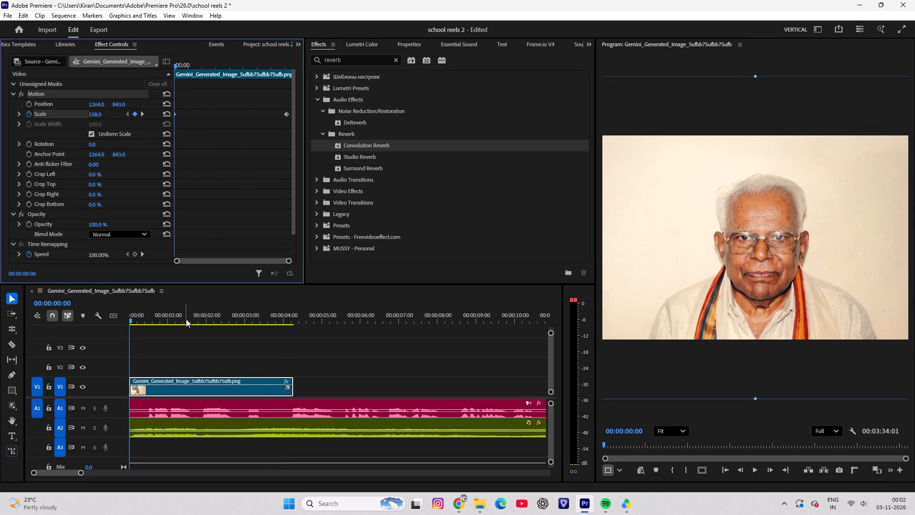
Play the opening portrait from the sequence start to check its zoom-out animation.
drag(183, 318, 76, 318)
key(space)
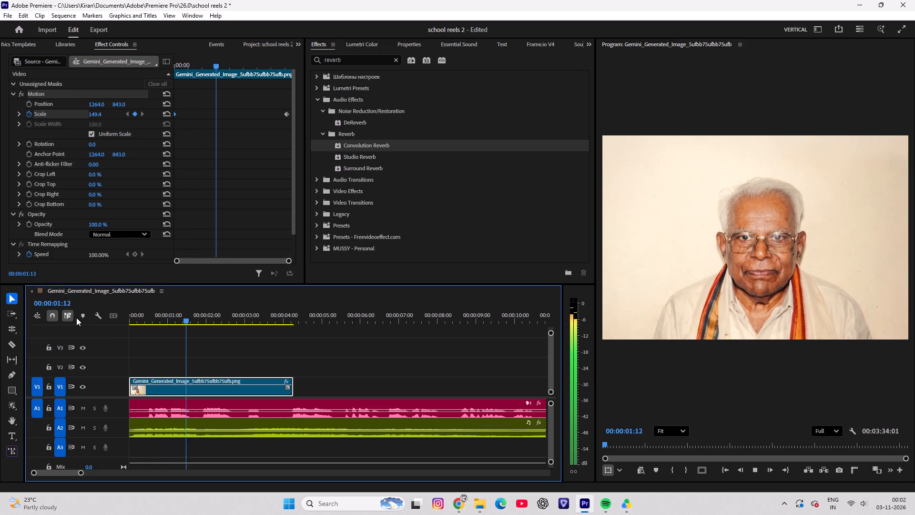
key(space)
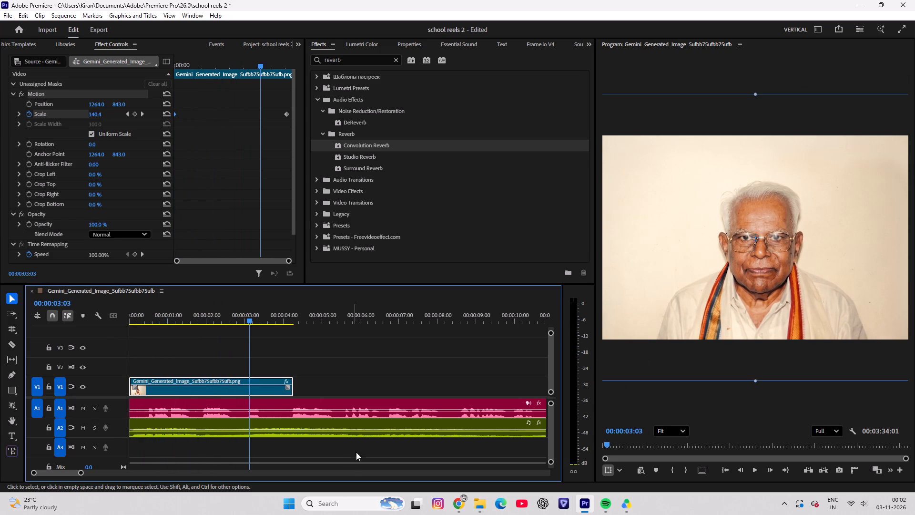
key(space)
key(space)
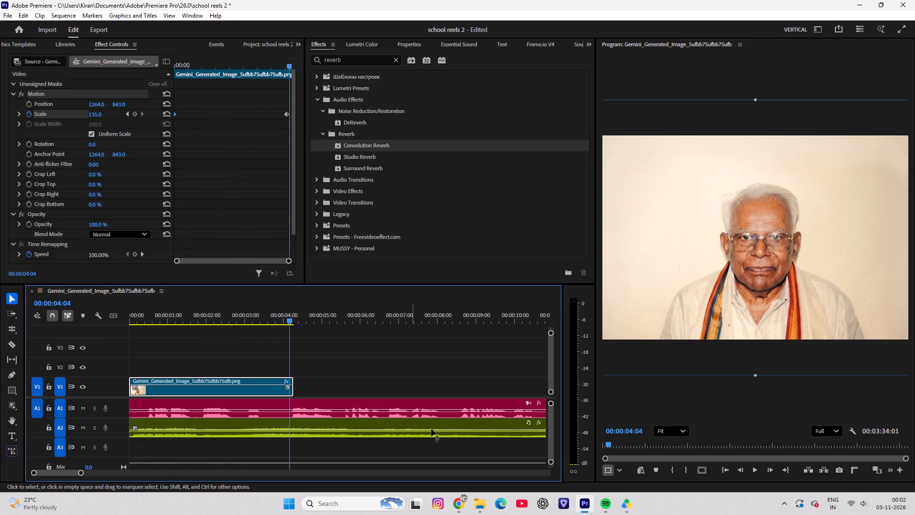
Add the couple's studio portrait from the photos bin to V1 directly after the opening portrait.
click(268, 41)
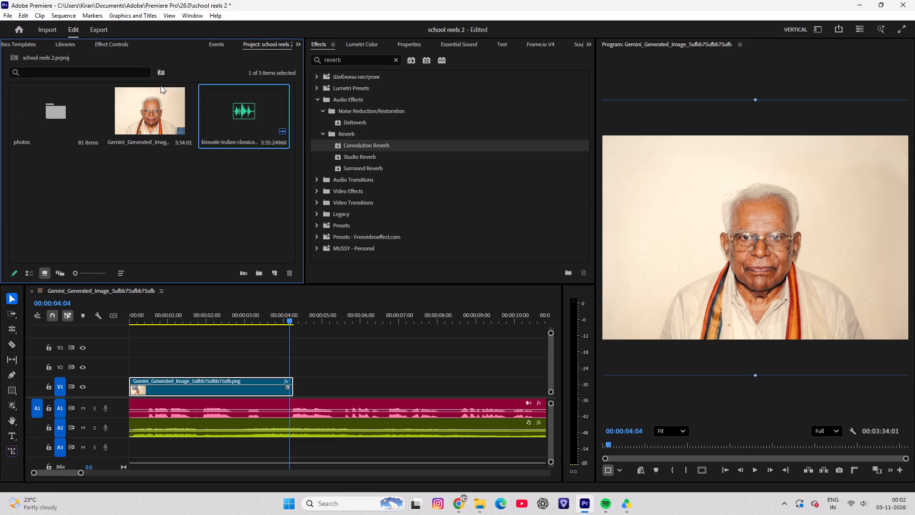
double_click(54, 124)
scroll(231, 240, down, 4)
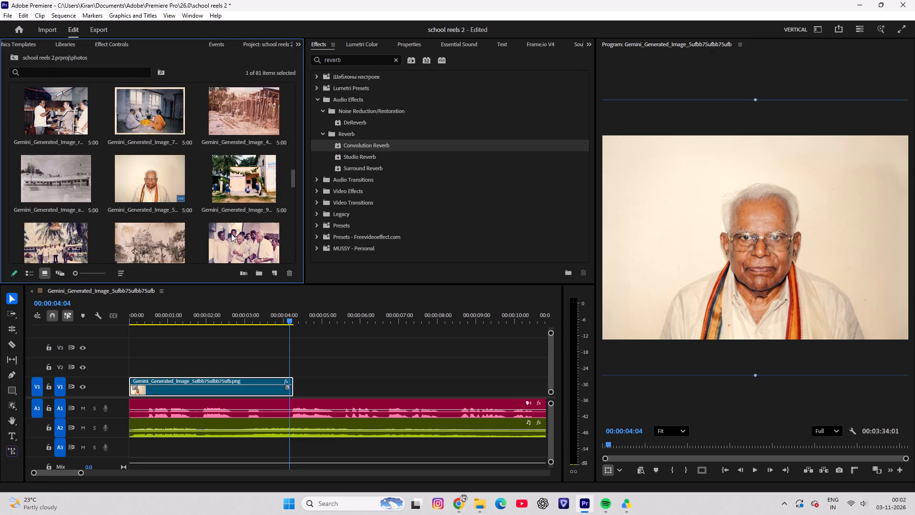
scroll(231, 234, down, 16)
double_click(234, 159)
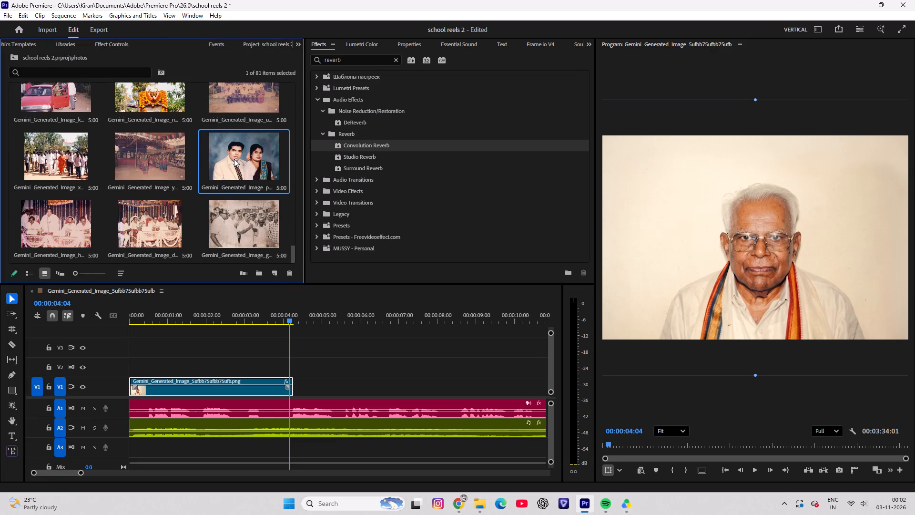
drag(439, 230, 305, 394)
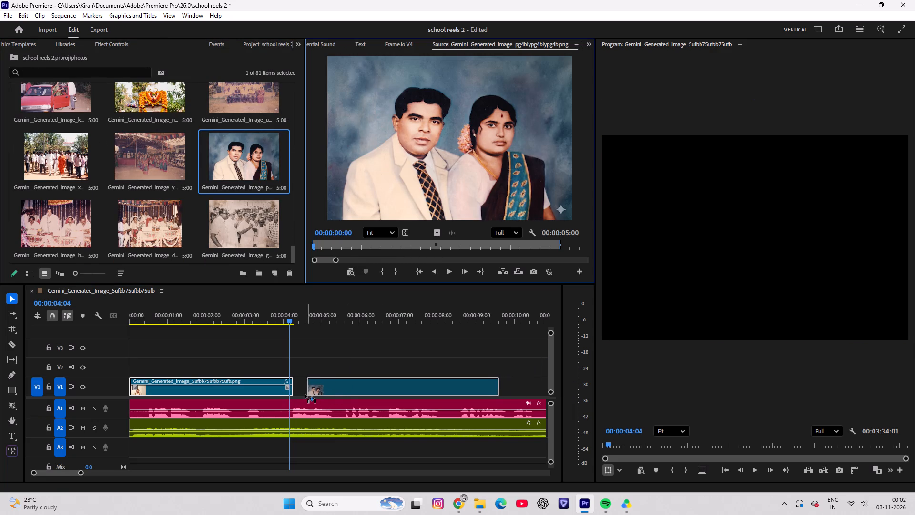
drag(305, 394, 296, 393)
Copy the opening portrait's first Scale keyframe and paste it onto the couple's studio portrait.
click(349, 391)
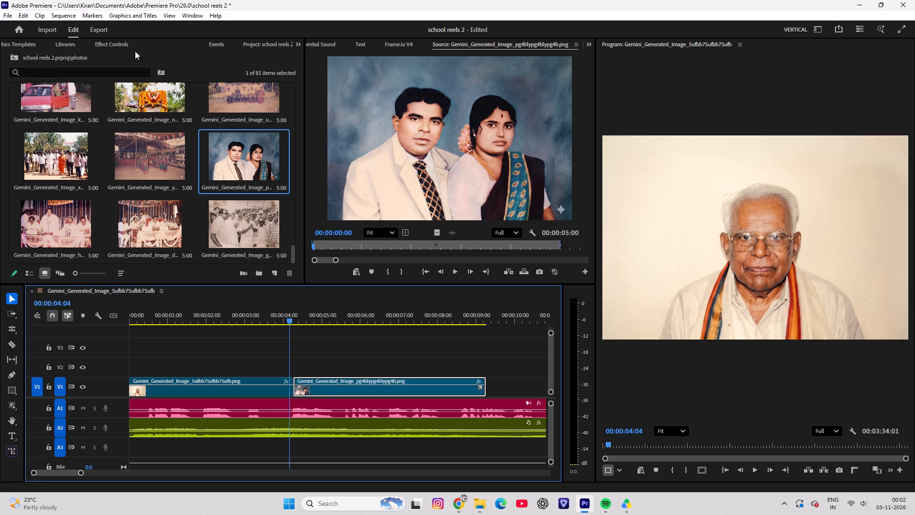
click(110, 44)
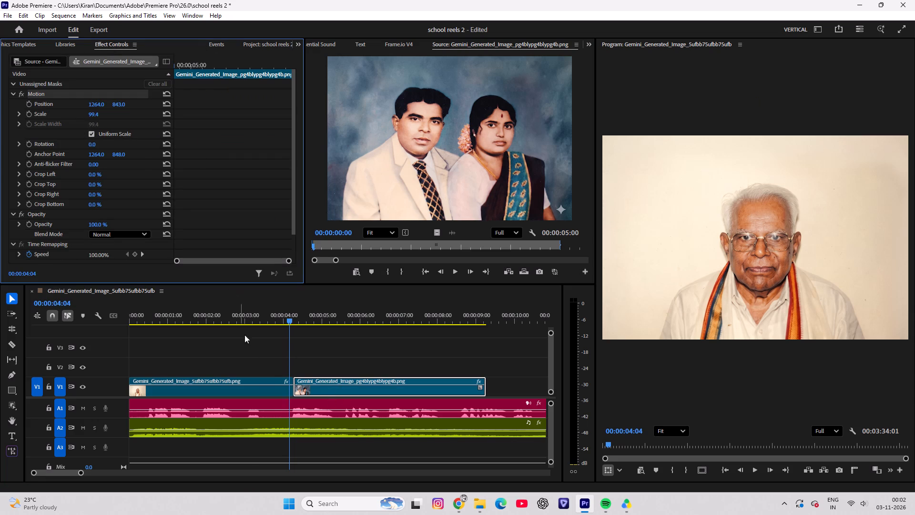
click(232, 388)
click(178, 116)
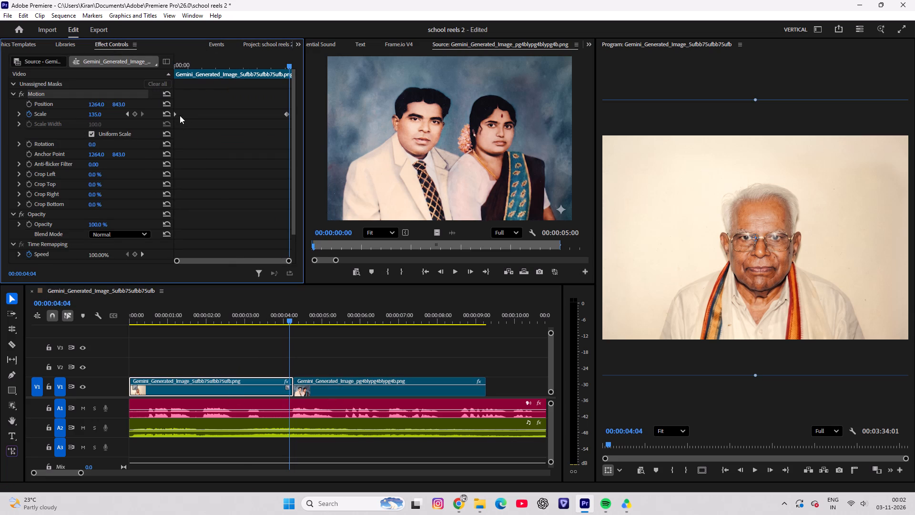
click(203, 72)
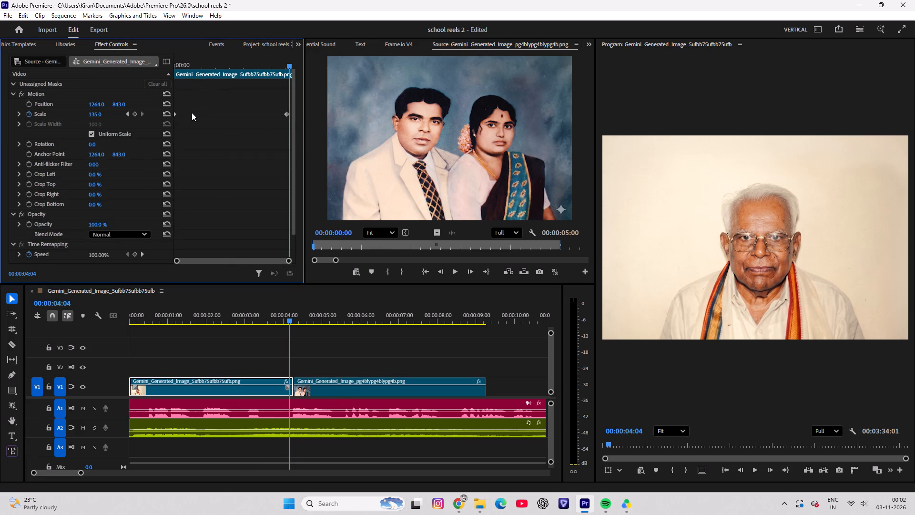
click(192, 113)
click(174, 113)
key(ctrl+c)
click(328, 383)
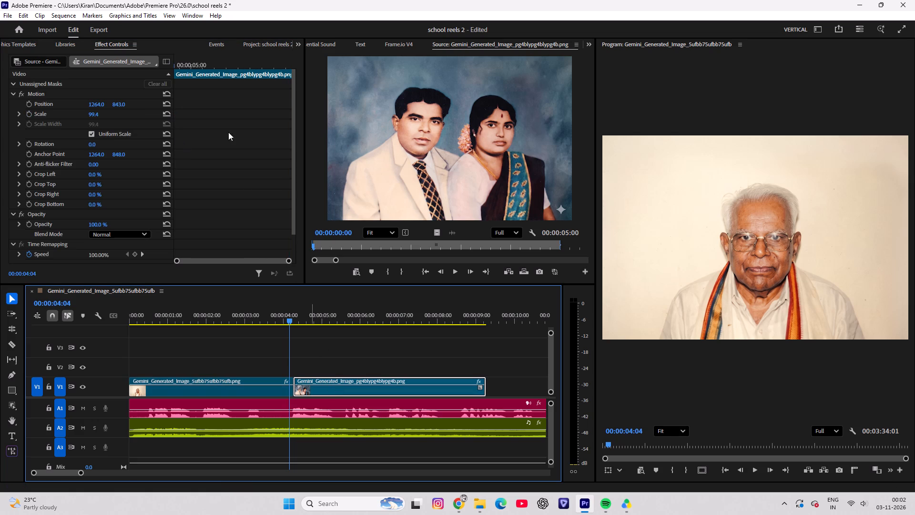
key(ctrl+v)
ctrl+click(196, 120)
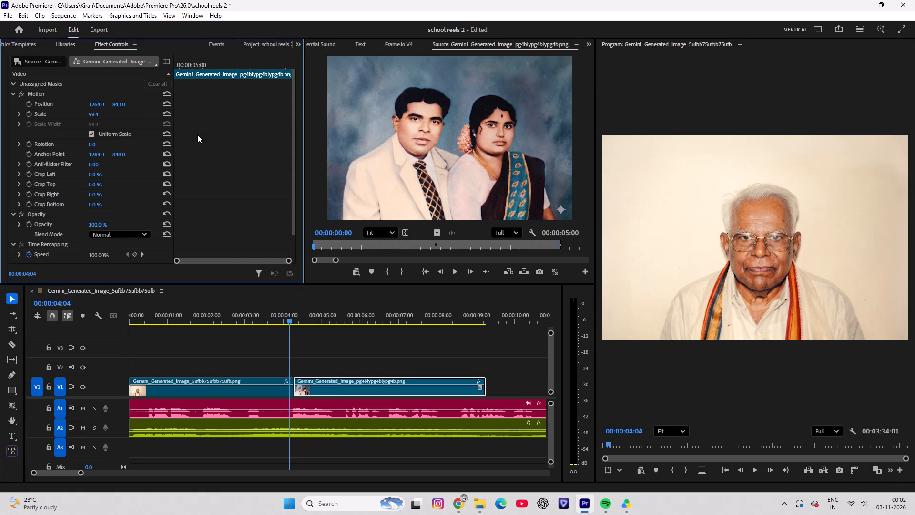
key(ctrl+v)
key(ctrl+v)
Scrub and play the couple's portrait to check the pasted Scale animation.
drag(193, 69, 173, 61)
drag(184, 66, 213, 66)
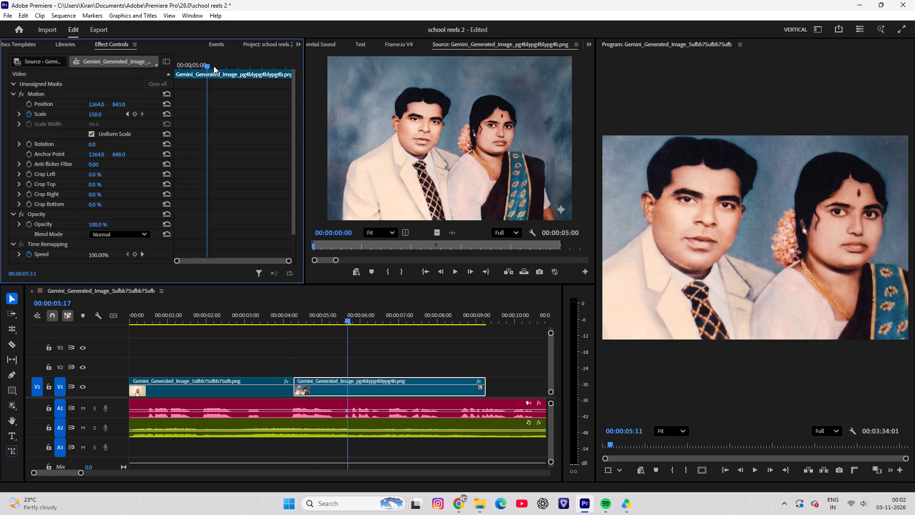
drag(213, 66, 114, 68)
key(space)
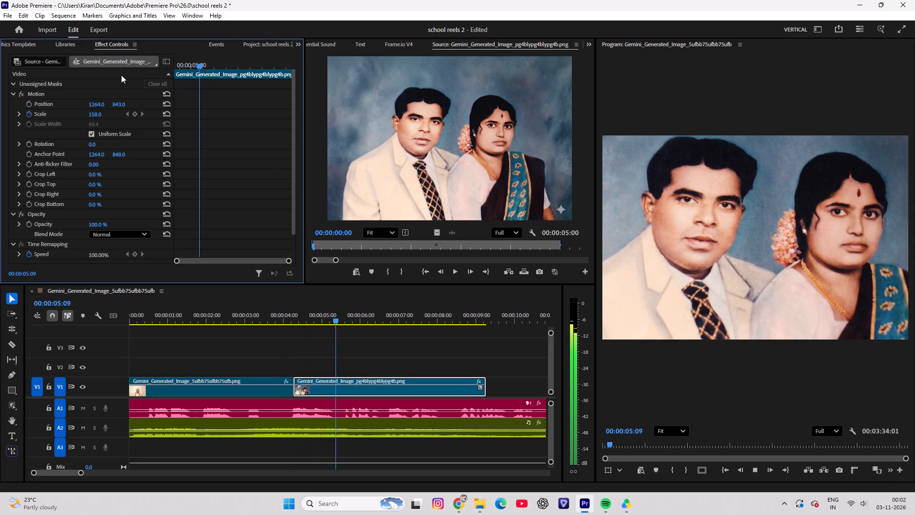
key(space)
drag(338, 319, 342, 326)
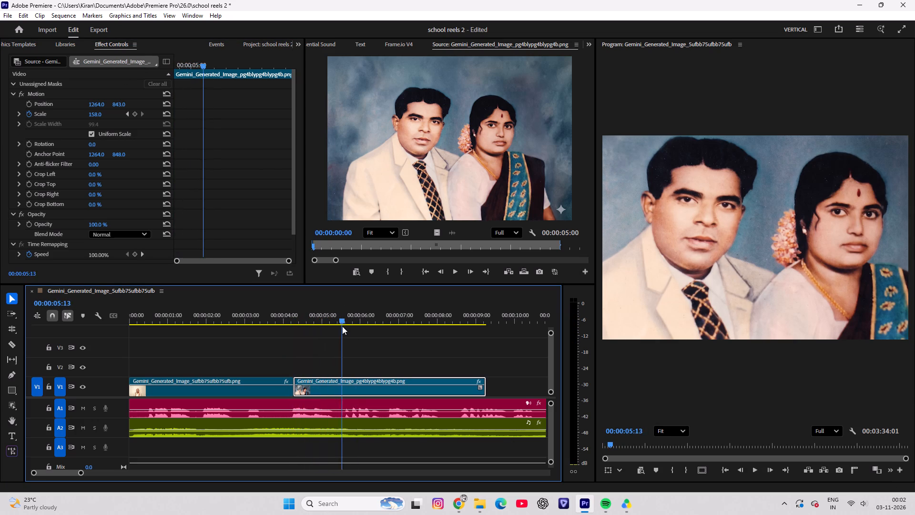
drag(342, 326, 357, 326)
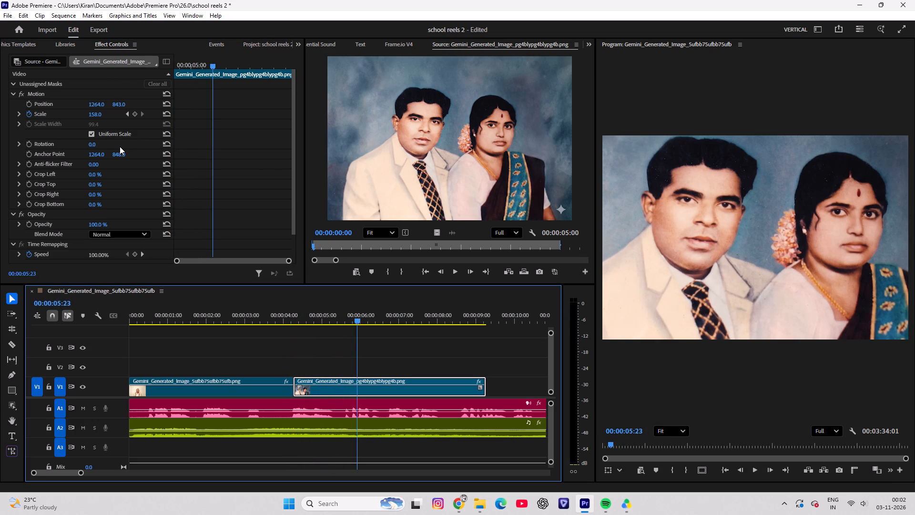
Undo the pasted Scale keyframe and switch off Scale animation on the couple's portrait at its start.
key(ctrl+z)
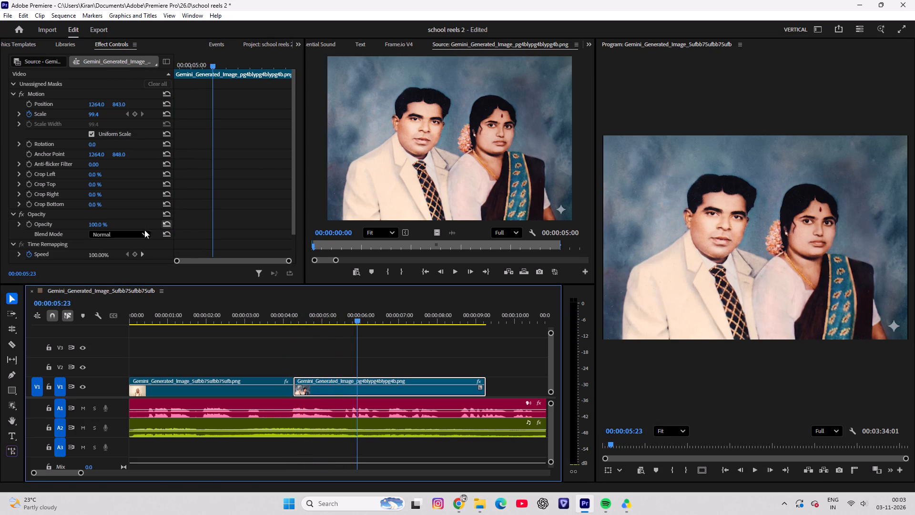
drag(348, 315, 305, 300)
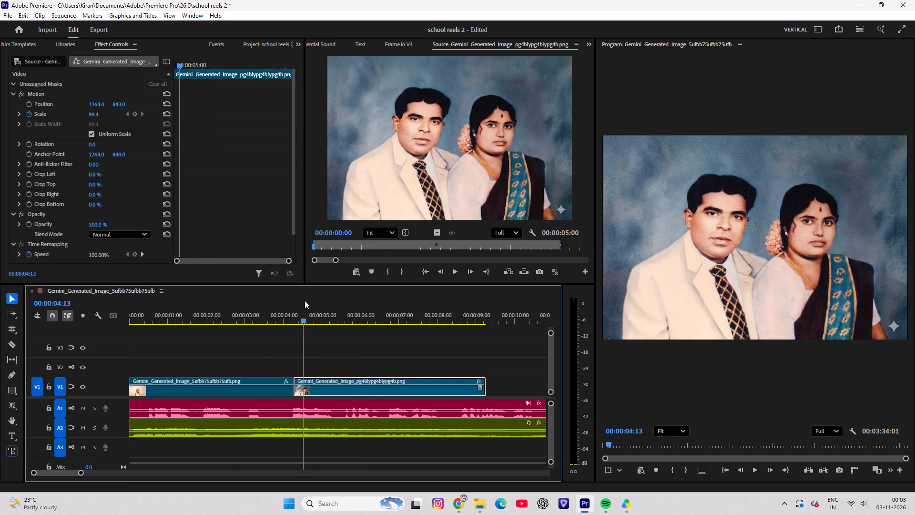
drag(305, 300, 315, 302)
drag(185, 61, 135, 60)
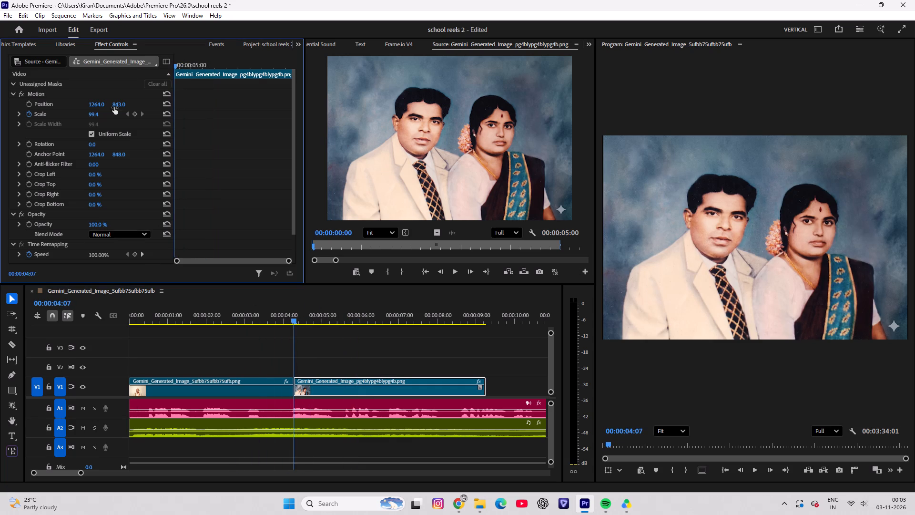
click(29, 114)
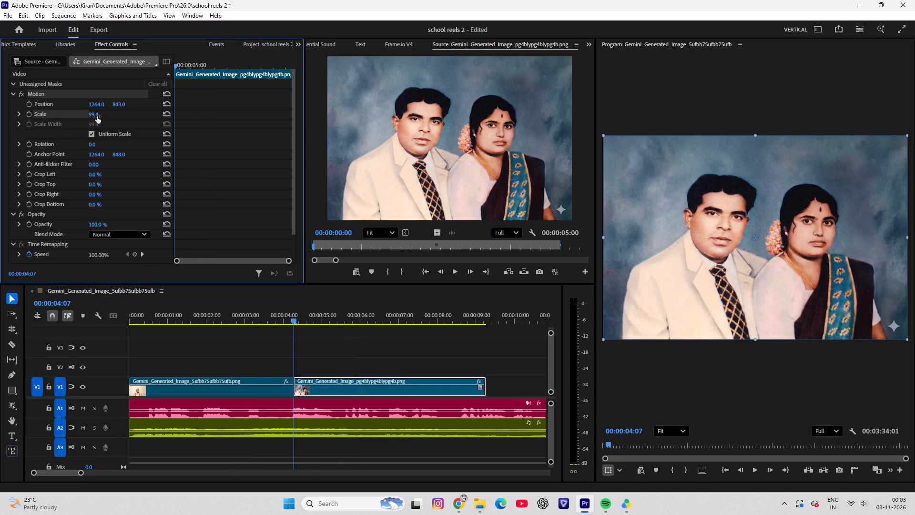
Set the couple's portrait's Scale to 115.4.
drag(172, 66, 197, 71)
drag(291, 312, 309, 316)
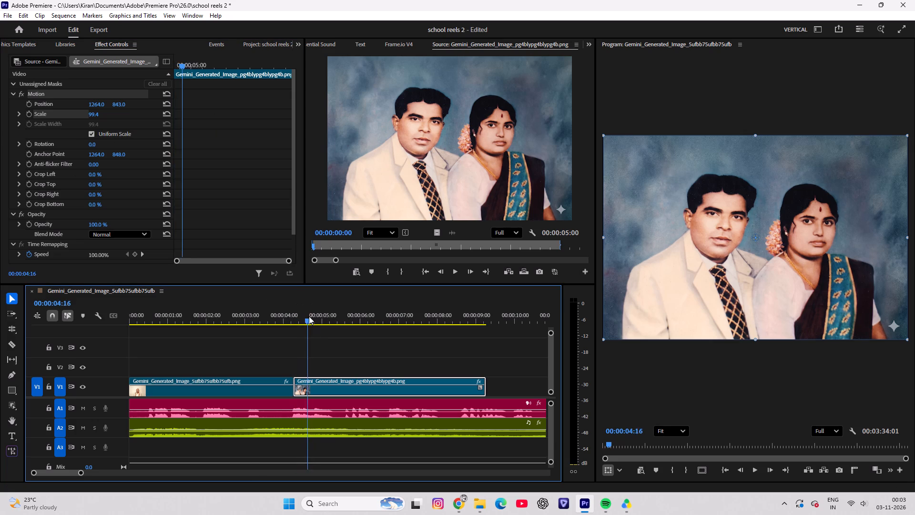
drag(309, 316, 185, 317)
key(space)
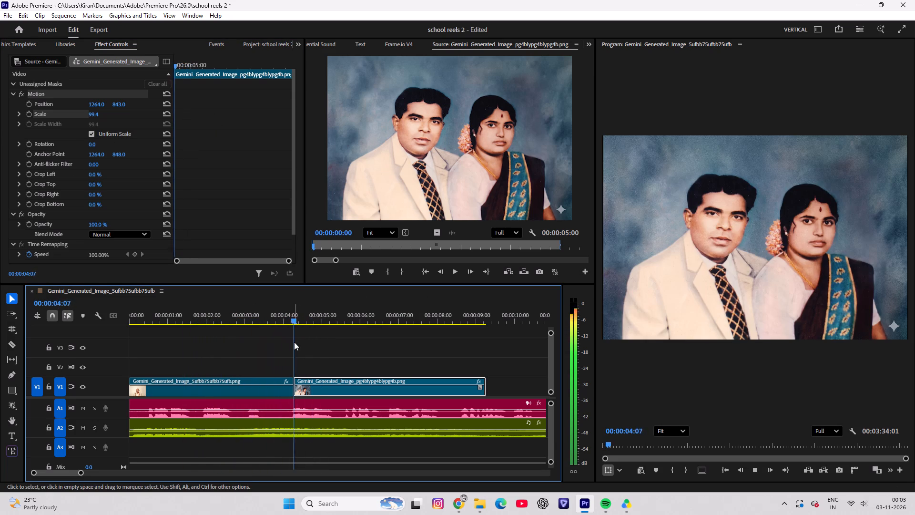
key(space)
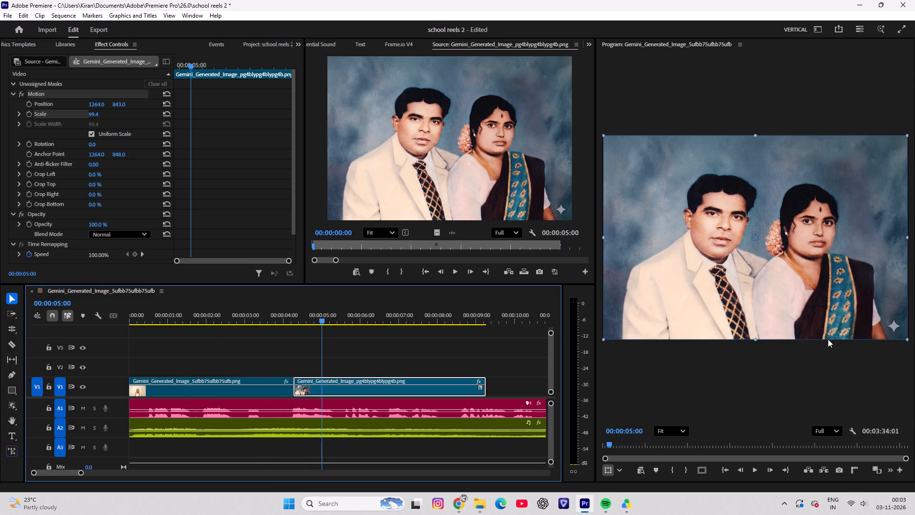
drag(91, 113, 96, 113)
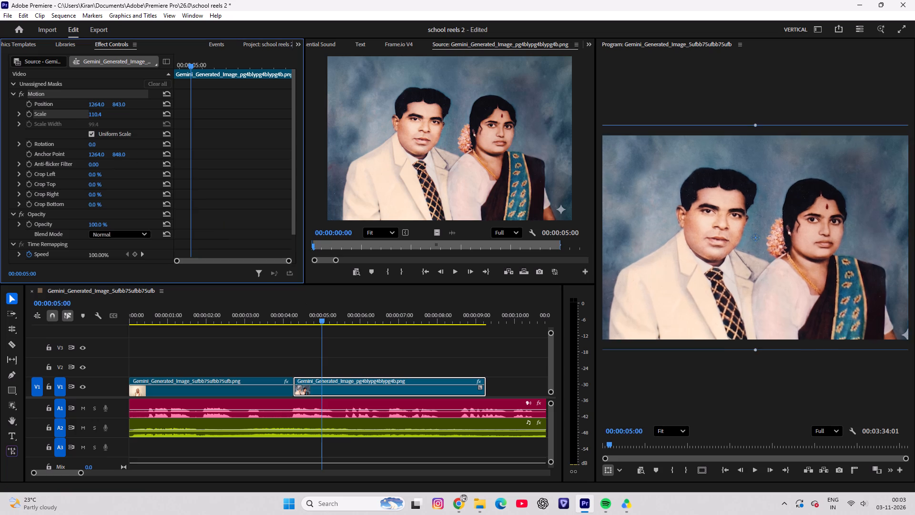
drag(96, 113, 99, 113)
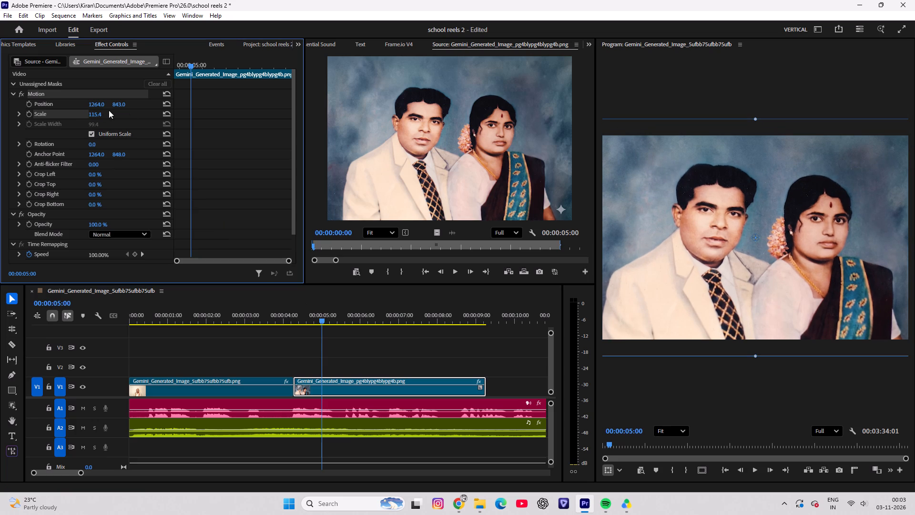
Keyframe the couple's portrait's Scale at 115.4 at 00:00:04:07 and slightly larger at 00:00:09:01 for a slow zoom-in.
drag(187, 64, 178, 64)
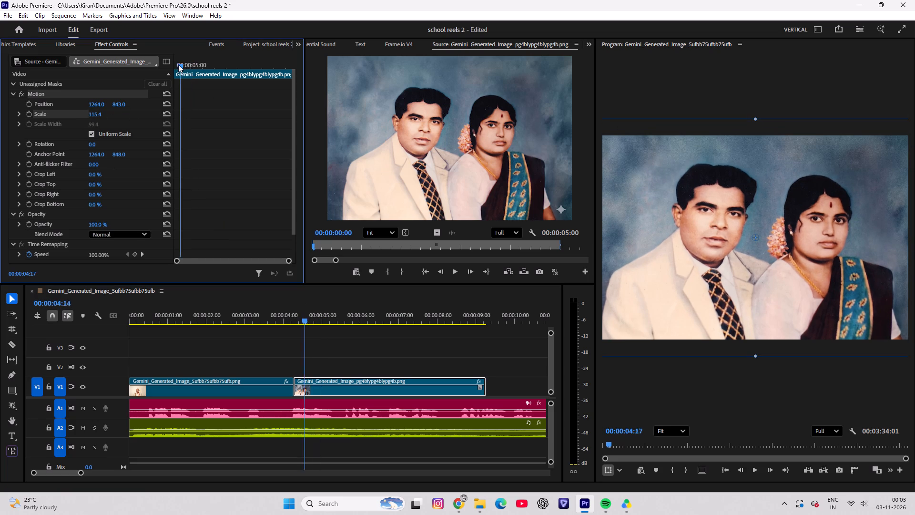
drag(178, 64, 144, 65)
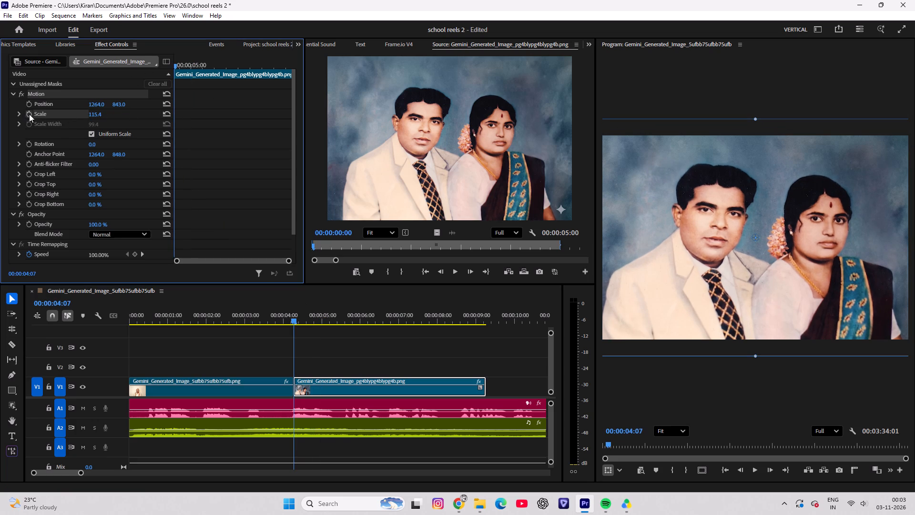
click(27, 113)
drag(177, 65, 280, 68)
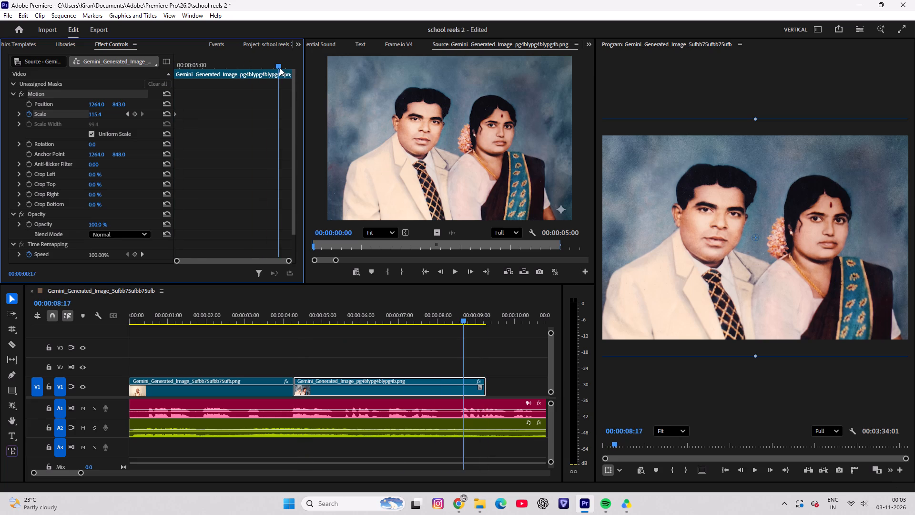
drag(280, 68, 288, 68)
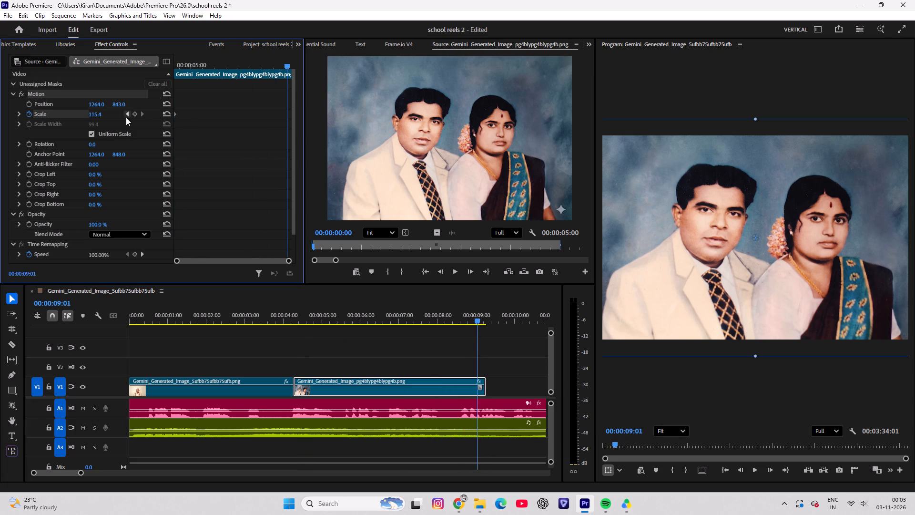
click(137, 113)
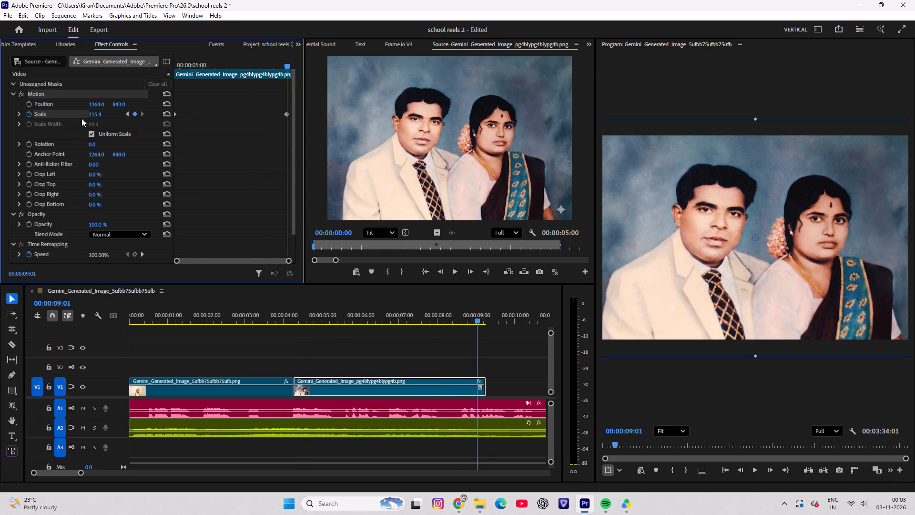
drag(94, 114, 90, 114)
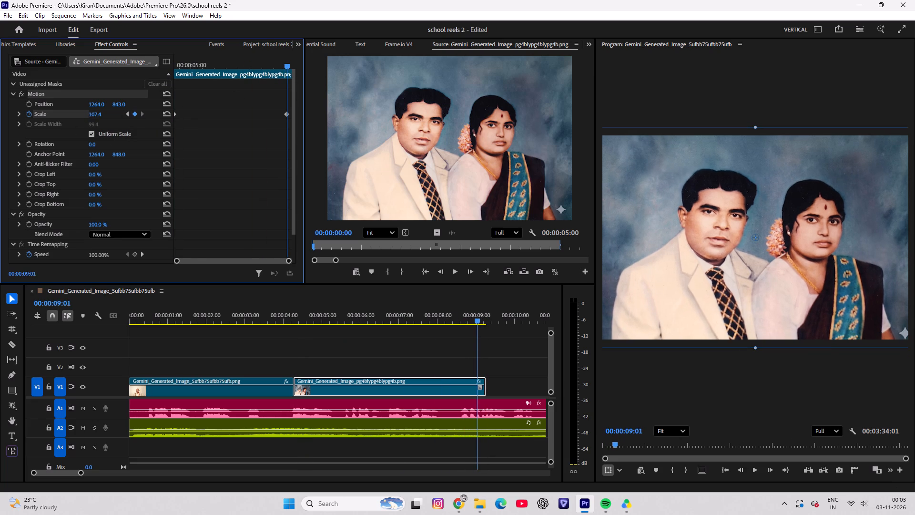
drag(90, 114, 98, 114)
Play the couple's portrait to check its zoom-in animation.
drag(425, 316, 276, 311)
key(space)
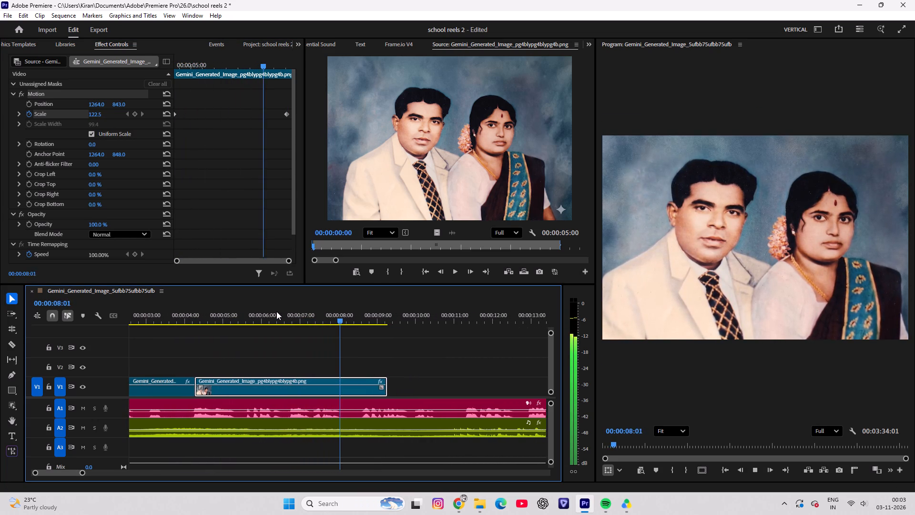
key(space)
Cut the couple's portrait on V1 at 00:00:08:15 and delete the leftover end piece.
drag(344, 306, 331, 311)
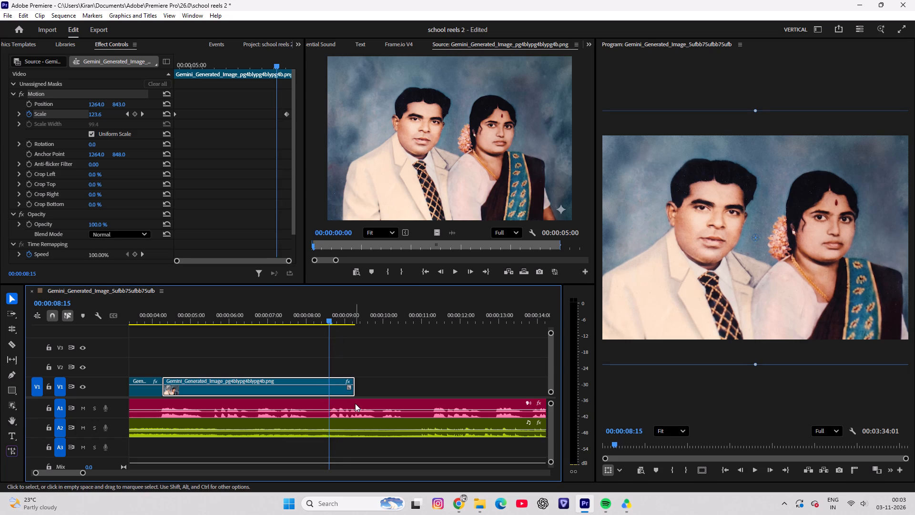
key(c)
click(332, 382)
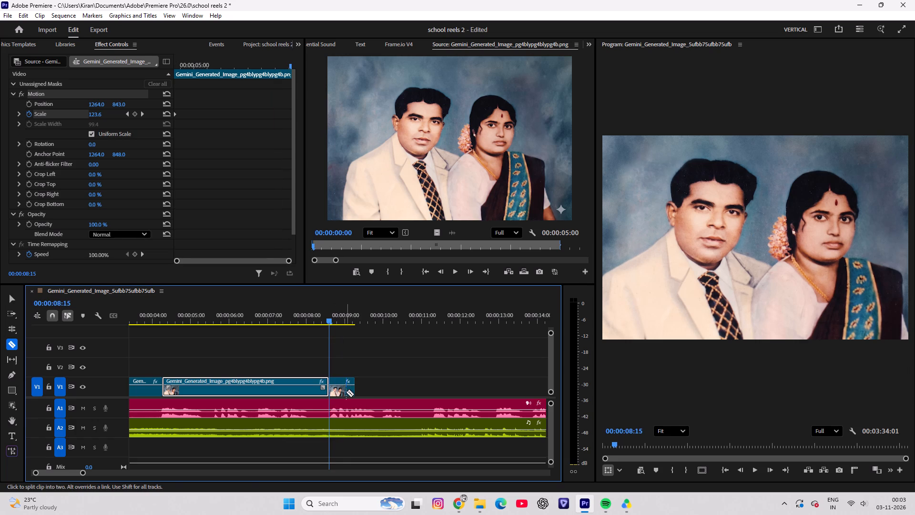
key(v)
click(353, 385)
key(BackSpace)
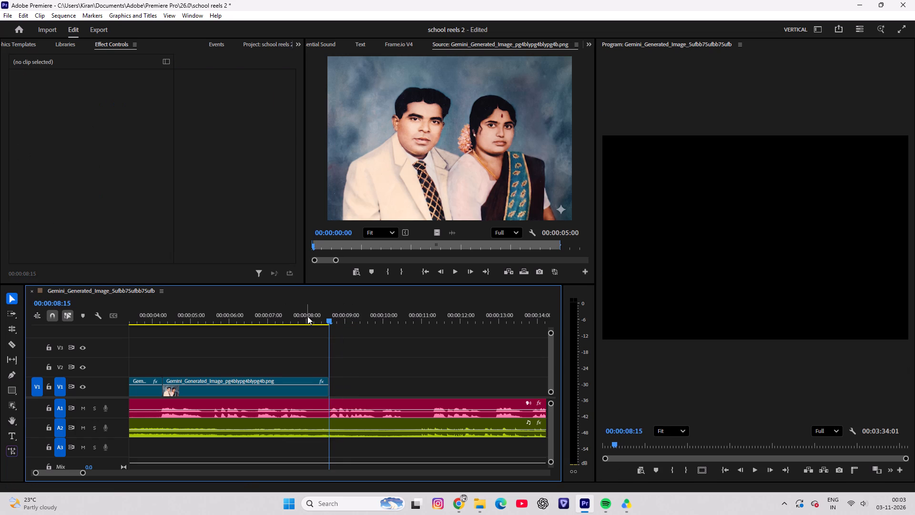
Scrub through the trimmed couple's portrait to review its Scale zoom up to the new end.
drag(305, 312, 201, 319)
click(244, 393)
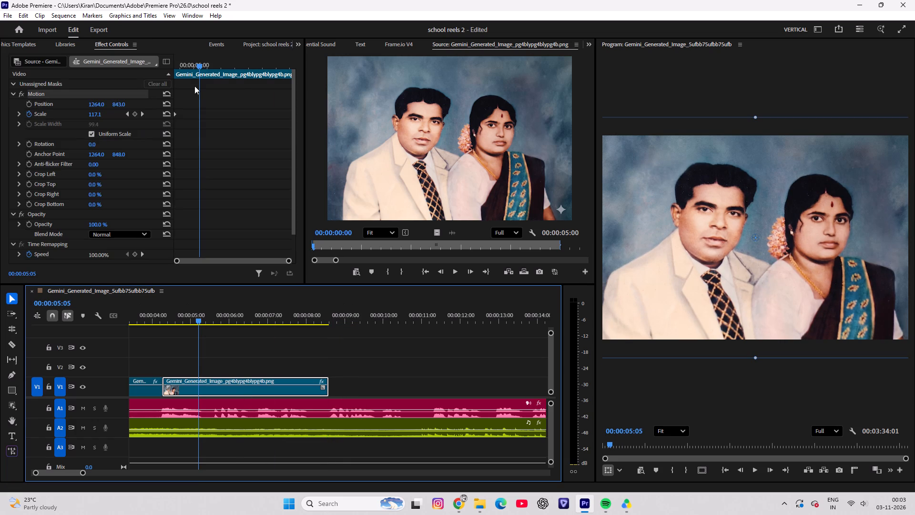
drag(196, 61, 236, 61)
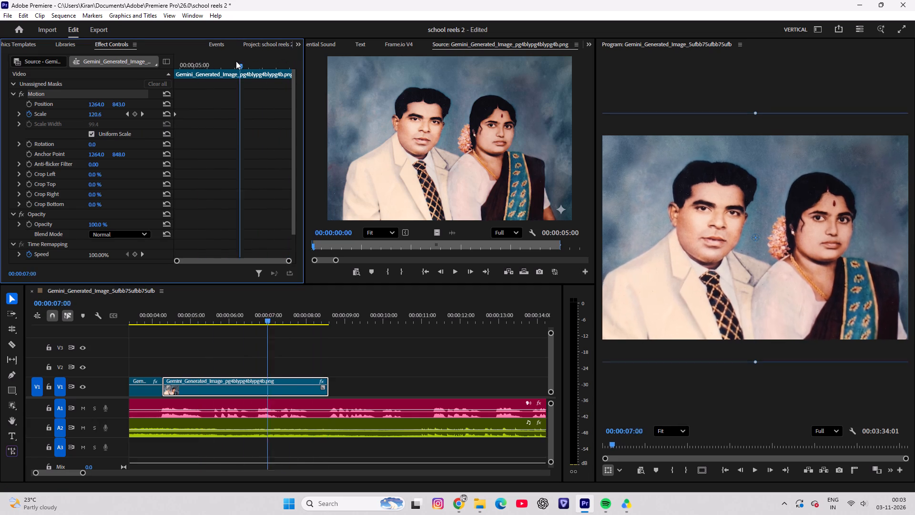
drag(236, 61, 216, 66)
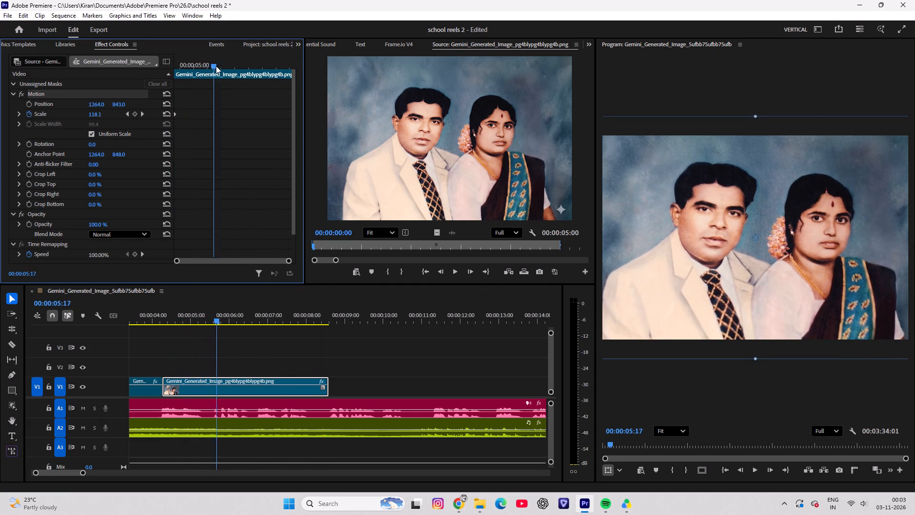
drag(216, 66, 291, 68)
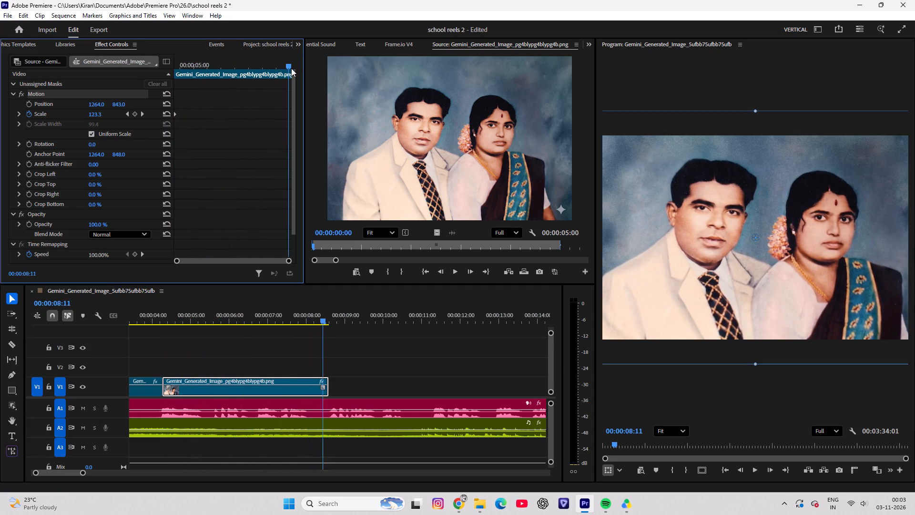
Add a Scale keyframe to the couple's portrait at 00:00:08:11, raise its Scale at 00:00:04:07, and play back the animation.
drag(291, 68, 293, 69)
drag(282, 63, 316, 60)
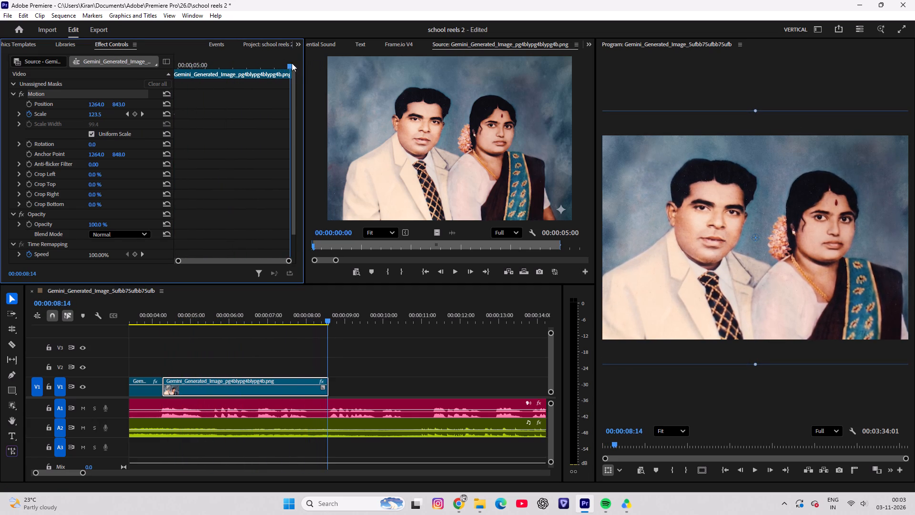
click(285, 65)
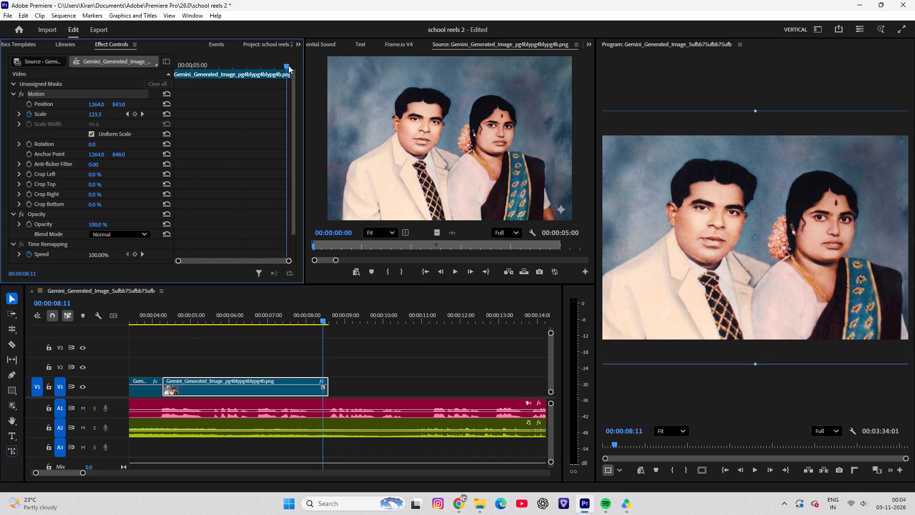
click(136, 113)
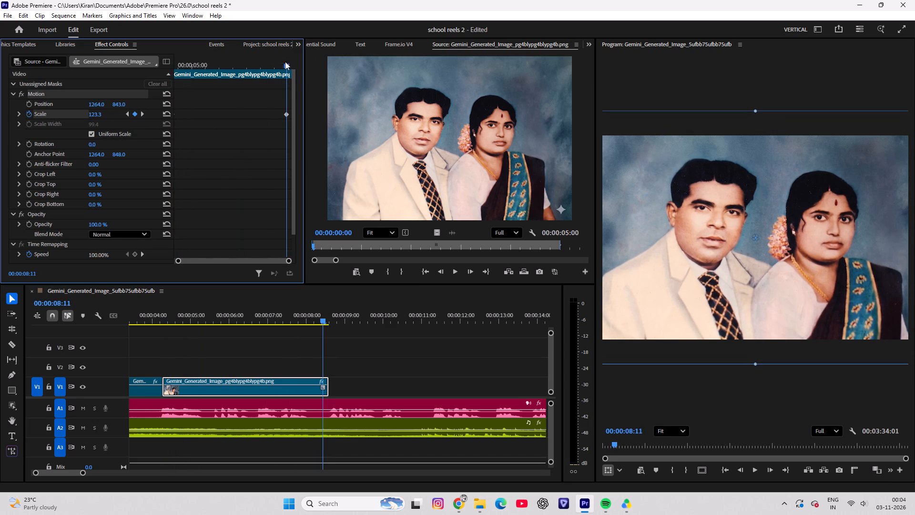
drag(284, 62, 155, 64)
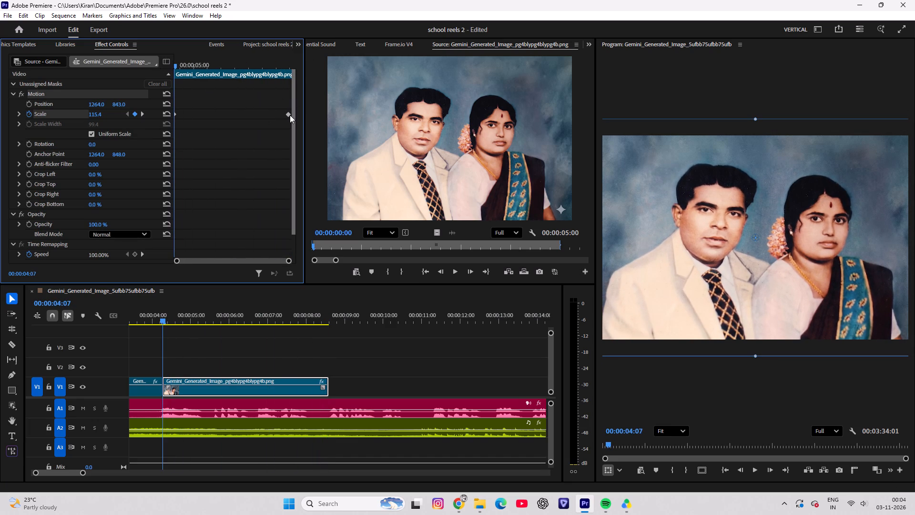
click(288, 115)
drag(90, 113, 91, 113)
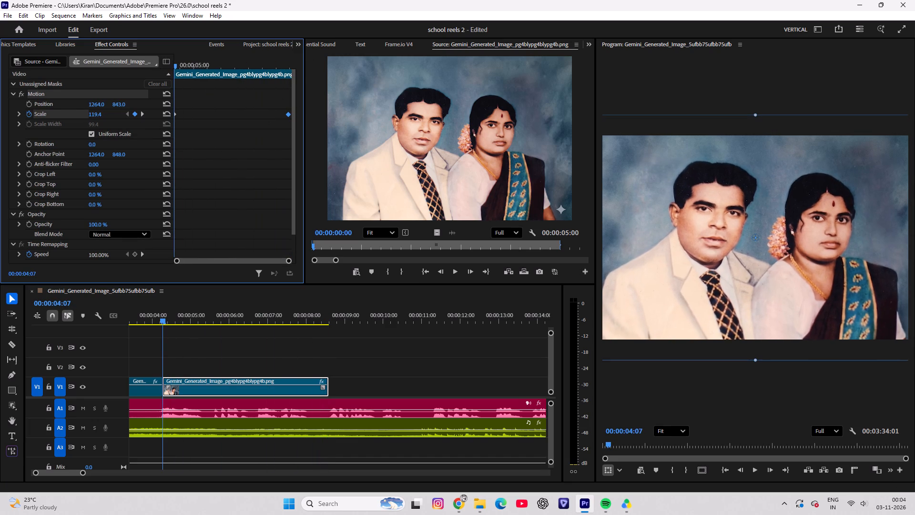
drag(91, 113, 97, 113)
drag(162, 315, 147, 314)
key(space)
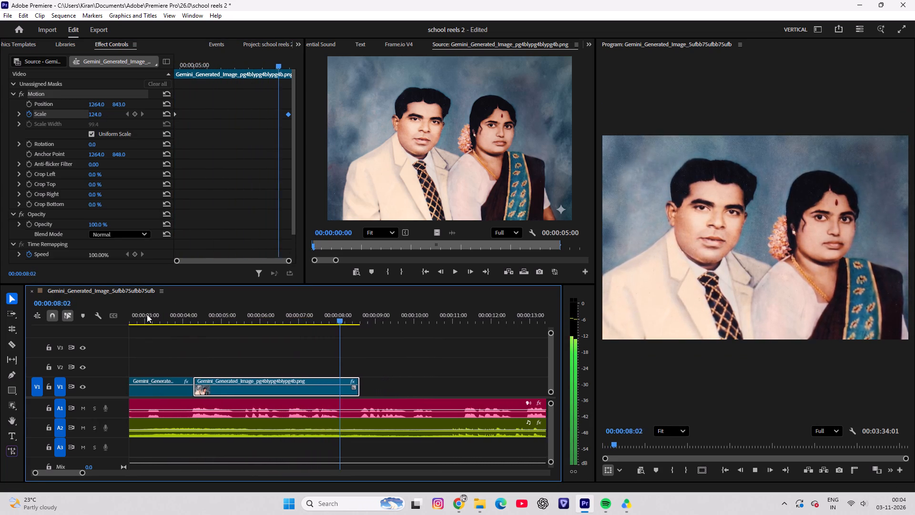
key(space)
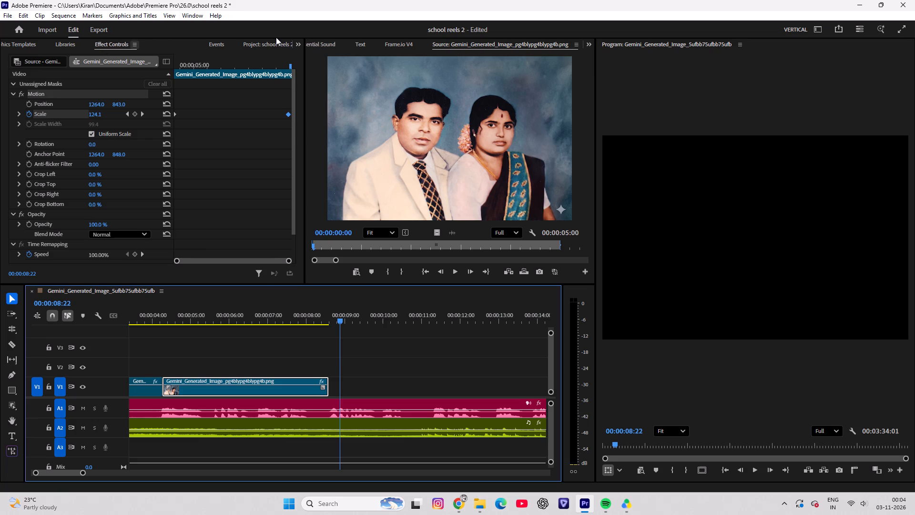
Place the sepia photo of standing men with folded hands on V1 directly after the couple's portrait at 00:00:08:15.
click(273, 48)
double_click(49, 120)
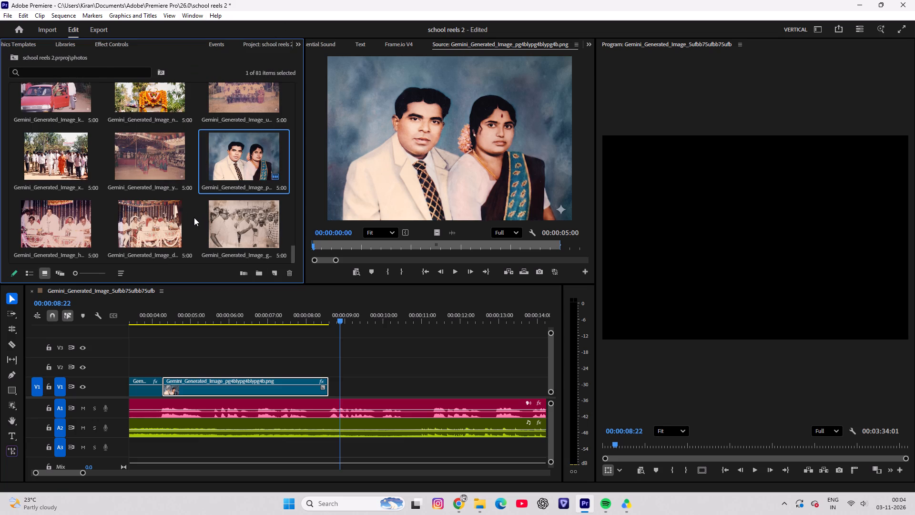
double_click(250, 217)
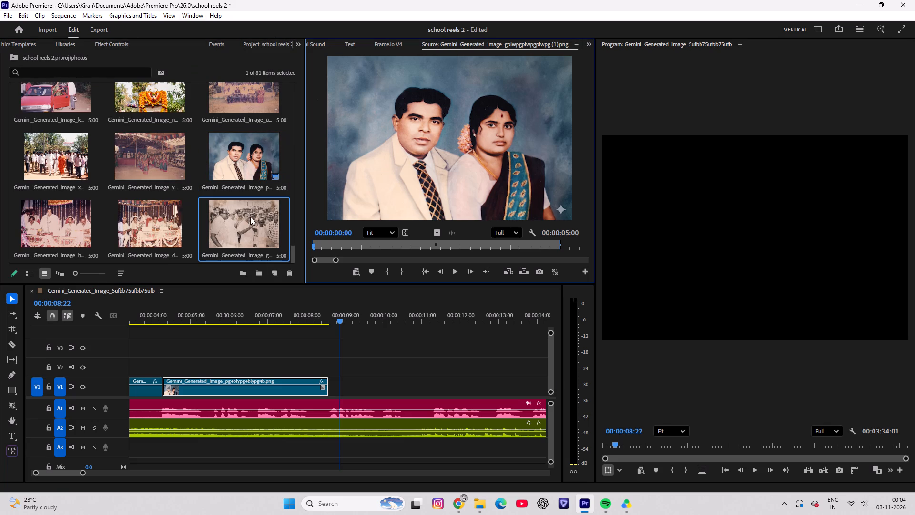
drag(436, 233, 328, 394)
click(384, 386)
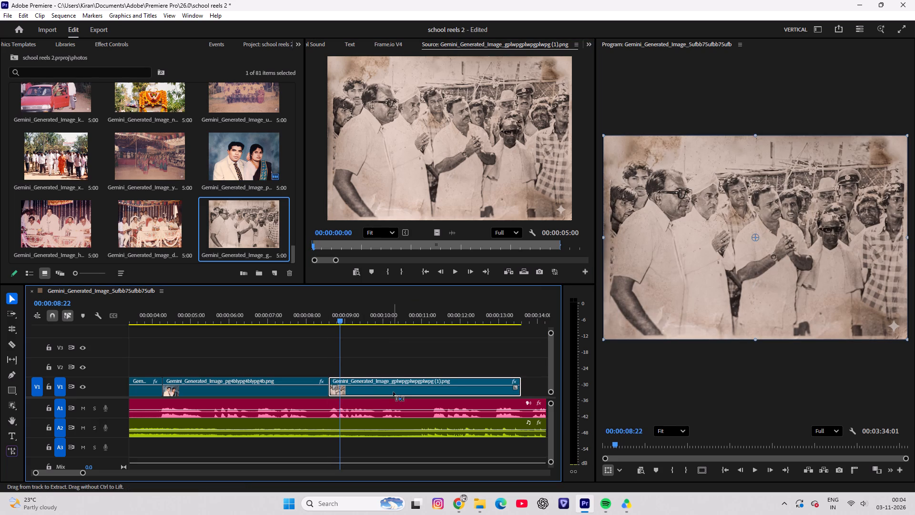
key(ctrl+r)
click(521, 181)
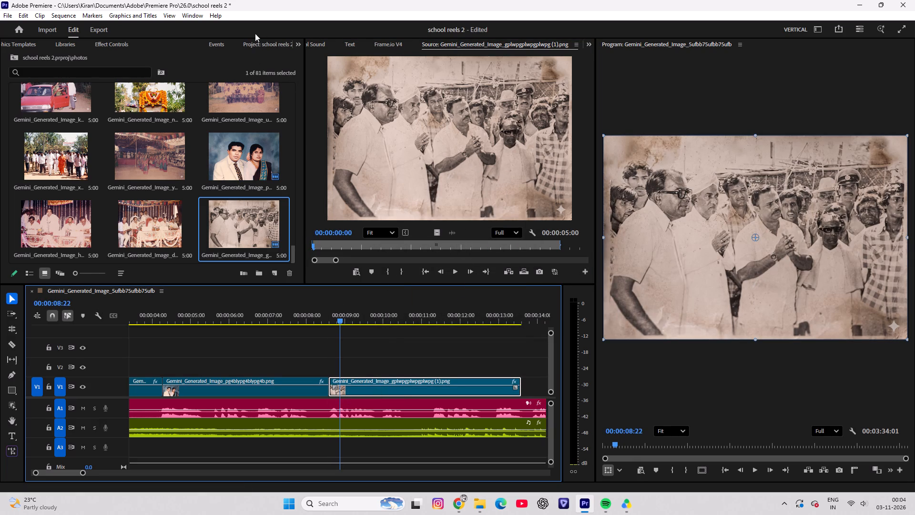
Start a Scale animation on the sepia group photo with a keyframe of 99.4 at 00:00:08:15.
click(110, 41)
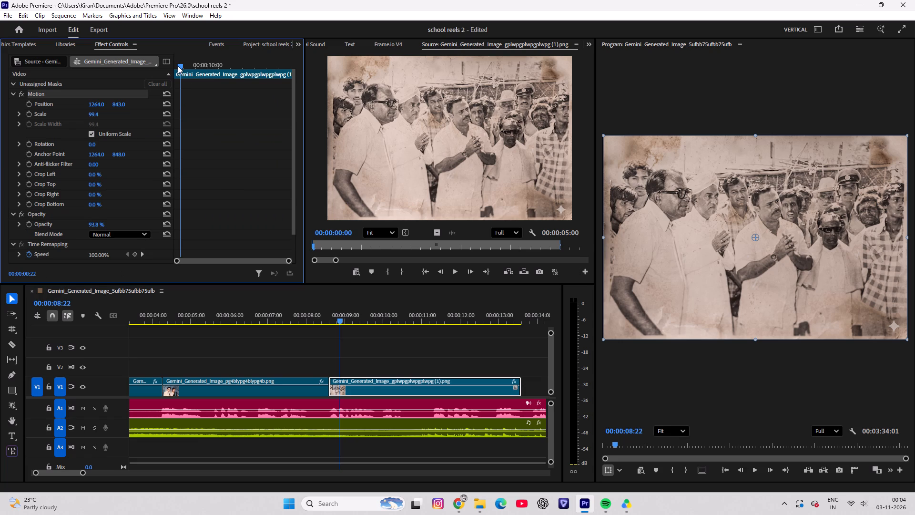
drag(181, 62, 173, 62)
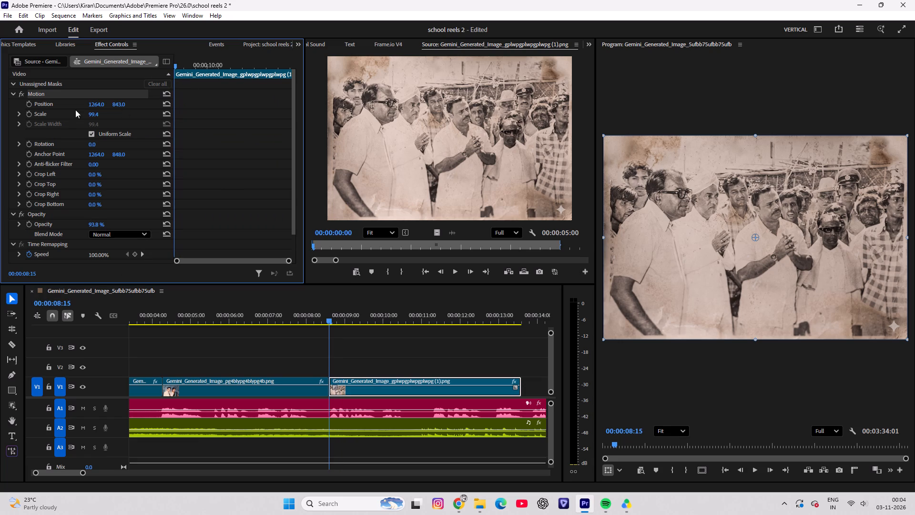
click(29, 114)
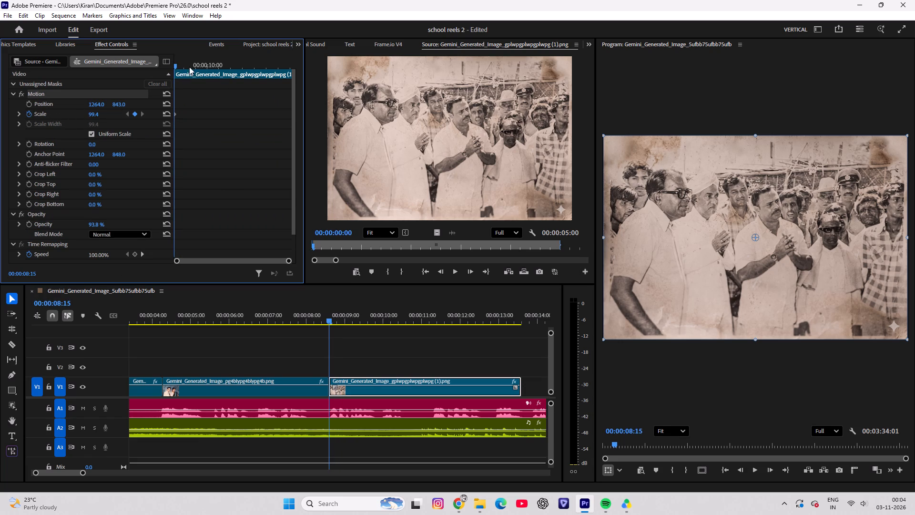
Play the sepia group photo against the speech and trim its end on V1 back to 00:00:11:08.
drag(175, 62, 307, 67)
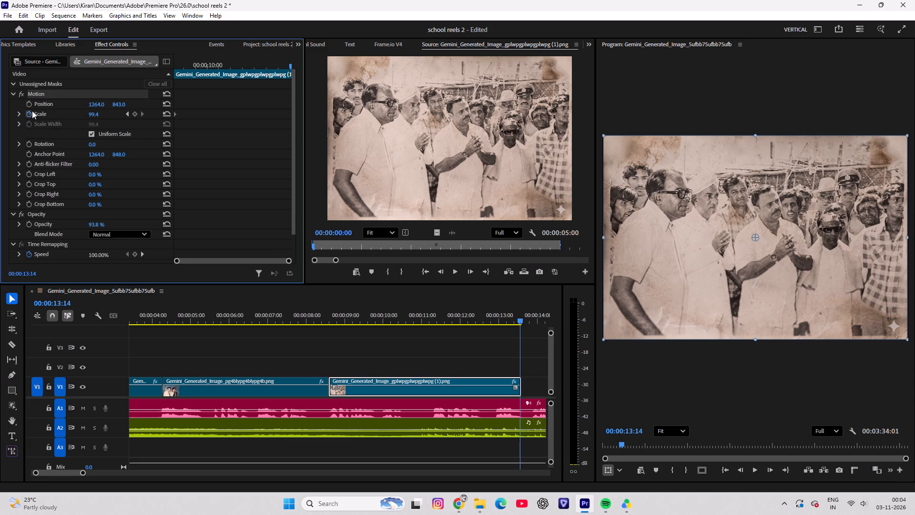
drag(484, 302, 377, 314)
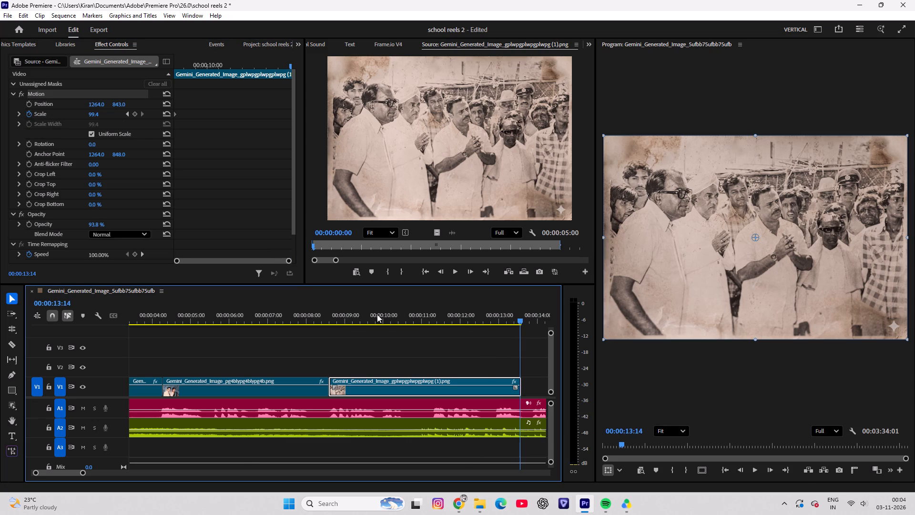
drag(377, 314, 347, 316)
drag(407, 311, 336, 325)
key(space)
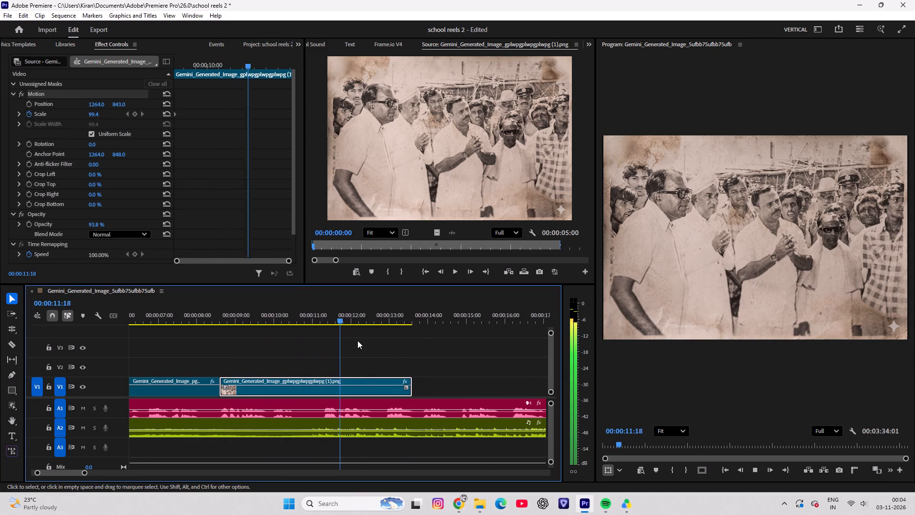
key(space)
drag(336, 310, 313, 323)
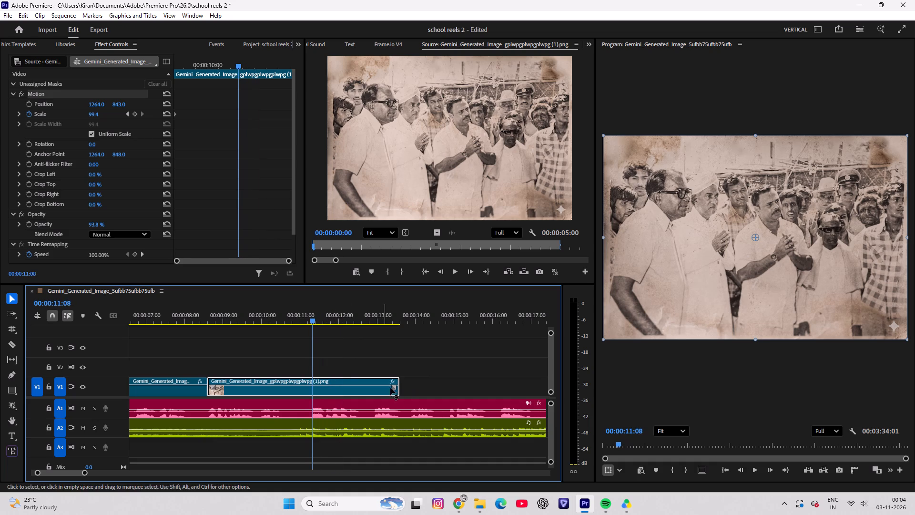
drag(398, 381, 355, 384)
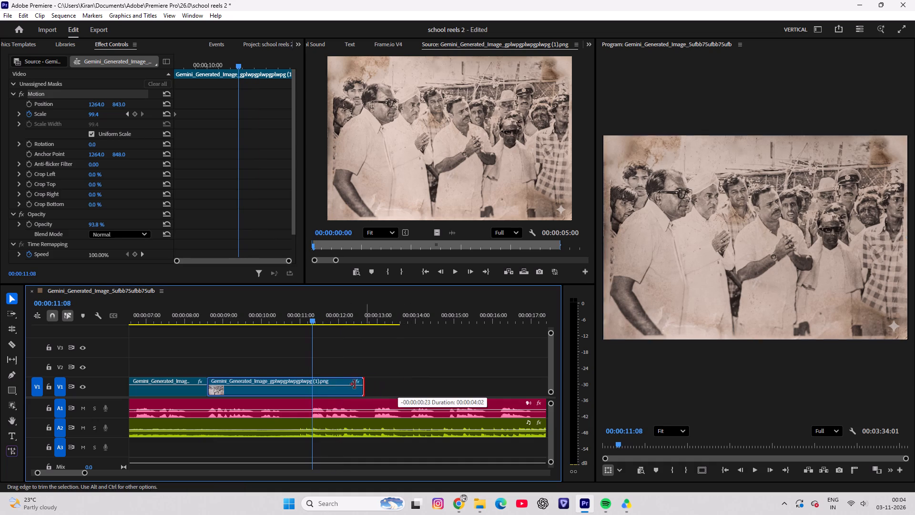
drag(355, 384, 314, 383)
Keyframe the sepia group photo's Scale at 129.4 at its end, 00:00:11:07, and play back the zoom-in.
drag(313, 309, 243, 310)
drag(243, 305, 167, 305)
drag(190, 304, 209, 318)
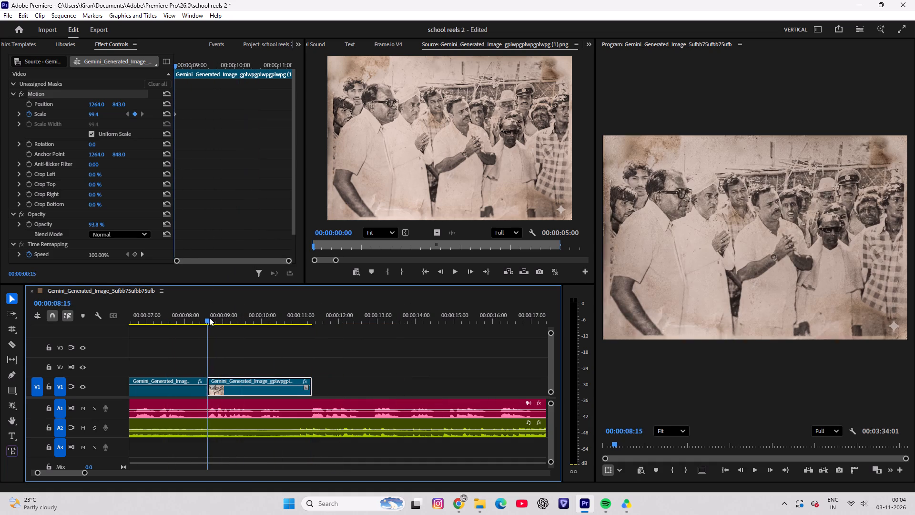
drag(209, 318, 210, 318)
drag(173, 113, 178, 113)
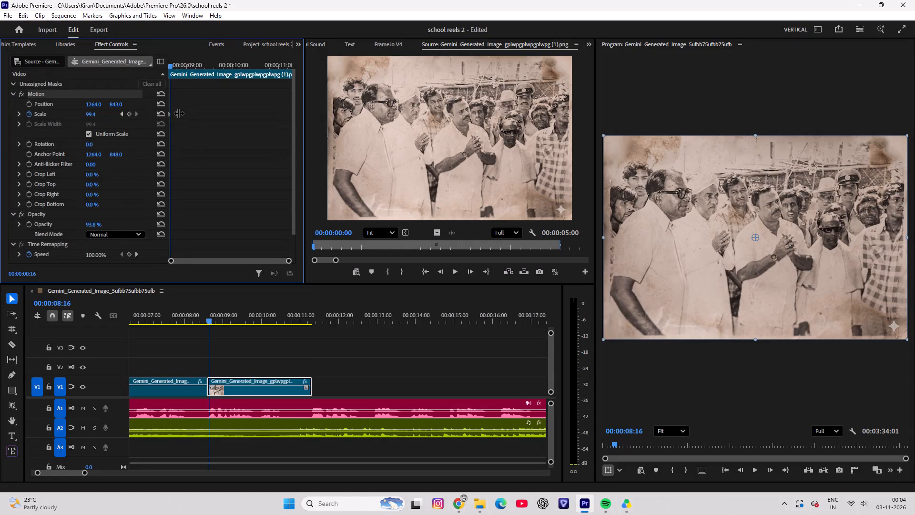
drag(178, 113, 181, 113)
click(172, 113)
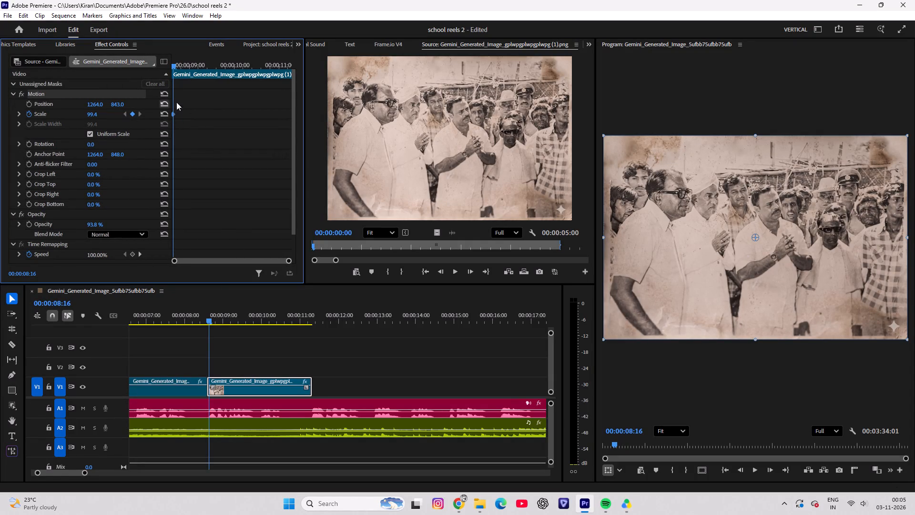
drag(176, 64, 335, 75)
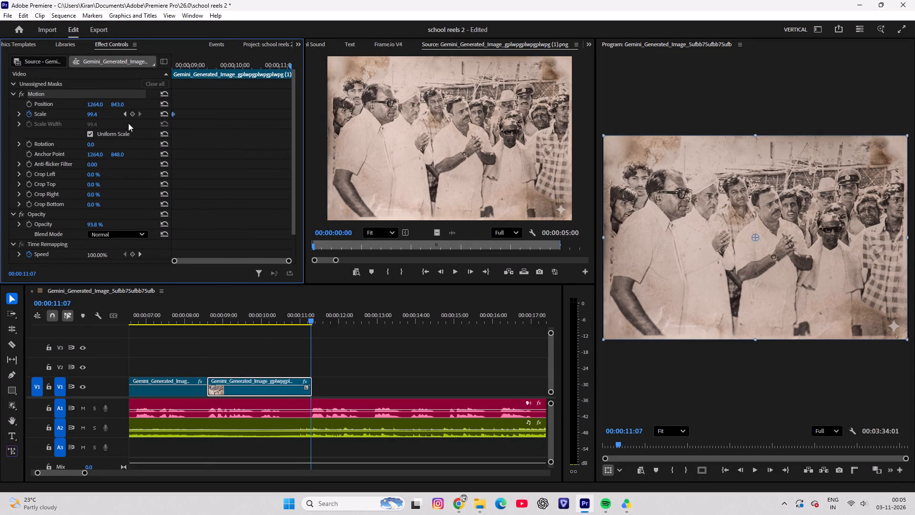
click(131, 112)
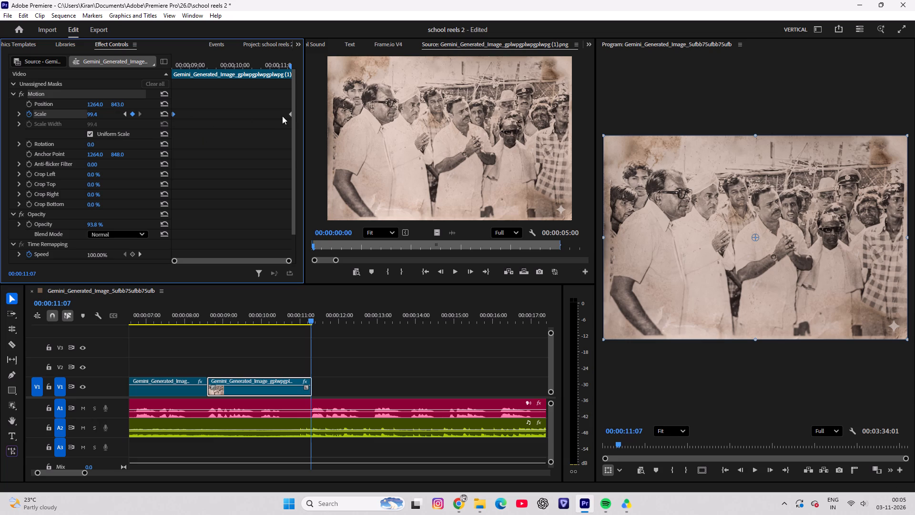
click(290, 113)
drag(90, 115, 96, 115)
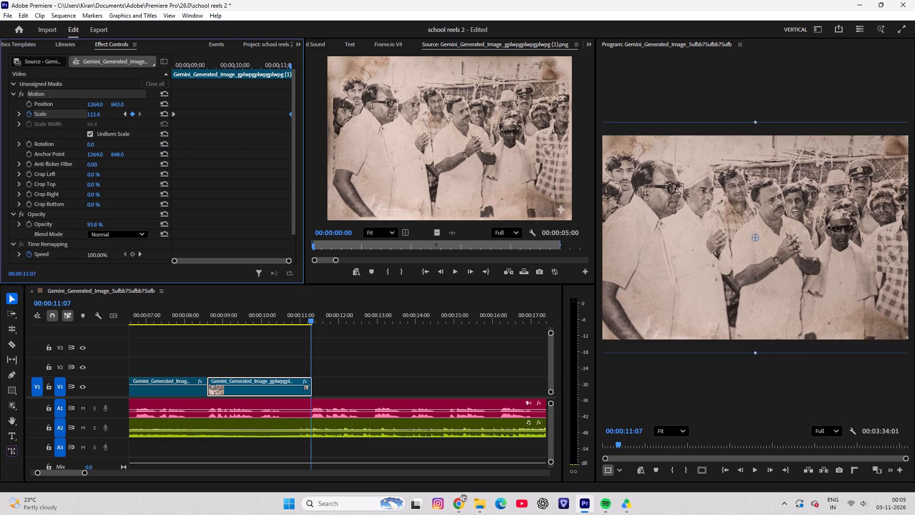
drag(96, 115, 104, 115)
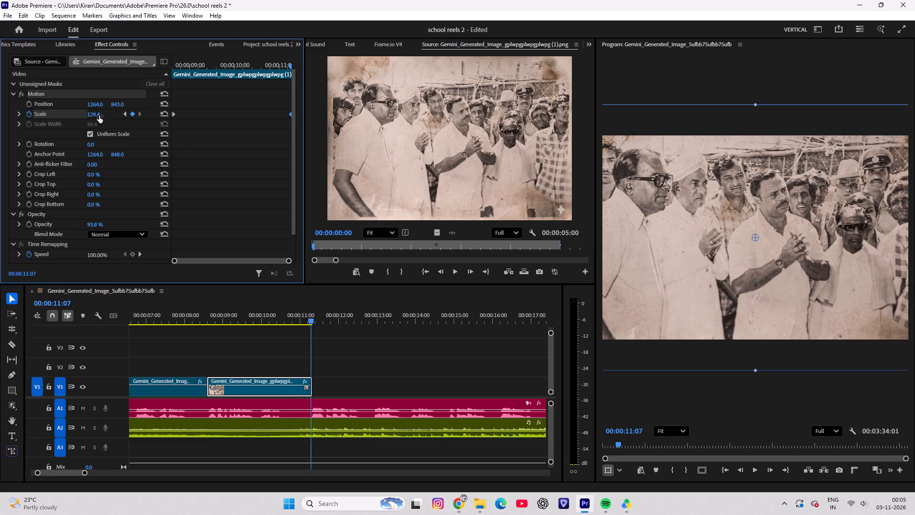
drag(295, 309, 190, 304)
key(space)
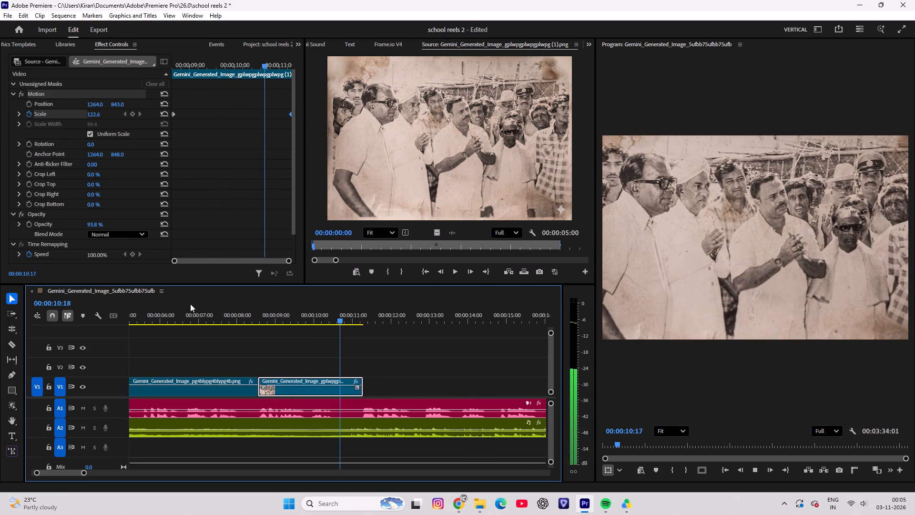
key(space)
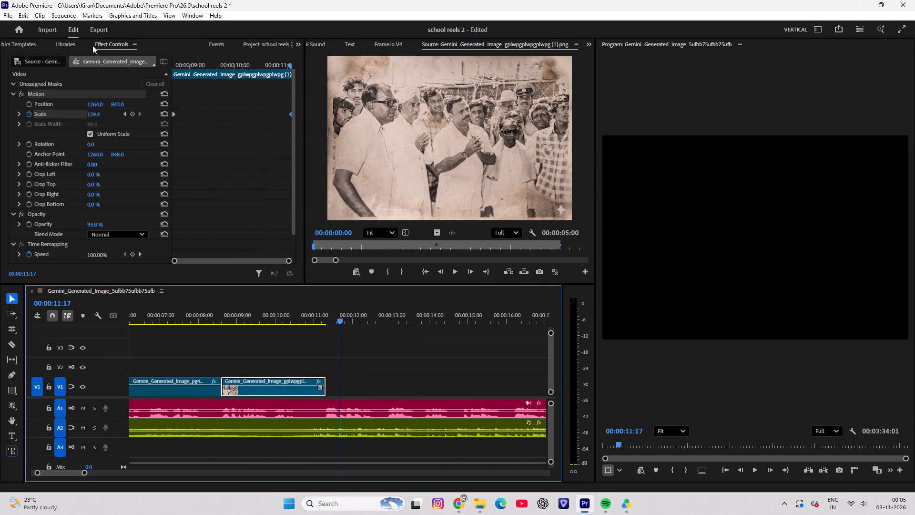
Place the black-and-white photo of men seated along a long table on V1 directly after the sepia group photo at 00:00:11:08.
click(274, 42)
click(50, 120)
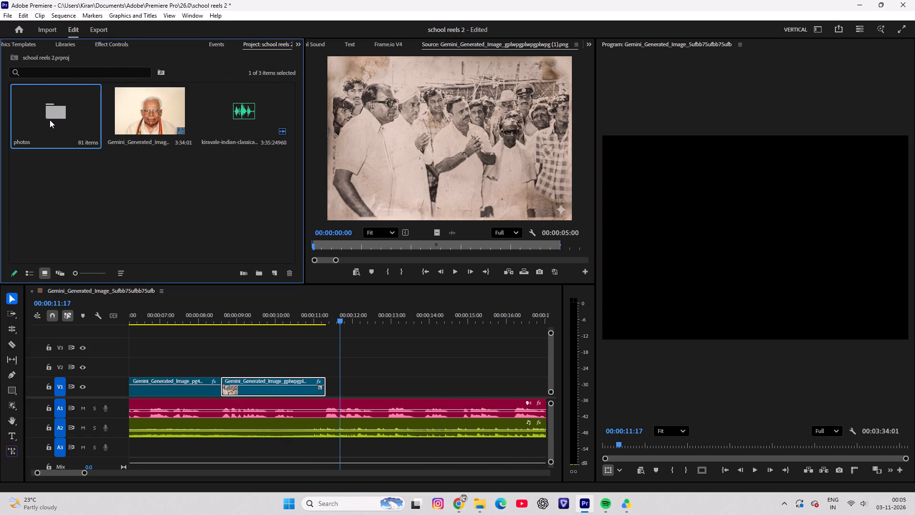
click(50, 120)
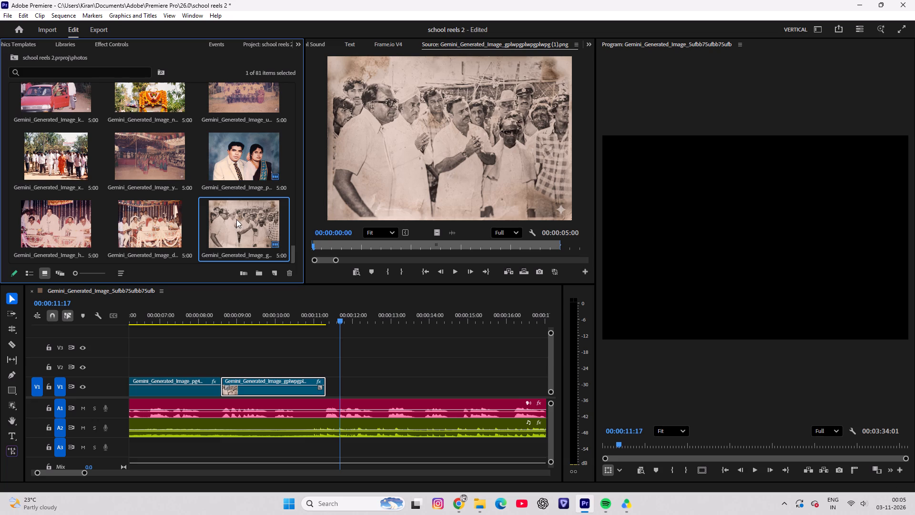
scroll(236, 218, down, 3)
scroll(215, 198, up, 2)
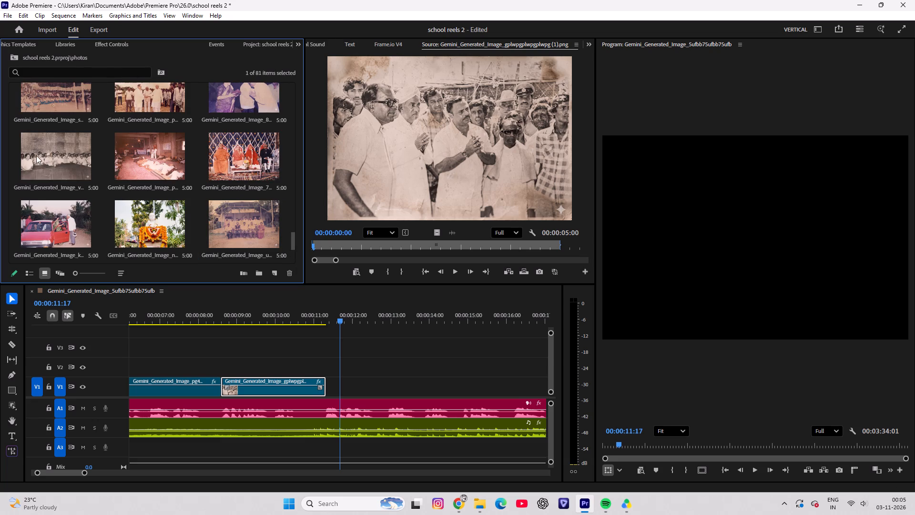
double_click(39, 153)
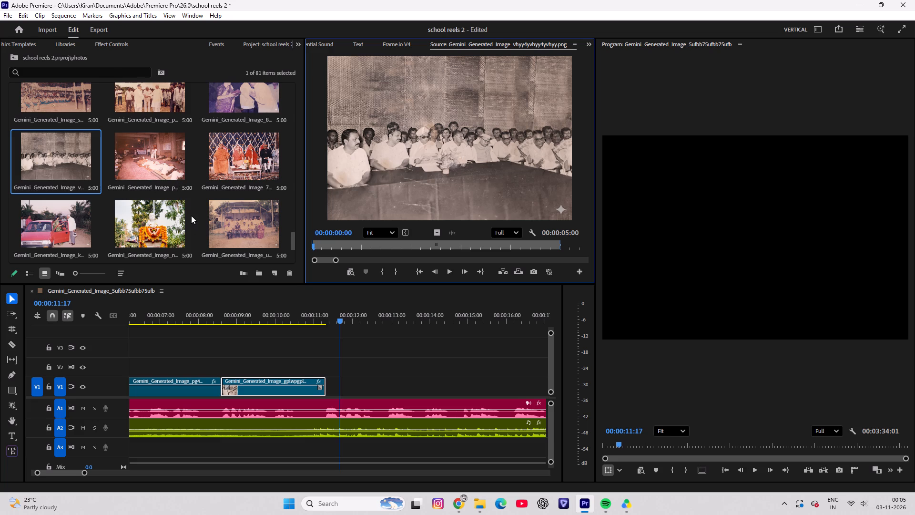
drag(437, 234, 336, 424)
drag(336, 424, 326, 392)
click(382, 385)
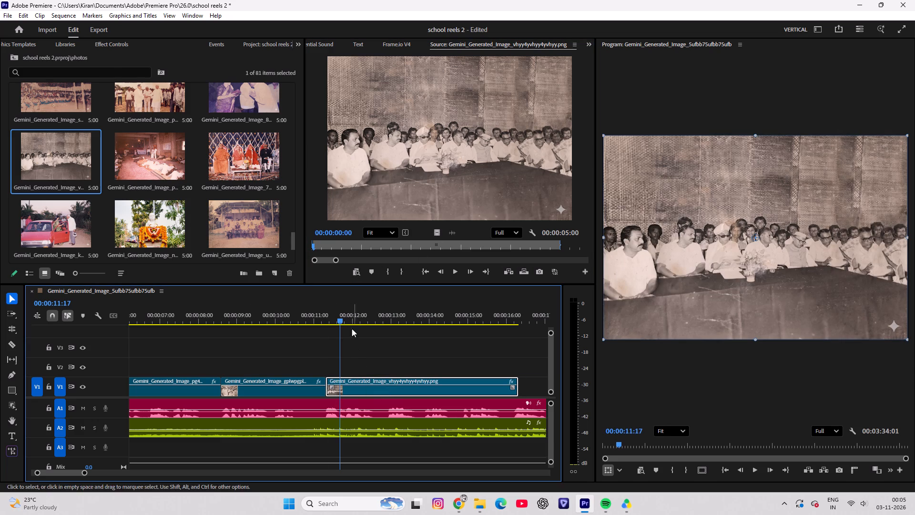
Play the seated-meeting photo against the speech and trim its end on V1 back to 00:00:14:22.
key(space)
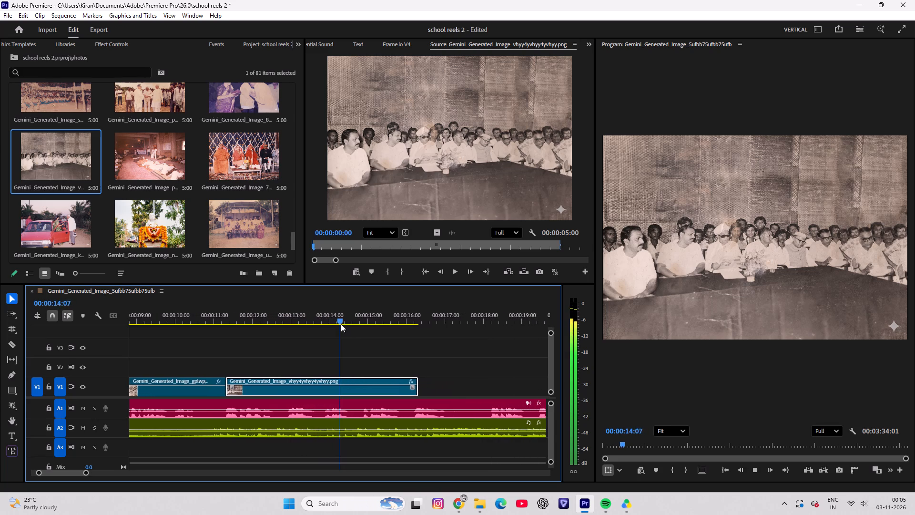
key(space)
drag(338, 310, 324, 319)
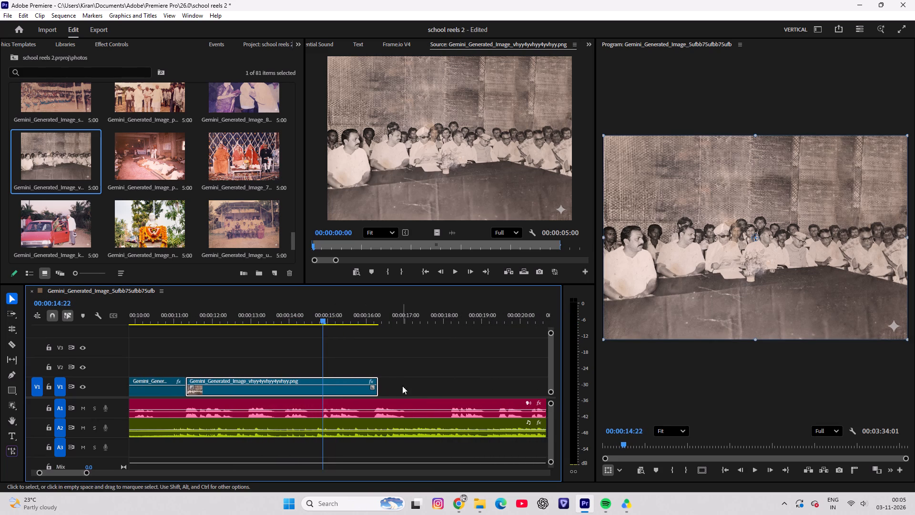
drag(376, 380, 323, 380)
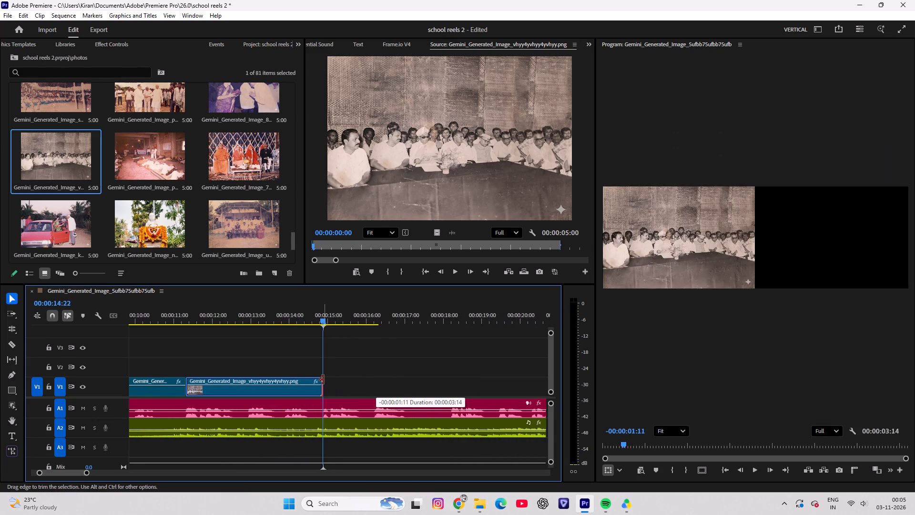
drag(323, 380, 323, 380)
Apply the default Cross Dissolve between the sepia group photo and the seated-meeting photo, lengthen it slightly and play it back.
drag(320, 306, 194, 324)
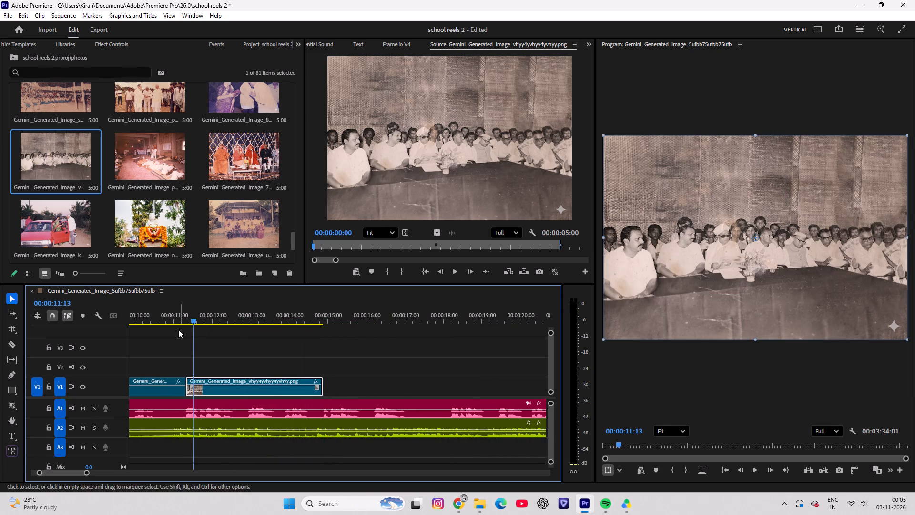
right_click(187, 381)
click(232, 443)
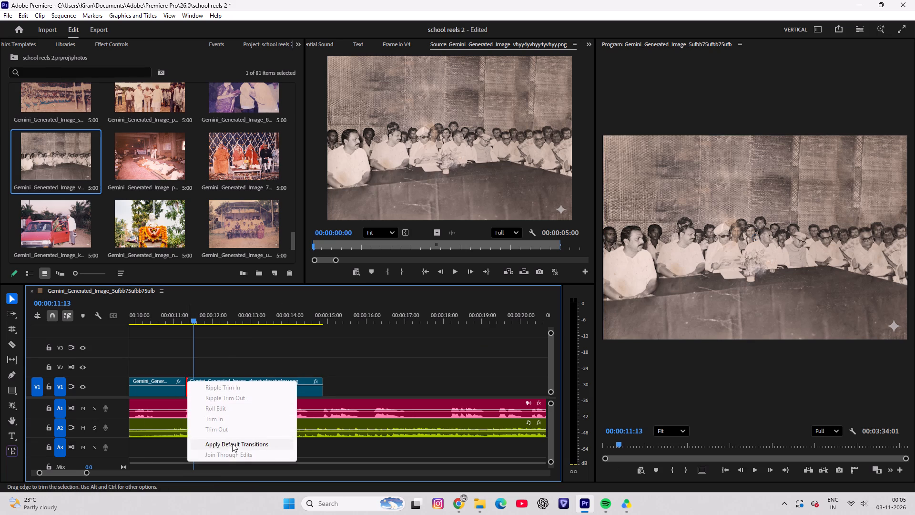
drag(205, 387, 213, 387)
drag(199, 313, 235, 308)
key(space)
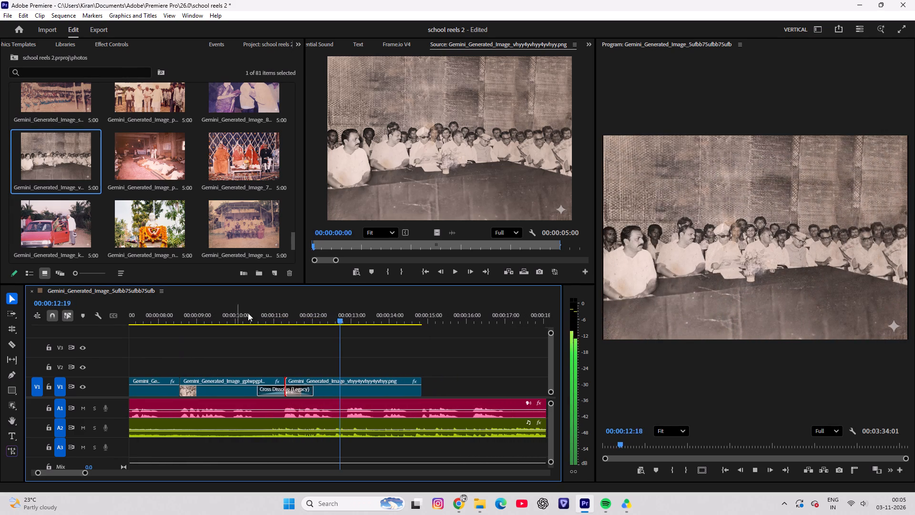
key(space)
key(space)
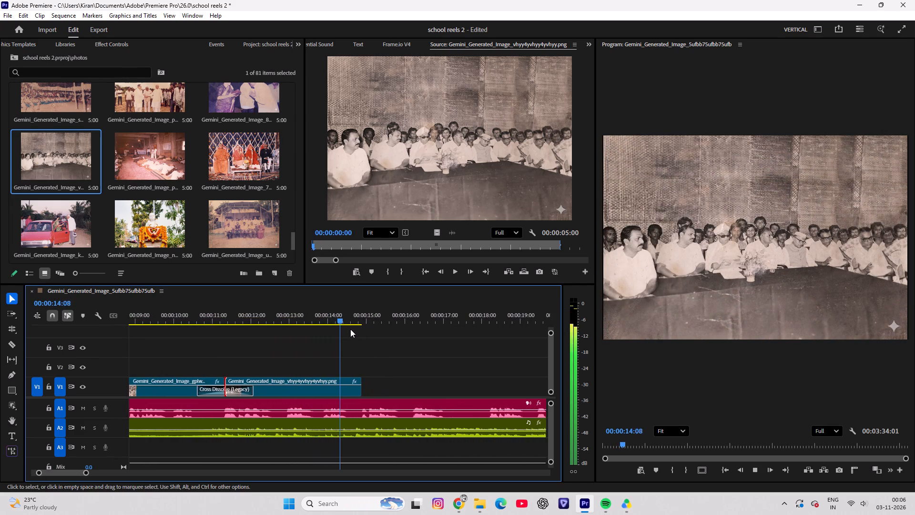
key(space)
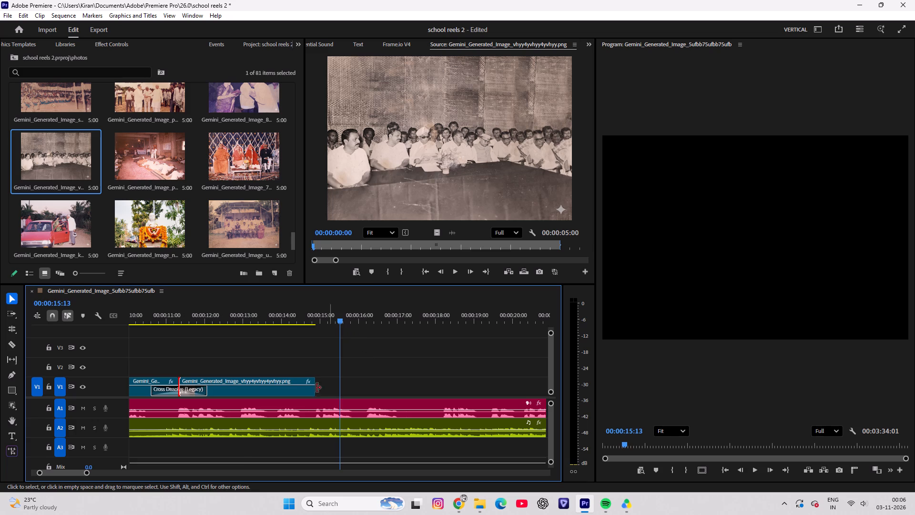
Set the seated-meeting photo's Scale to 115.4.
drag(328, 308, 230, 320)
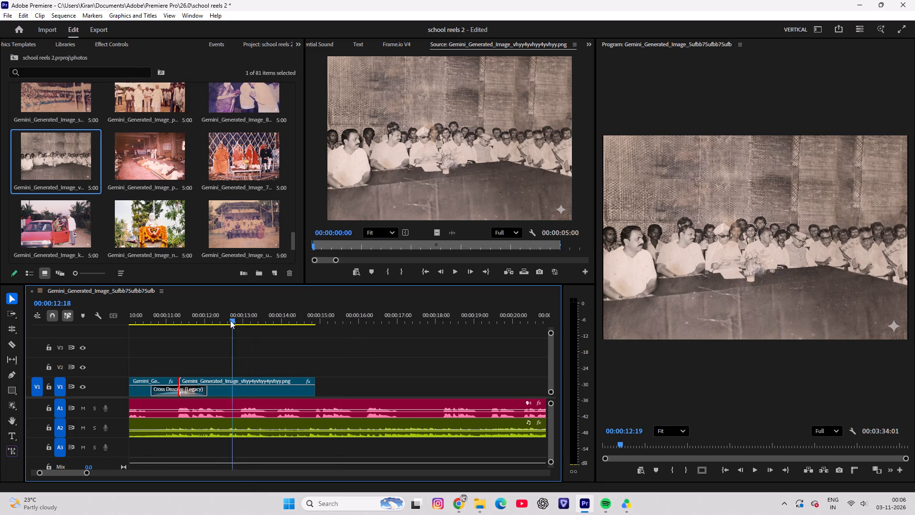
drag(230, 320, 218, 322)
click(257, 389)
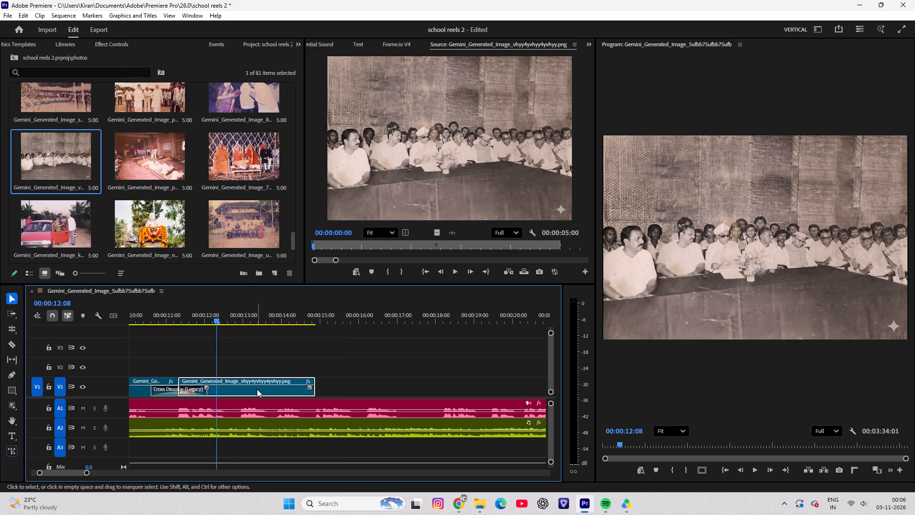
click(115, 40)
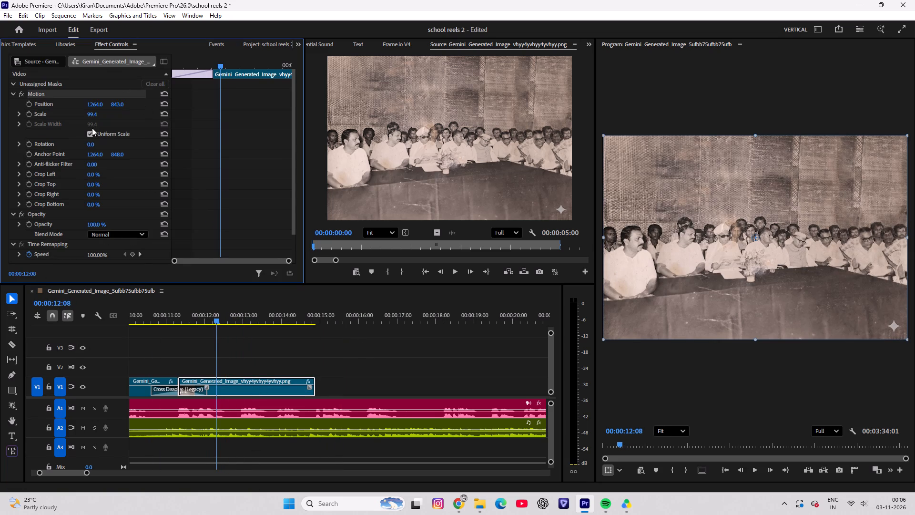
drag(92, 113, 101, 114)
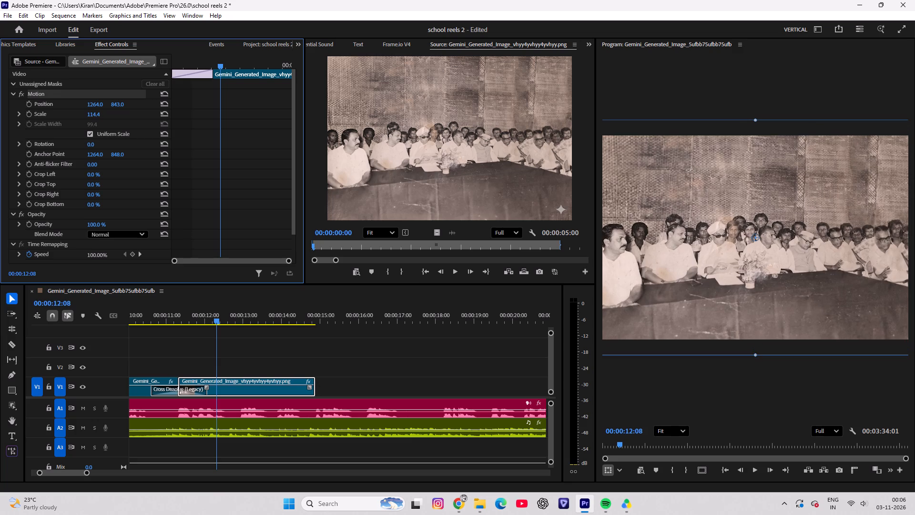
drag(101, 114, 101, 114)
Play back the sequence from its opening pictures through the end of the seated-meeting photo to check picture timing against the speech.
drag(214, 306, 150, 308)
key(space)
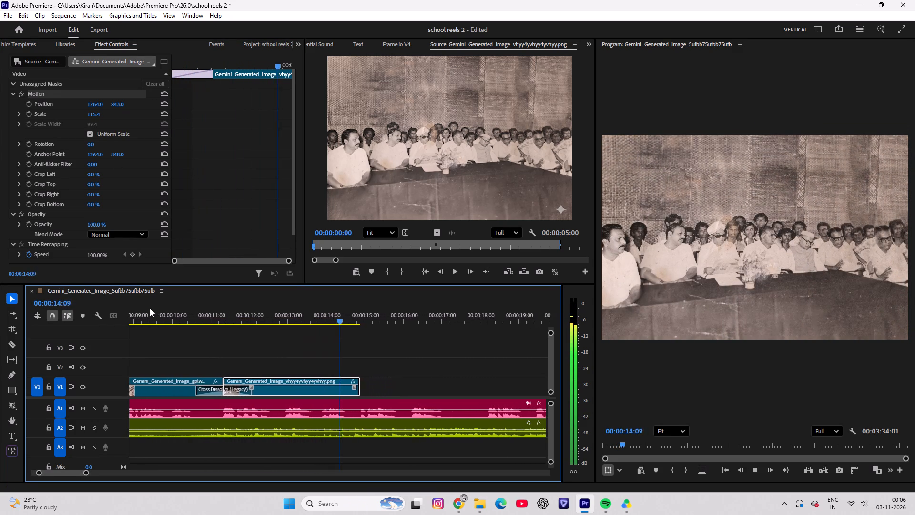
key(space)
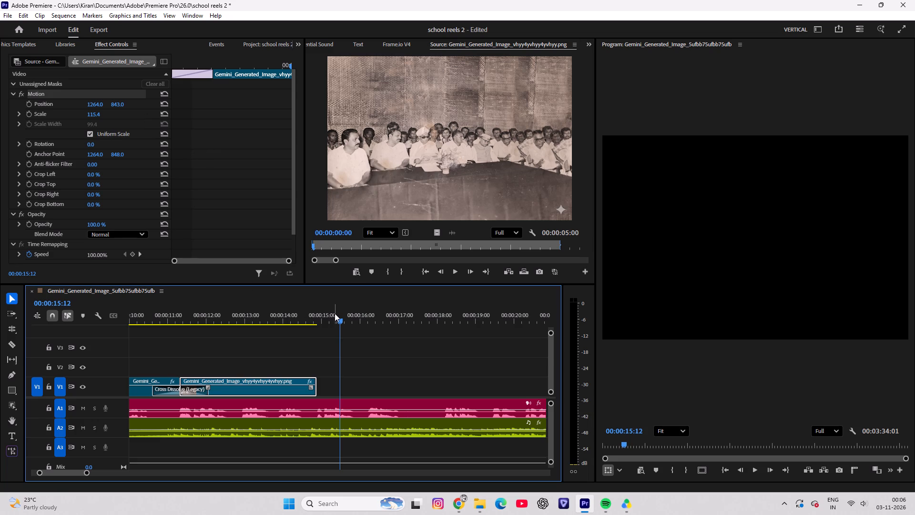
drag(323, 314, 218, 320)
key(space)
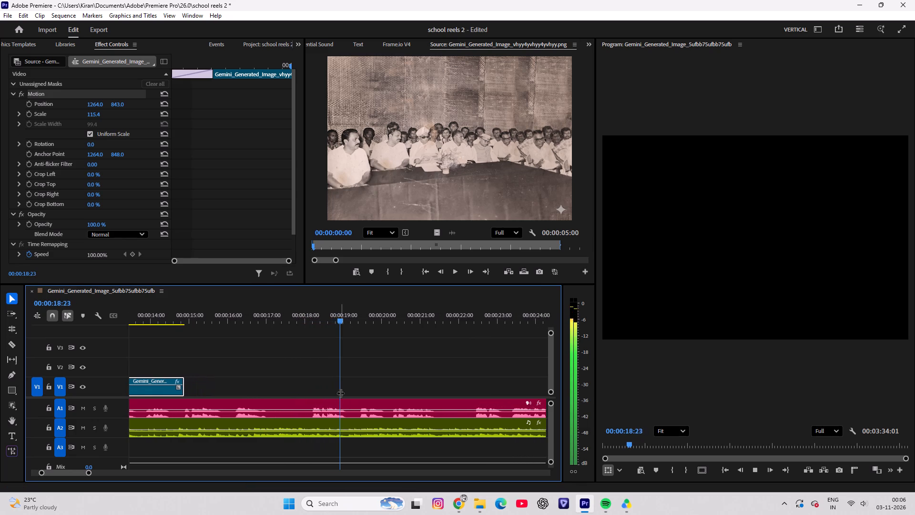
key(space)
drag(282, 312, 81, 331)
key(space)
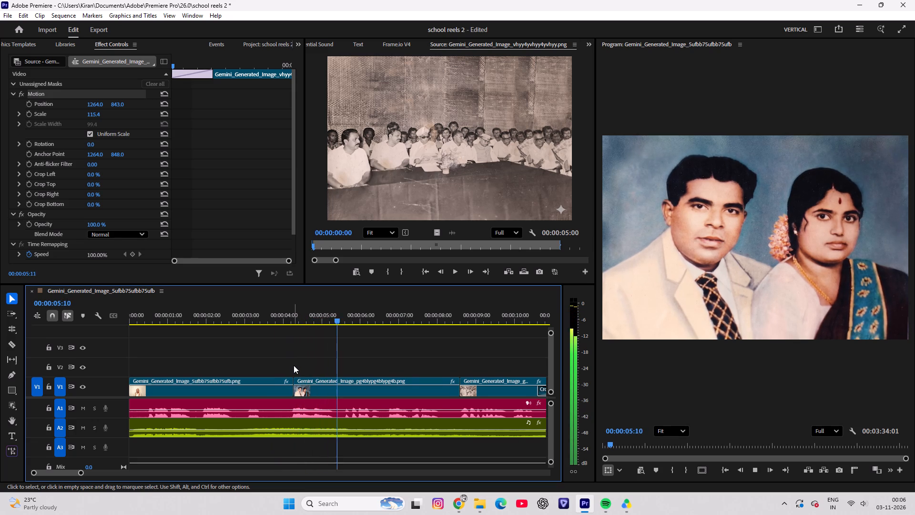
text(b)
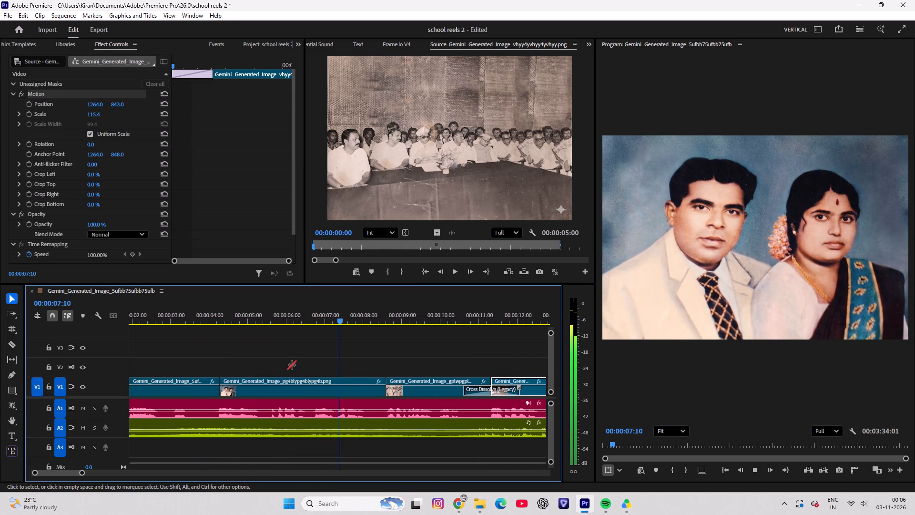
key(space)
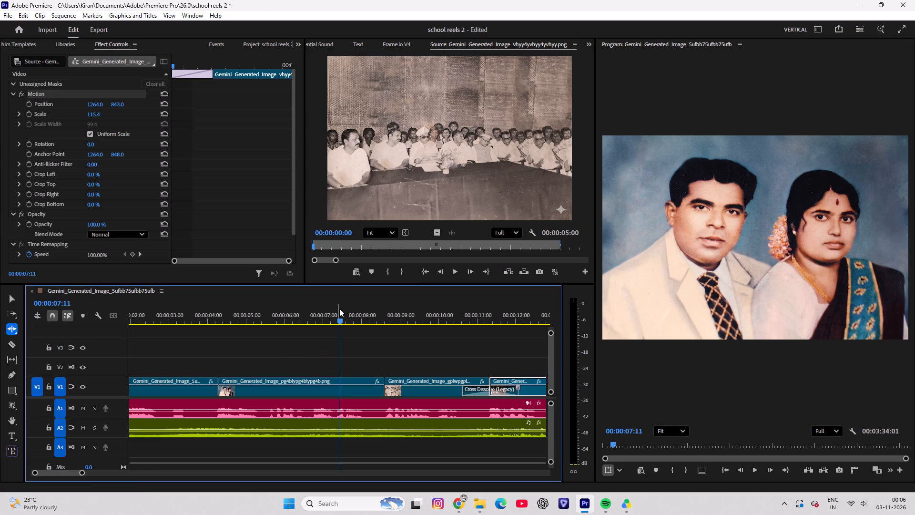
key(v)
drag(338, 316, 324, 317)
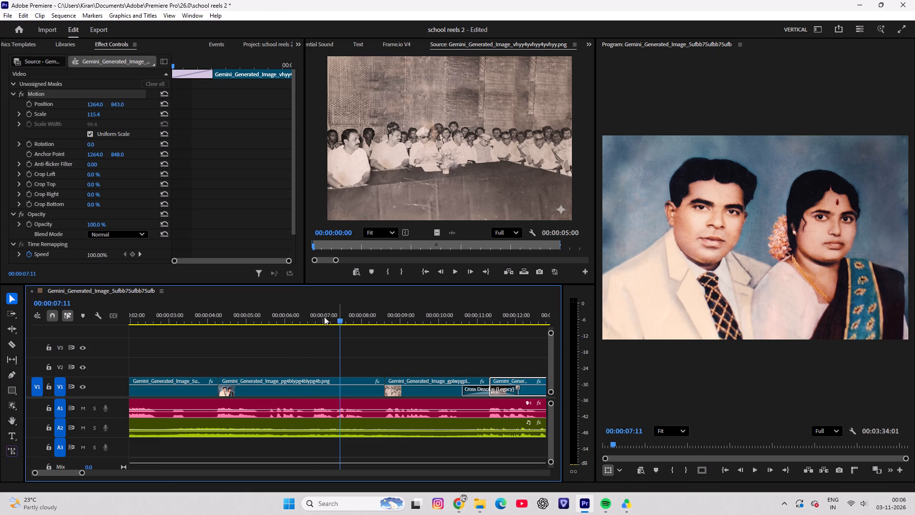
drag(324, 317, 332, 315)
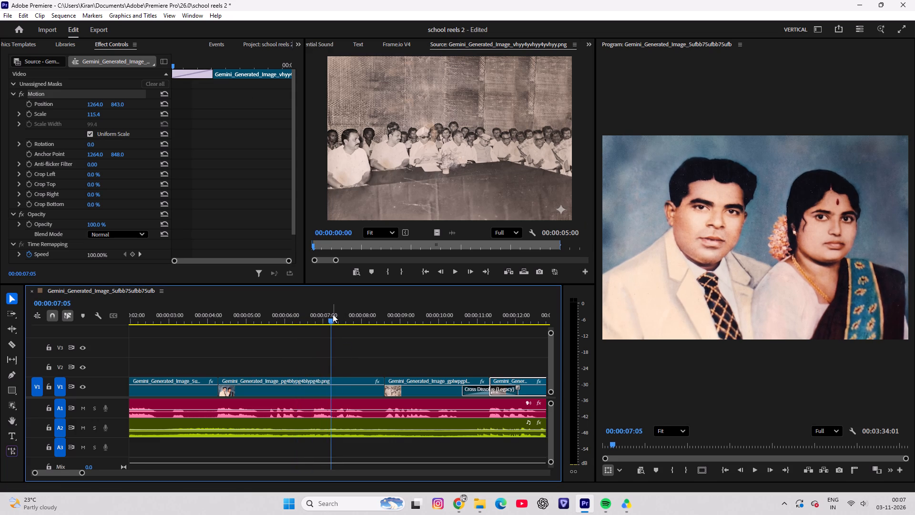
drag(331, 314, 344, 316)
key(space)
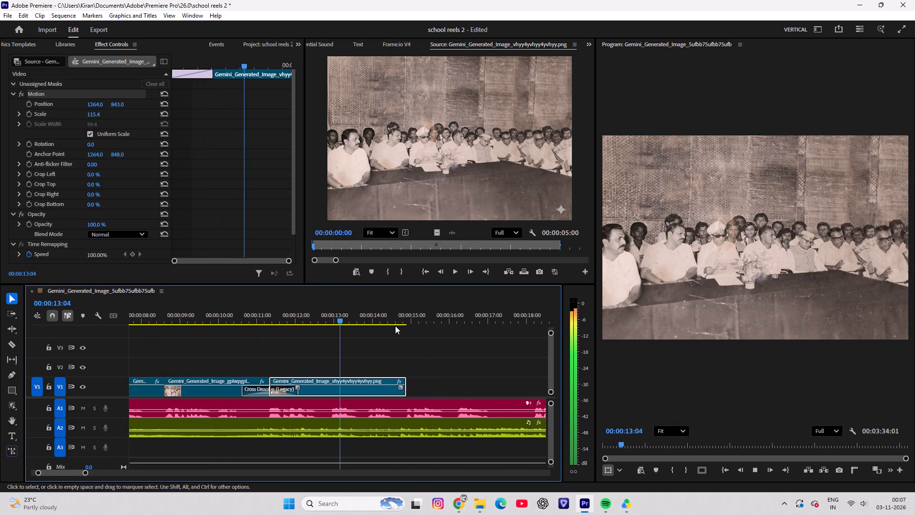
key(space)
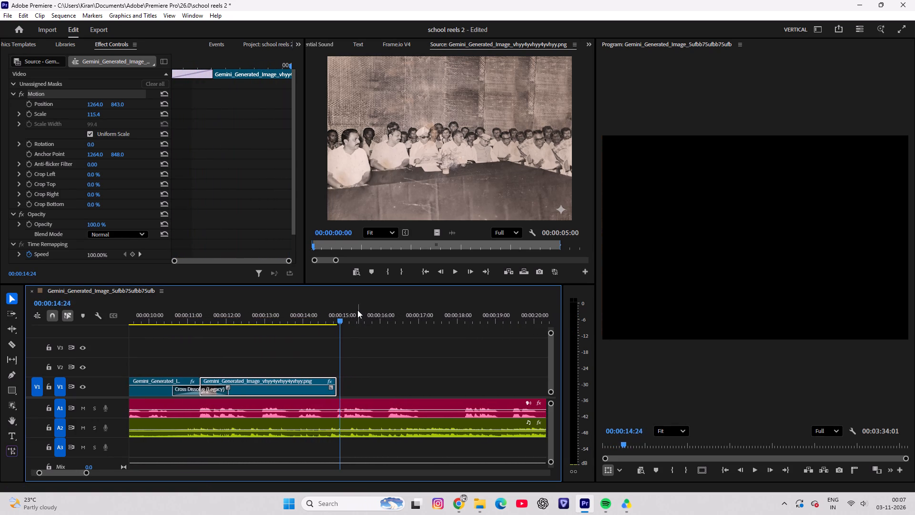
Start a Scale animation on the seated-meeting photo with a keyframe of 115.4 at 00:00:12:04, just after the dissolve.
drag(333, 312, 224, 323)
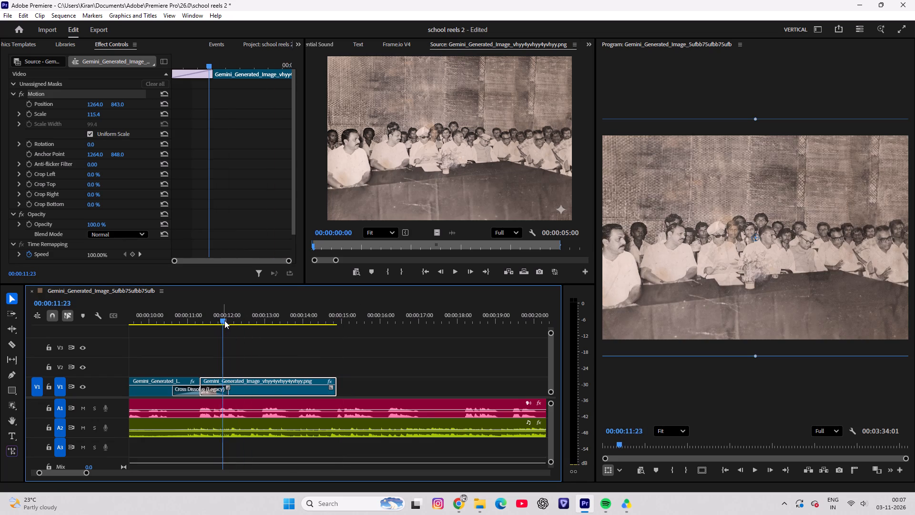
drag(224, 320, 234, 320)
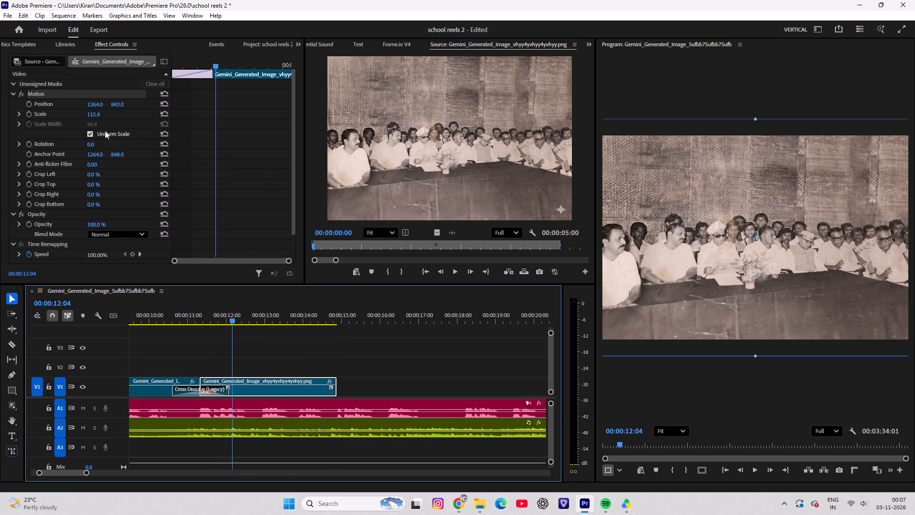
click(28, 114)
Finish the seated-meeting photo's zoom with a Scale keyframe of 147.4 at 00:00:14:21 and play it back.
drag(218, 65, 267, 64)
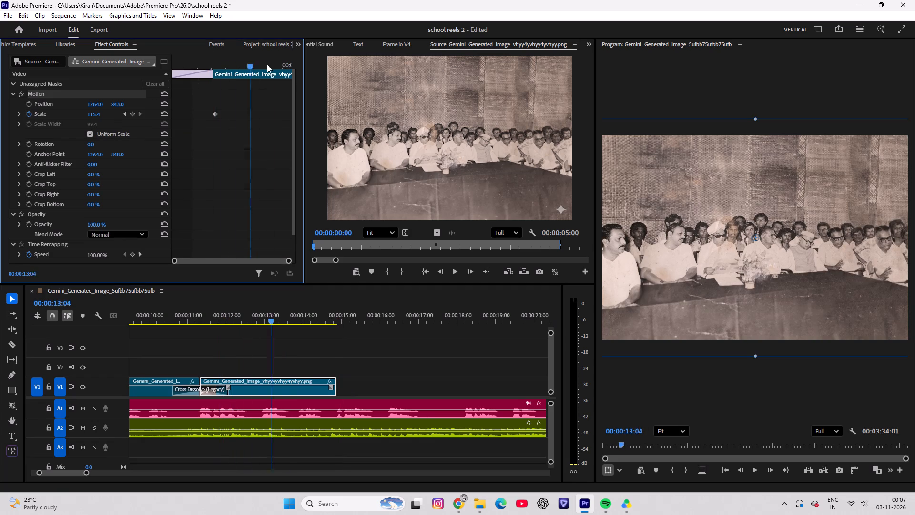
drag(267, 64, 322, 64)
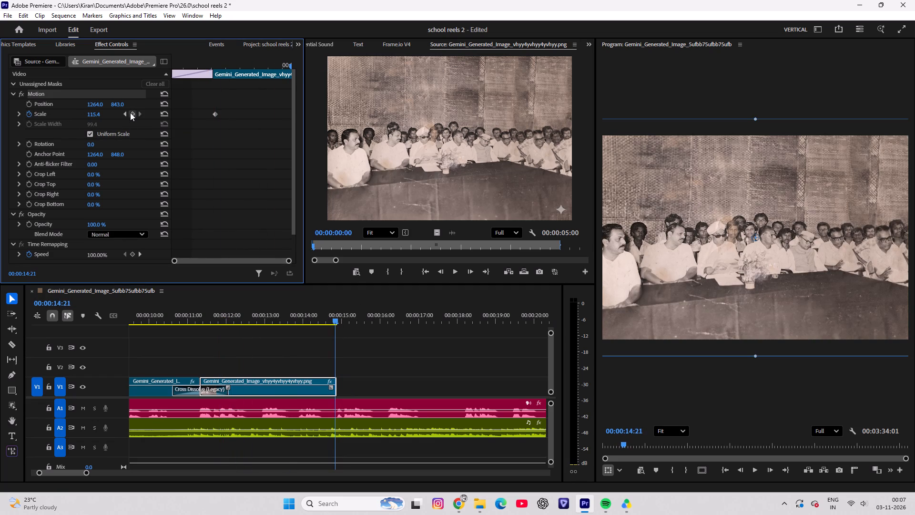
click(130, 113)
click(290, 113)
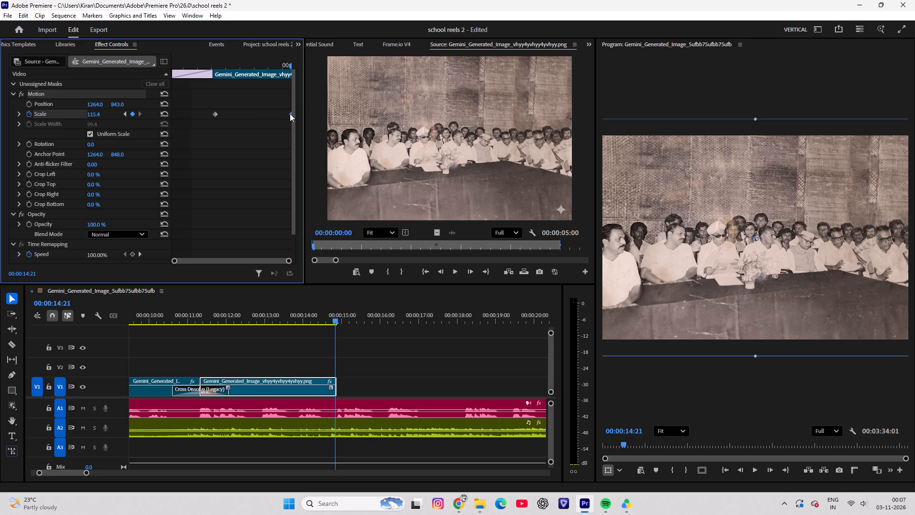
drag(91, 114, 95, 114)
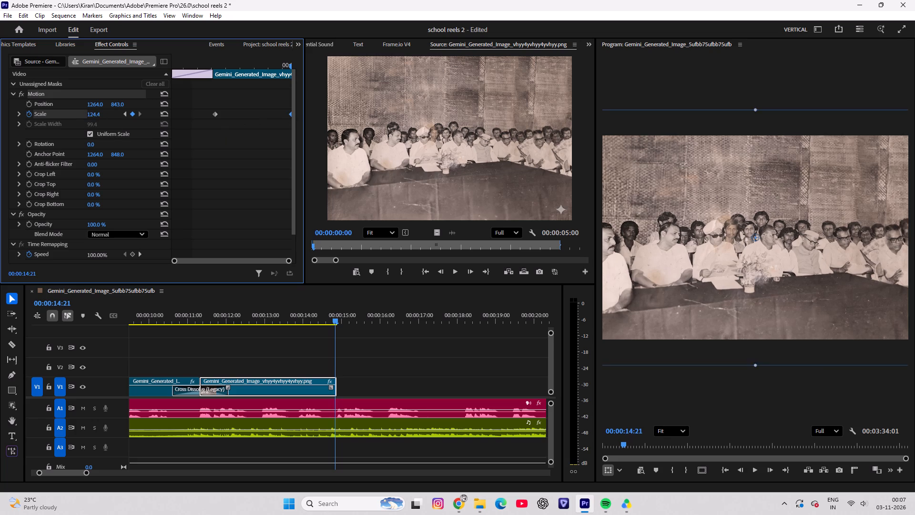
drag(95, 114, 105, 114)
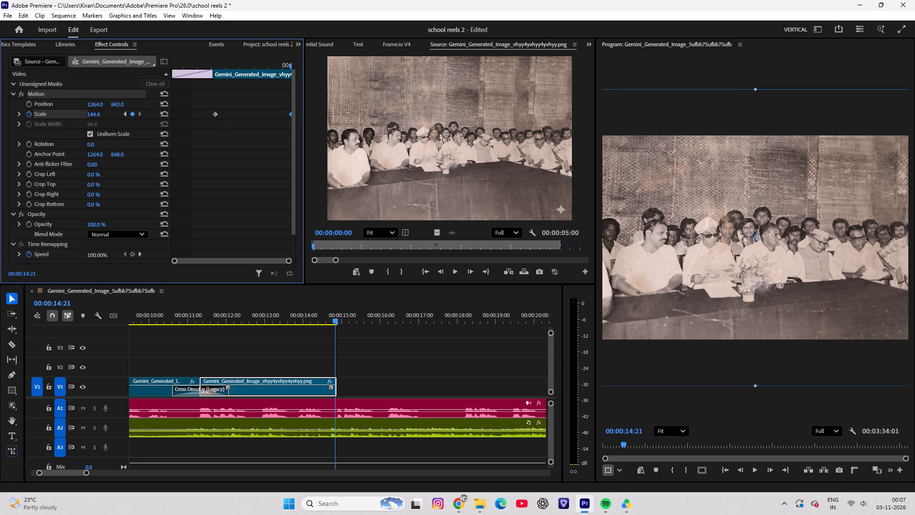
drag(105, 114, 106, 114)
drag(329, 312, 193, 314)
key(space)
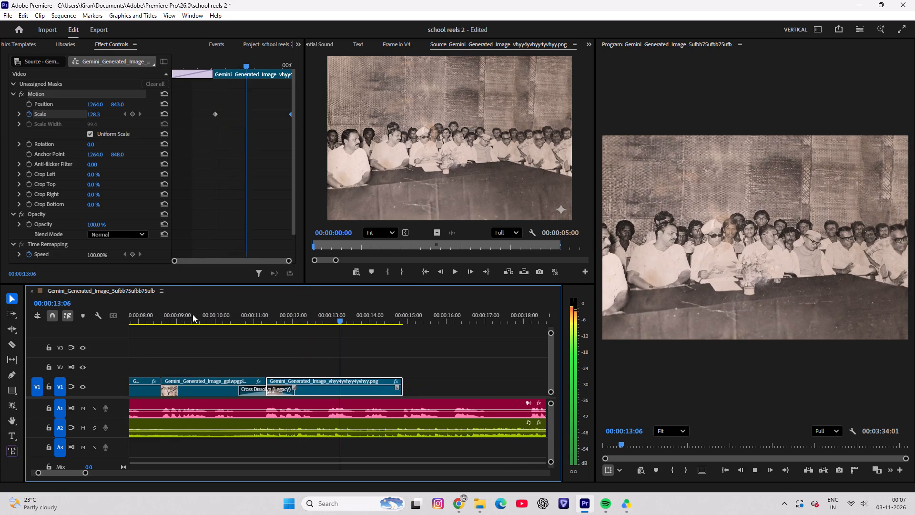
key(space)
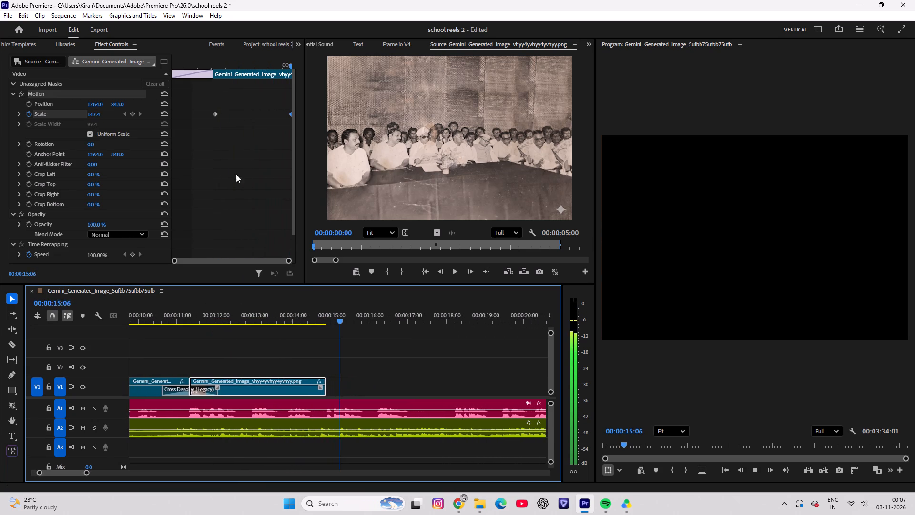
Find the faded temple building photo in the photos bin and place it on V1 directly after the seated-meeting photo.
click(258, 45)
double_click(53, 111)
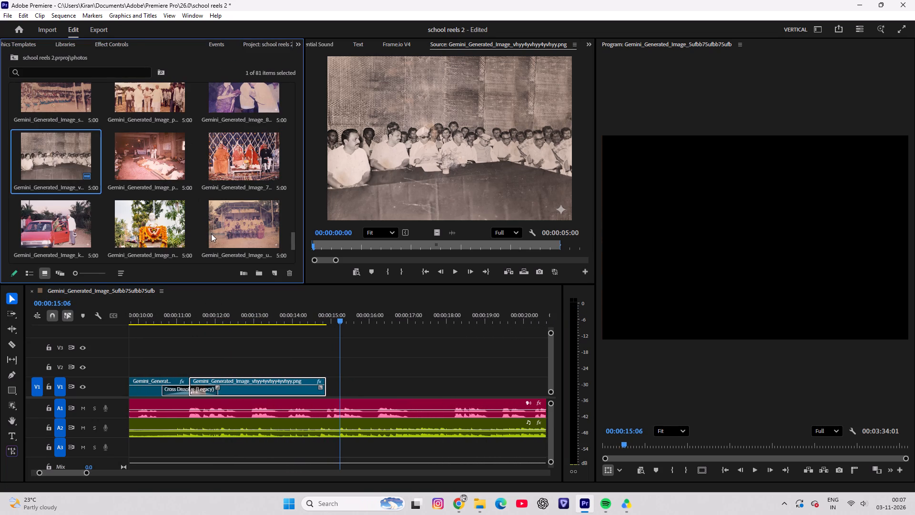
scroll(211, 234, up, 2)
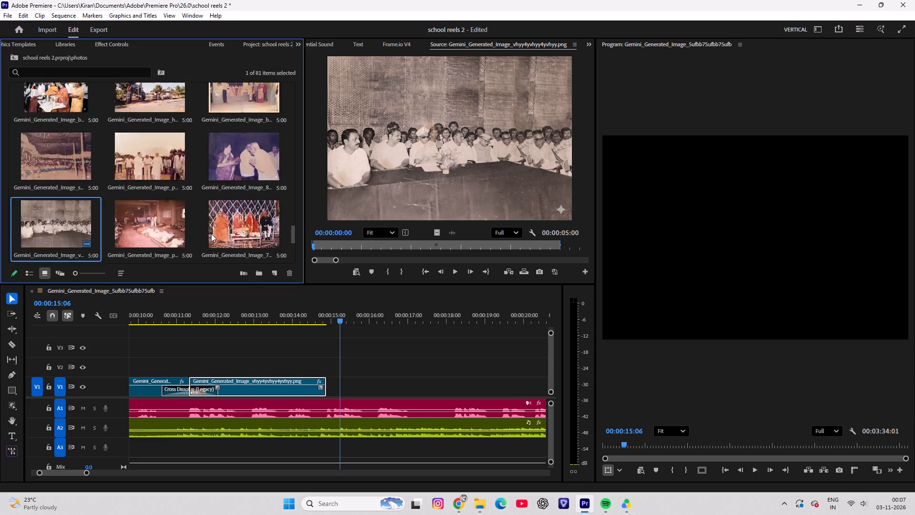
scroll(211, 234, up, 5)
scroll(211, 234, down, 1)
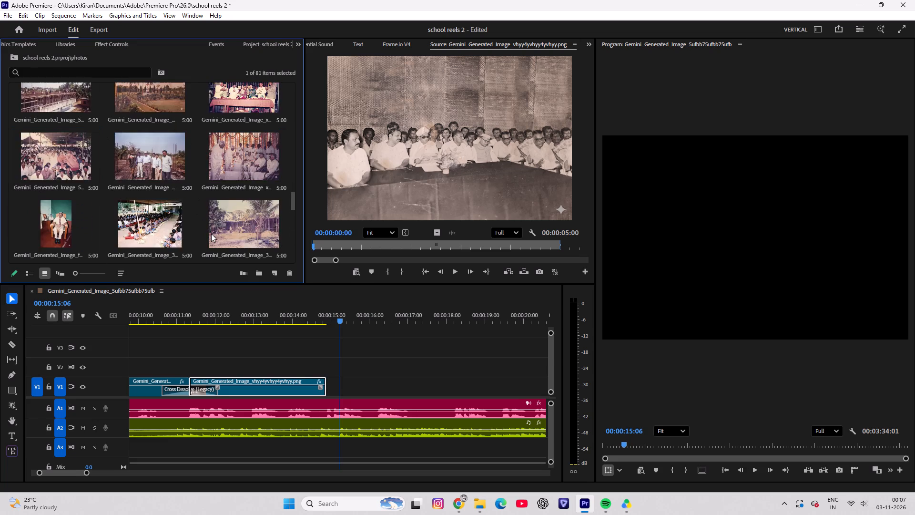
scroll(211, 234, down, 17)
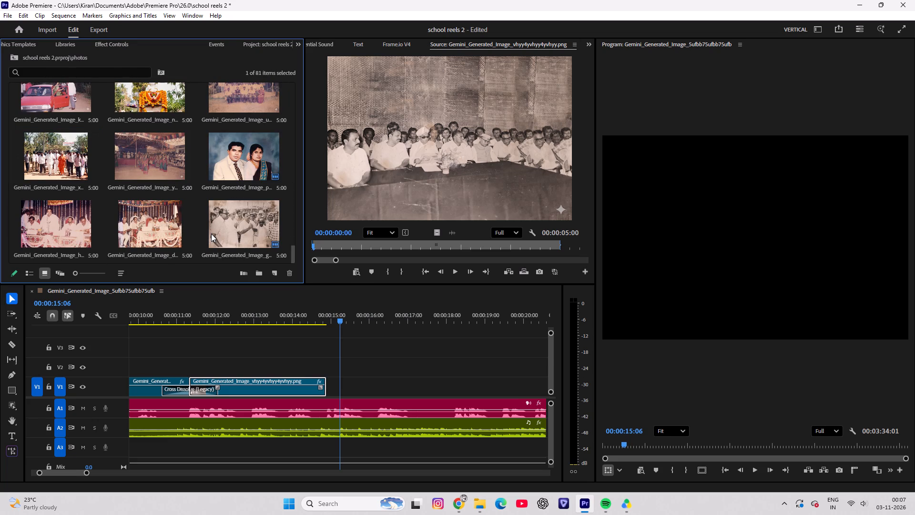
scroll(211, 234, up, 3)
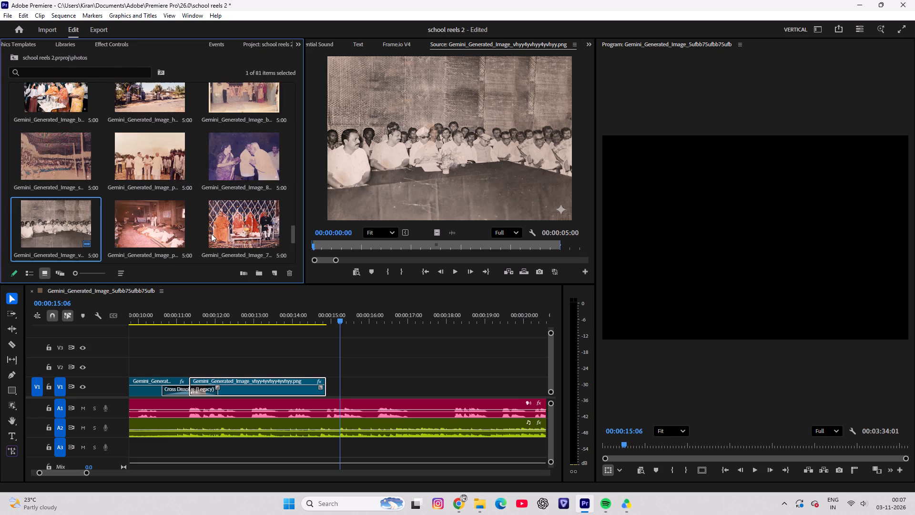
scroll(211, 234, up, 6)
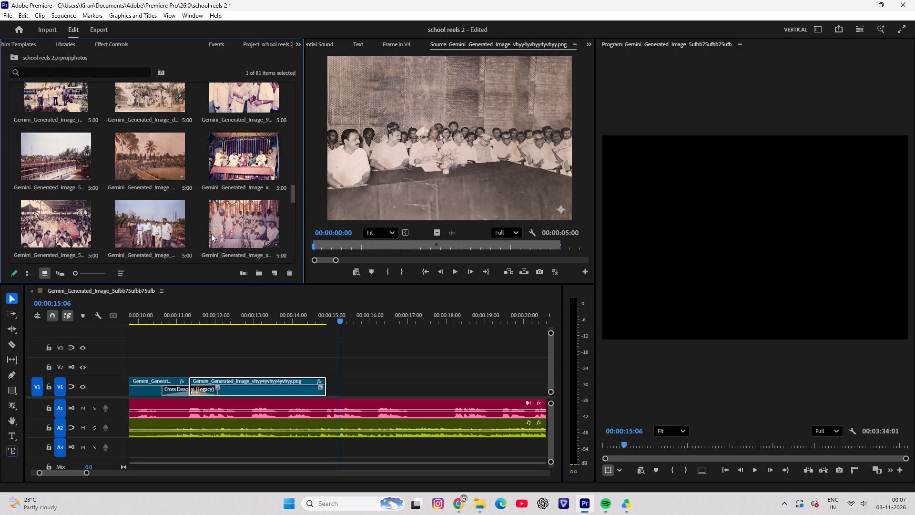
scroll(211, 234, up, 12)
scroll(212, 234, down, 2)
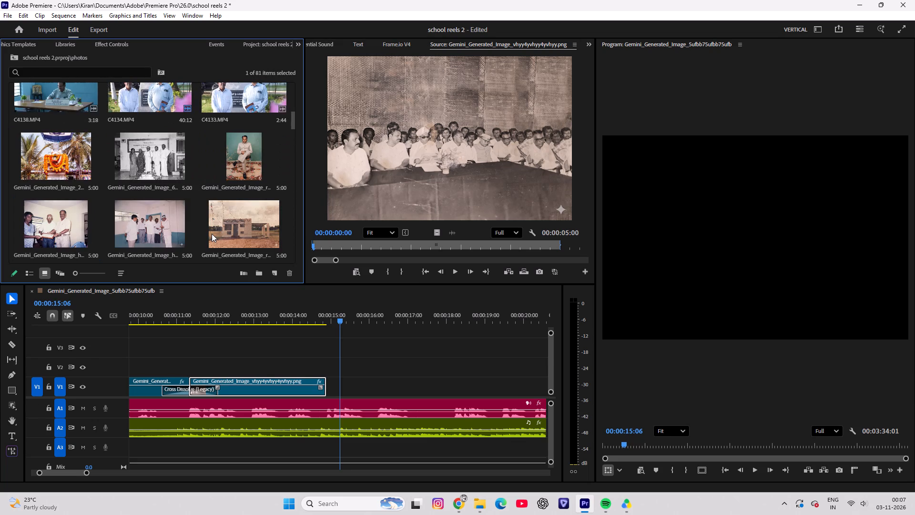
scroll(212, 234, down, 1)
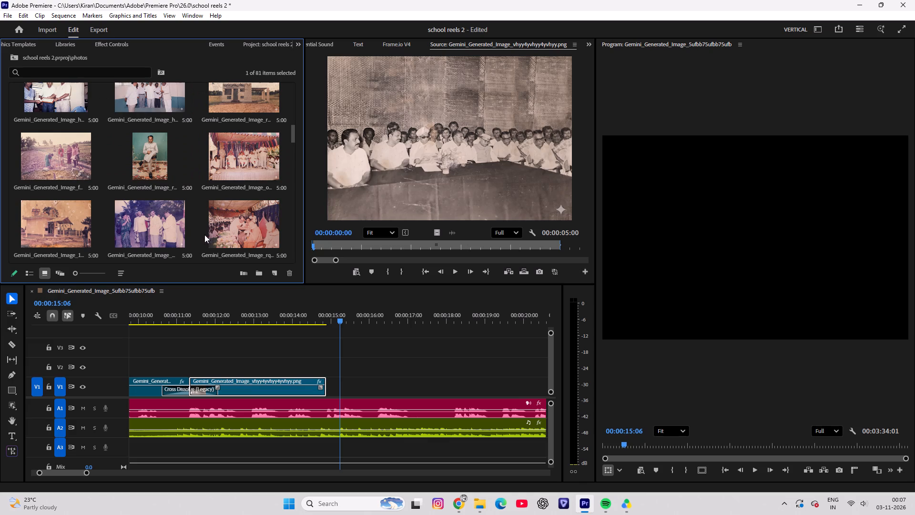
click(61, 219)
double_click(55, 227)
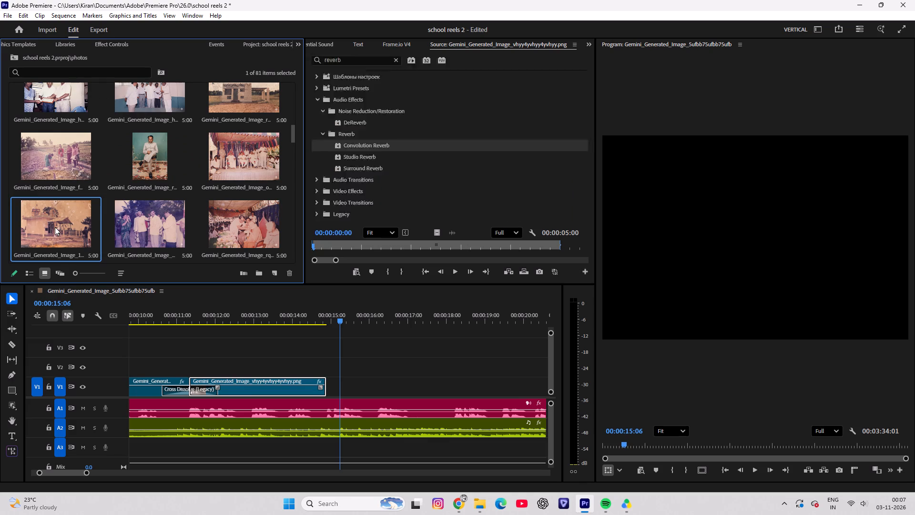
drag(437, 233, 332, 391)
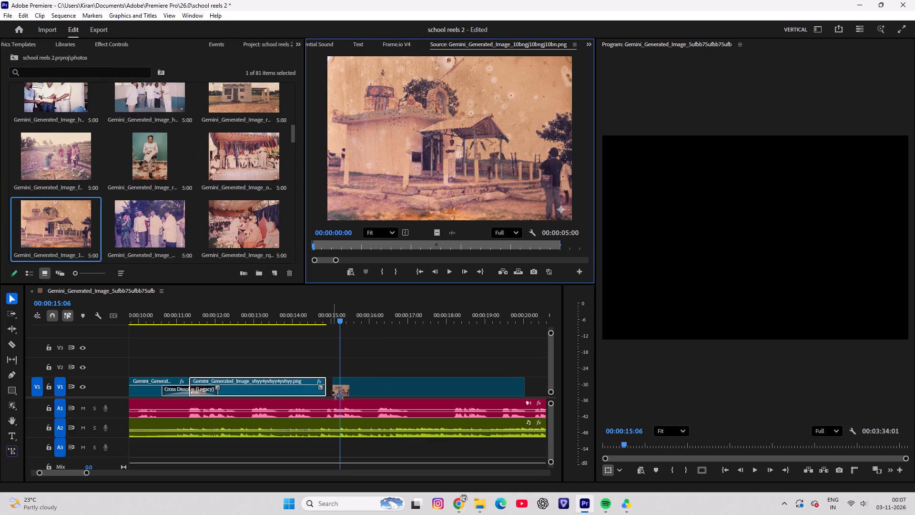
drag(332, 391, 327, 391)
click(358, 385)
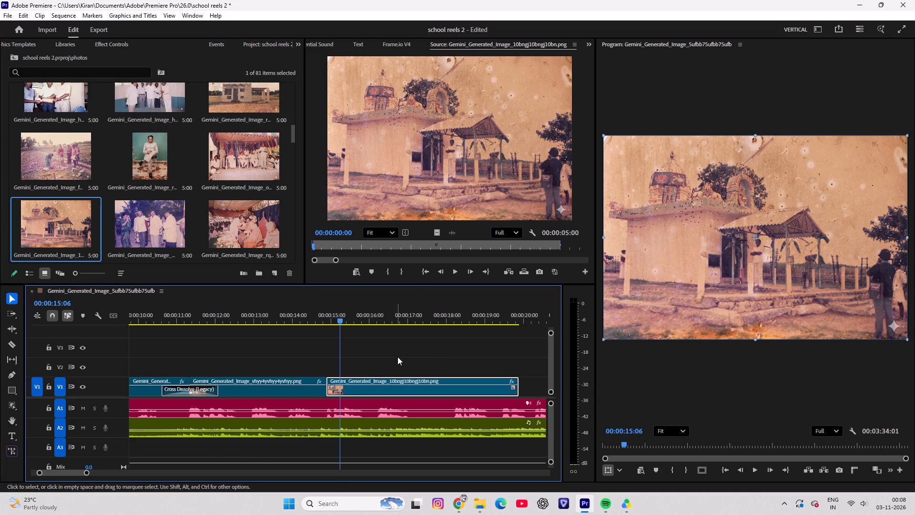
Play the temple photo against the speech and trim its end to 00:00:18:06.
click(340, 322)
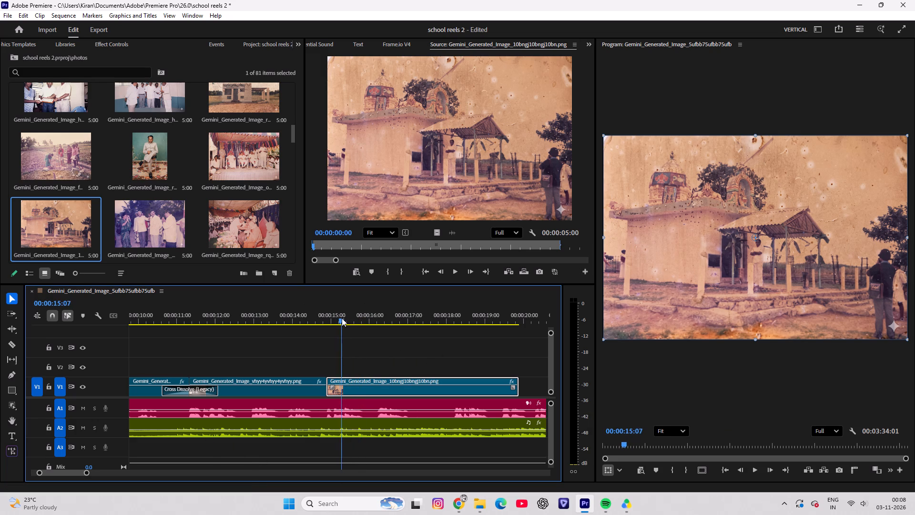
click(114, 42)
drag(340, 313, 314, 313)
key(space)
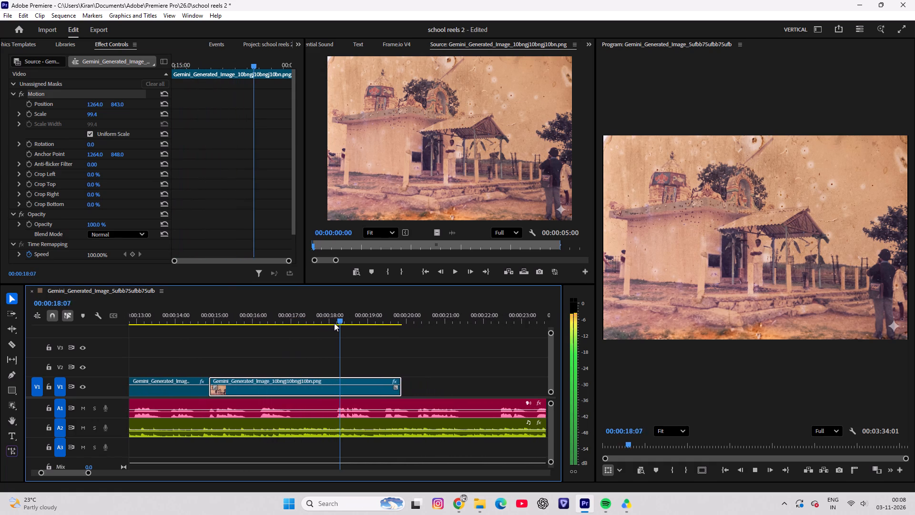
key(space)
drag(341, 312, 306, 321)
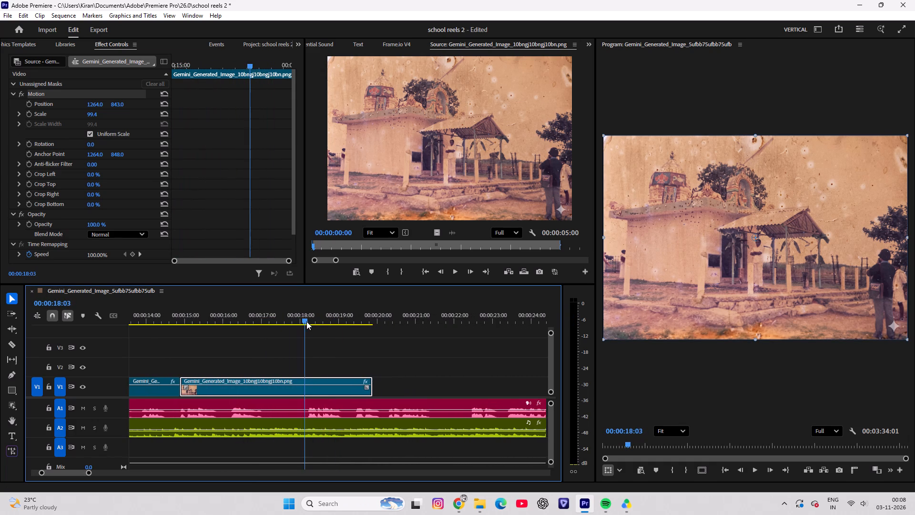
drag(306, 321, 310, 321)
drag(370, 380, 320, 379)
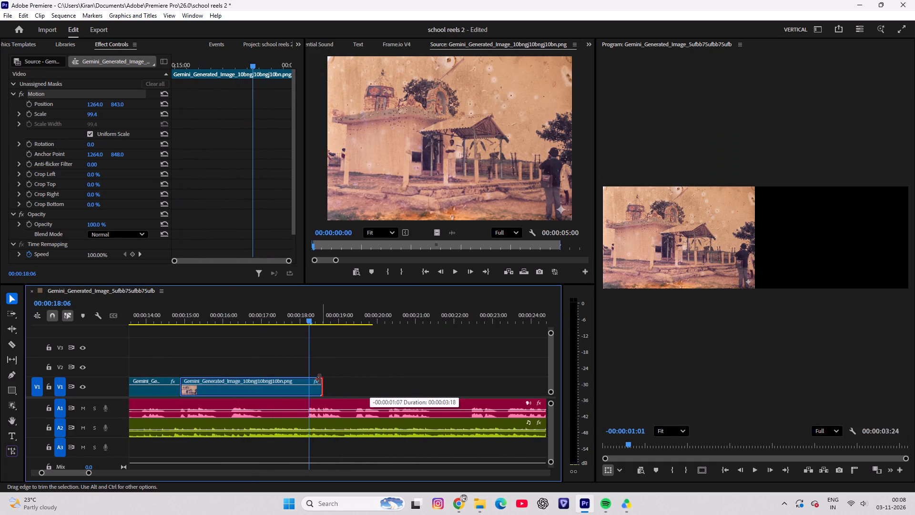
drag(320, 379, 310, 379)
Animate the temple photo's Scale from 99.4 at 00:00:14:23 to 139.4 at 00:00:18:05, and play back the zoom.
drag(309, 314, 194, 316)
drag(193, 314, 184, 314)
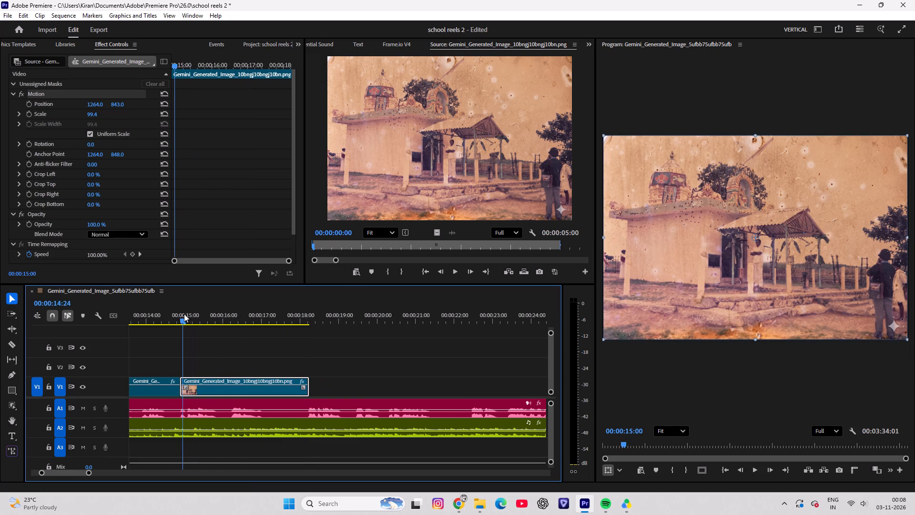
drag(184, 314, 183, 315)
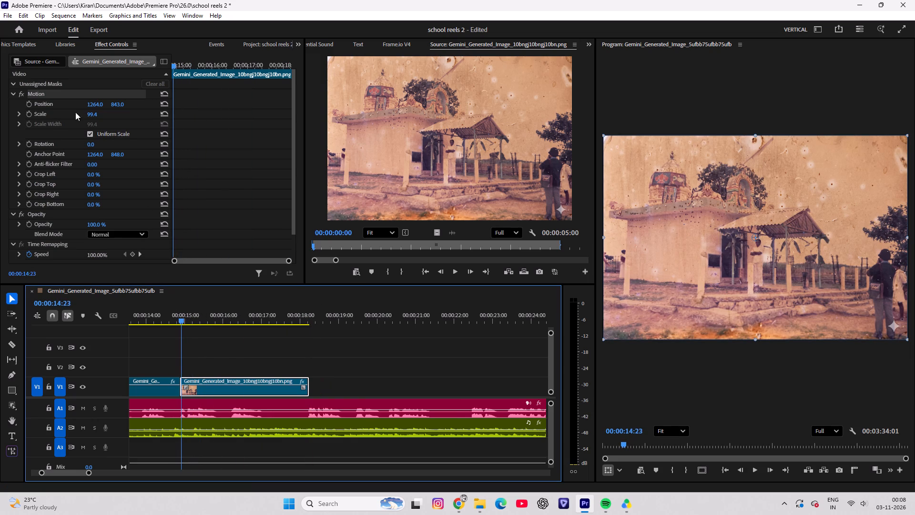
click(31, 112)
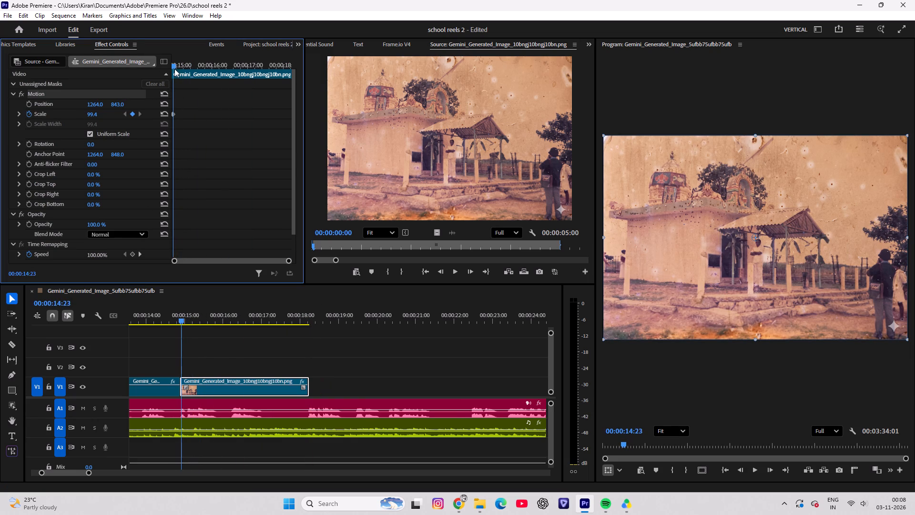
drag(174, 65, 293, 70)
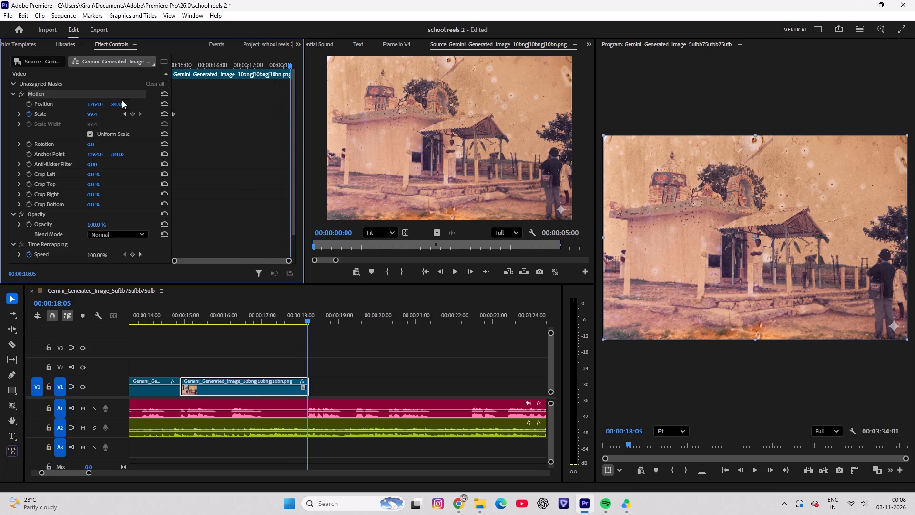
click(132, 114)
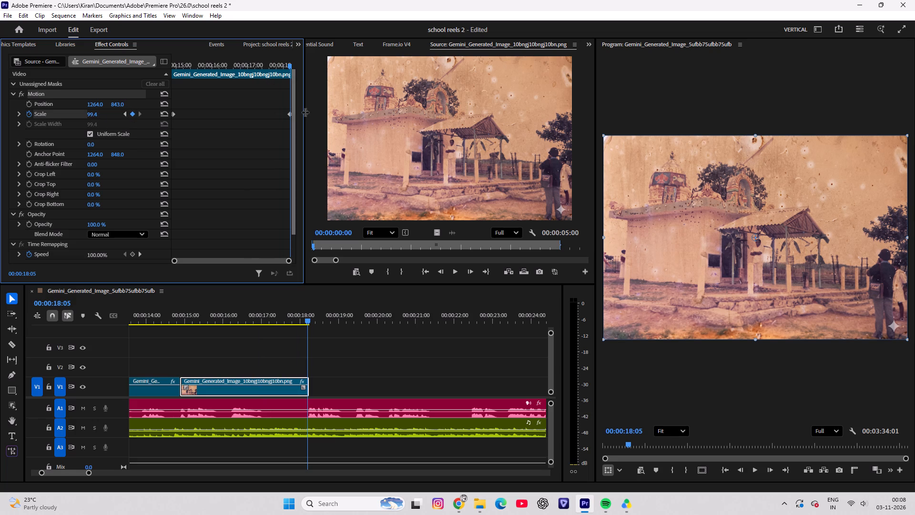
click(288, 113)
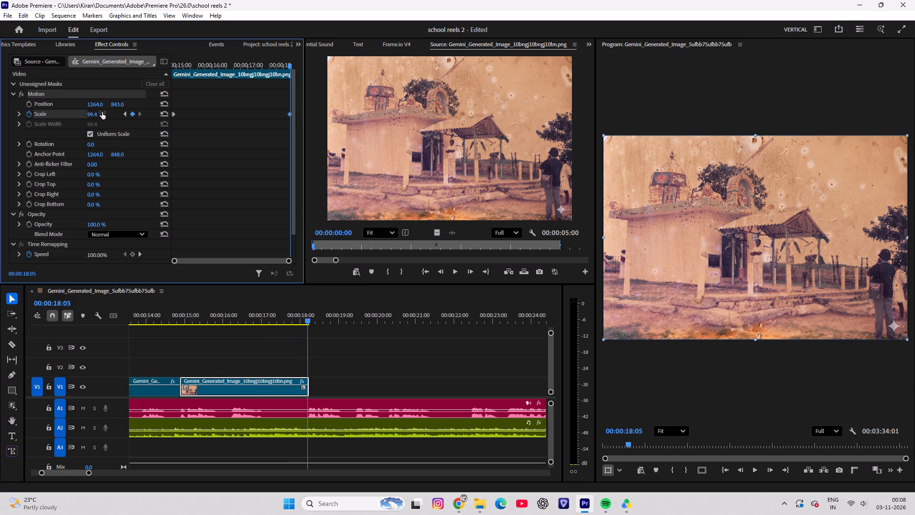
drag(90, 115, 97, 115)
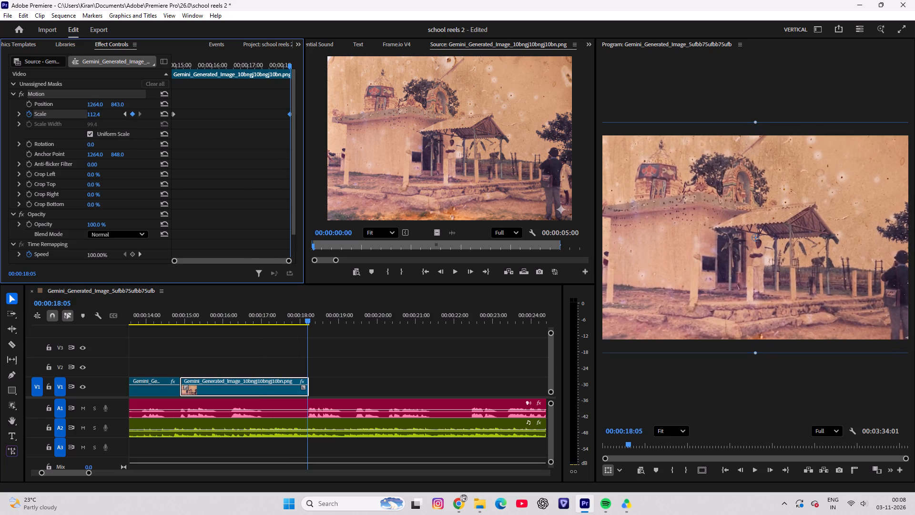
drag(97, 115, 107, 115)
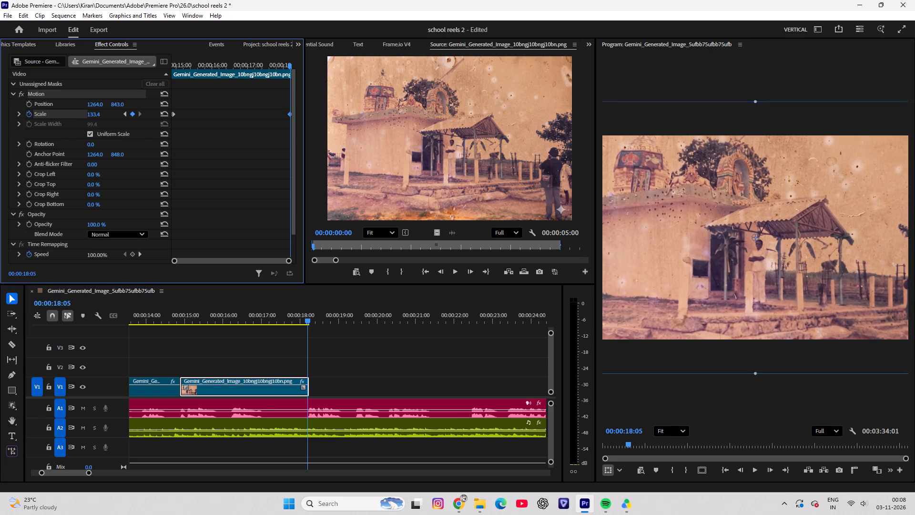
drag(107, 115, 110, 115)
drag(297, 317, 165, 328)
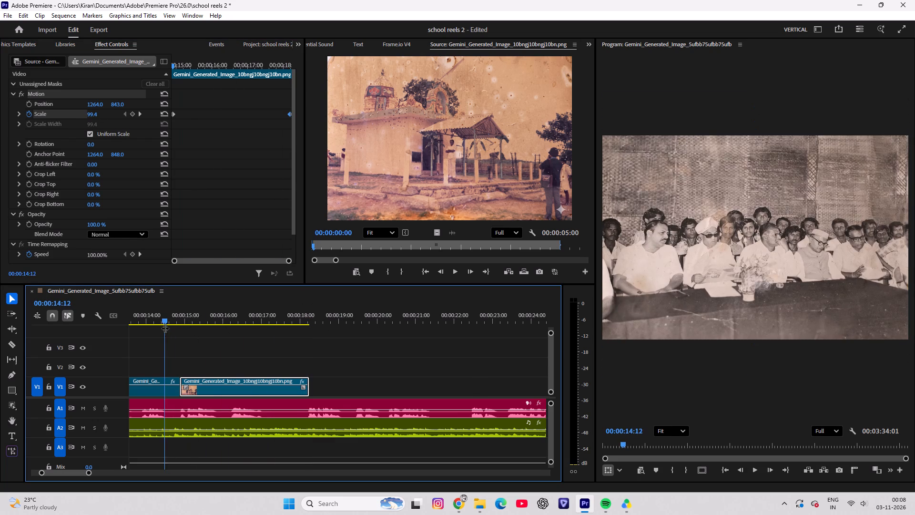
key(space)
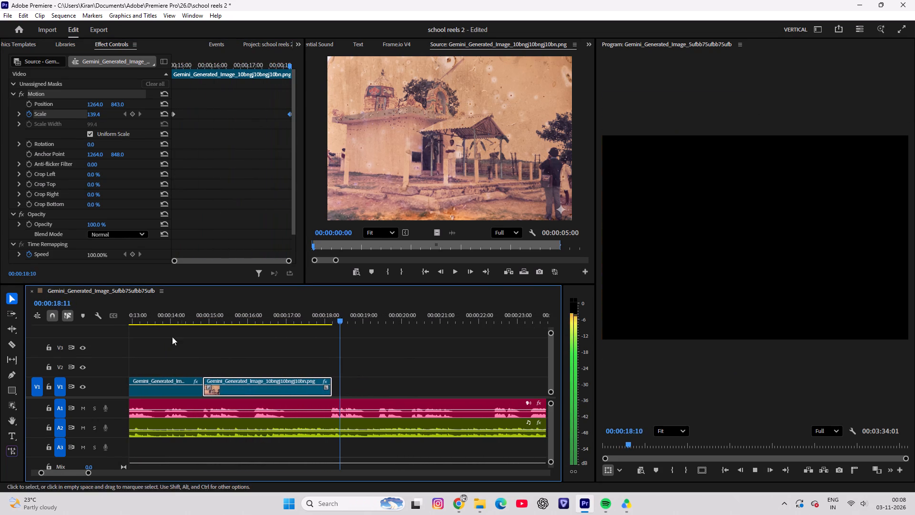
key(space)
Look through the photos bin for a picture to follow the faded temple photo.
click(64, 44)
click(10, 41)
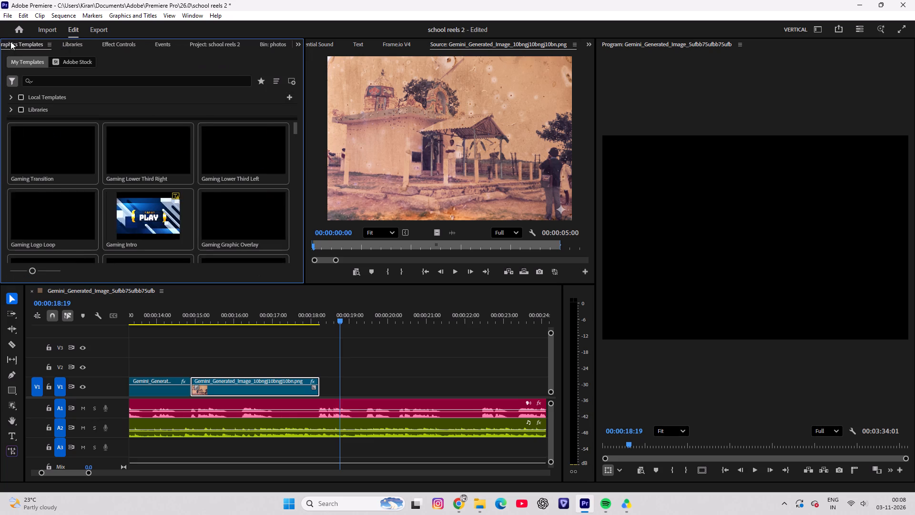
click(228, 44)
double_click(54, 114)
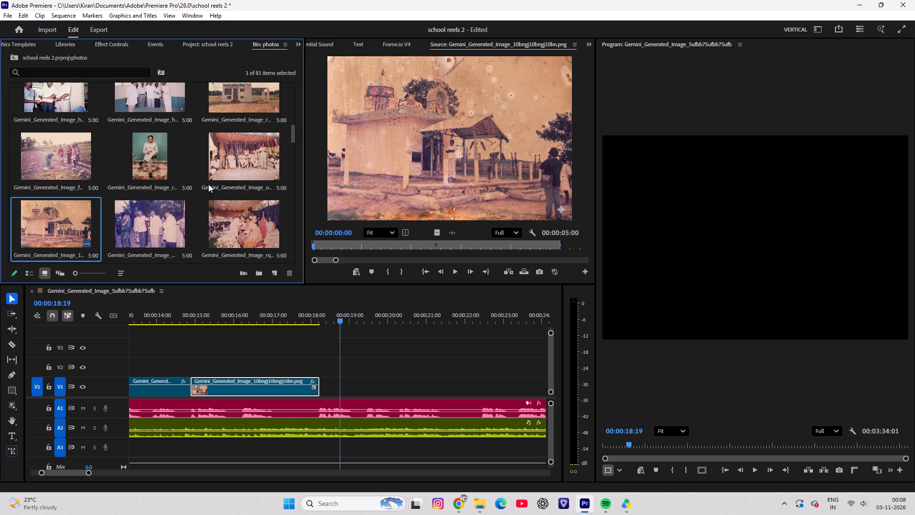
scroll(214, 196, down, 1)
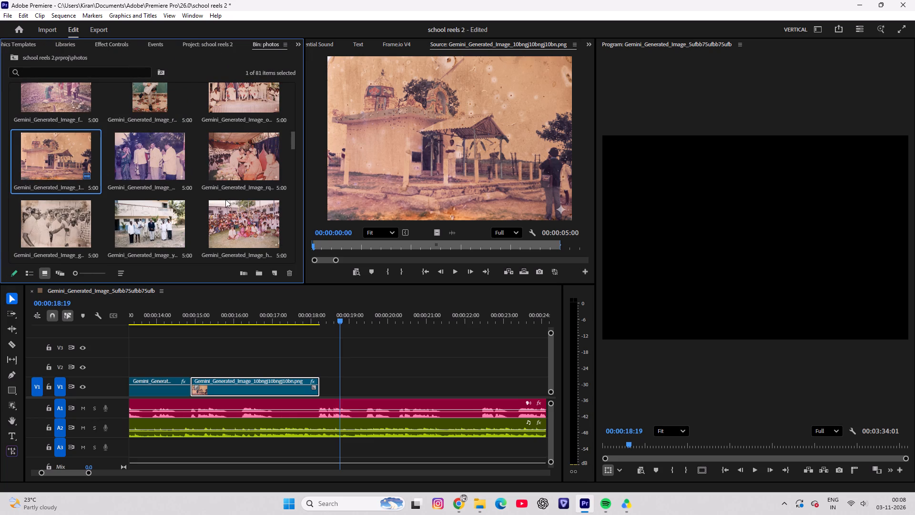
scroll(214, 204, down, 4)
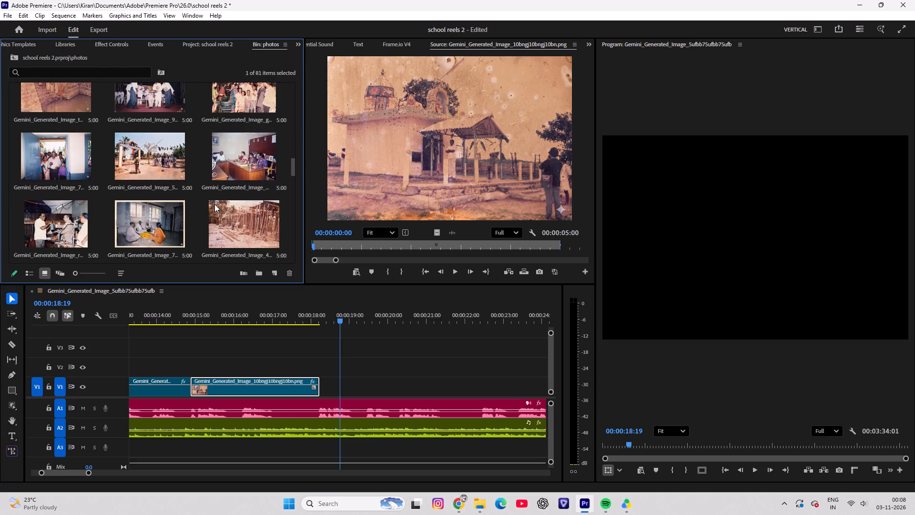
scroll(215, 204, down, 11)
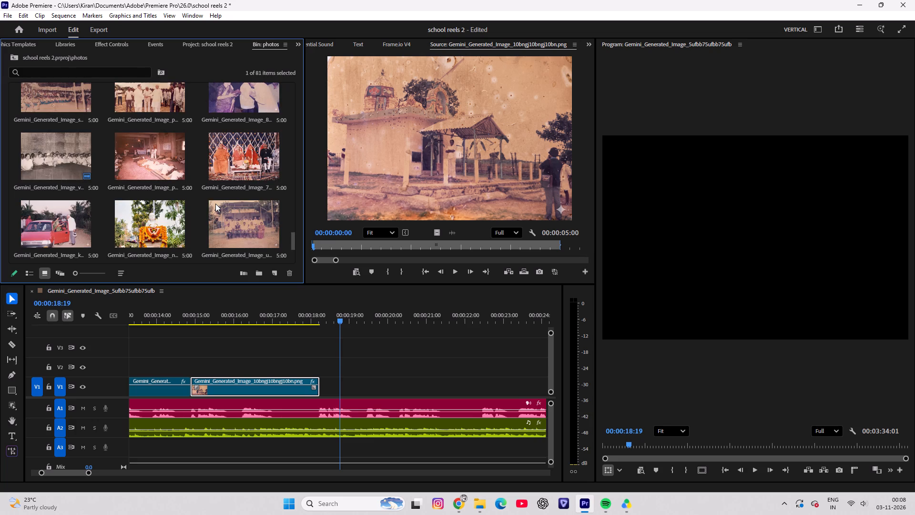
scroll(216, 204, down, 6)
scroll(217, 201, up, 4)
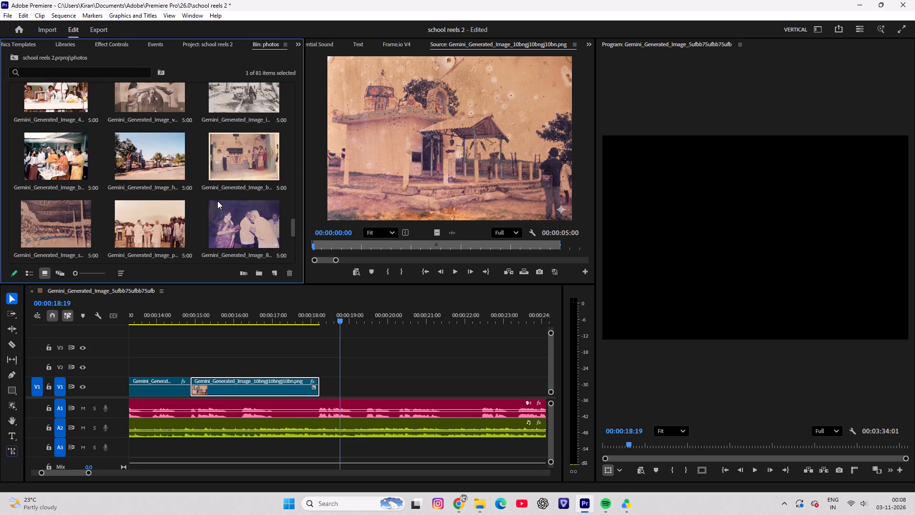
scroll(217, 201, up, 13)
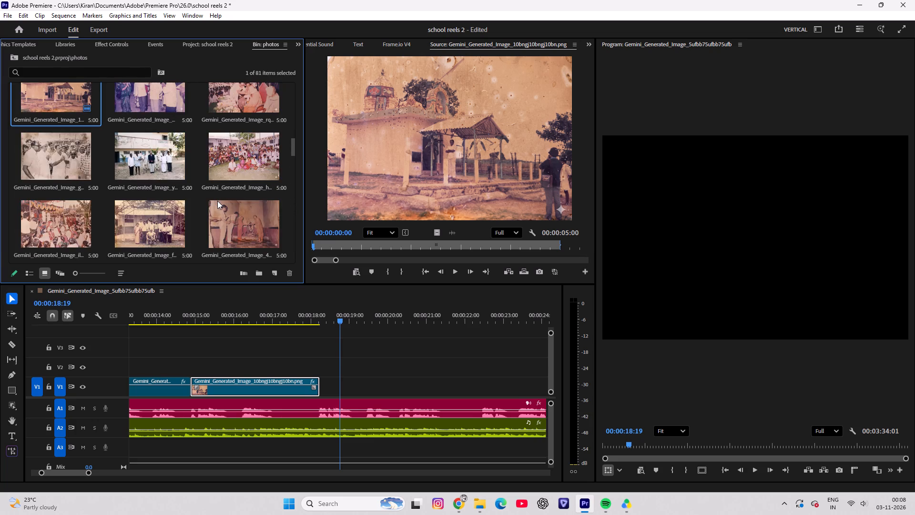
scroll(217, 201, up, 4)
scroll(217, 201, down, 2)
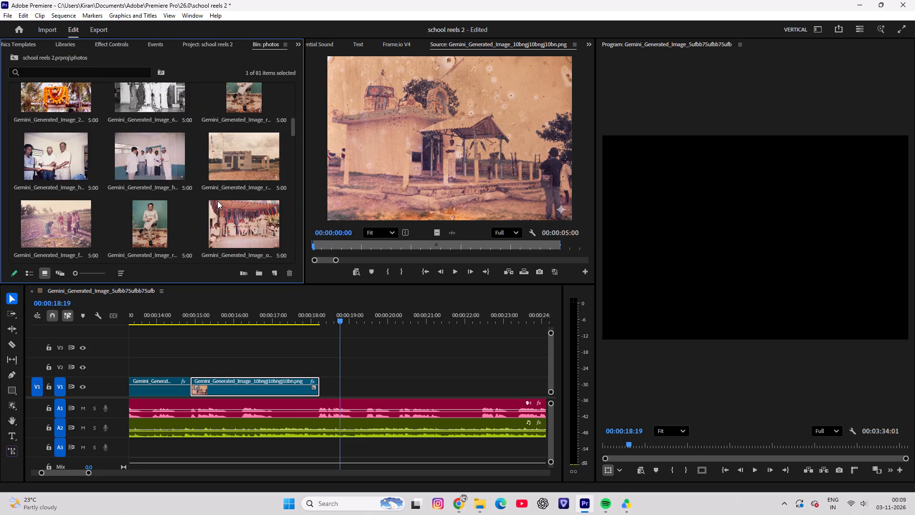
scroll(217, 201, up, 1)
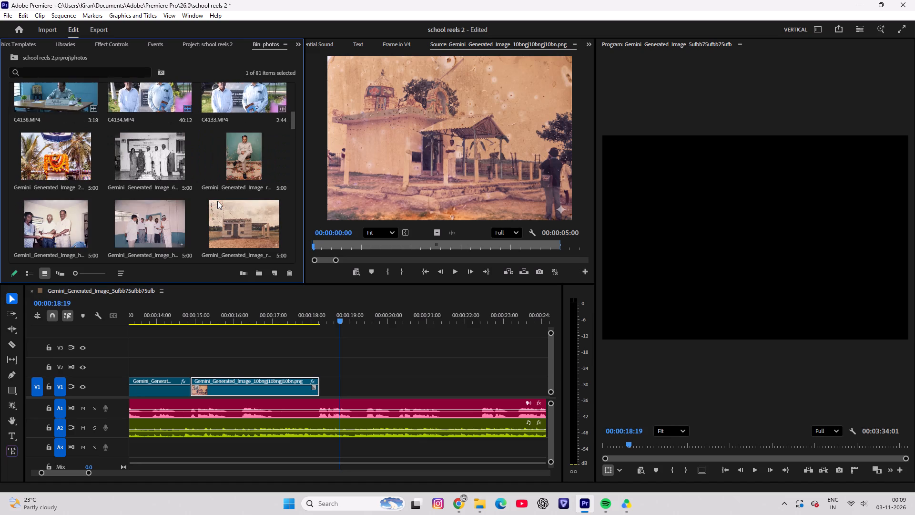
scroll(217, 201, down, 8)
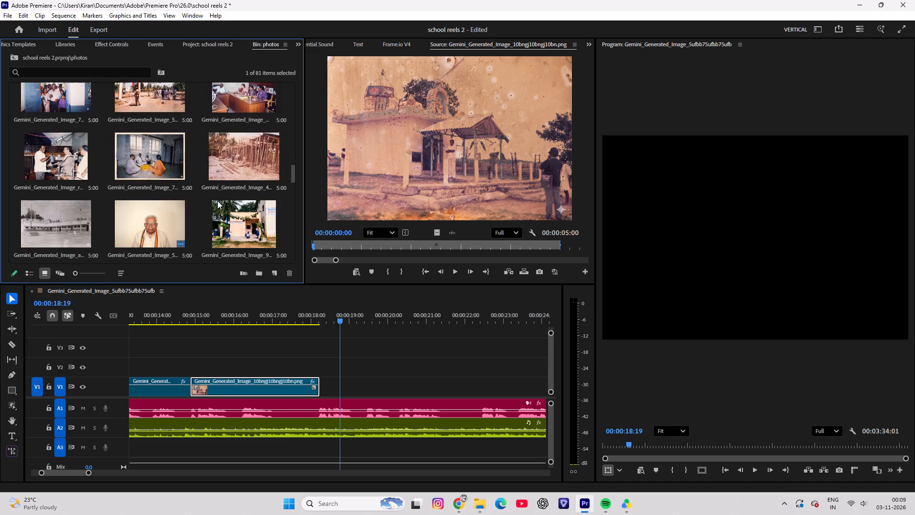
scroll(217, 201, down, 3)
scroll(217, 201, up, 2)
scroll(217, 201, down, 2)
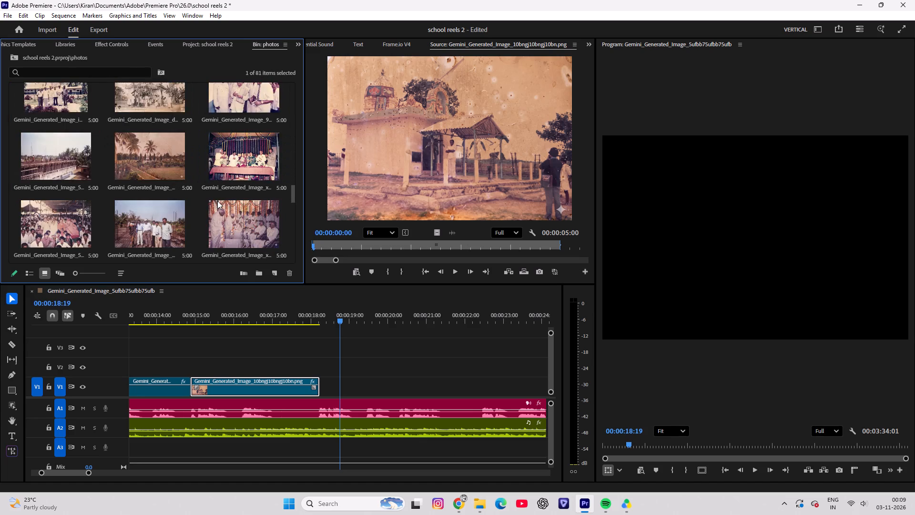
scroll(217, 201, down, 5)
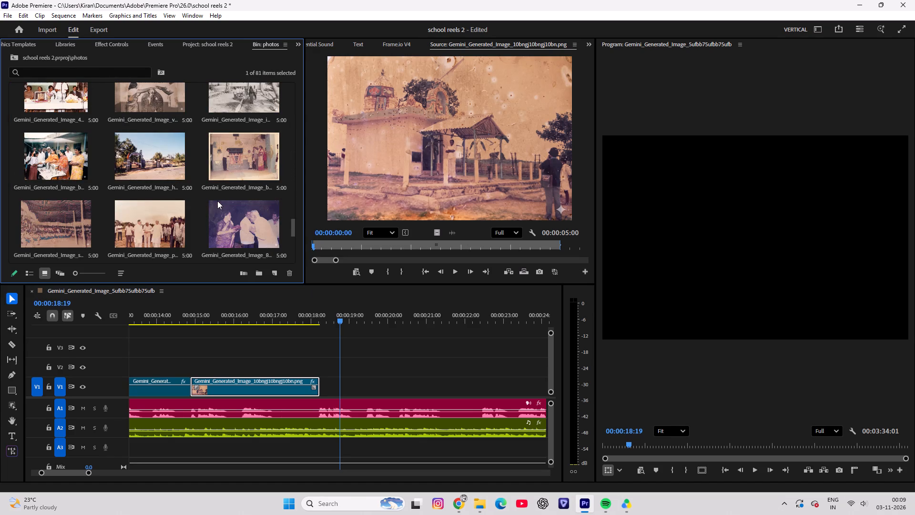
scroll(217, 201, up, 1)
scroll(217, 201, down, 4)
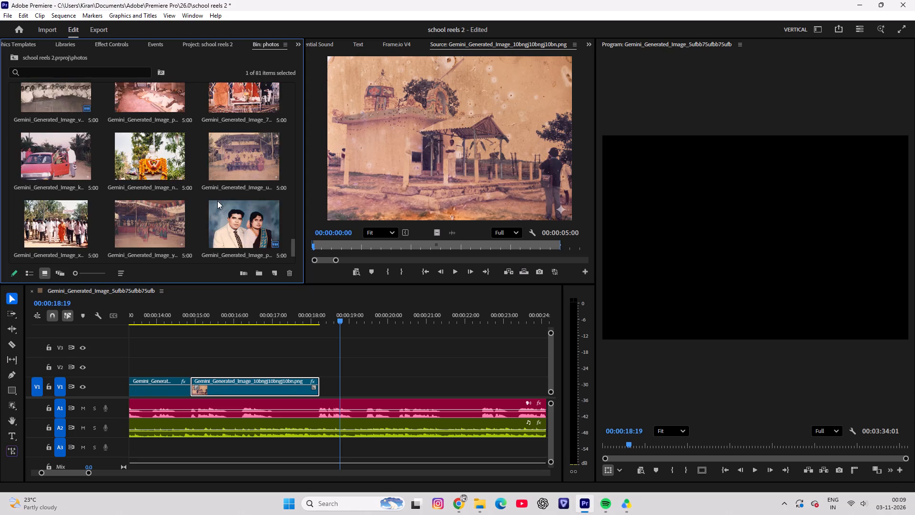
scroll(217, 201, down, 8)
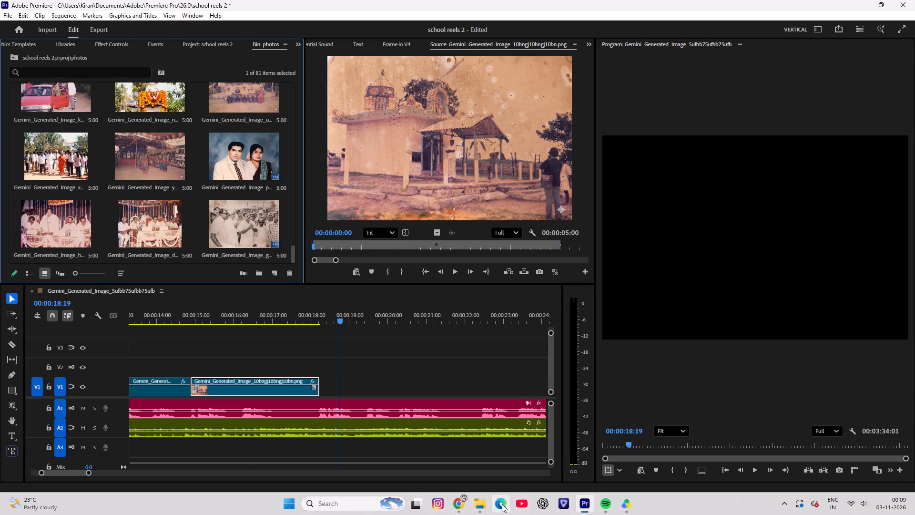
Save the project.
key(ctrl+s)
key(ctrl+s)
key(ctrl+d)
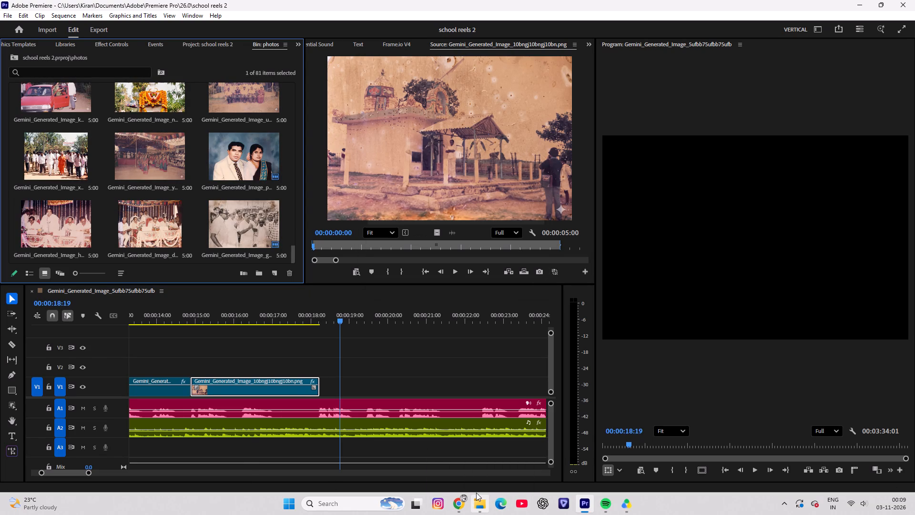
key(ctrl+s)
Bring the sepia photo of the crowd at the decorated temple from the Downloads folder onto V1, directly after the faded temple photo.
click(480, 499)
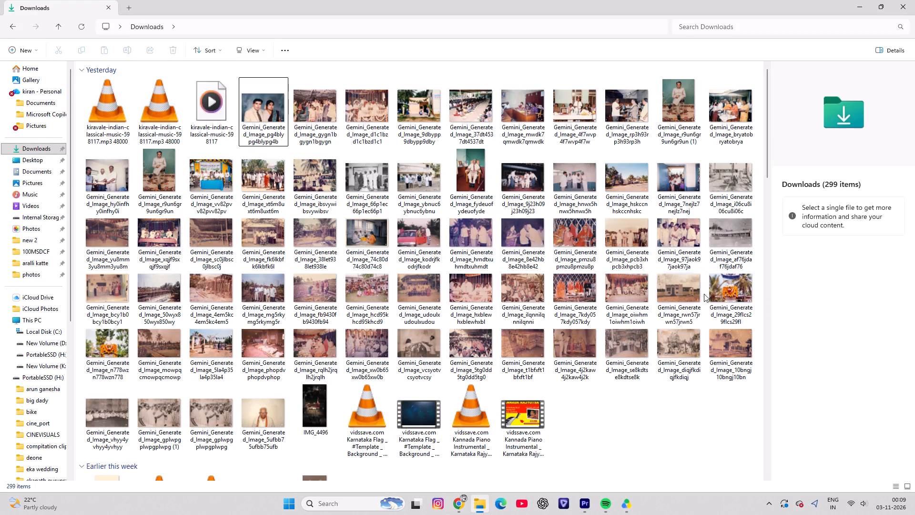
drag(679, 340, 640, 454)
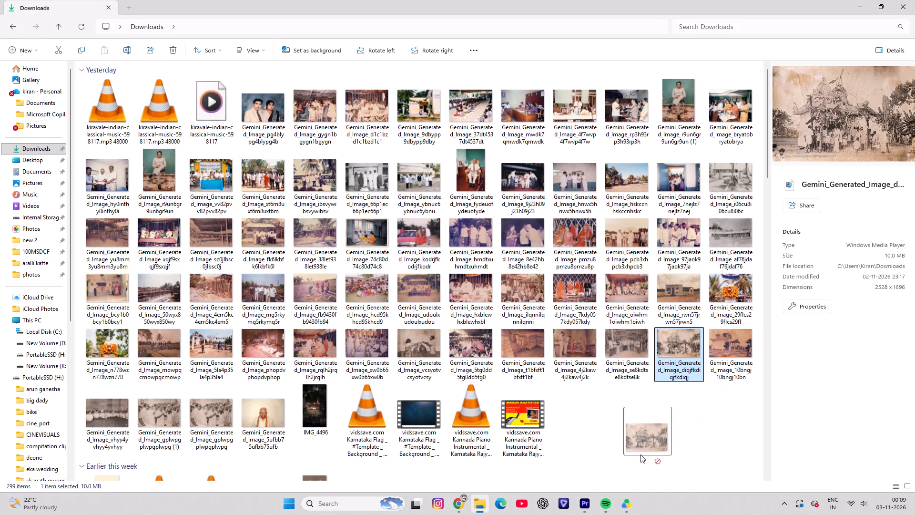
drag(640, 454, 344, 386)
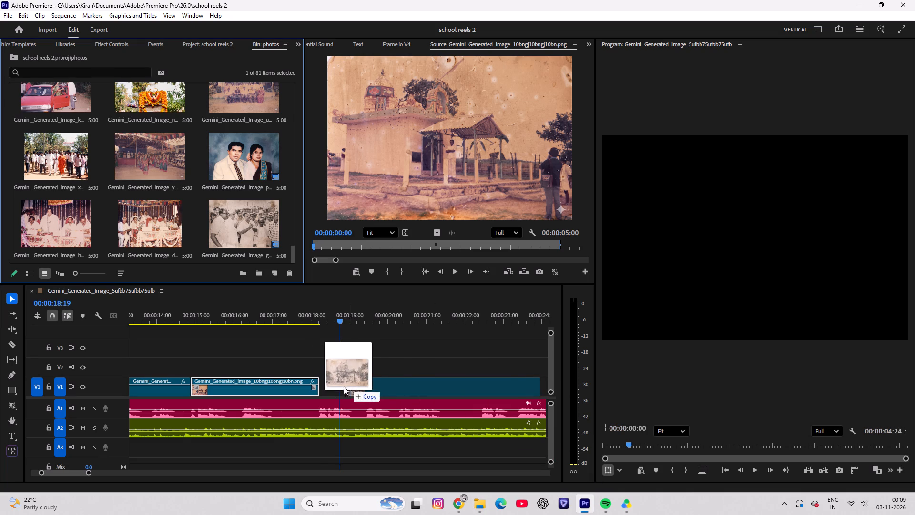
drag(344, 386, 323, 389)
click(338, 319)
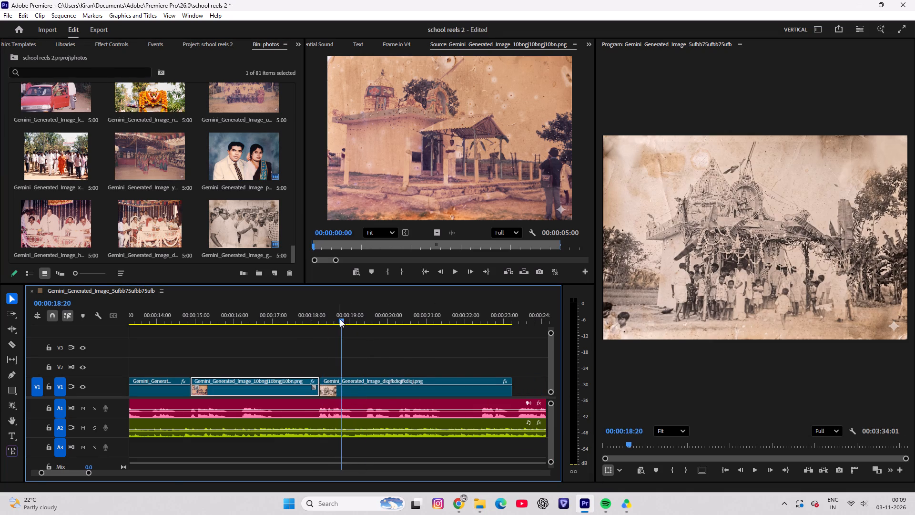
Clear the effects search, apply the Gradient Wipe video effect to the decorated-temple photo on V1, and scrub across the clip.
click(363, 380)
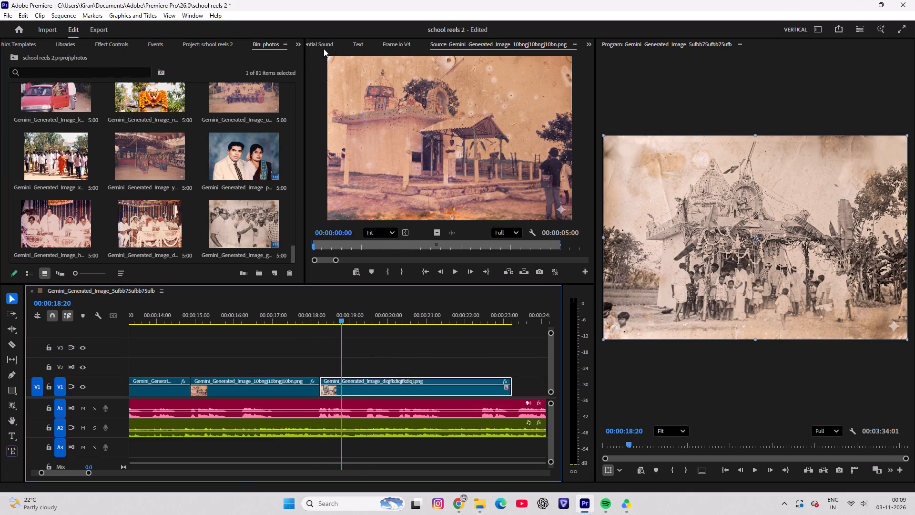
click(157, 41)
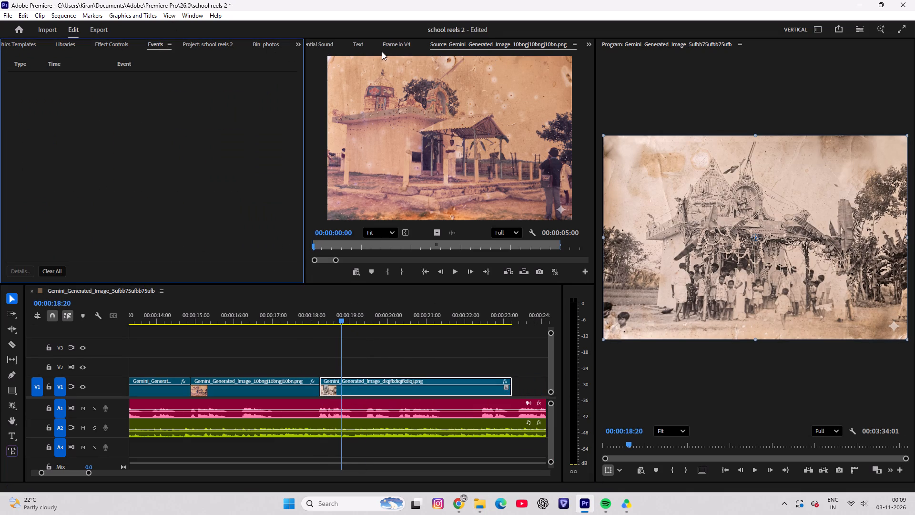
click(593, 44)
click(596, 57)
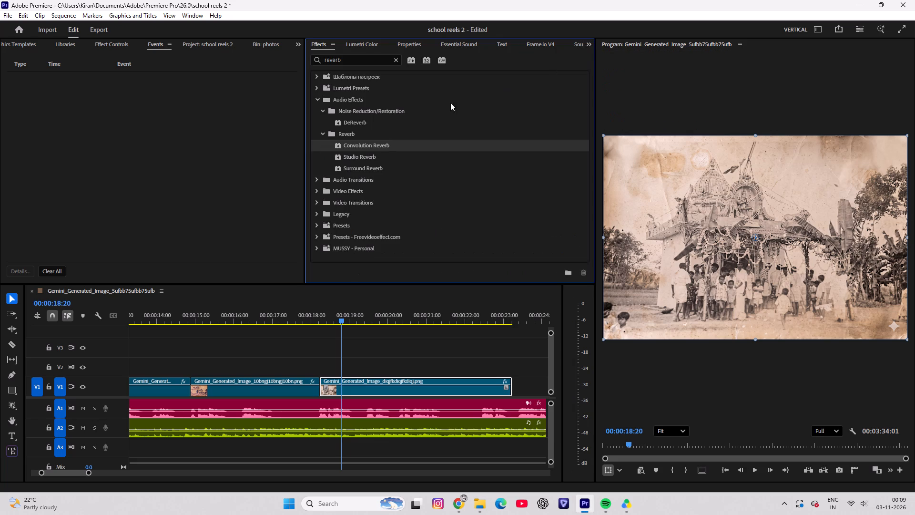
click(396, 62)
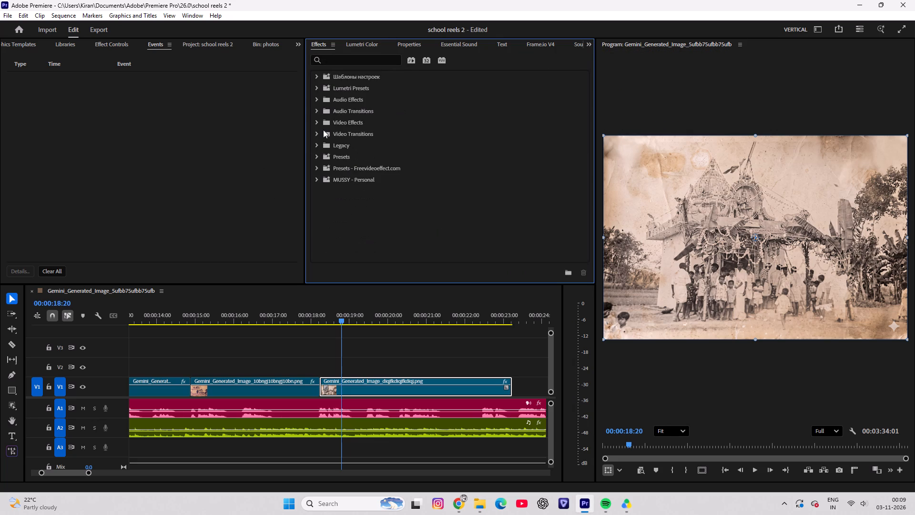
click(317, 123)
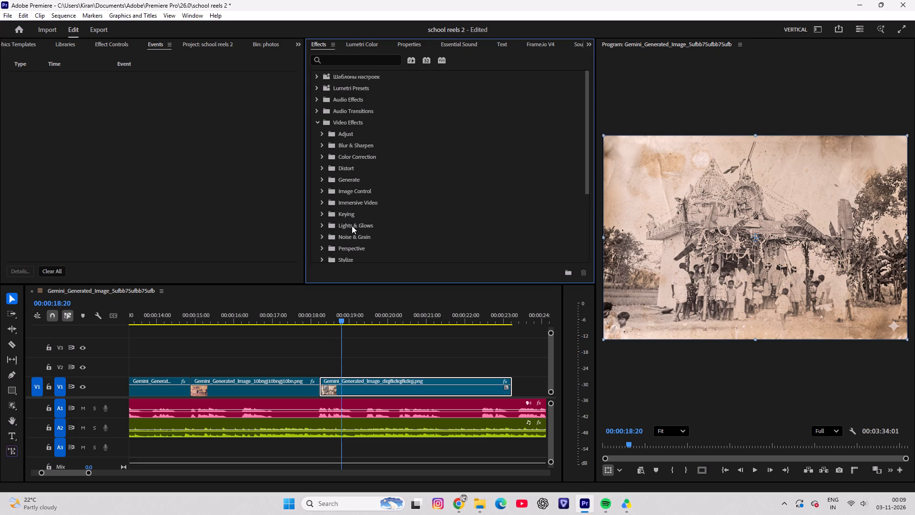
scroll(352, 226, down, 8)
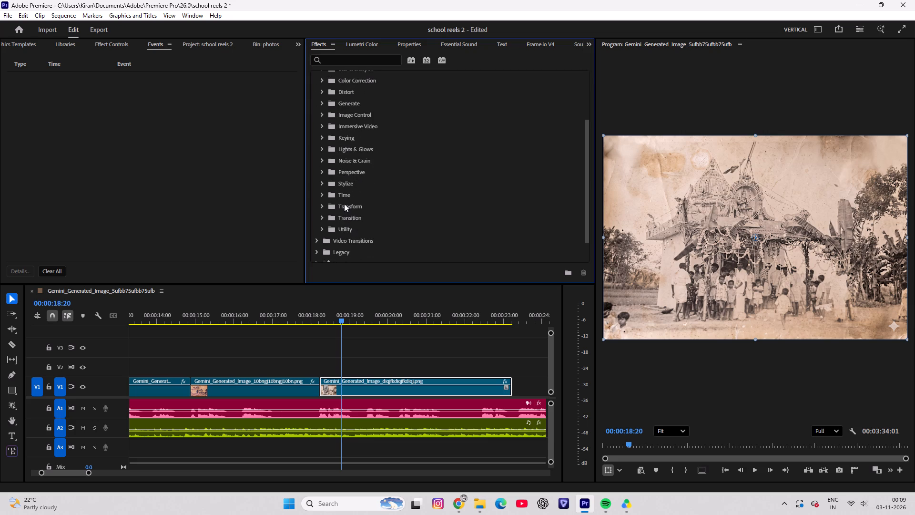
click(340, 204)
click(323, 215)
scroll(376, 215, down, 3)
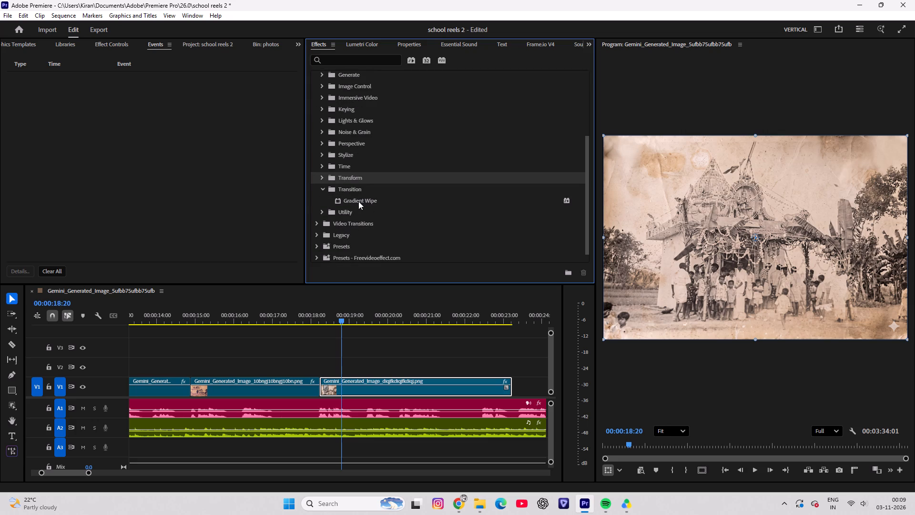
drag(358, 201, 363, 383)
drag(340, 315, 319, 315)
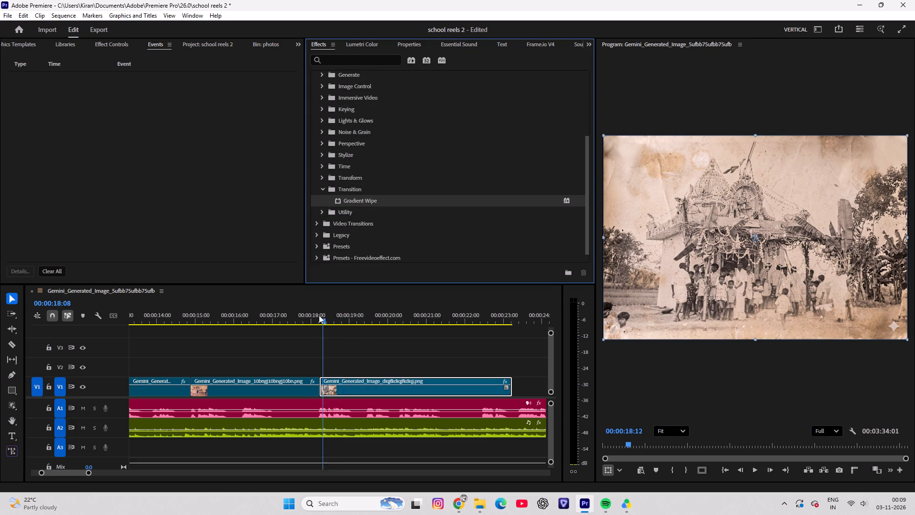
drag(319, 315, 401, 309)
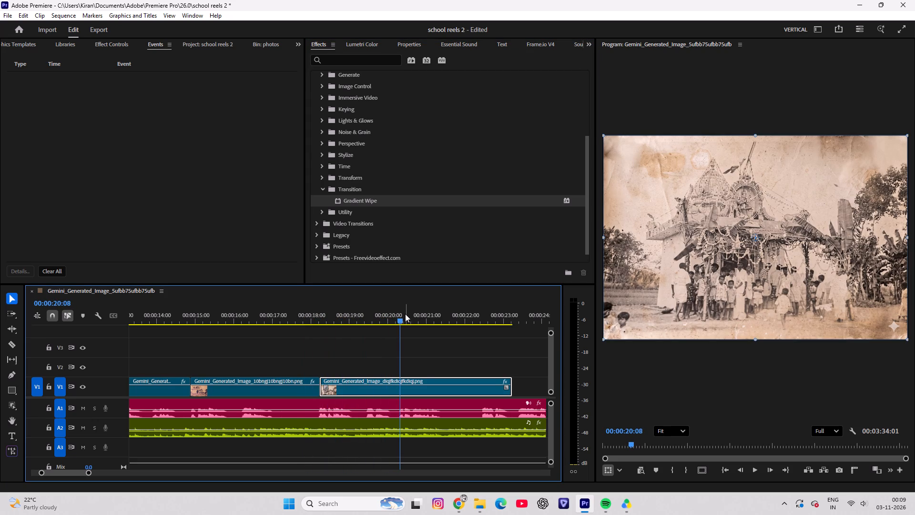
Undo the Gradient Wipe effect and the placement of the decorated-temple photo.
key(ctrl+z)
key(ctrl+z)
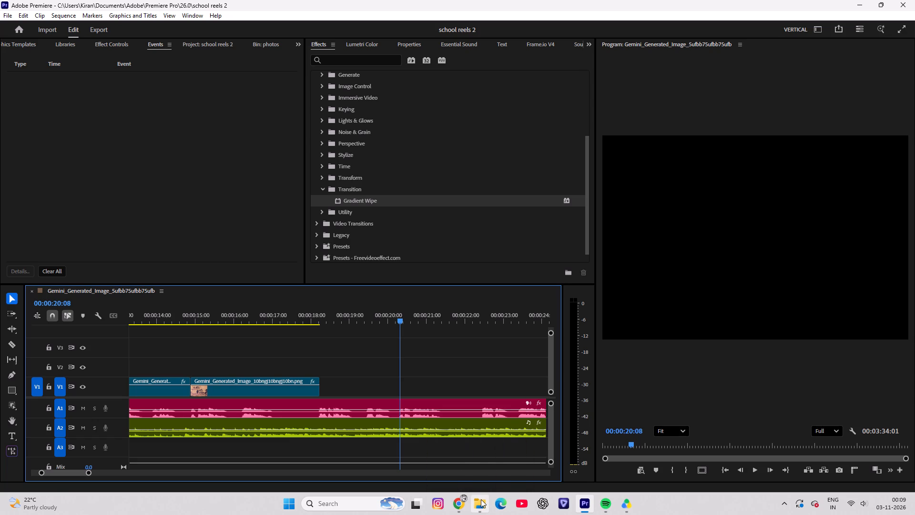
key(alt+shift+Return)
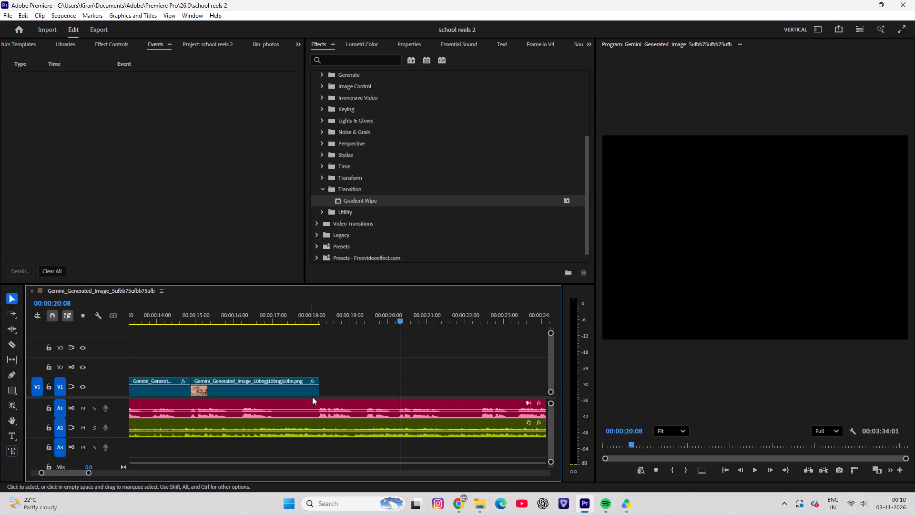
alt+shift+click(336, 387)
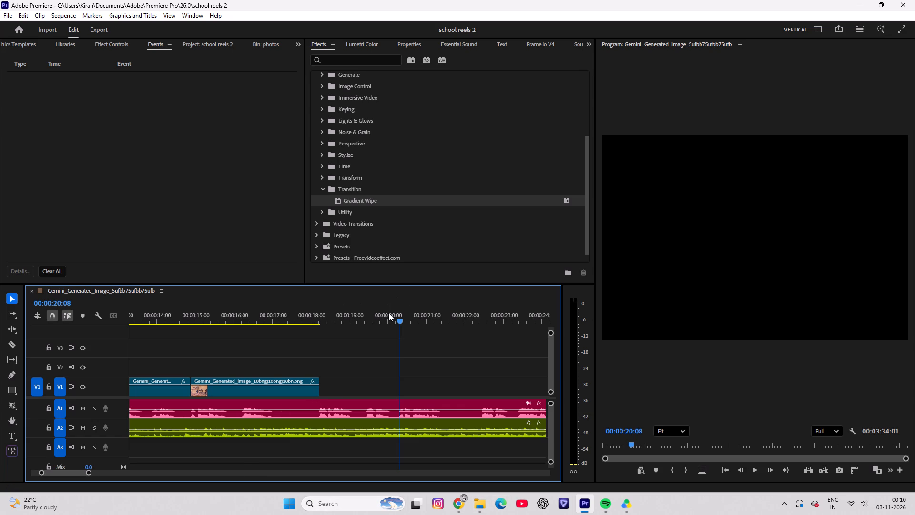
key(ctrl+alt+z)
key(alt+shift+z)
Bring the sepia photo of the crowd at the decorated temple from Downloads onto V1, directly after the faded temple photo.
key(alt+shift+z)
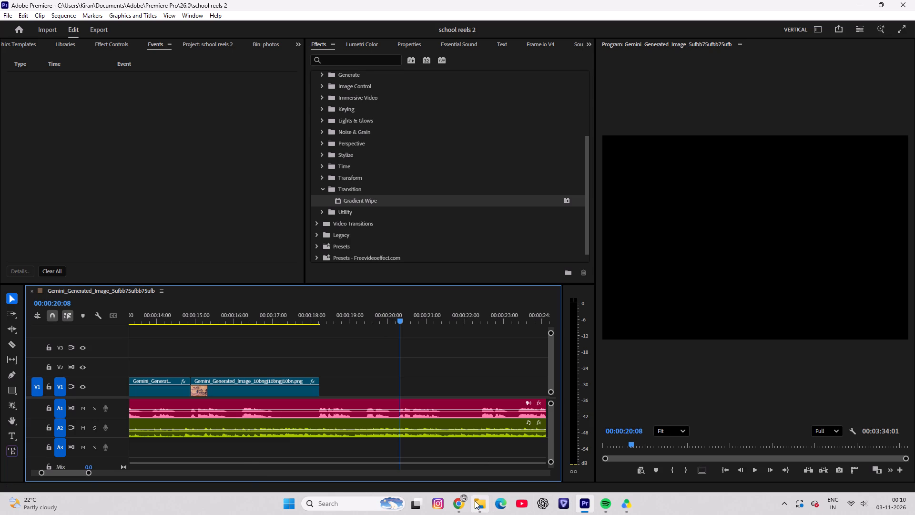
click(475, 501)
drag(682, 337, 514, 500)
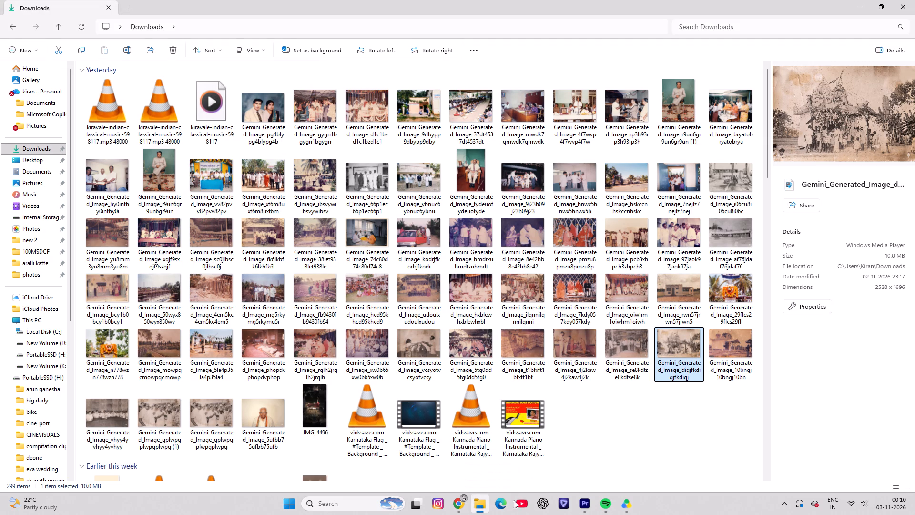
drag(514, 500, 329, 385)
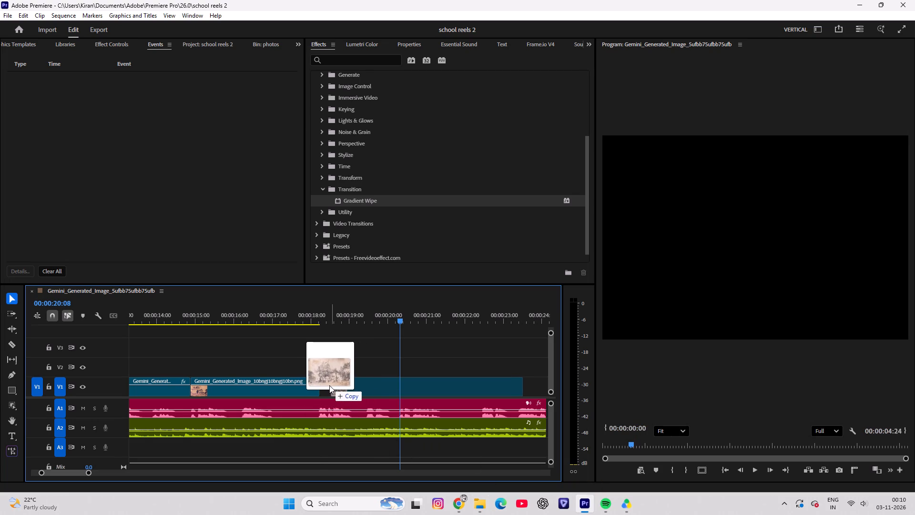
drag(329, 385, 324, 385)
Play through the decorated-temple photo against the speech and trim its end on V1 back to about 00:00:22:12.
drag(375, 303, 284, 309)
drag(331, 320, 288, 325)
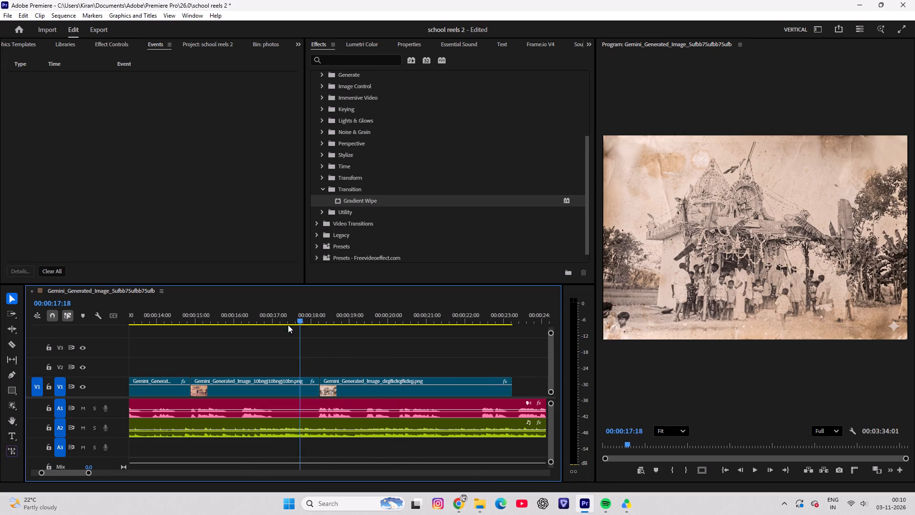
drag(288, 325, 271, 325)
key(space)
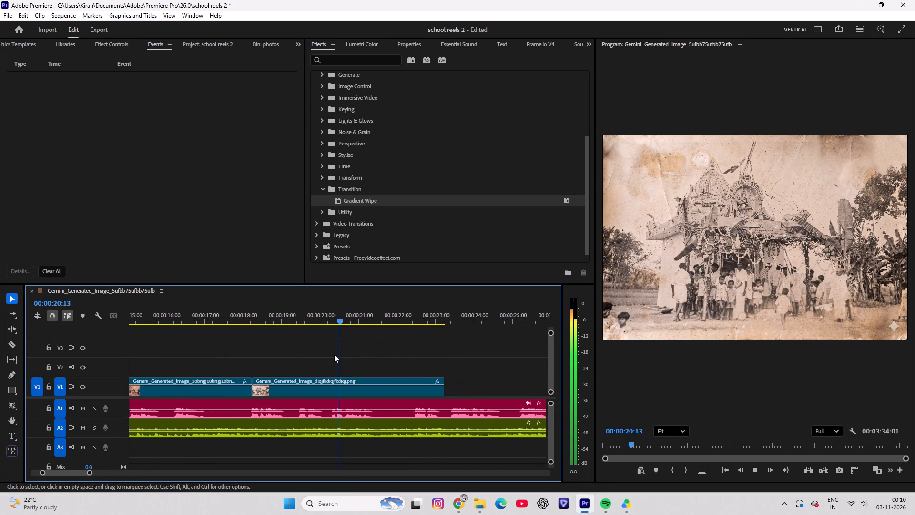
key(space)
drag(340, 307, 315, 316)
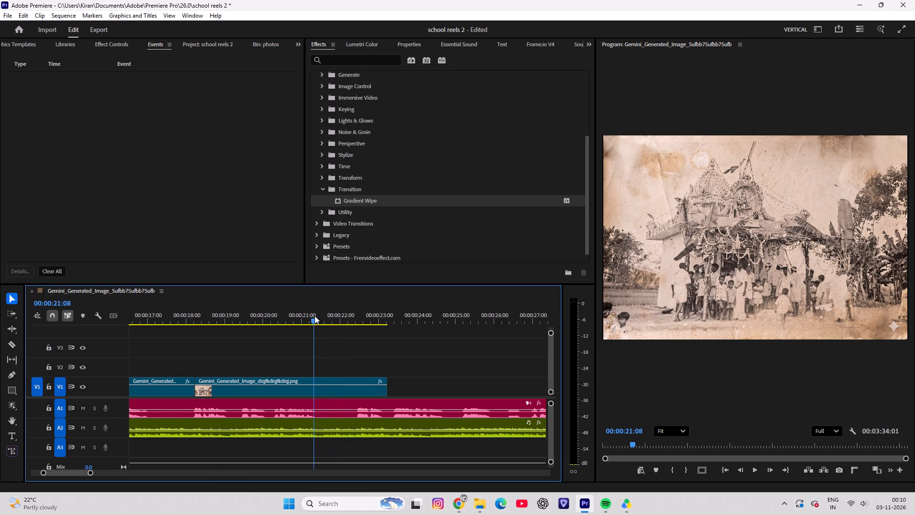
drag(315, 316, 314, 316)
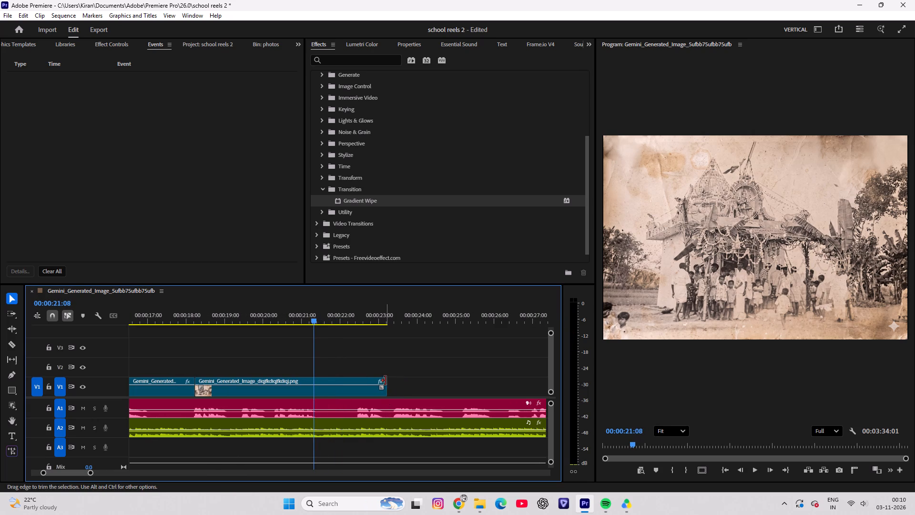
drag(386, 381, 356, 386)
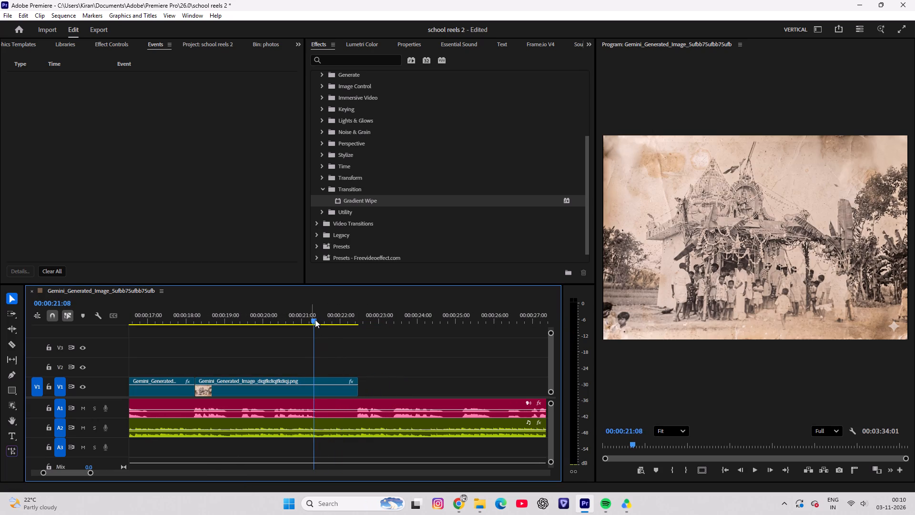
drag(329, 311, 314, 309)
key(space)
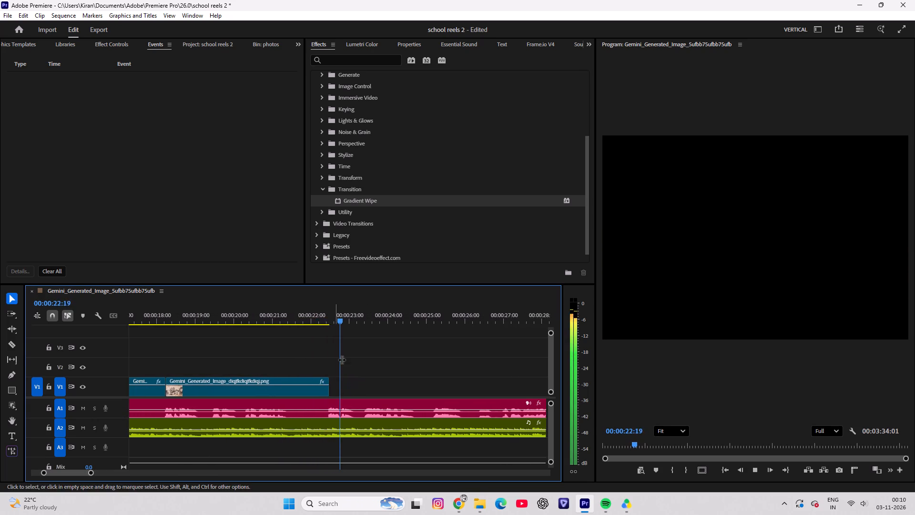
key(space)
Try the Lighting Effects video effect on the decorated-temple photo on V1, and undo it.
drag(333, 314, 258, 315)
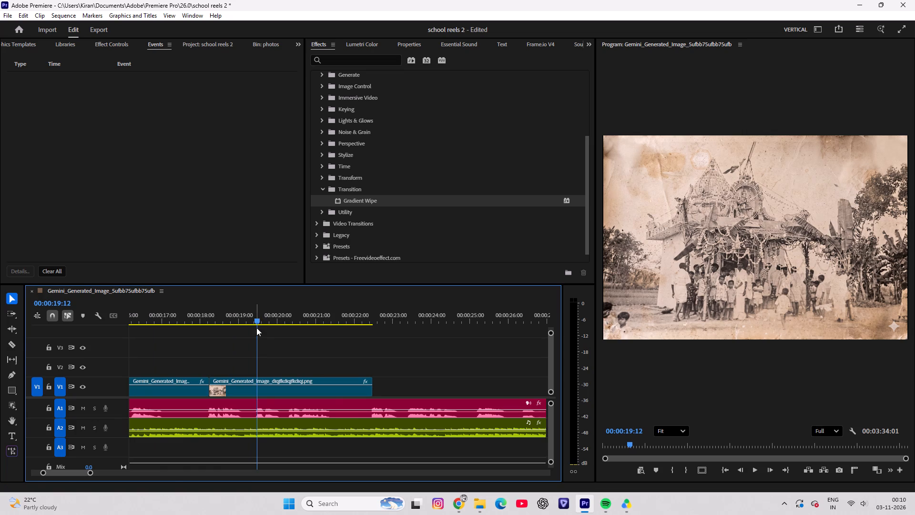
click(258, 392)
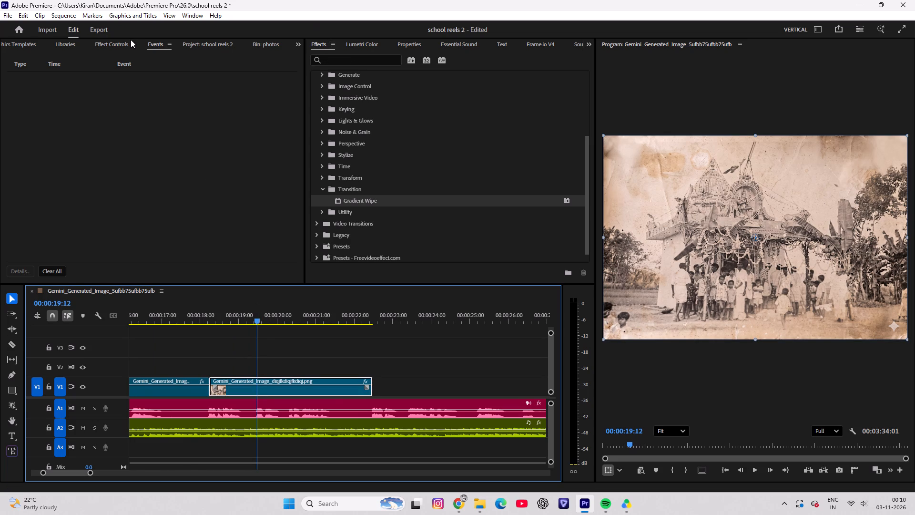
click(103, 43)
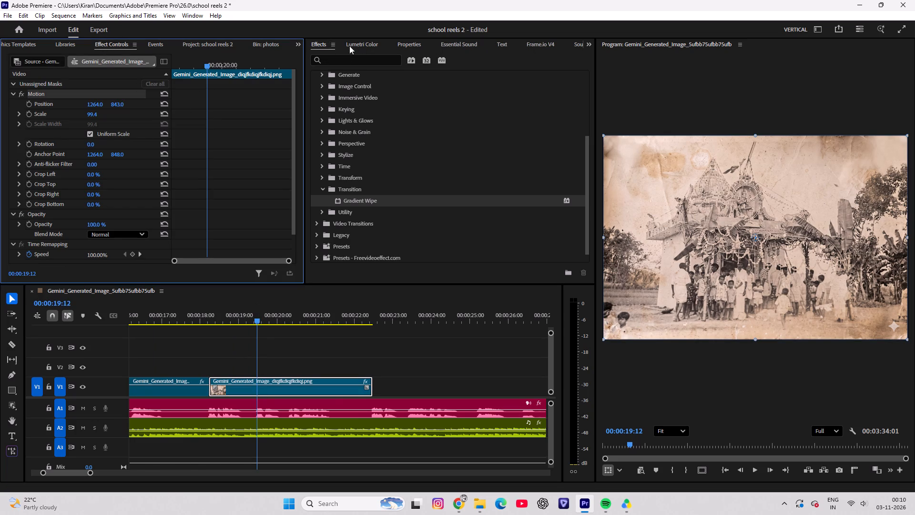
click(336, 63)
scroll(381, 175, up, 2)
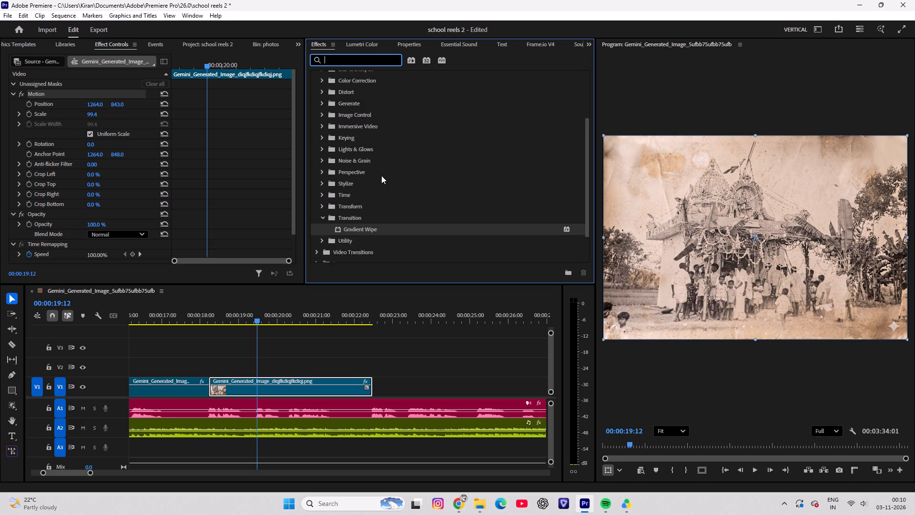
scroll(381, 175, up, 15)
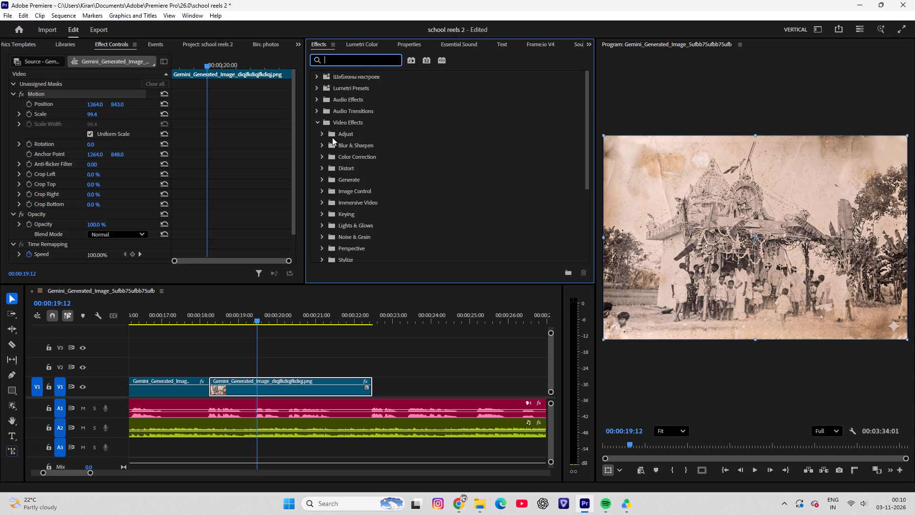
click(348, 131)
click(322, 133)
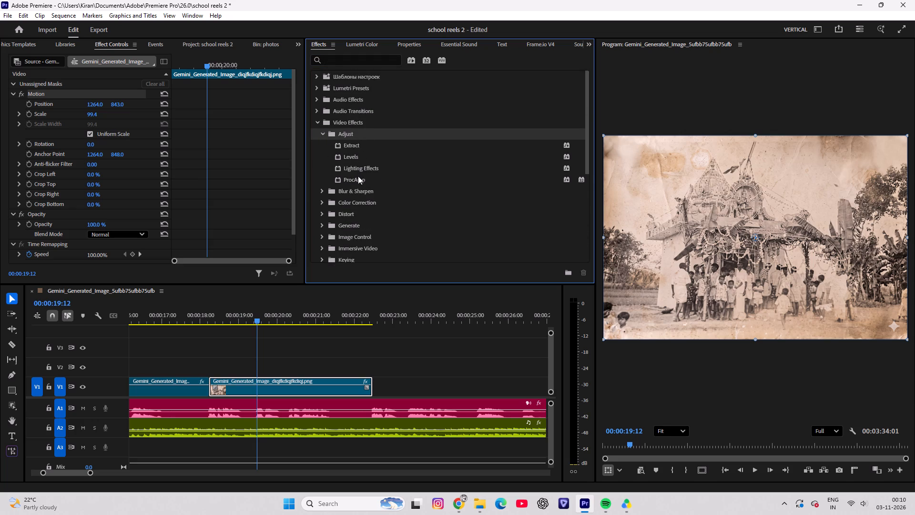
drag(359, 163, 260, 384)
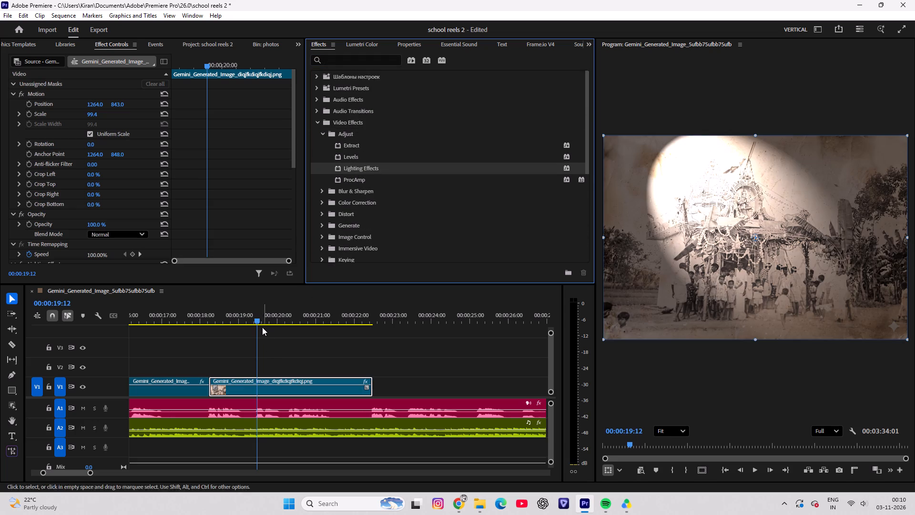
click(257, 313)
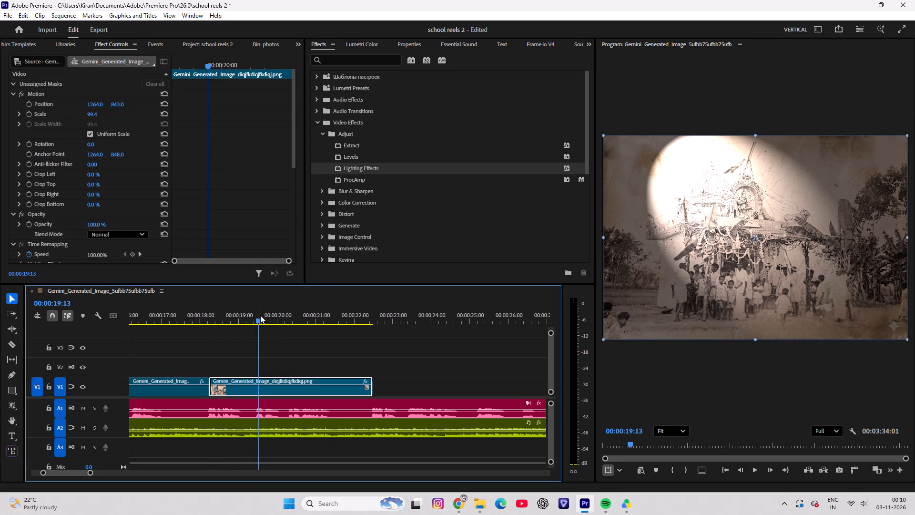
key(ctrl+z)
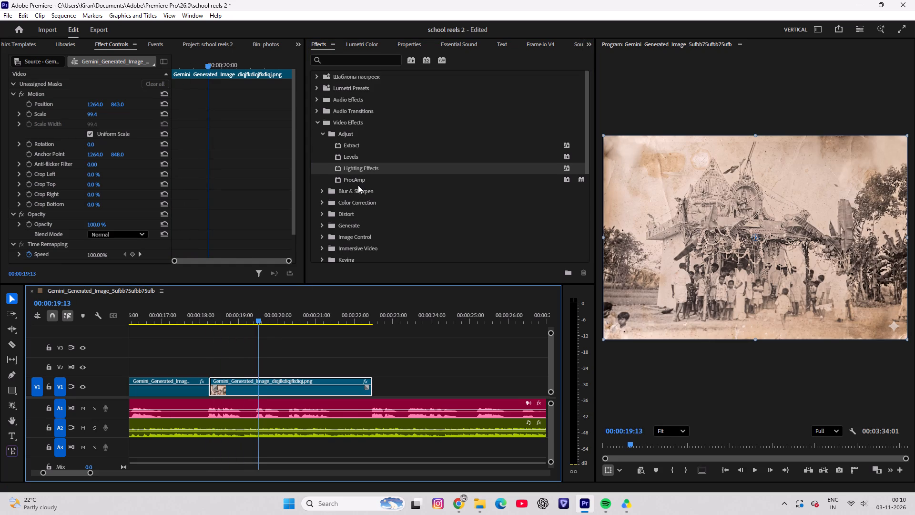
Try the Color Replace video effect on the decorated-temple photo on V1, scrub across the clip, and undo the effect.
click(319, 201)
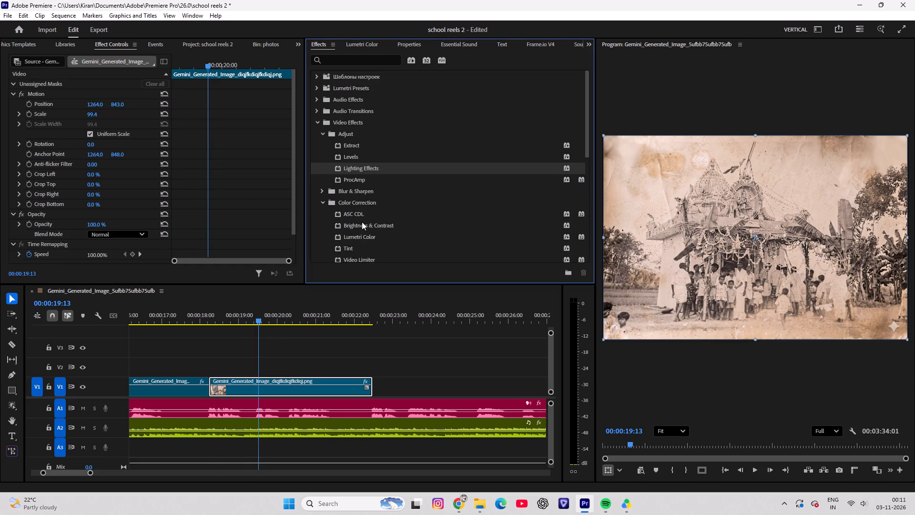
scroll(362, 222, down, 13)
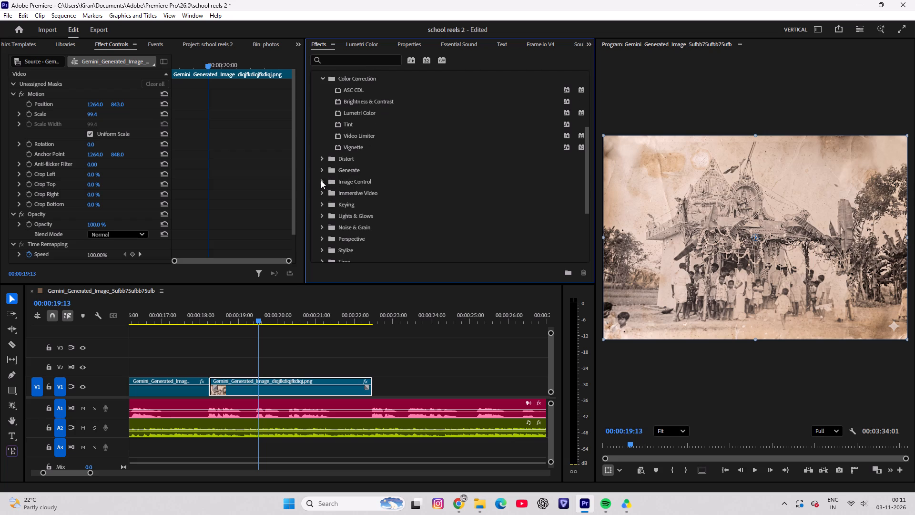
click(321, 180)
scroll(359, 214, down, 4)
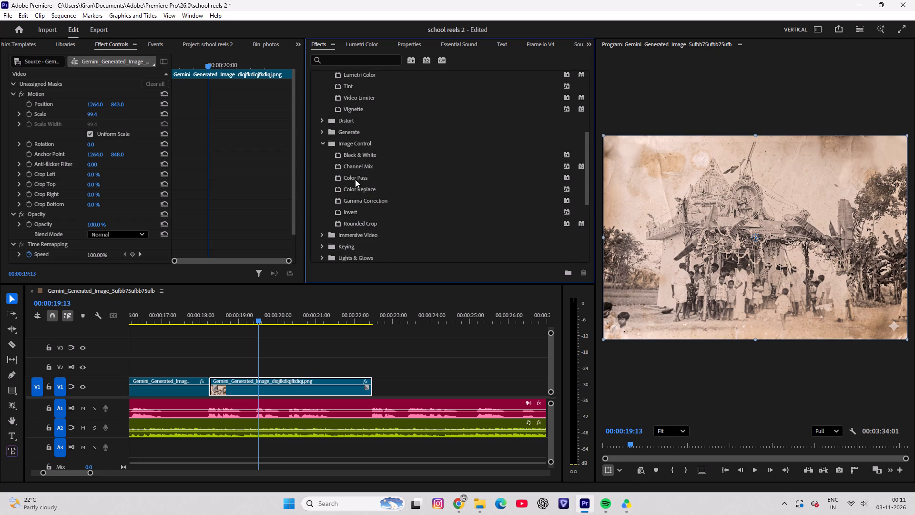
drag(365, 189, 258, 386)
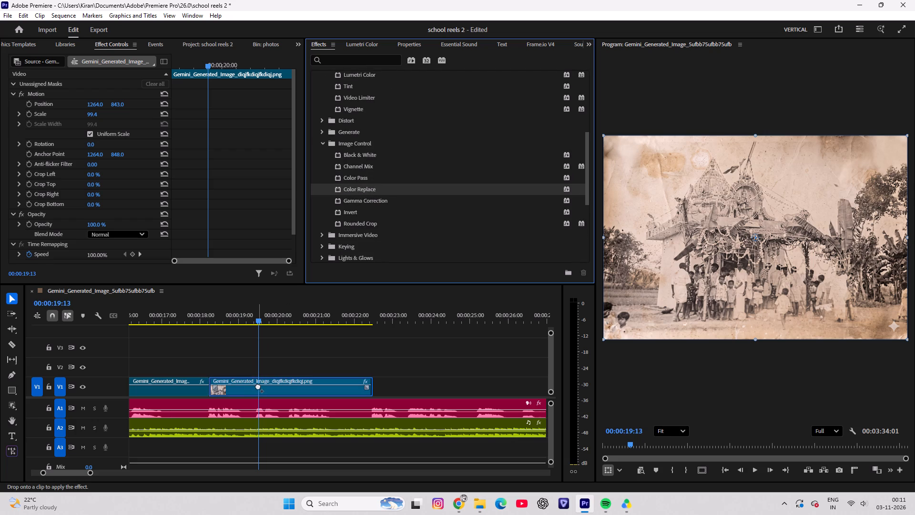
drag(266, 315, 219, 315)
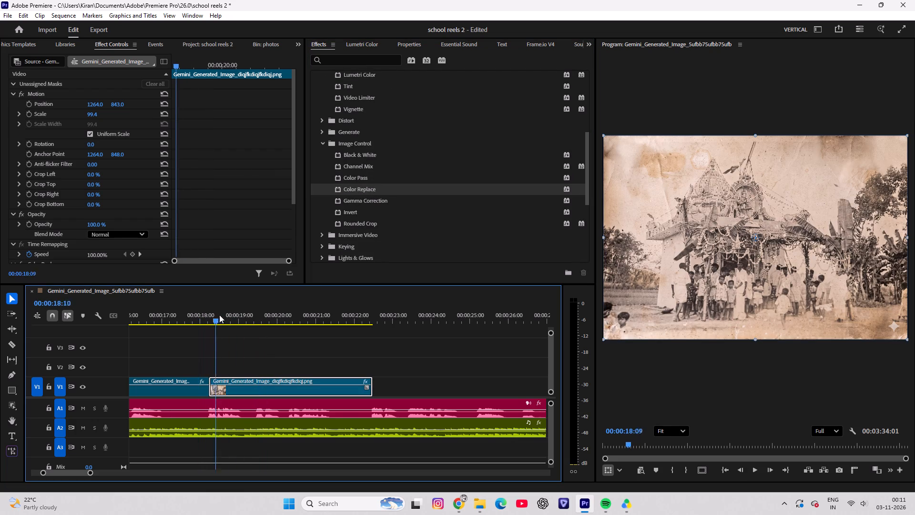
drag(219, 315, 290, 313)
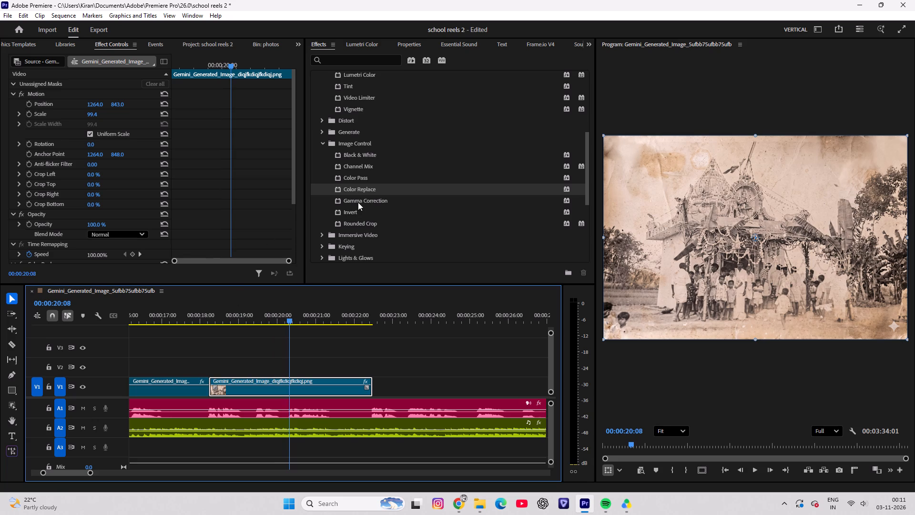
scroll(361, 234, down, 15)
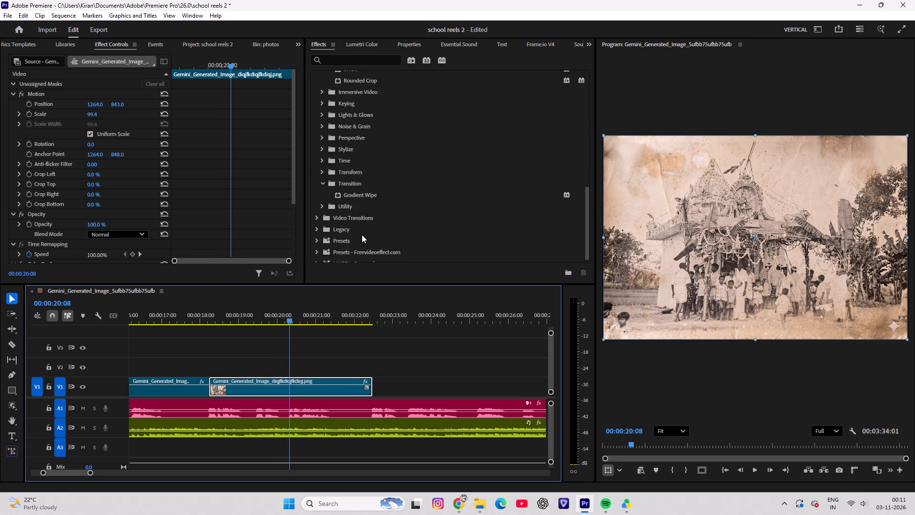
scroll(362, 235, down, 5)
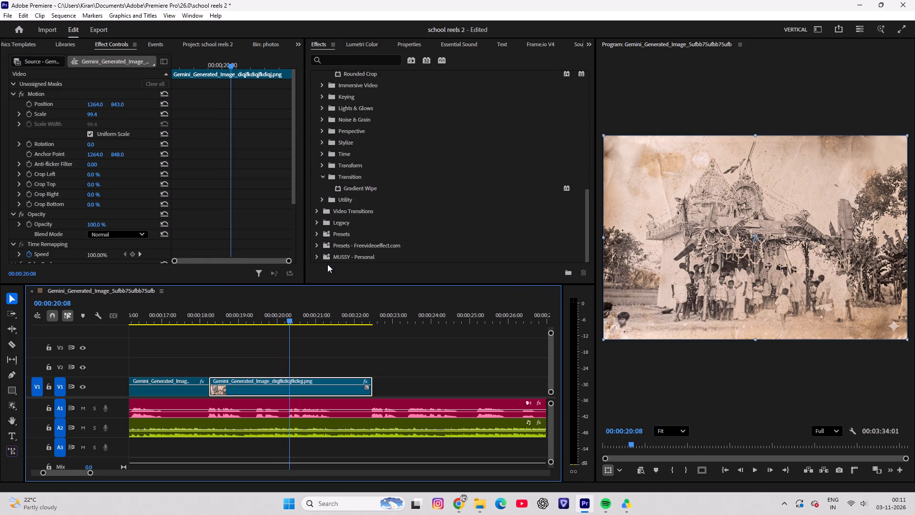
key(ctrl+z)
Apply the Block Motion video transition at the cut between the faded temple photo and the decorated-temple photo, and scrub across it.
click(318, 210)
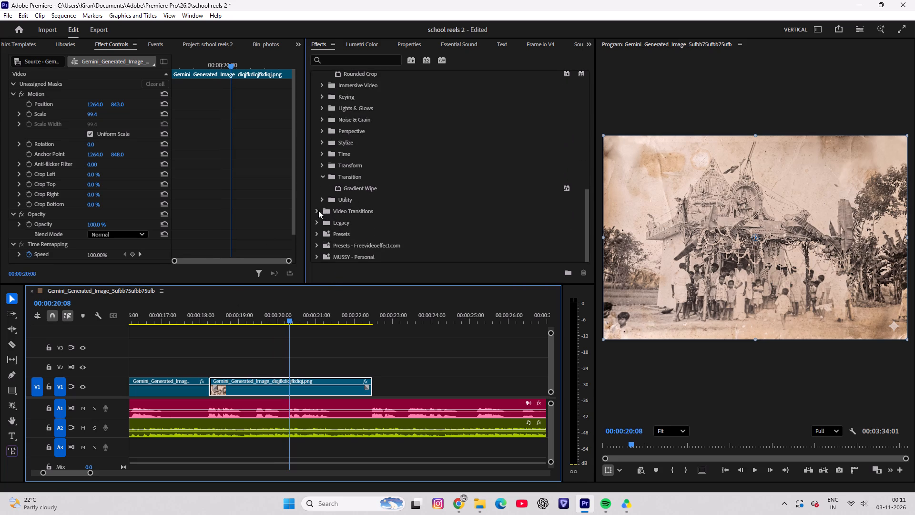
scroll(355, 230, down, 3)
click(356, 193)
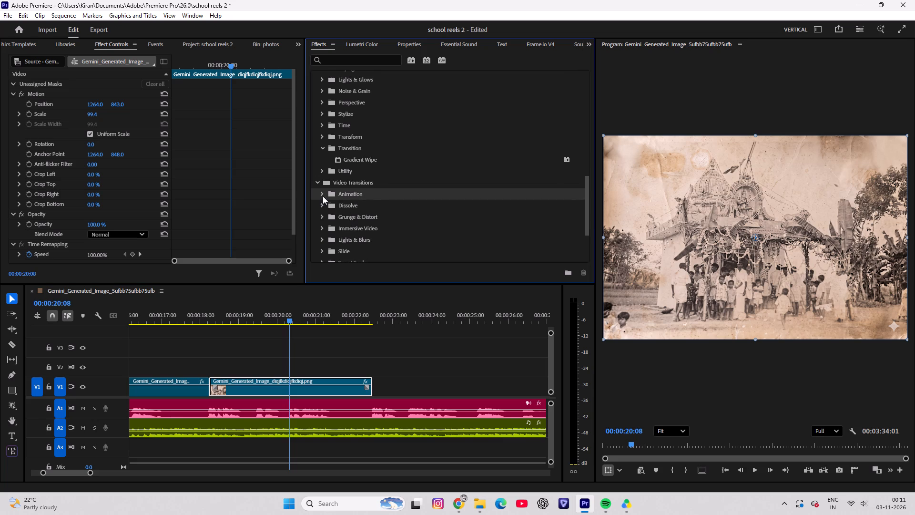
click(322, 194)
scroll(373, 217, down, 5)
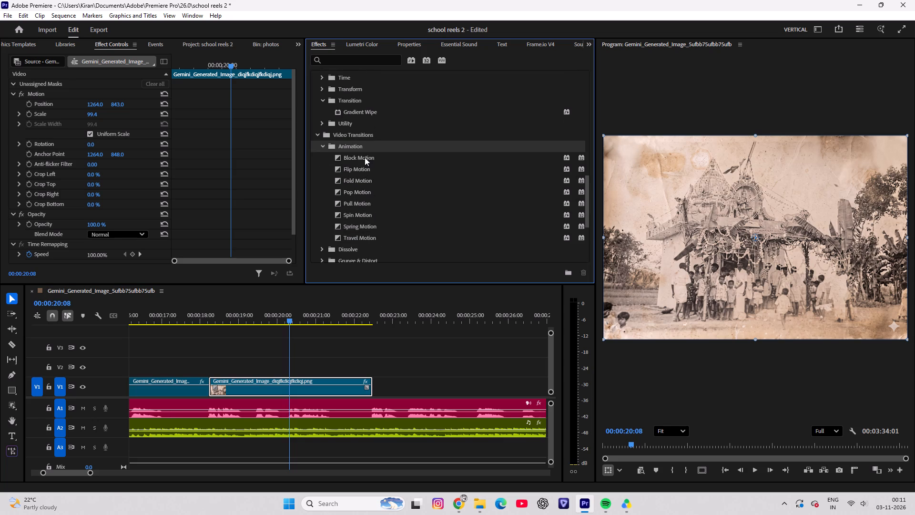
drag(365, 157, 279, 383)
drag(360, 156, 241, 382)
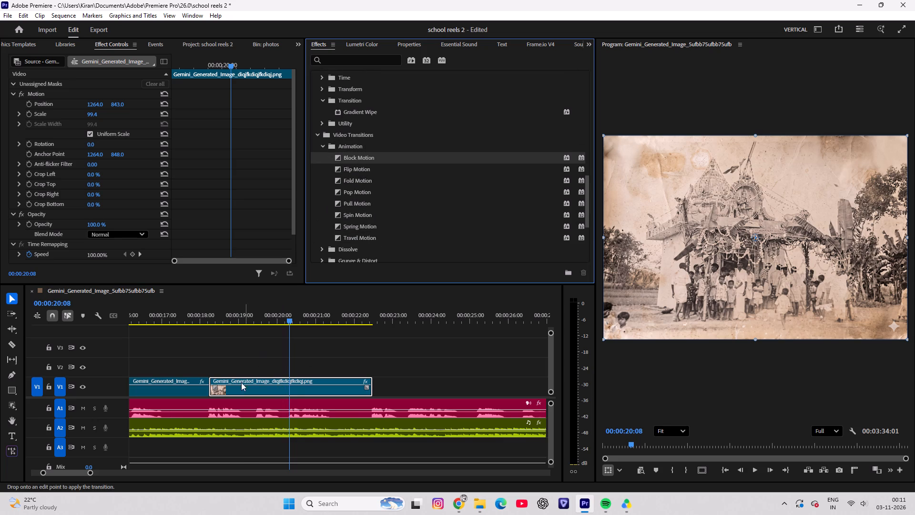
drag(241, 382, 212, 389)
drag(280, 310, 268, 313)
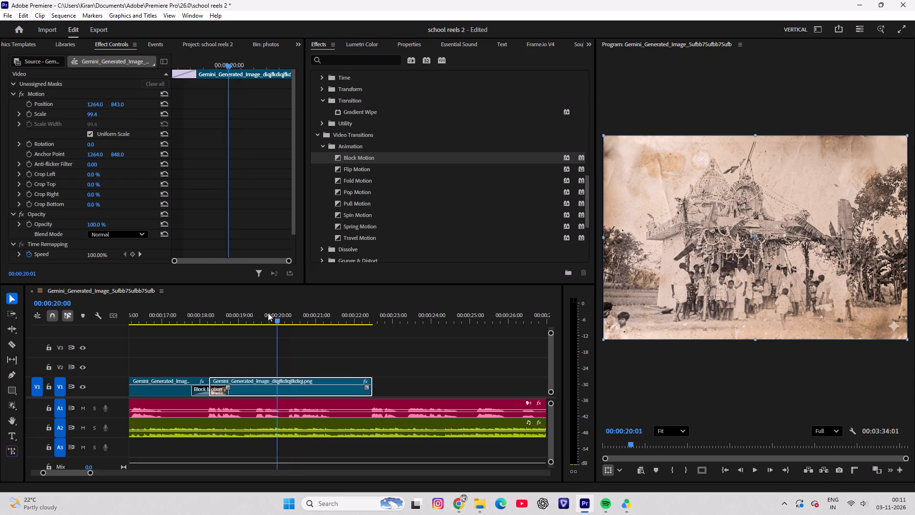
drag(268, 313, 205, 314)
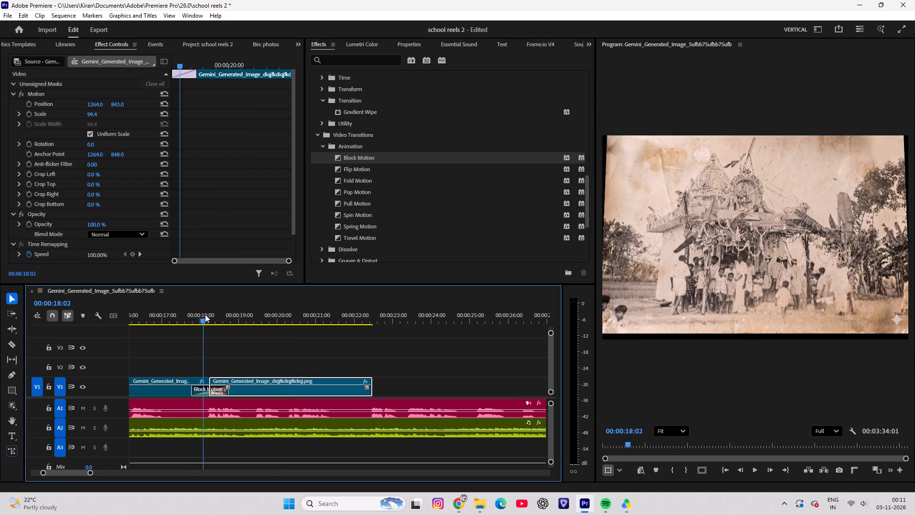
drag(205, 314, 205, 314)
Lengthen the Block Motion transition to about 2.3 seconds across the cut and play it back.
drag(227, 386, 253, 386)
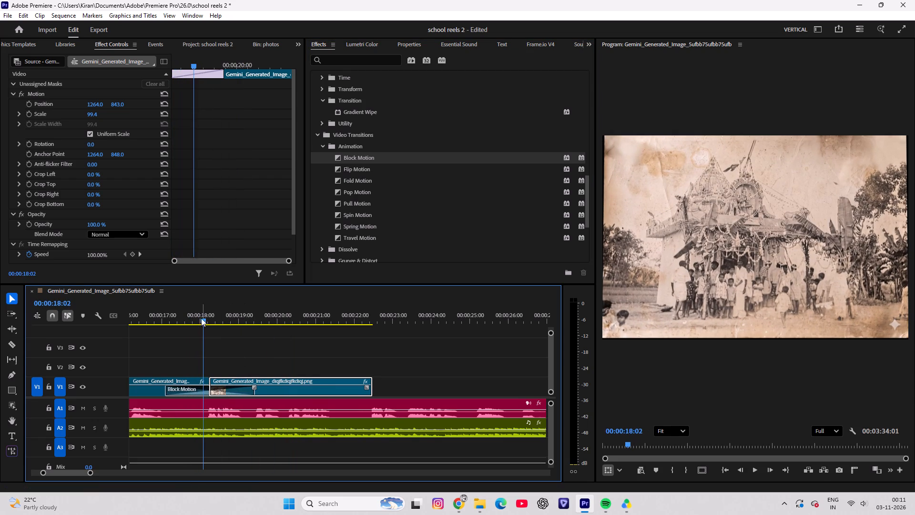
drag(223, 316, 154, 317)
key(space)
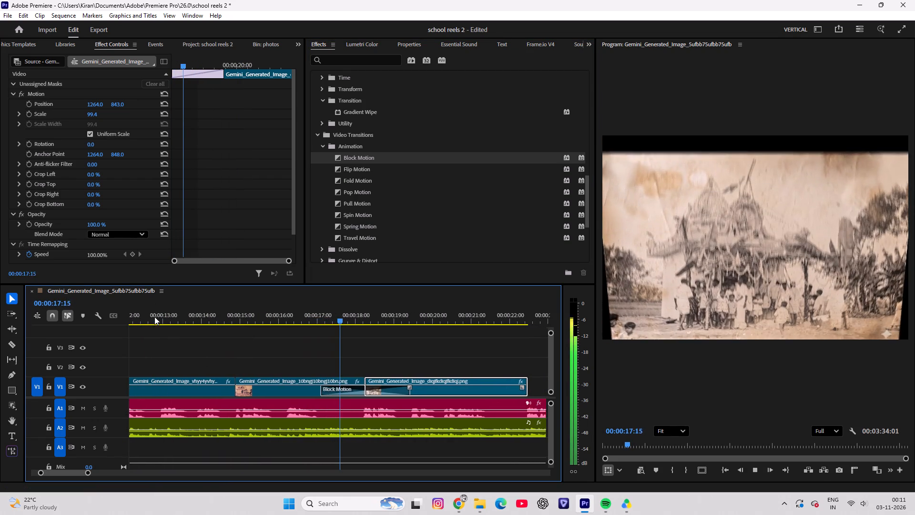
Play back the Block Motion transition between the faded temple photo and the decorated-temple photo once more.
key(space)
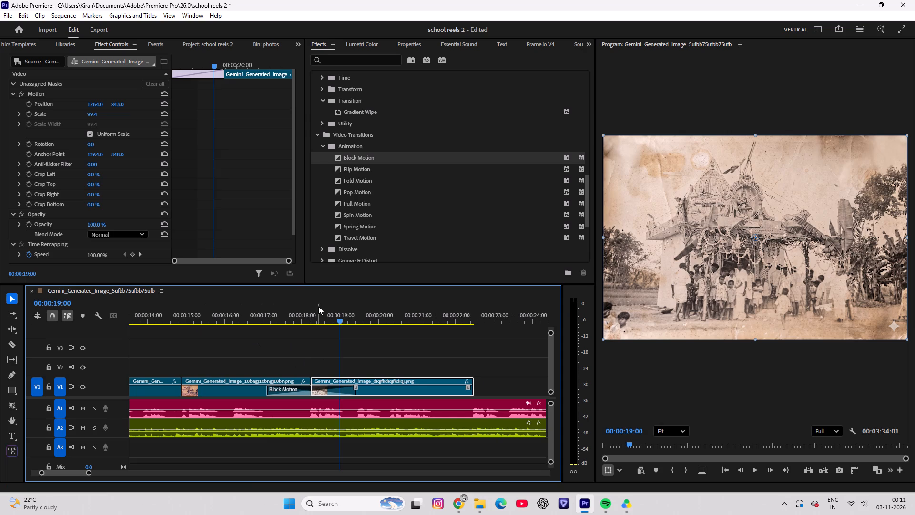
drag(332, 314, 263, 322)
key(space)
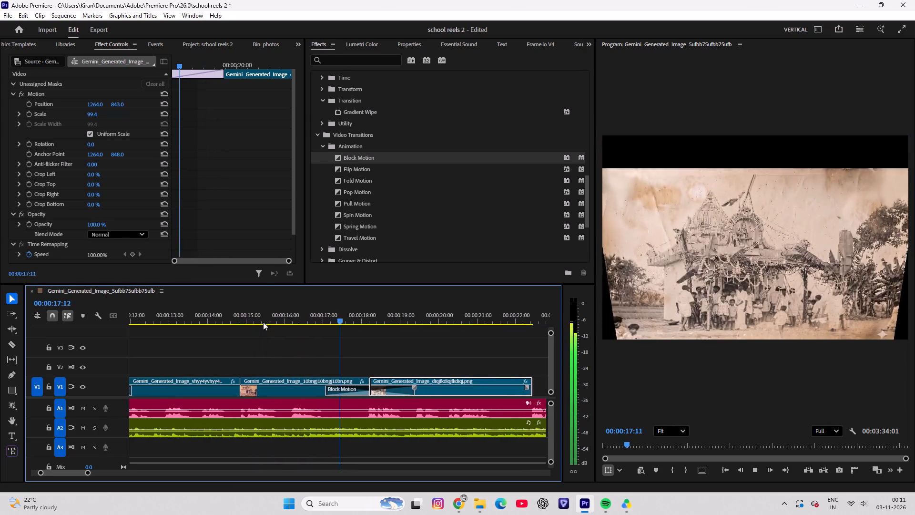
key(space)
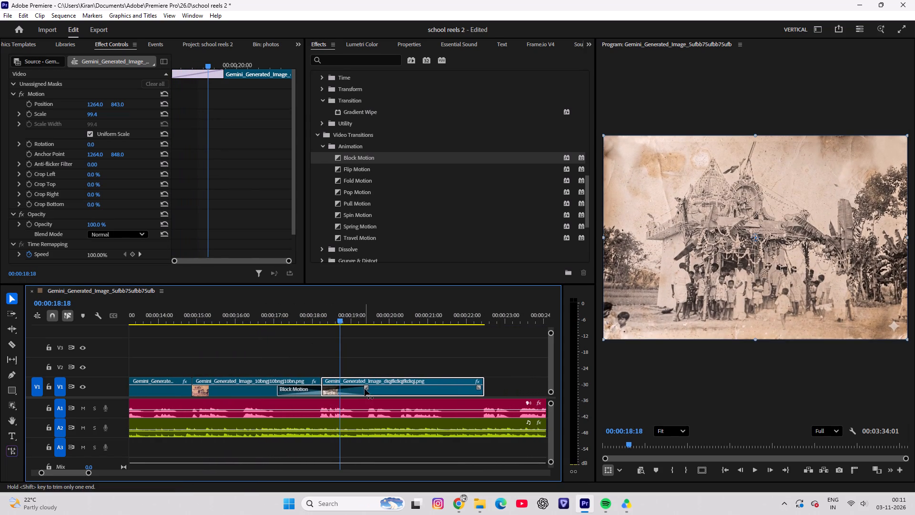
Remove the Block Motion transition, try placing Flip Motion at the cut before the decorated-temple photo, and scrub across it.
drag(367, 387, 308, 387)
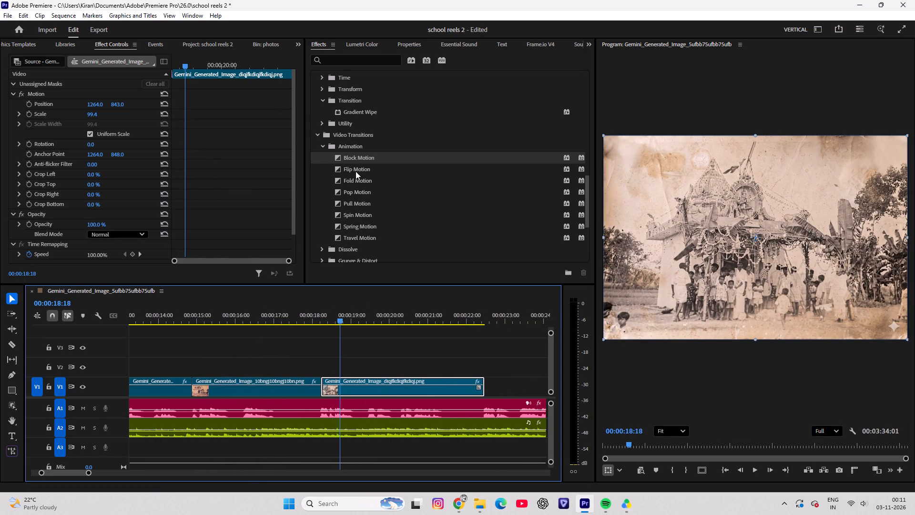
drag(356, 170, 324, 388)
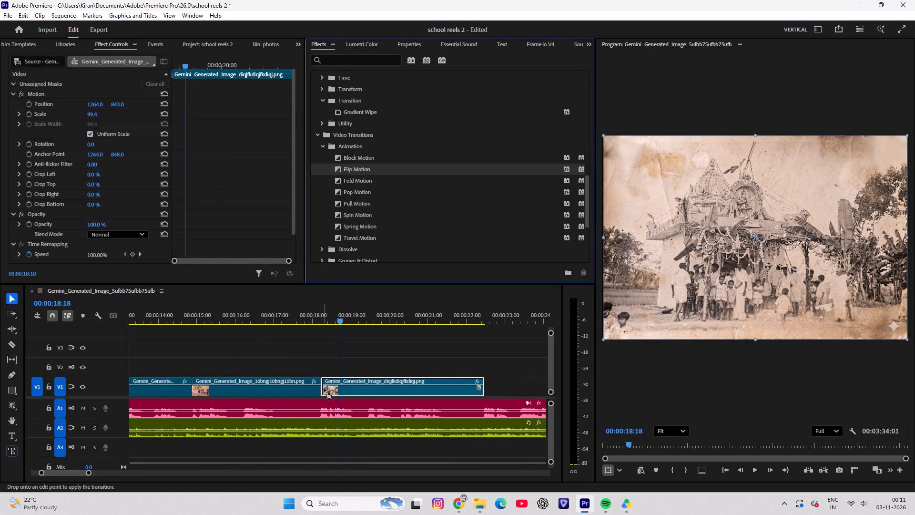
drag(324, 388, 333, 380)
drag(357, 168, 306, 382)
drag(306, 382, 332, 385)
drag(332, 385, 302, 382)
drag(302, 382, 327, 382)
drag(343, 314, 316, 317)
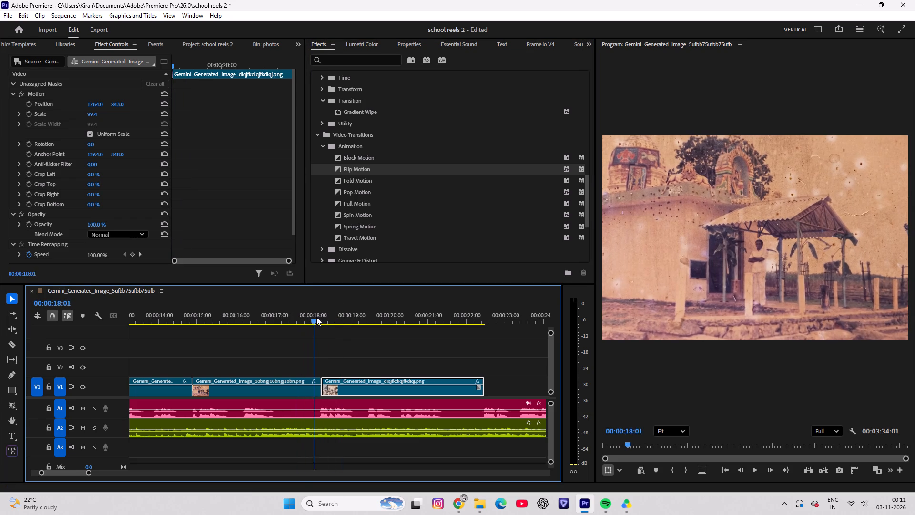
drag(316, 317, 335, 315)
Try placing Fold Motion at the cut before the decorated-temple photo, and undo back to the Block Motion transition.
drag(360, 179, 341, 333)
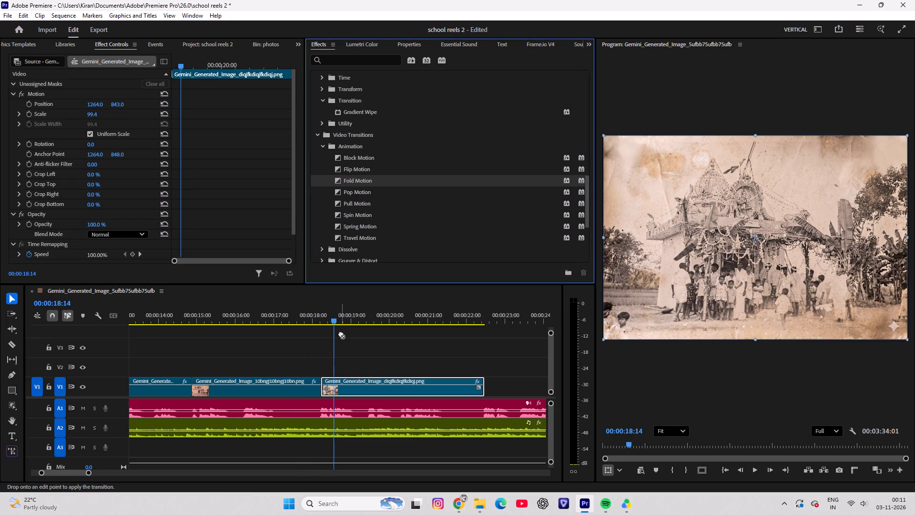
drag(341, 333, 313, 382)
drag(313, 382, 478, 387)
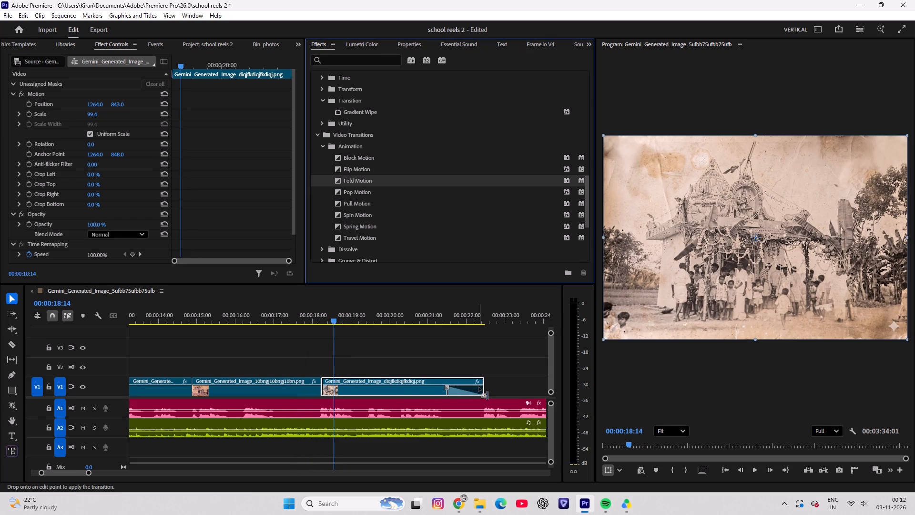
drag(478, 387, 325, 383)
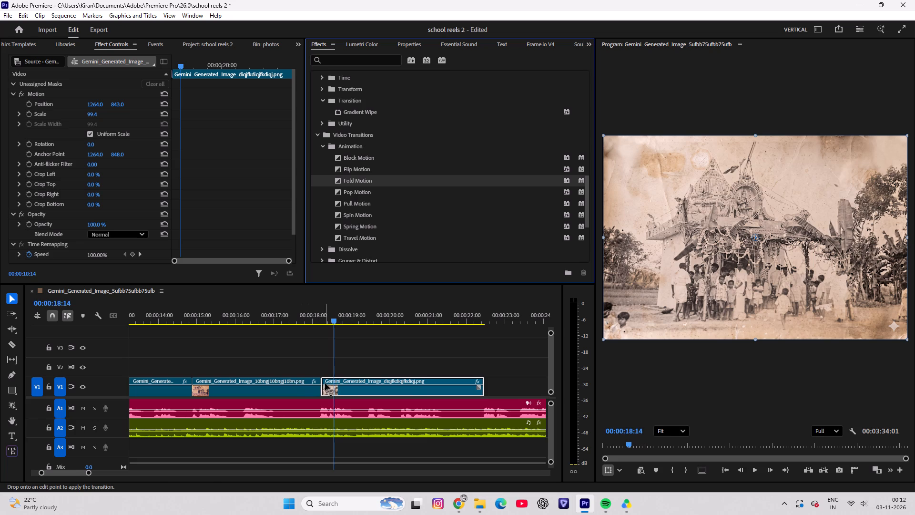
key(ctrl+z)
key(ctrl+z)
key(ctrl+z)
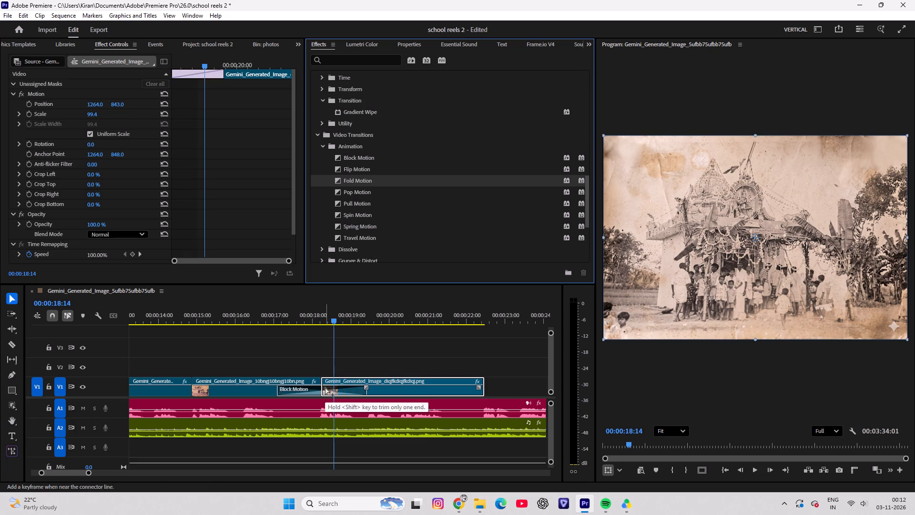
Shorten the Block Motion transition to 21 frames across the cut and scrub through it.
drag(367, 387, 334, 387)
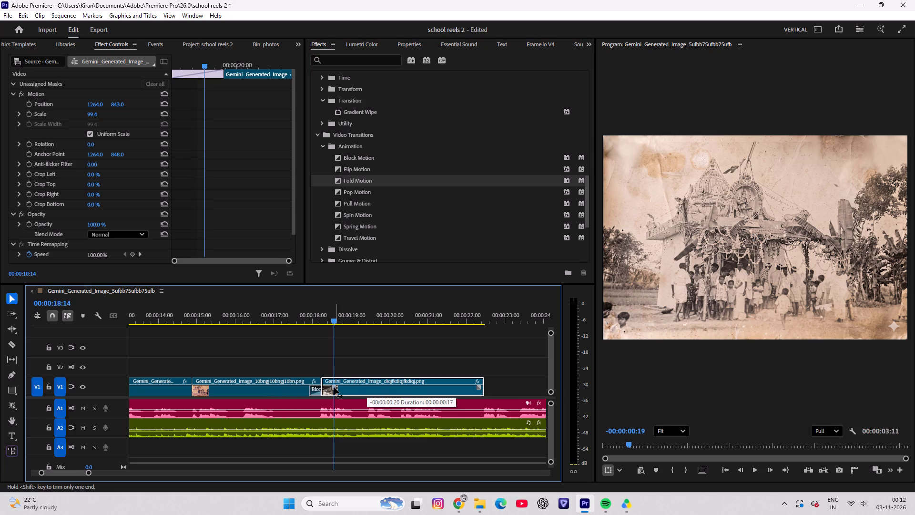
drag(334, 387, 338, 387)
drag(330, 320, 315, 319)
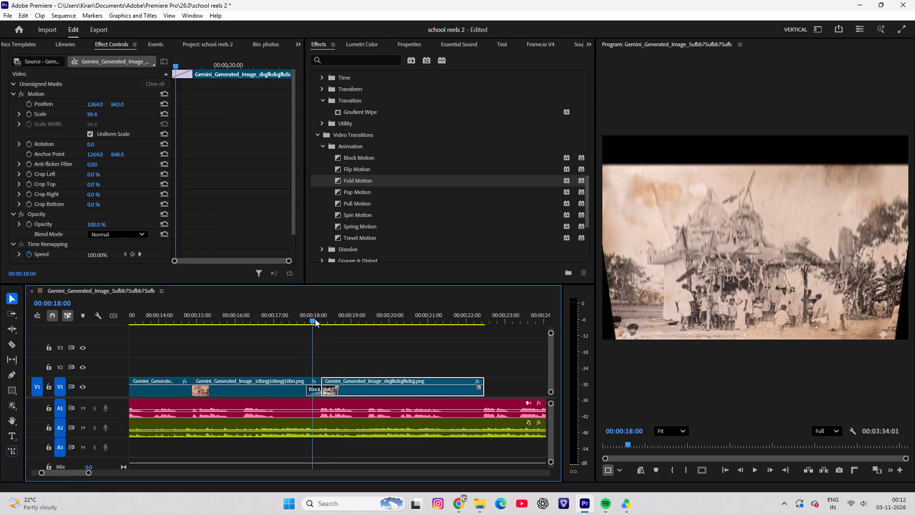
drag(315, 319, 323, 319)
Replace the Block Motion transition before the decorated-temple photo with Flip Motion, and scrub across the cut.
click(329, 392)
click(329, 391)
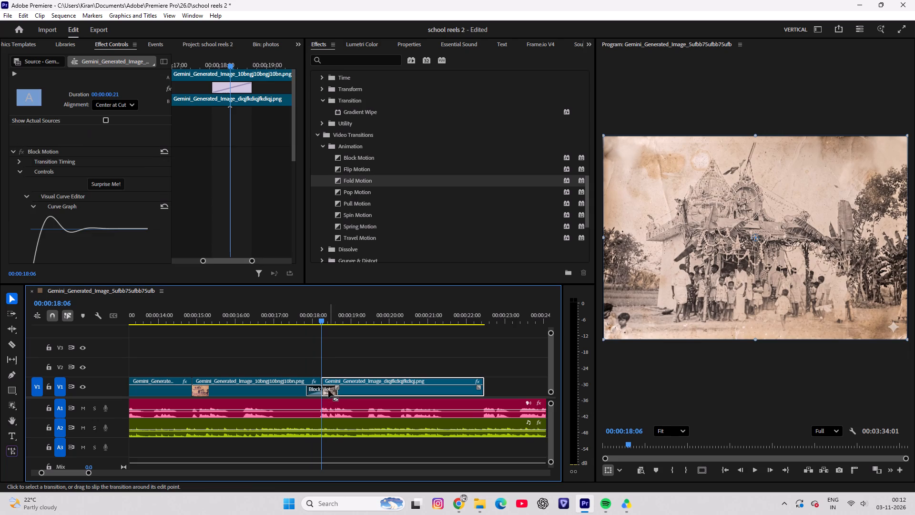
key(BackSpace)
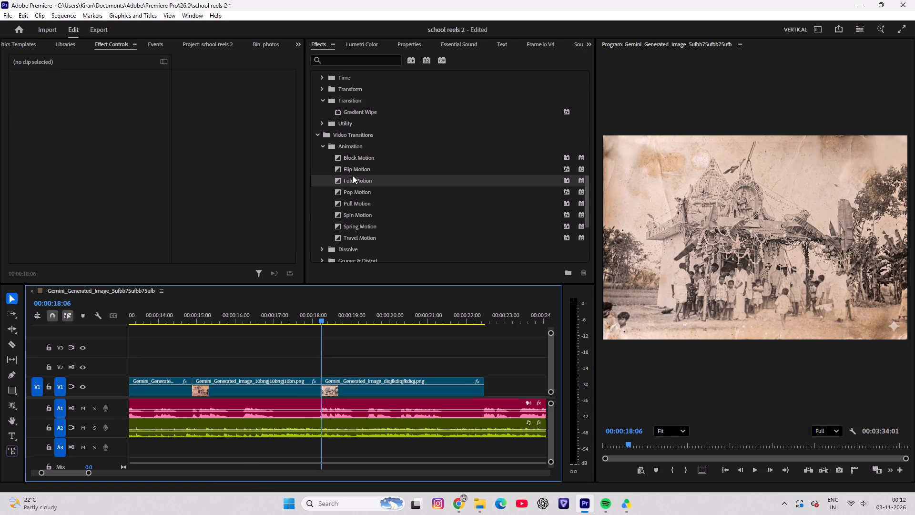
drag(354, 169, 322, 384)
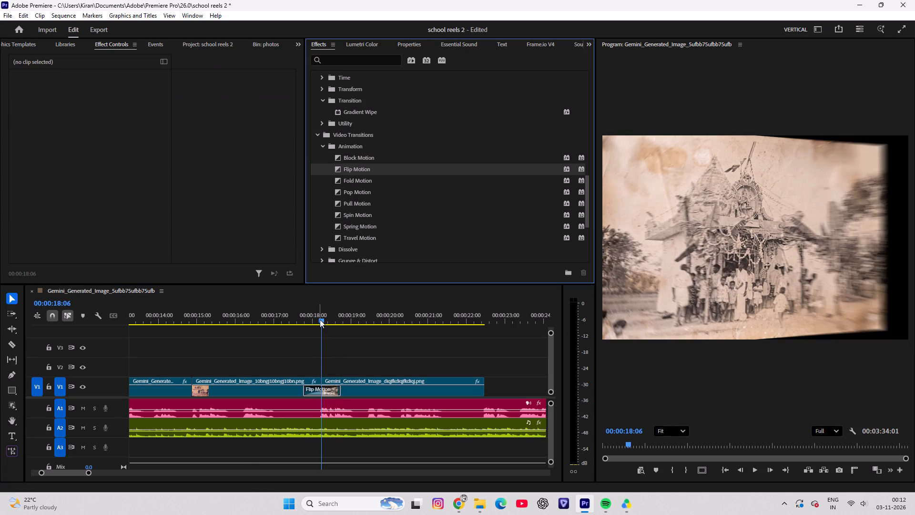
click(321, 318)
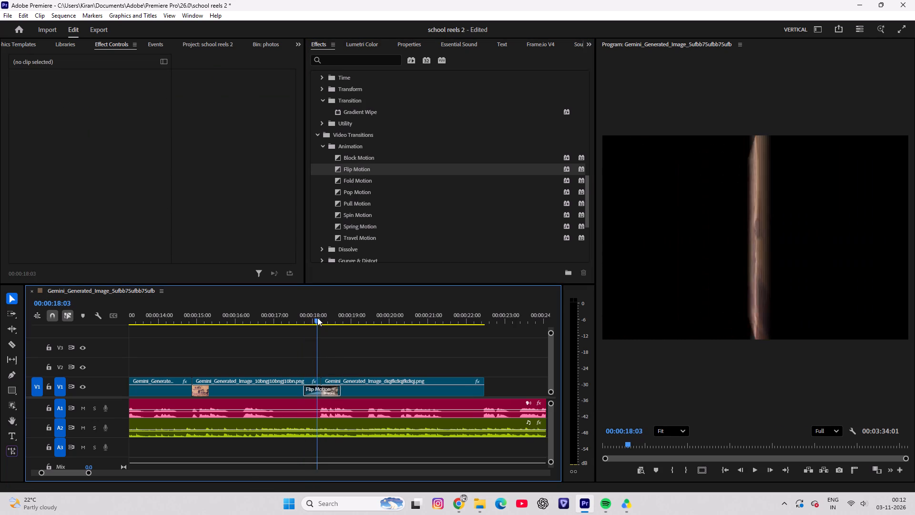
Lengthen the Flip Motion transition to about 1.7 seconds across the cut and play it back through the decorated-temple photo.
drag(339, 386, 353, 385)
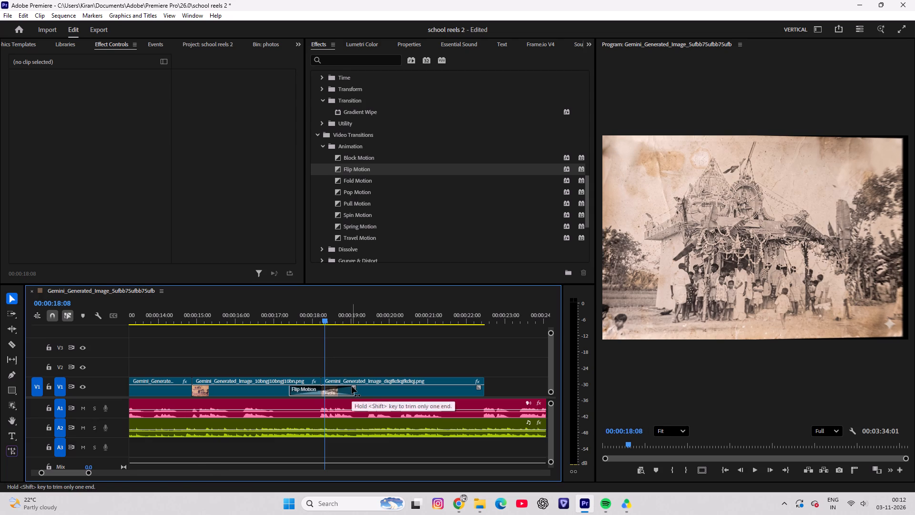
drag(321, 317, 292, 318)
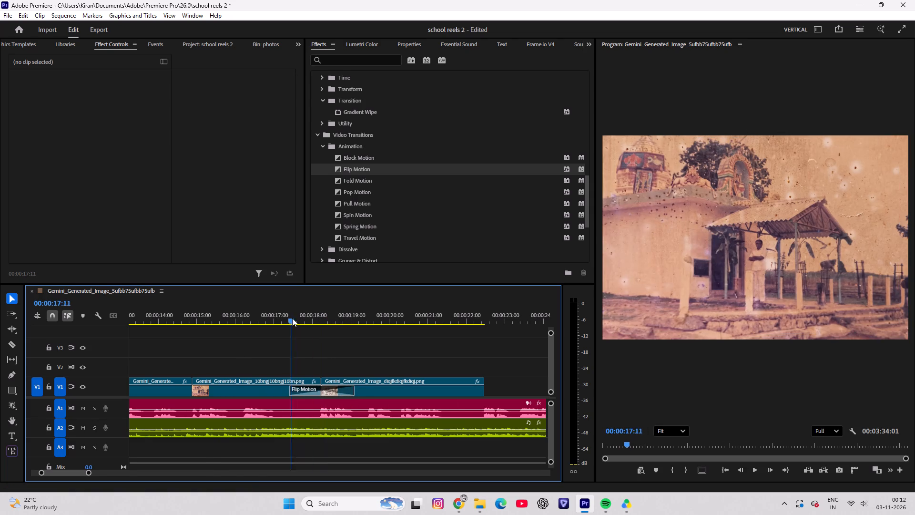
drag(292, 318, 274, 319)
key(space)
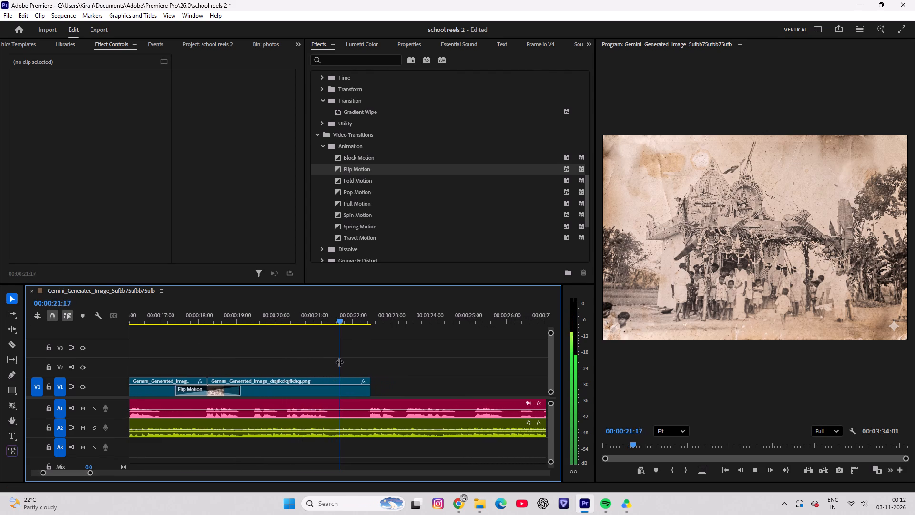
key(space)
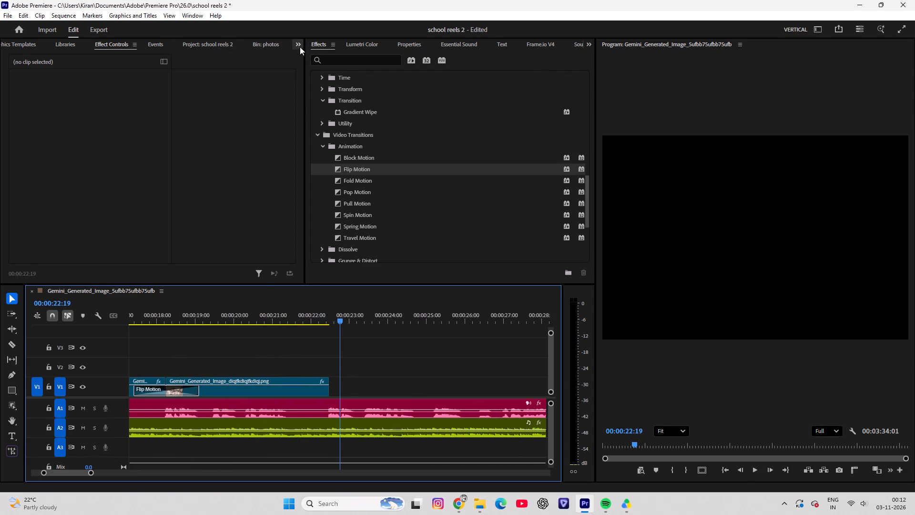
Open the project's photos bin and look through its thumbnails for the next picture.
click(300, 45)
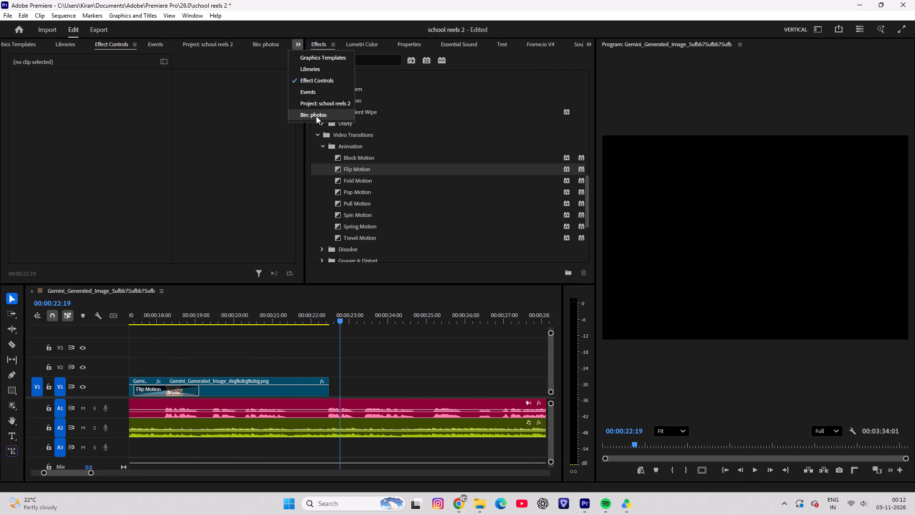
click(591, 44)
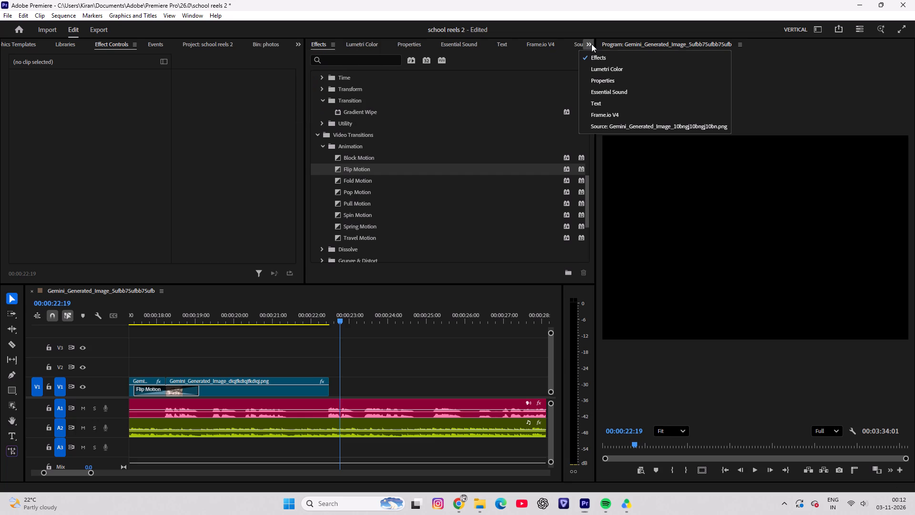
click(613, 124)
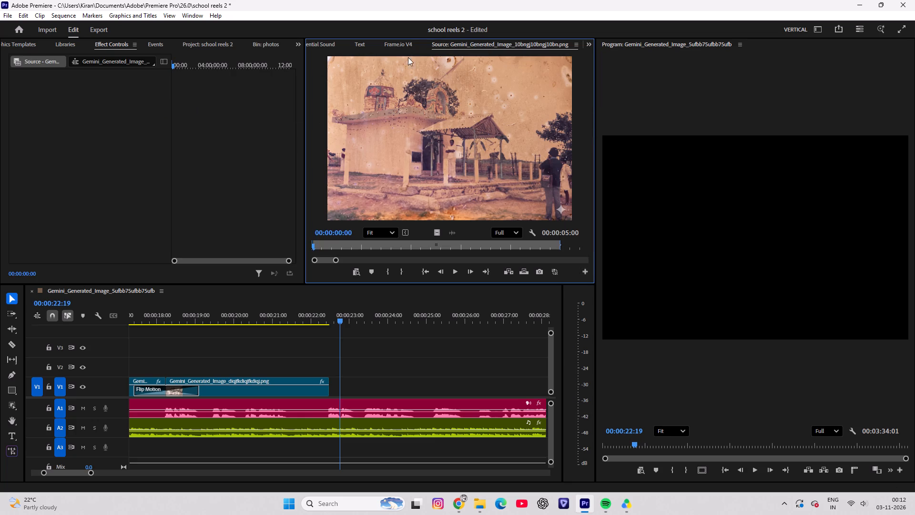
click(213, 44)
double_click(36, 113)
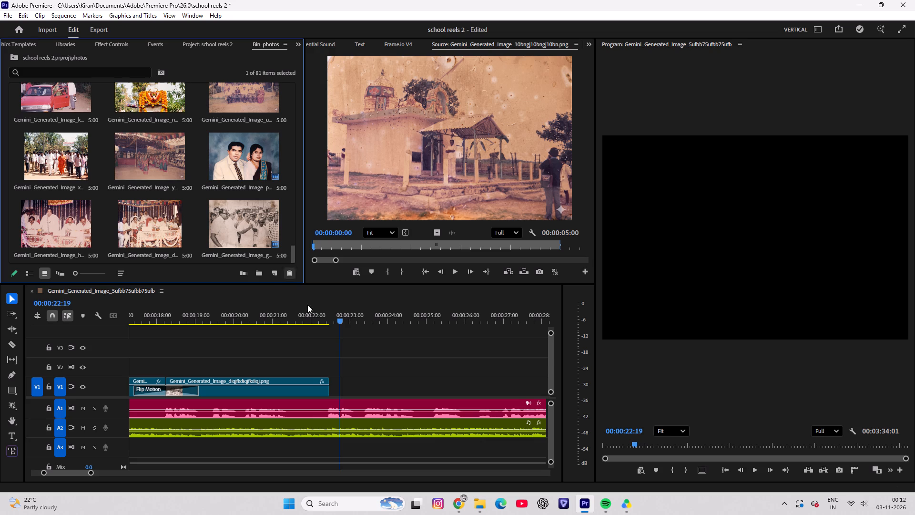
scroll(208, 198, down, 7)
Switch to File Explorer, look through the Downloads pictures, and open the faded group photo Gemini_Generated_Image_se8kdtse8kdtse8k for viewing.
click(475, 505)
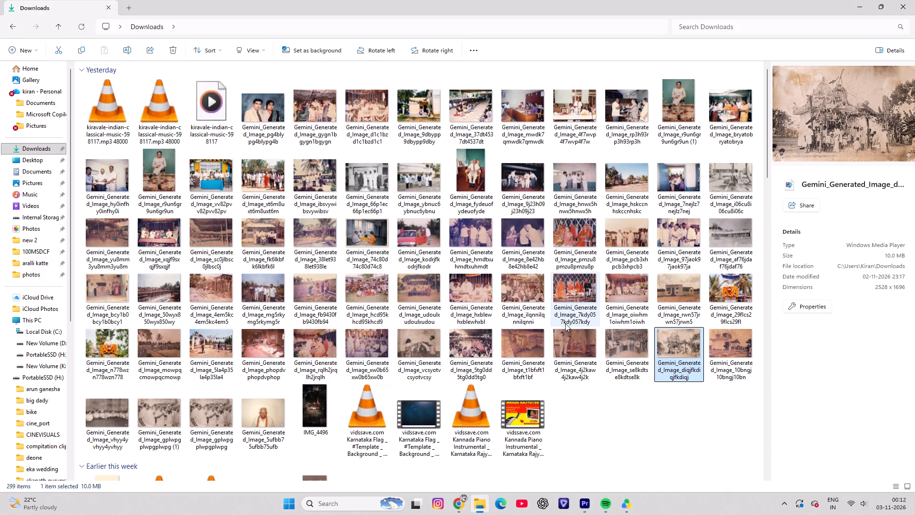
scroll(565, 323, up, 1)
scroll(525, 377, up, 3)
scroll(451, 269, up, 3)
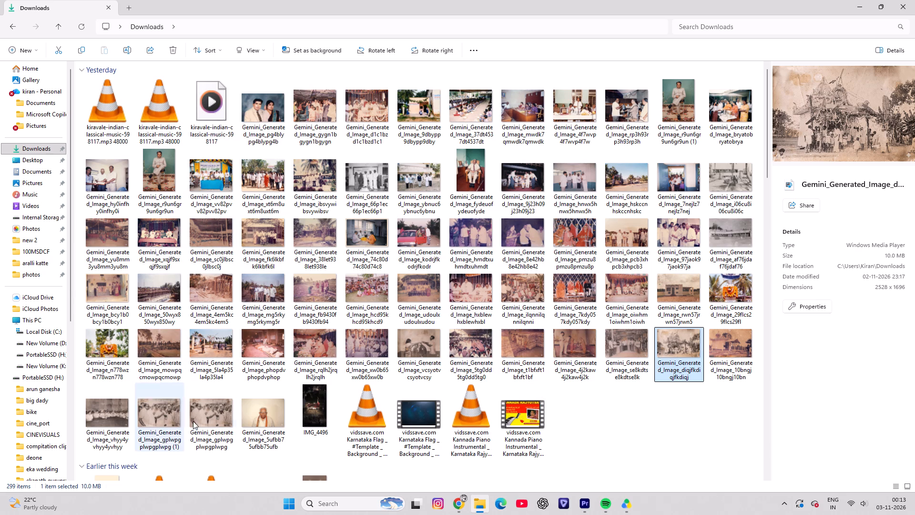
scroll(328, 417, down, 3)
scroll(537, 368, up, 2)
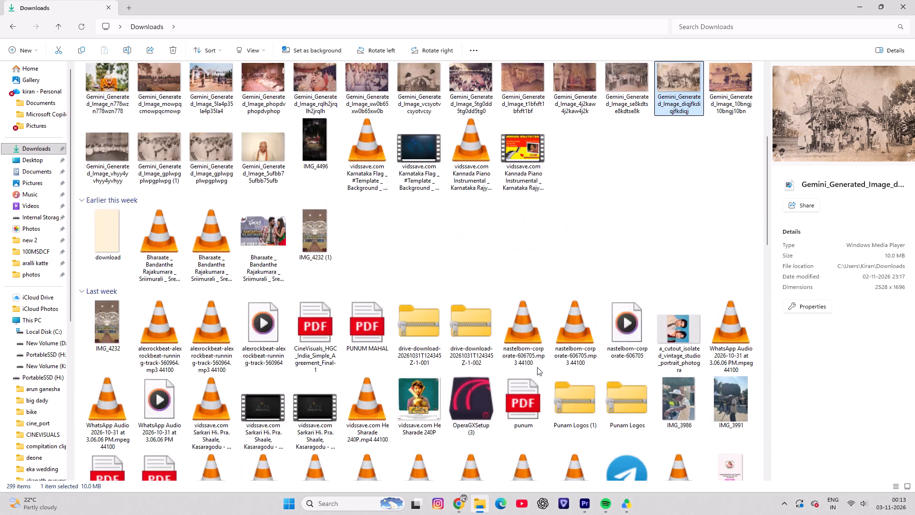
scroll(537, 367, up, 7)
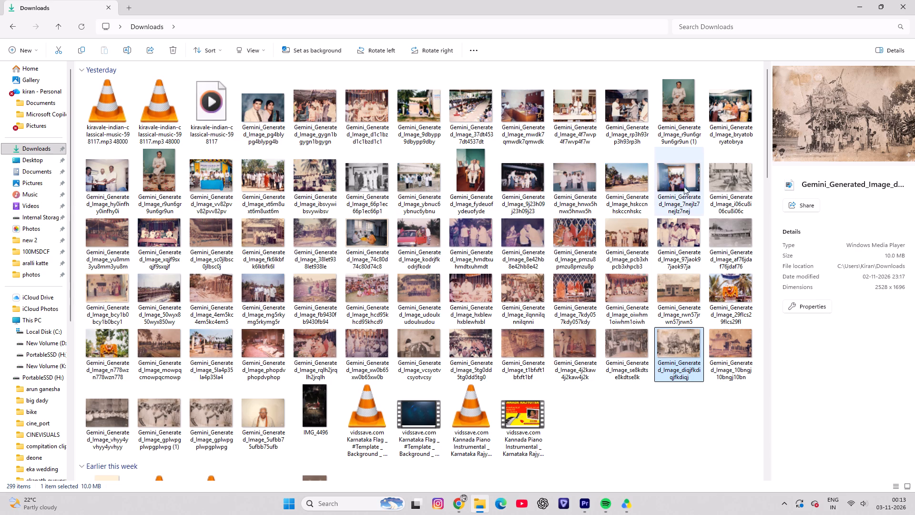
double_click(618, 345)
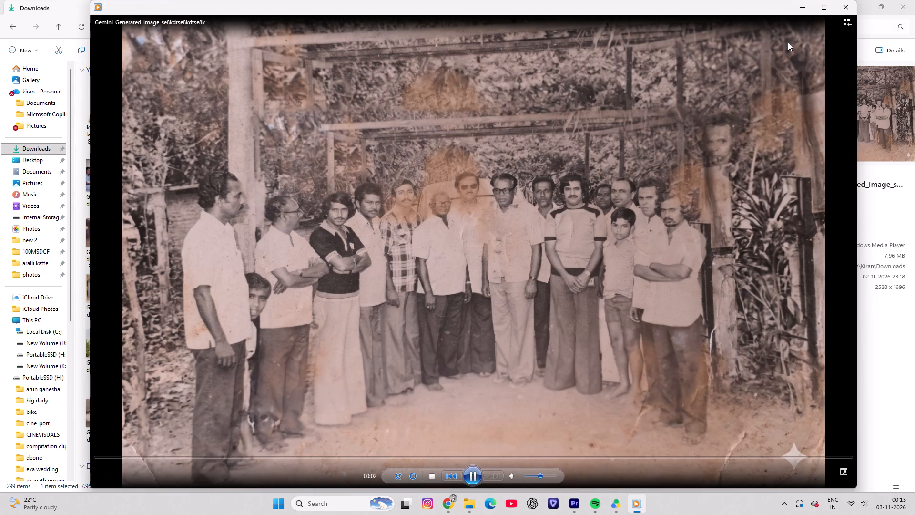
Close the photo viewer and place Gemini_Generated_Image_se8kdtse8kdtse8k from Downloads on V1 directly after the decorated-temple photo.
click(847, 7)
drag(633, 336, 616, 369)
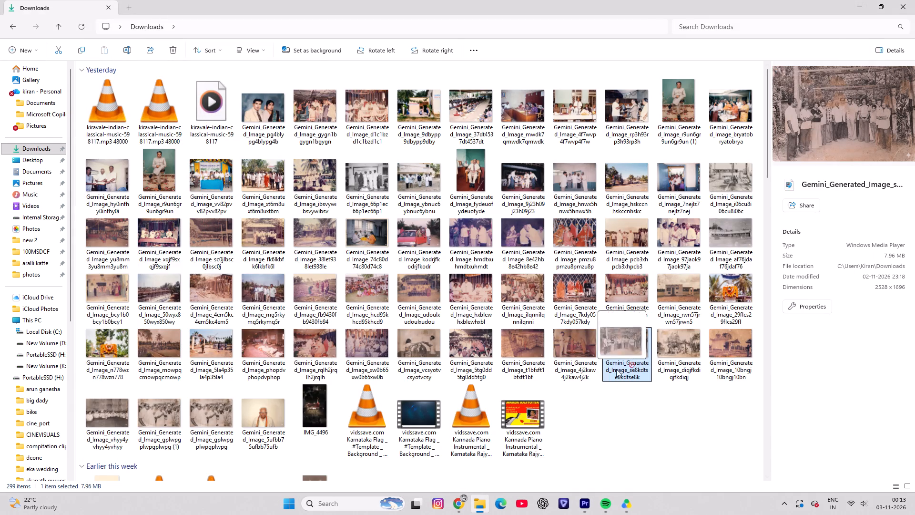
drag(616, 369, 348, 391)
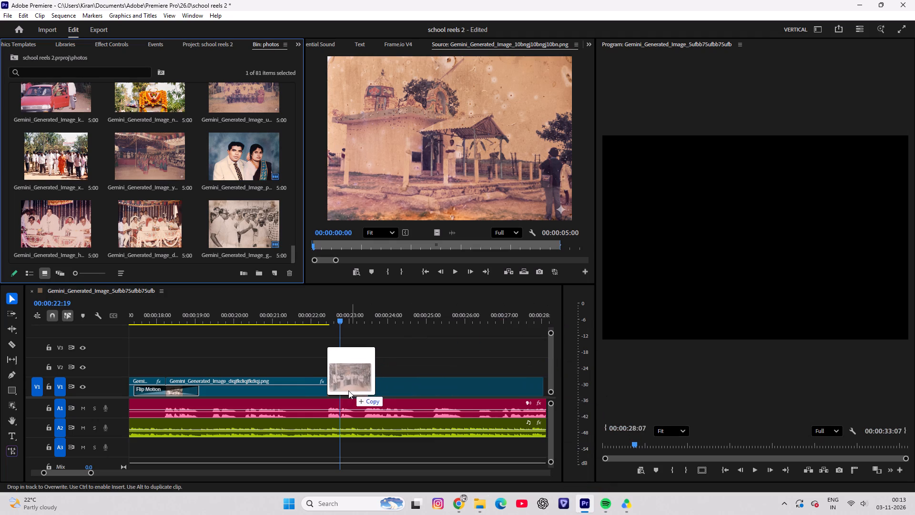
drag(348, 391, 334, 389)
Play through the new group photo against the speech and trim its end to 00:00:25:04.
drag(345, 311, 296, 317)
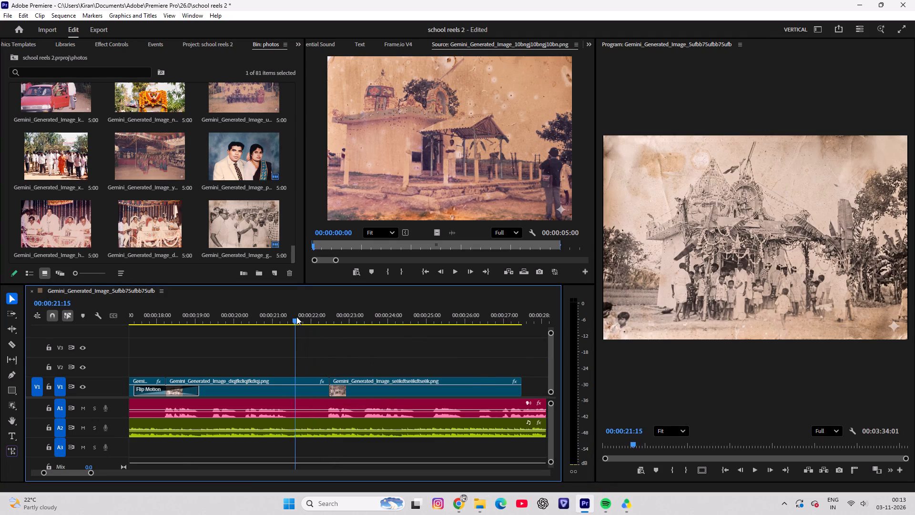
key(space)
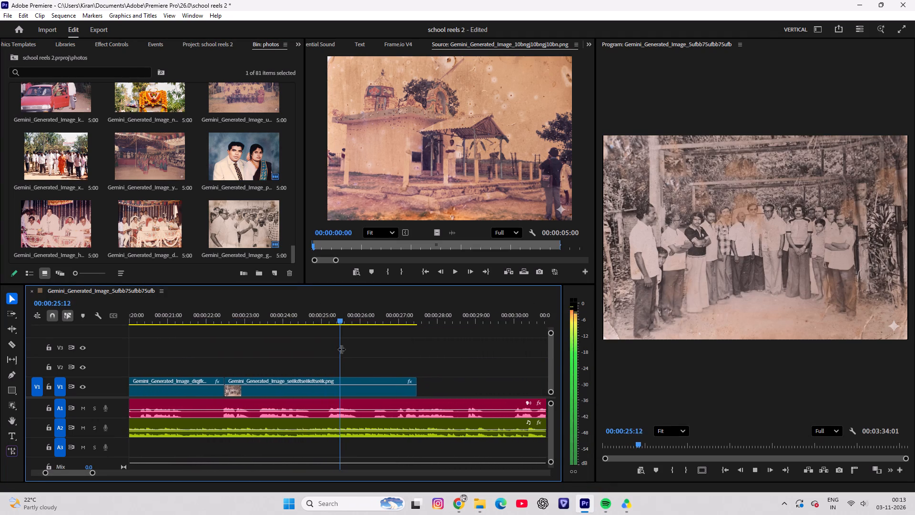
key(space)
drag(340, 313, 323, 318)
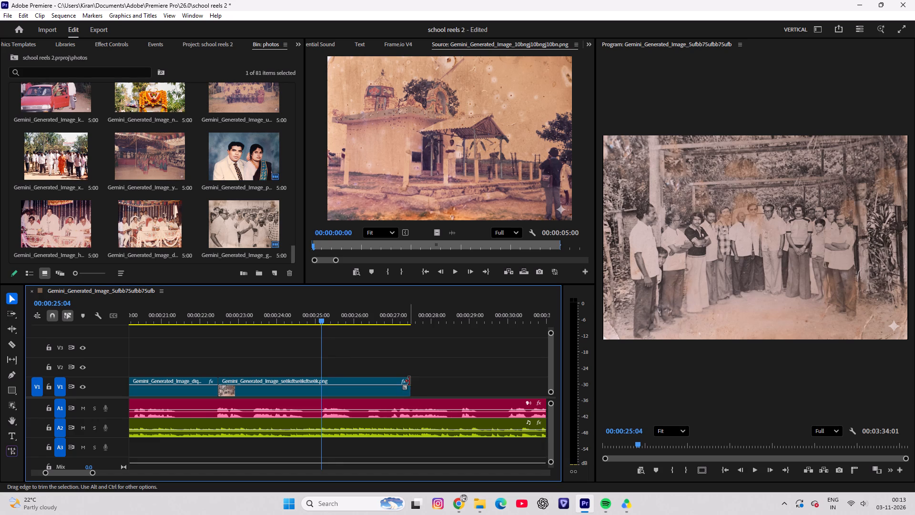
drag(409, 381, 316, 381)
Start Scale keyframing on the group photo with a 99.4 keyframe at its first frame, 00:00:22:12.
click(272, 391)
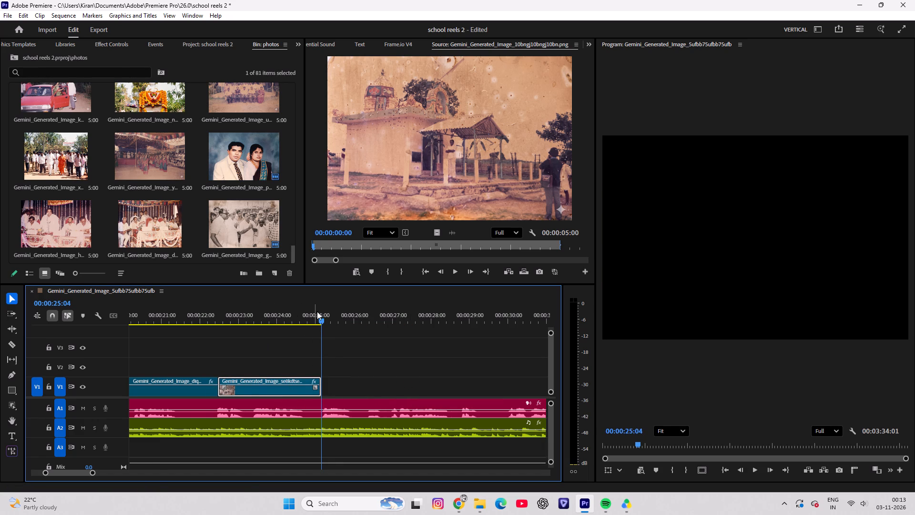
drag(295, 315, 224, 317)
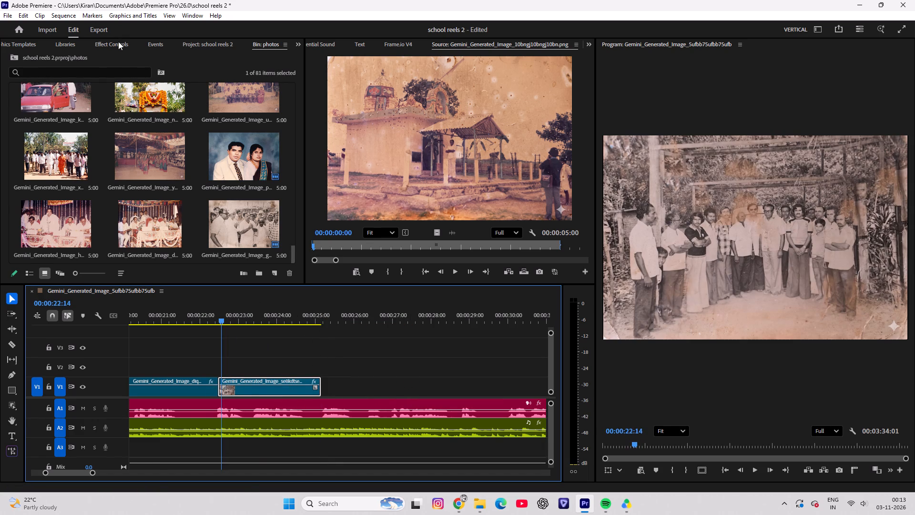
click(118, 41)
drag(176, 62, 165, 63)
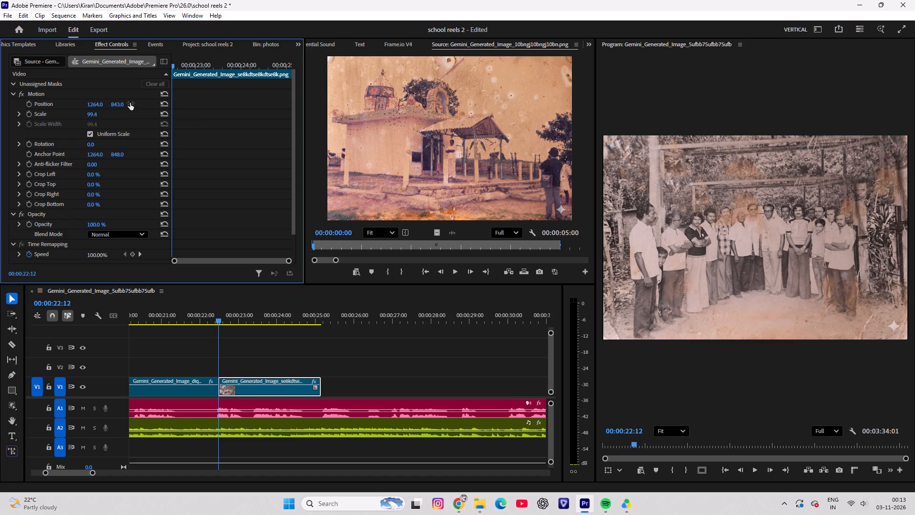
click(27, 111)
drag(173, 66, 283, 73)
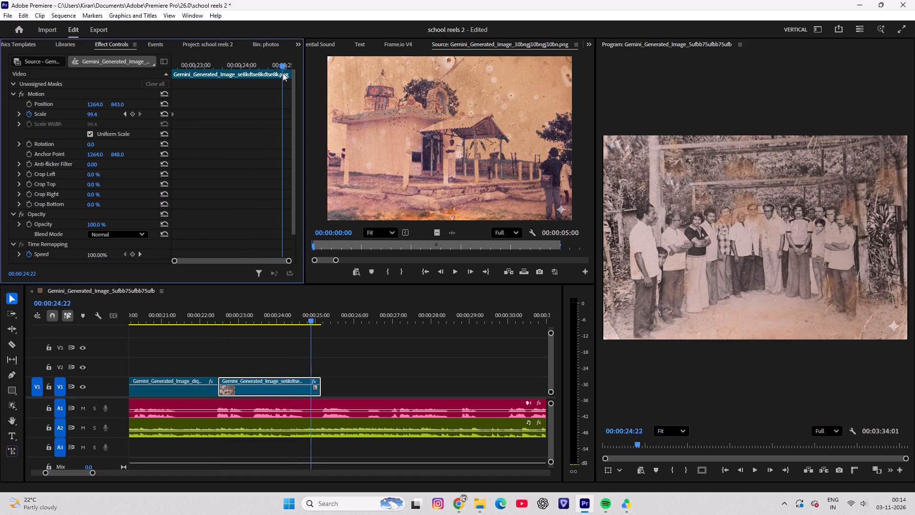
drag(283, 73, 291, 73)
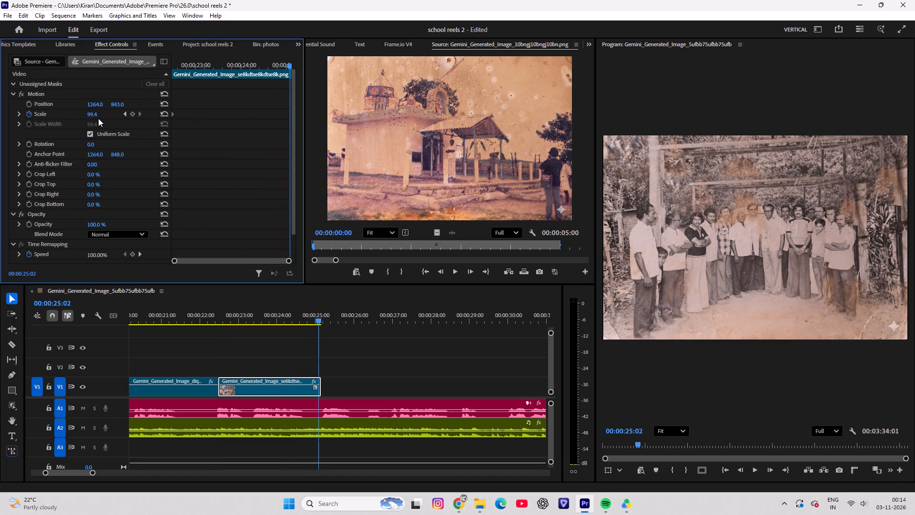
Set the decorated-temple photo's Scale to about 118.4.
drag(264, 314, 241, 317)
drag(241, 317, 157, 318)
click(163, 388)
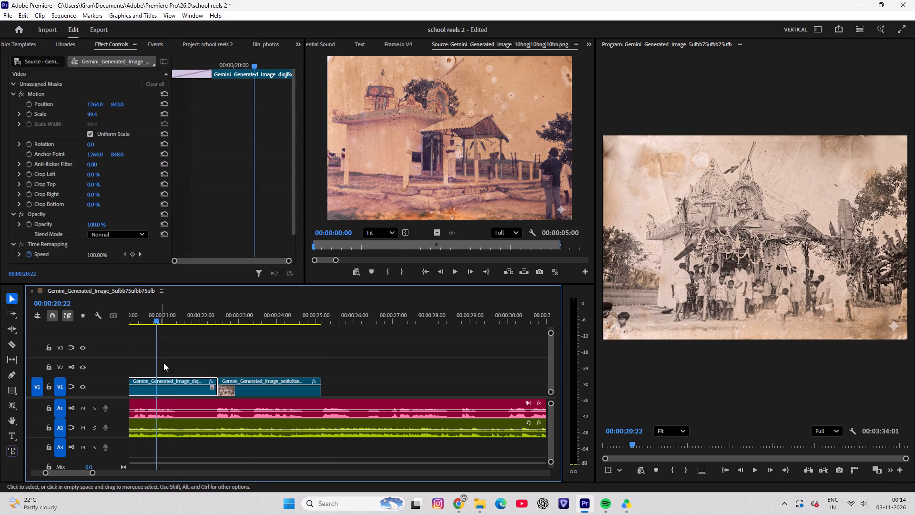
drag(91, 114, 99, 114)
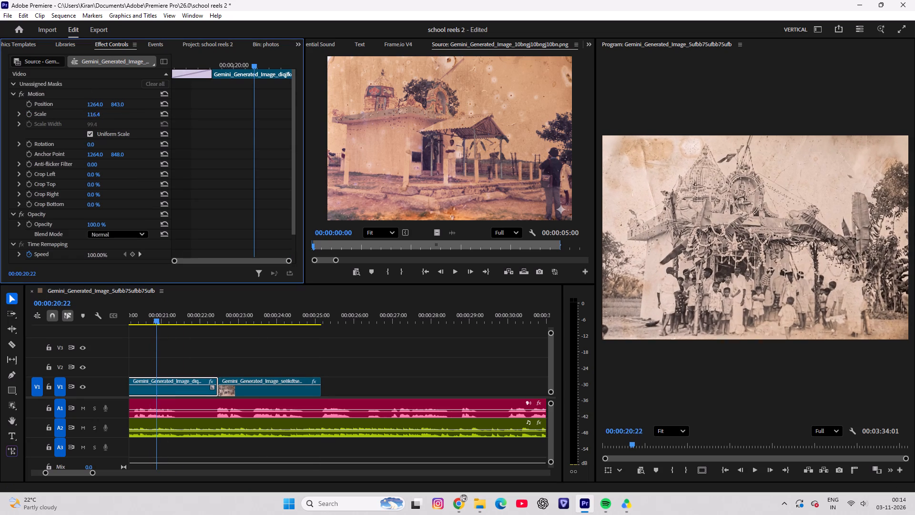
drag(99, 114, 100, 114)
Add a second Scale keyframe of 130.4 to the group photo and move it to the end of the clip.
drag(206, 317, 248, 318)
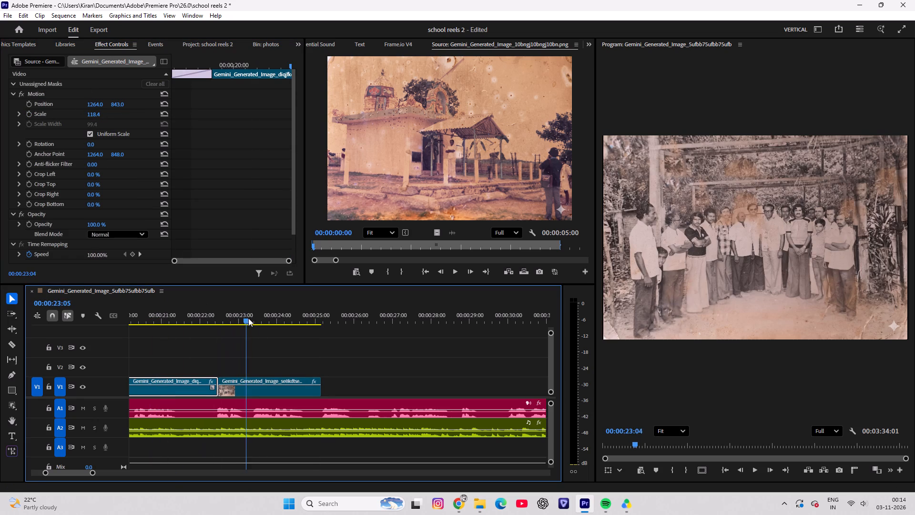
drag(248, 318, 250, 319)
click(258, 383)
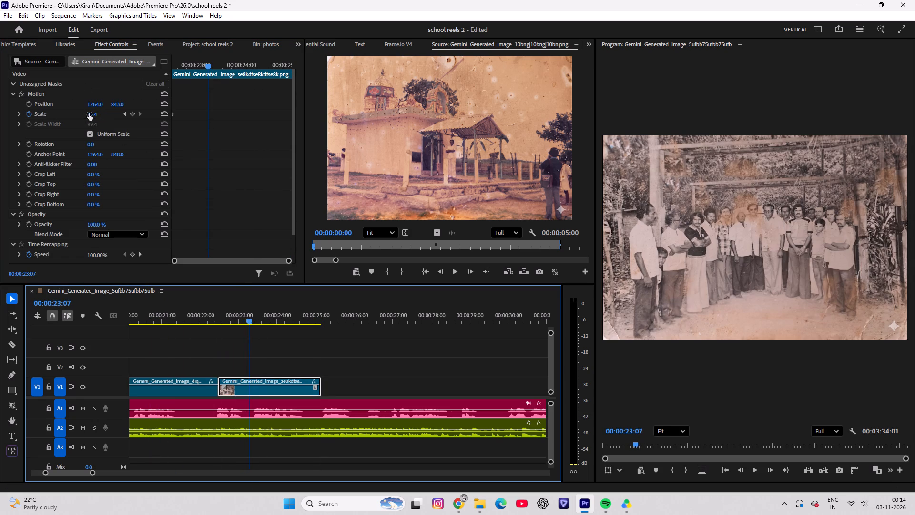
drag(89, 113, 102, 113)
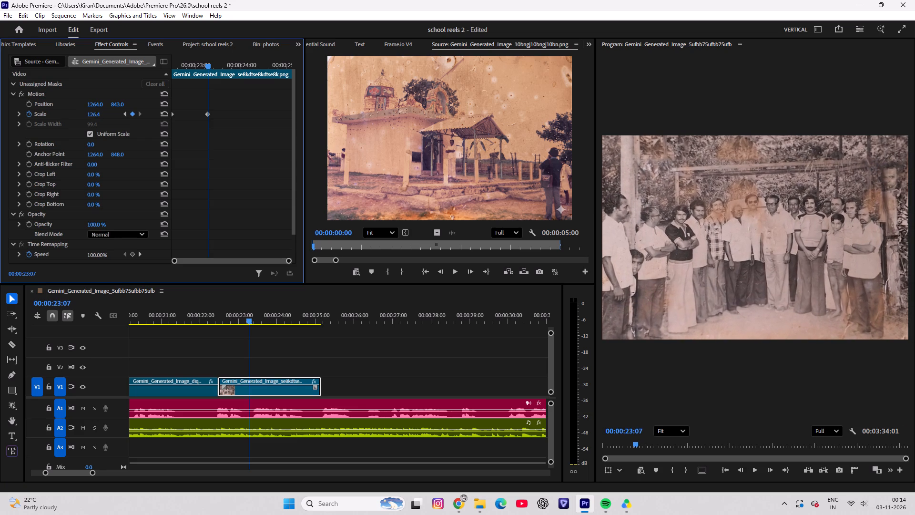
drag(102, 113, 105, 114)
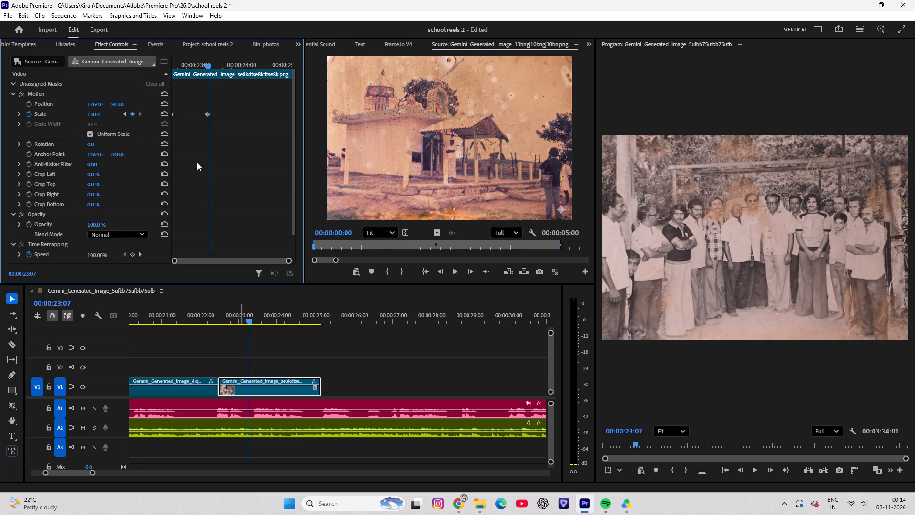
drag(208, 114, 290, 117)
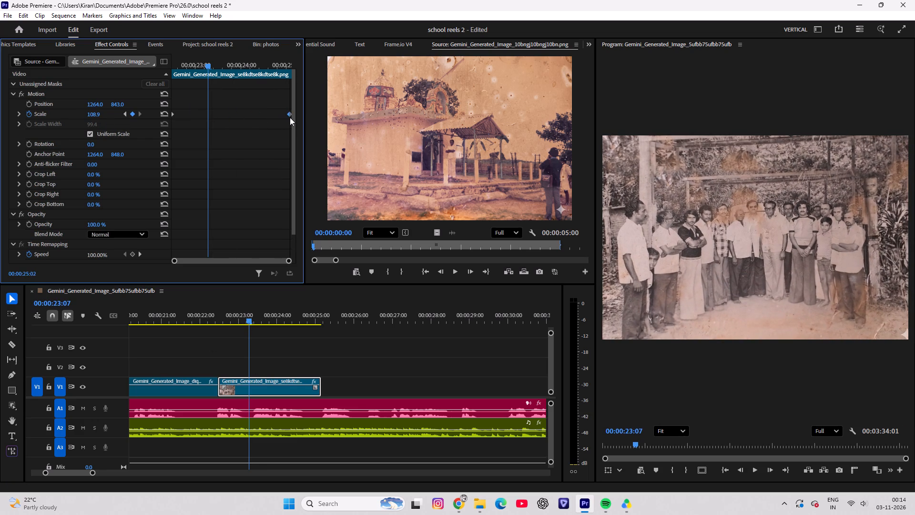
drag(290, 117, 292, 119)
Play back the cut from the decorated-temple photo and the group photo's zoom.
drag(244, 310, 208, 310)
key(space)
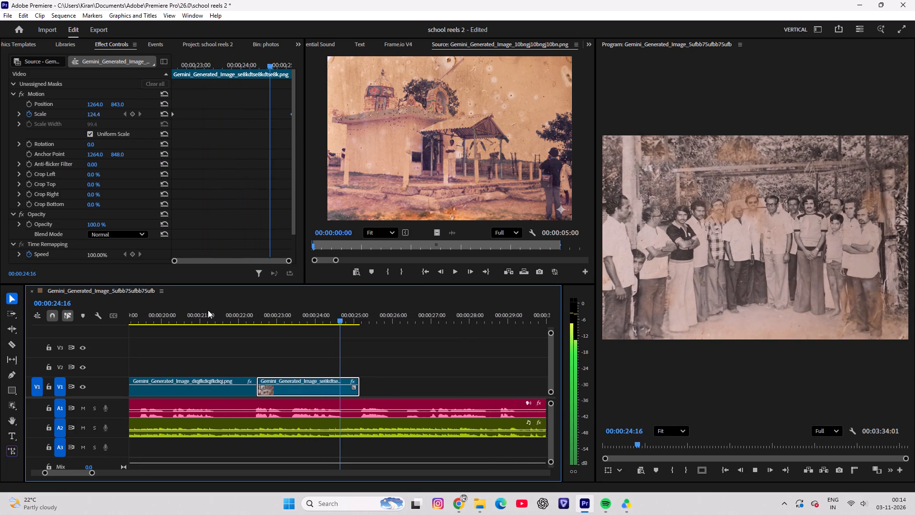
key(space)
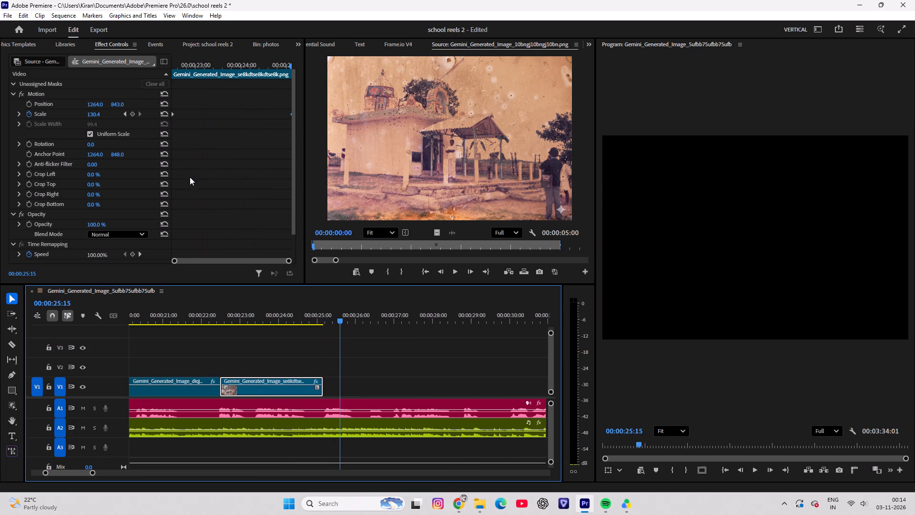
drag(335, 325, 332, 320)
drag(323, 315, 173, 314)
key(space)
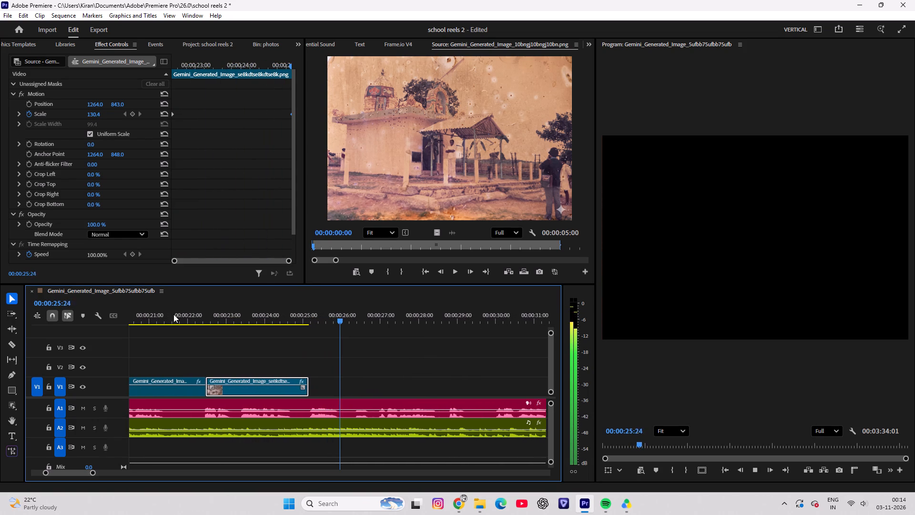
key(space)
key(space)
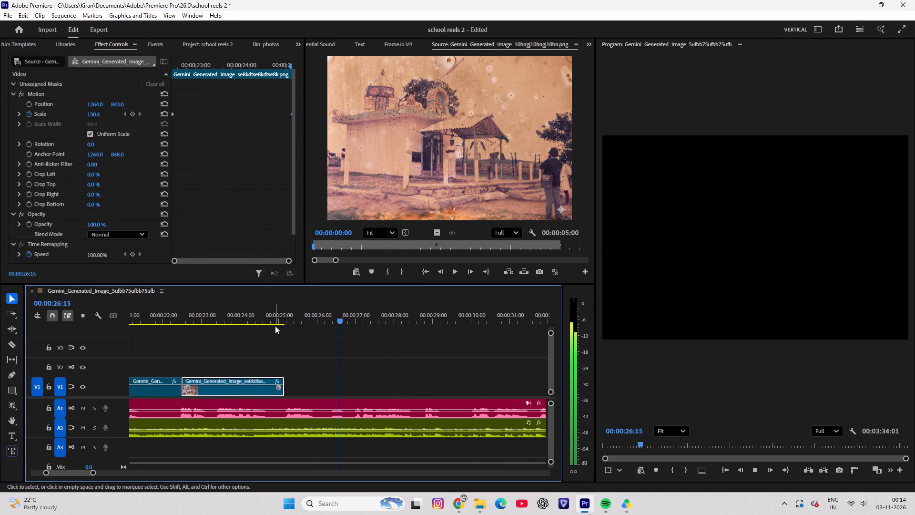
Set the group photo's Crop Bottom to 11.0 %.
drag(275, 326, 181, 315)
drag(275, 312, 176, 312)
click(258, 387)
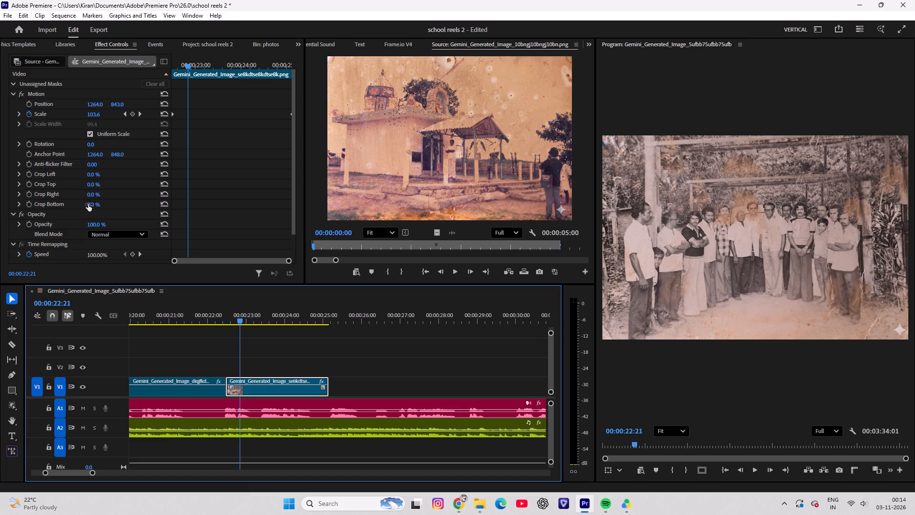
drag(93, 206, 98, 206)
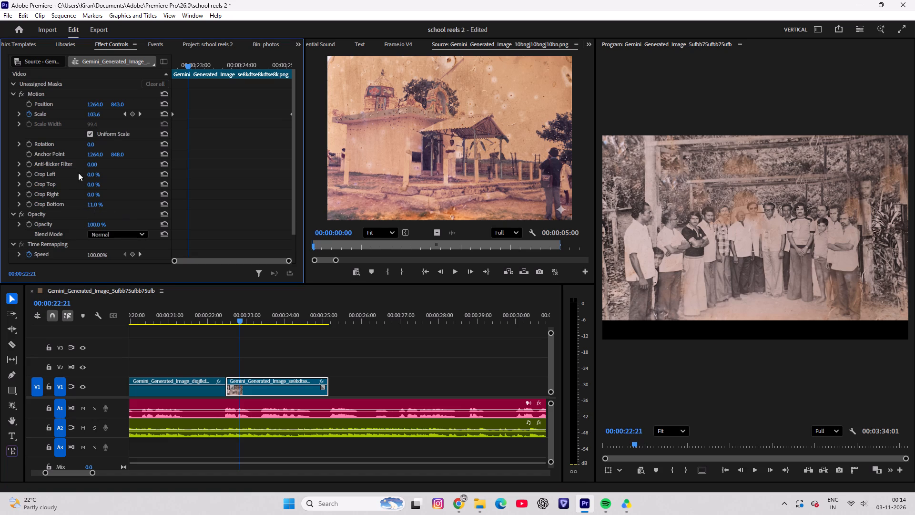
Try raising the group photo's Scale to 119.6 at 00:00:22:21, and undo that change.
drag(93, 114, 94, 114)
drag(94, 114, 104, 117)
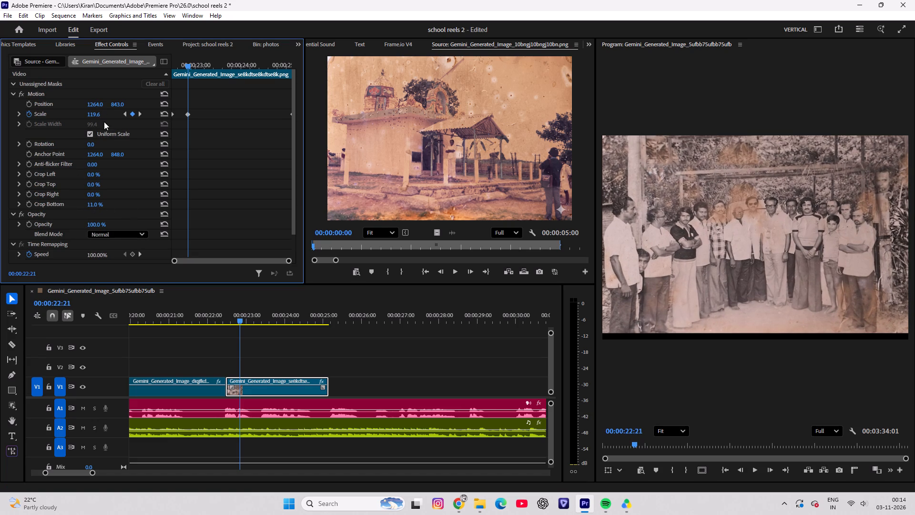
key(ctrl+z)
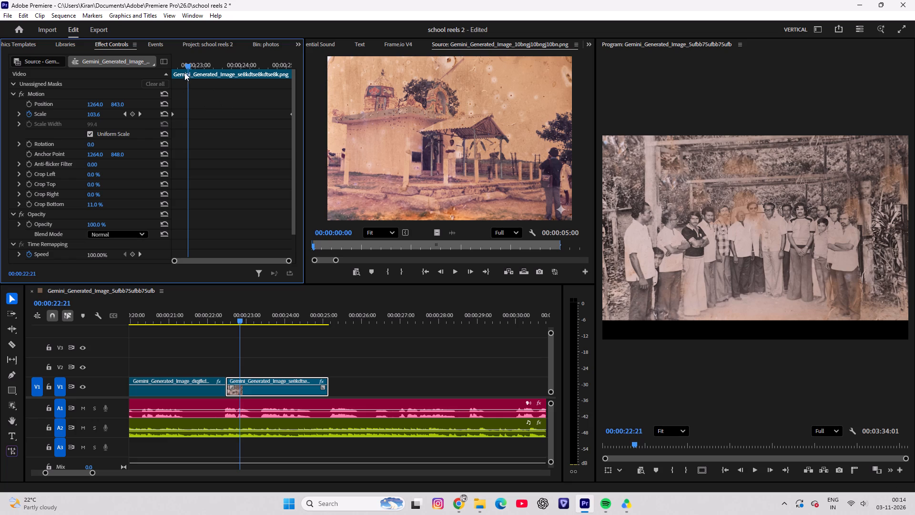
Raise the Scale of the group photo's first keyframe slightly above the closing keyframe's 130.4, and play the clip back.
drag(187, 63, 132, 70)
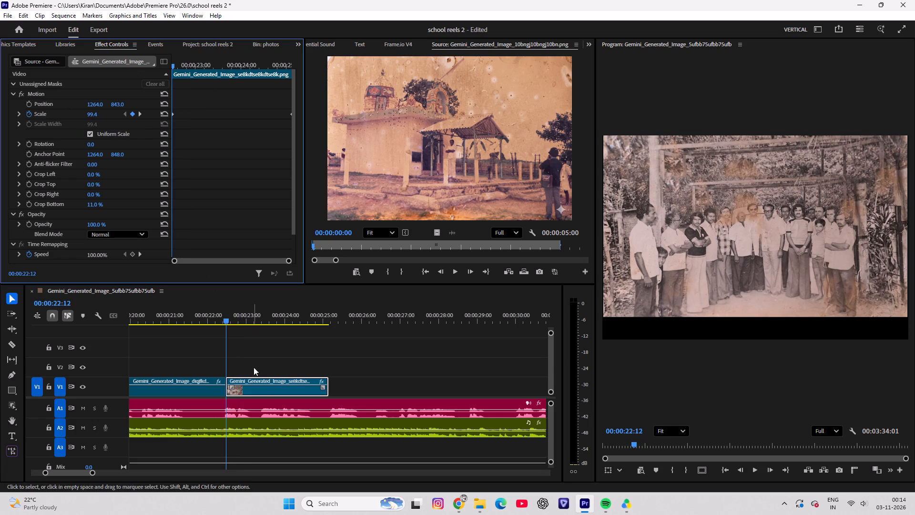
click(261, 390)
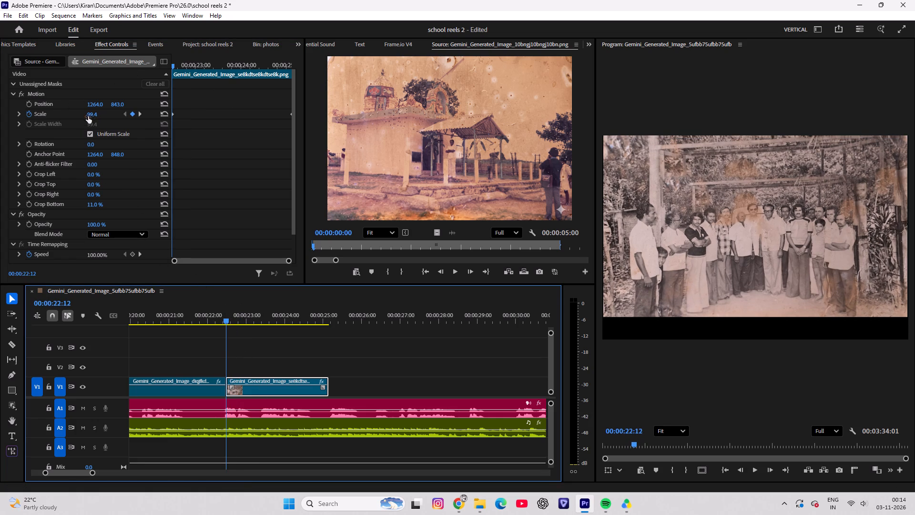
drag(89, 114, 105, 114)
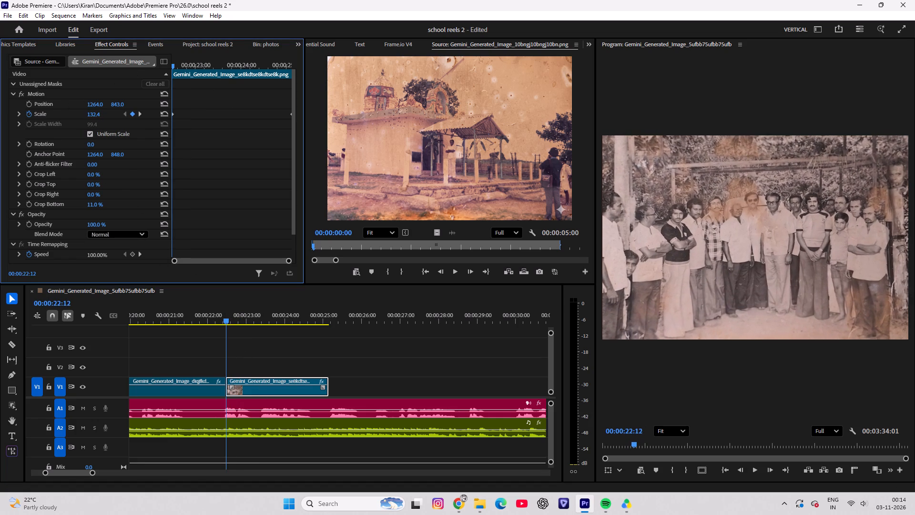
drag(105, 114, 107, 114)
drag(245, 311, 204, 314)
key(space)
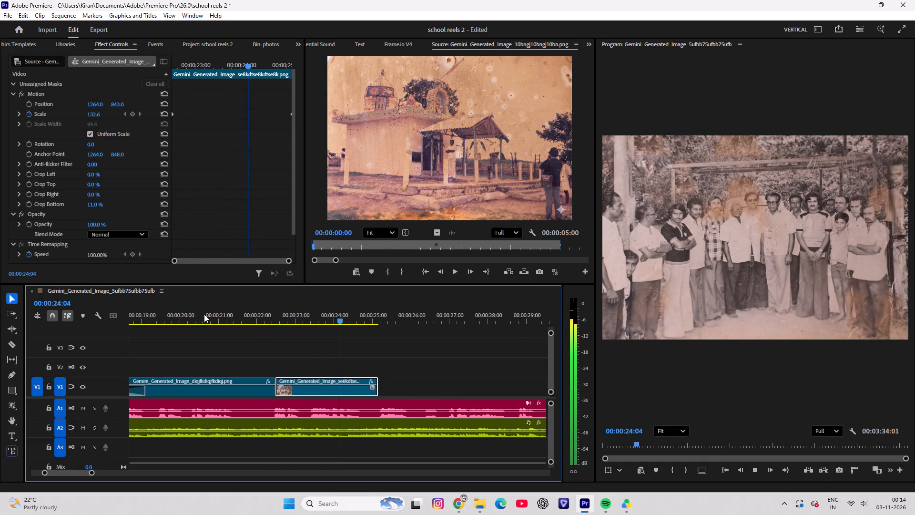
key(space)
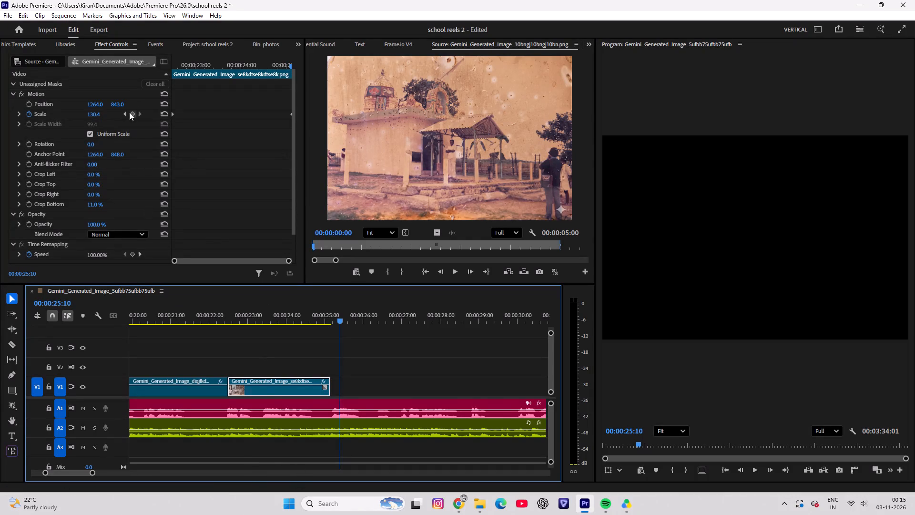
Add the photo of two robed men at the garlanded shrine to V1, directly after the black-and-white group photo.
click(209, 42)
double_click(46, 114)
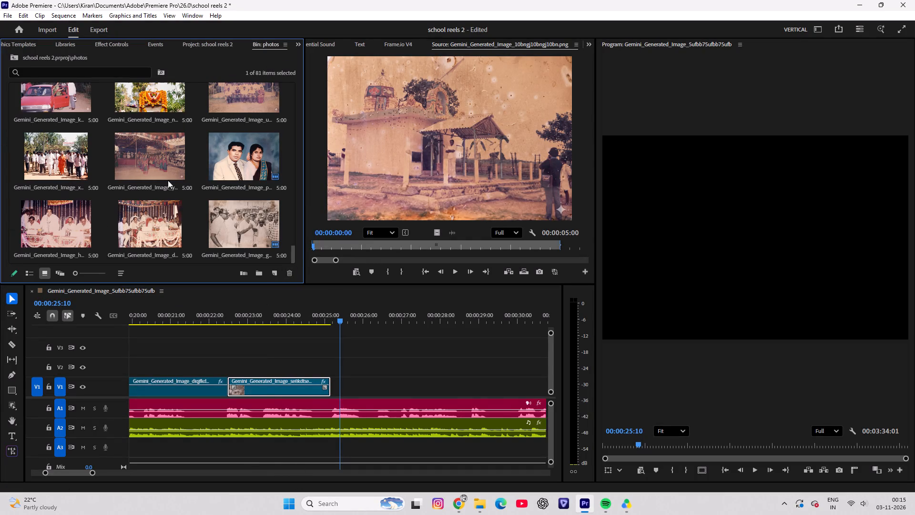
scroll(161, 223, up, 9)
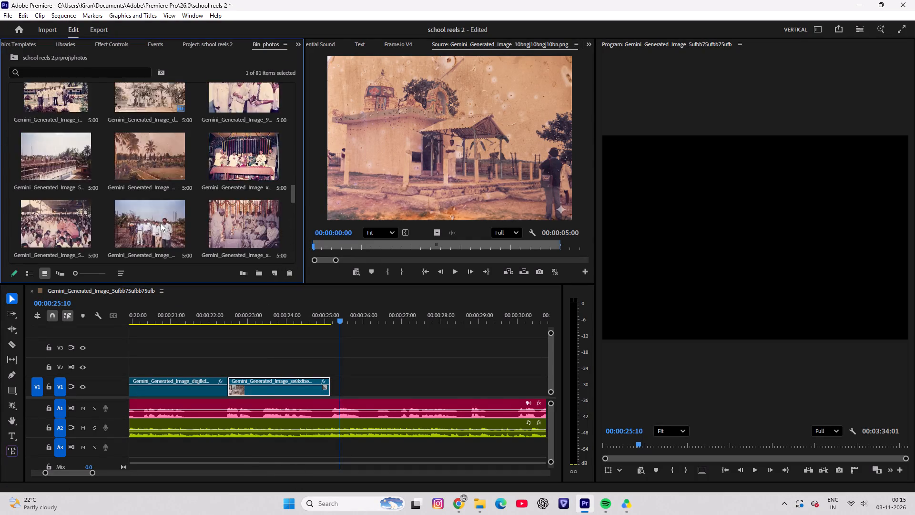
scroll(161, 223, up, 4)
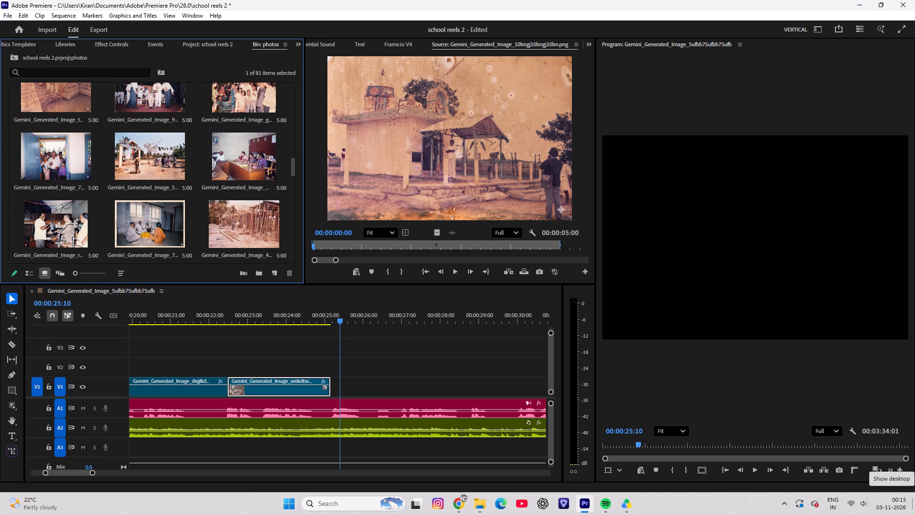
scroll(108, 226, up, 3)
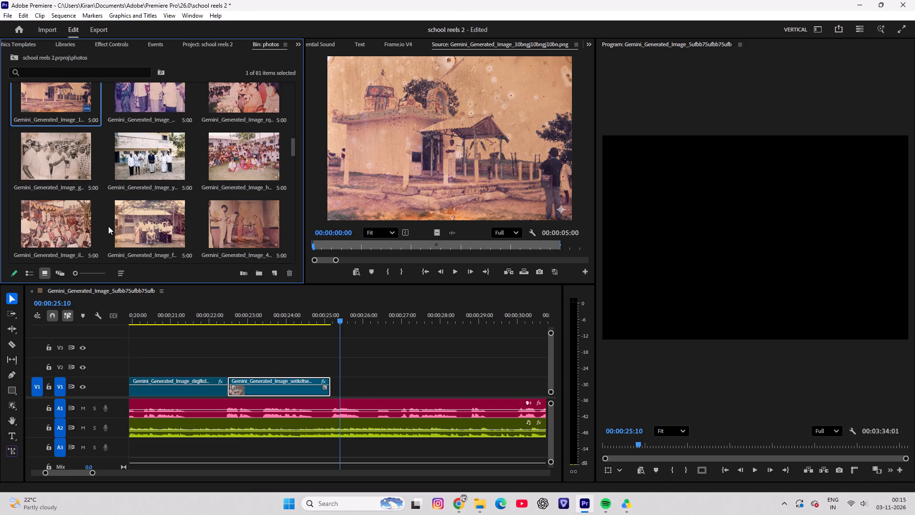
click(240, 221)
click(240, 221)
drag(431, 233, 363, 399)
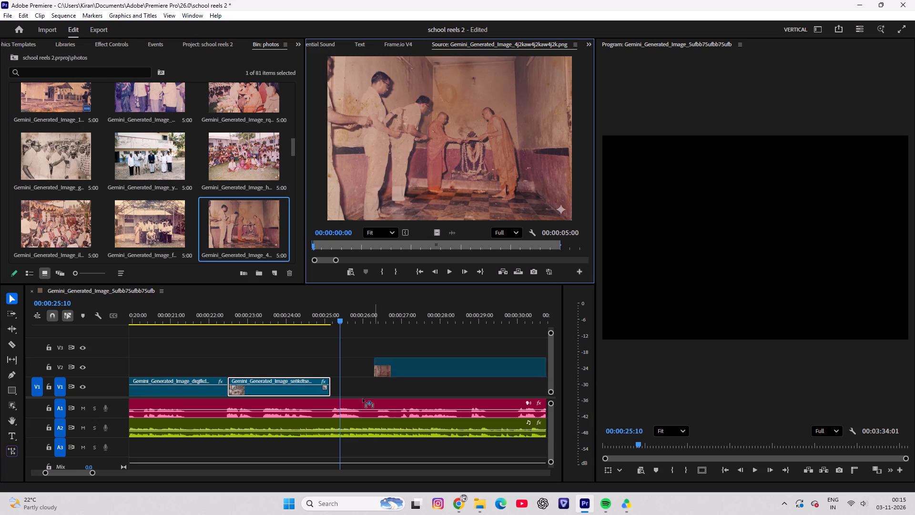
drag(363, 399, 330, 395)
click(386, 388)
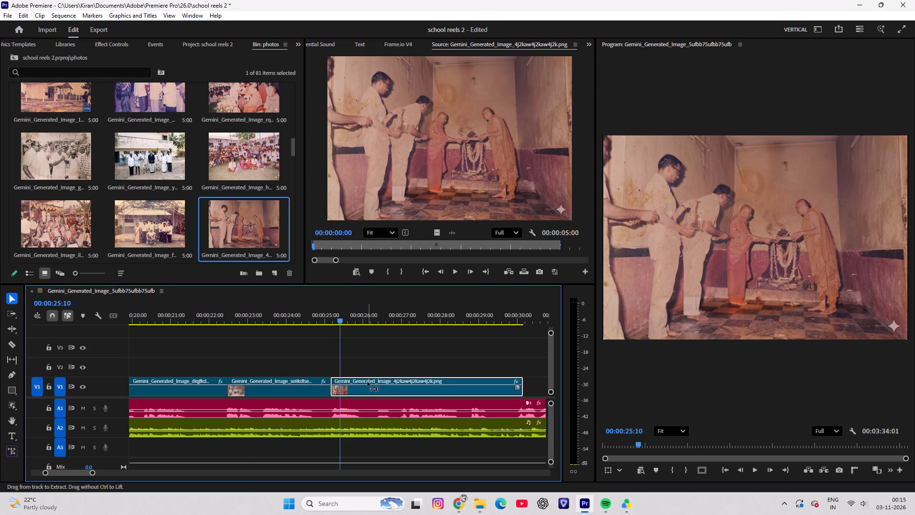
key(ctrl+r)
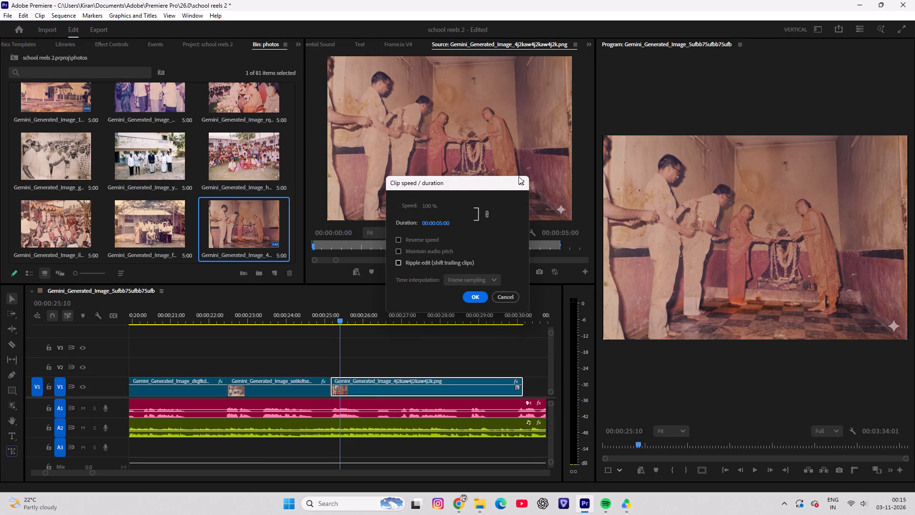
click(518, 178)
Start Scale keyframing on the shrine photo at its first frame, 00:00:25:04.
click(119, 39)
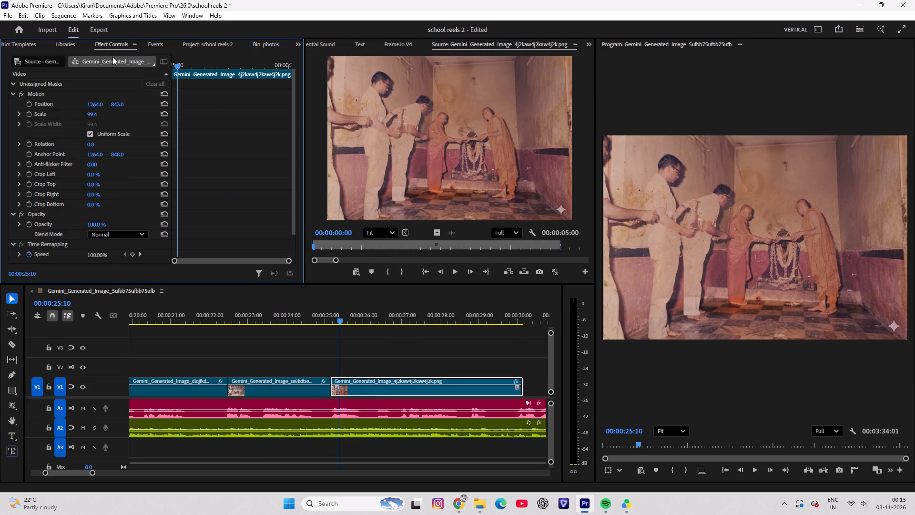
drag(176, 62, 149, 62)
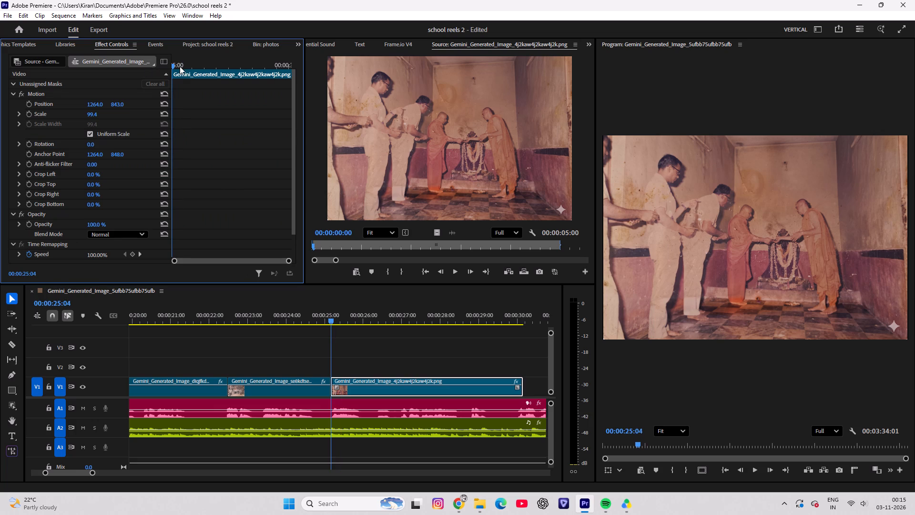
click(30, 111)
Play back the shrine photo against the speech and trim its end to 00:00:30:00.
drag(175, 63, 311, 66)
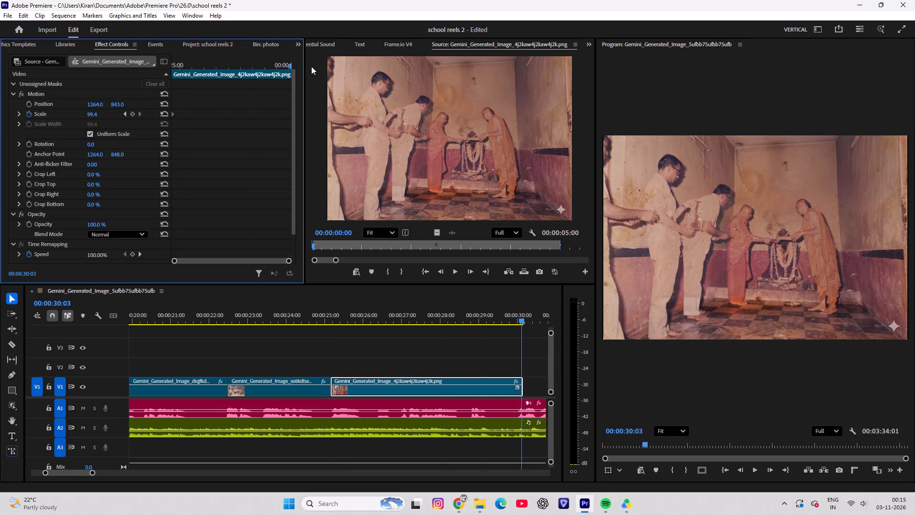
drag(311, 66, 286, 67)
drag(466, 305, 334, 319)
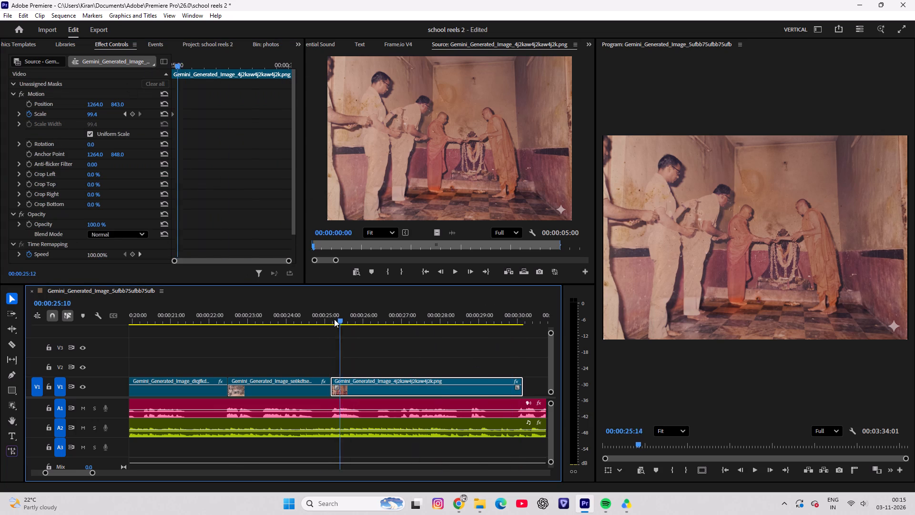
drag(334, 319, 322, 319)
key(space)
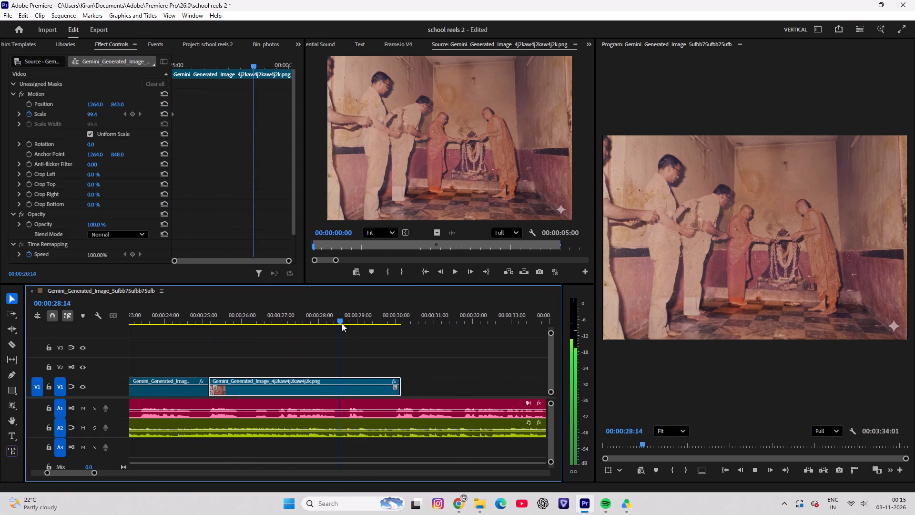
key(space)
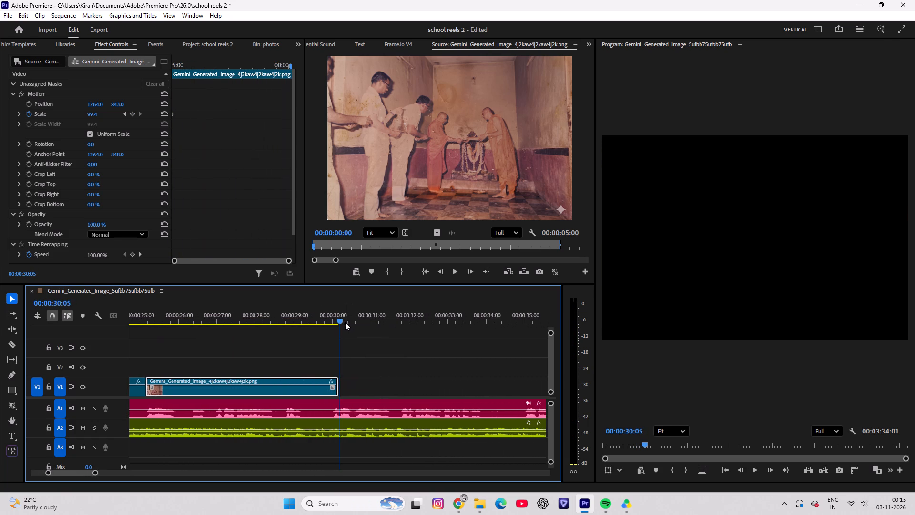
drag(342, 320, 334, 322)
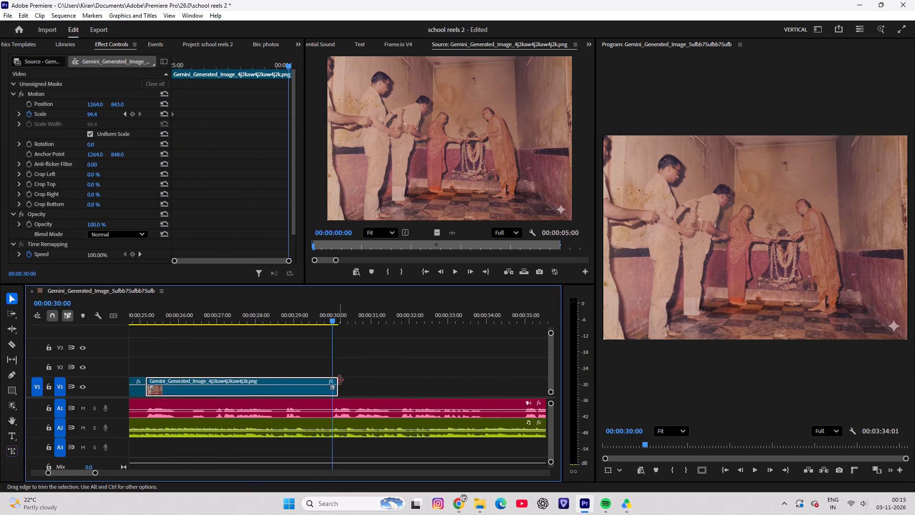
drag(335, 380, 331, 380)
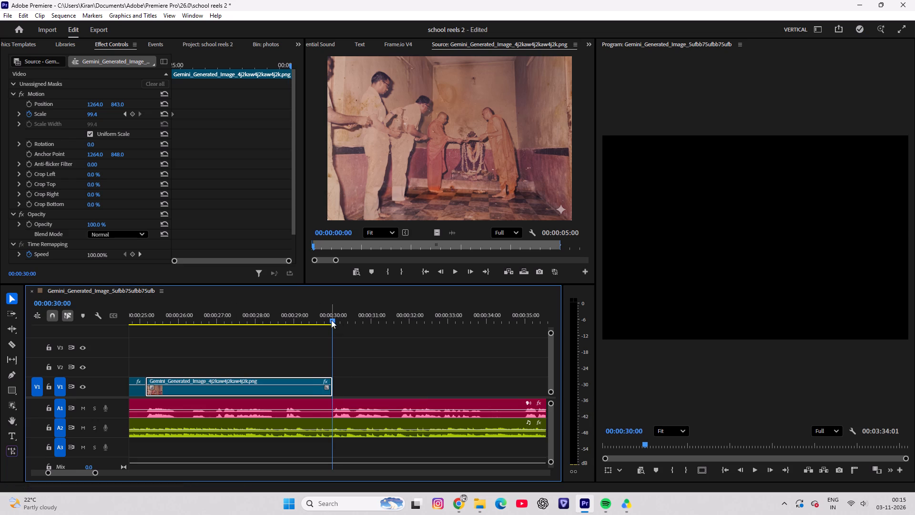
Add a closing Scale keyframe to the shrine photo at 00:00:29:24 and raise its Scale above 130.
click(329, 317)
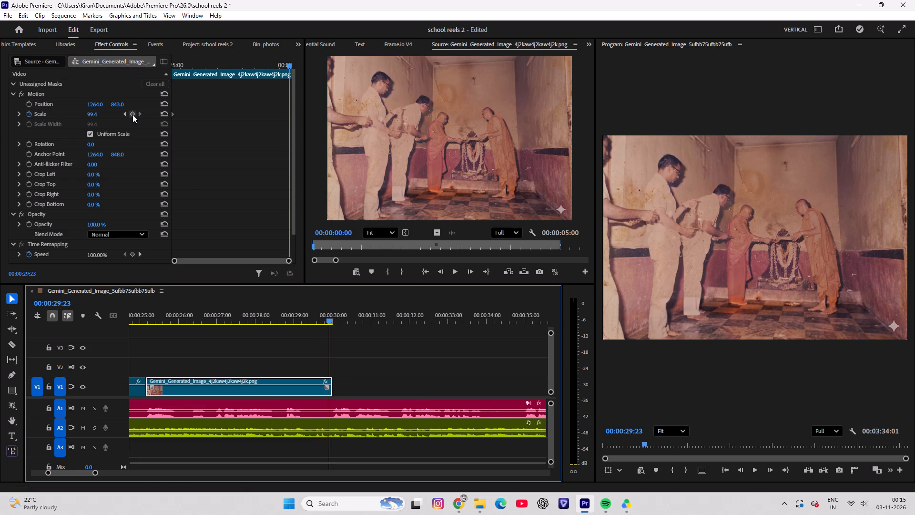
drag(286, 63, 294, 64)
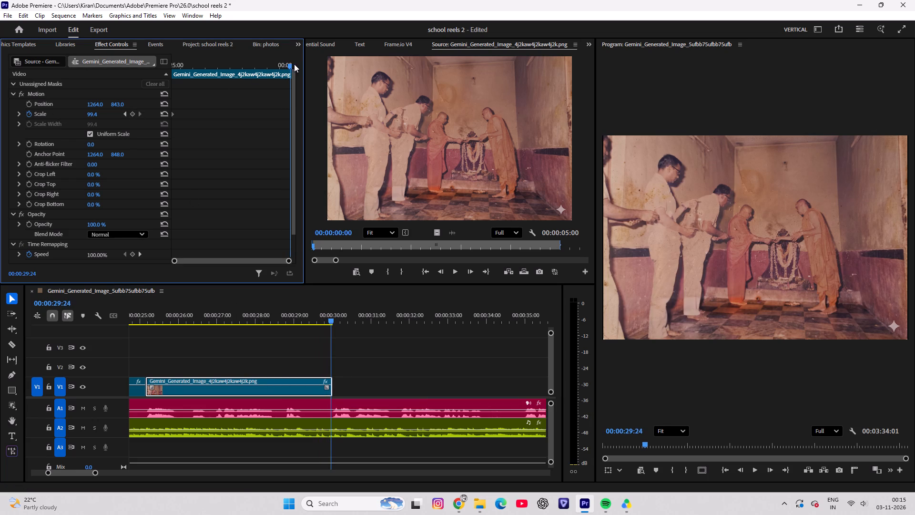
drag(294, 64, 295, 64)
click(133, 114)
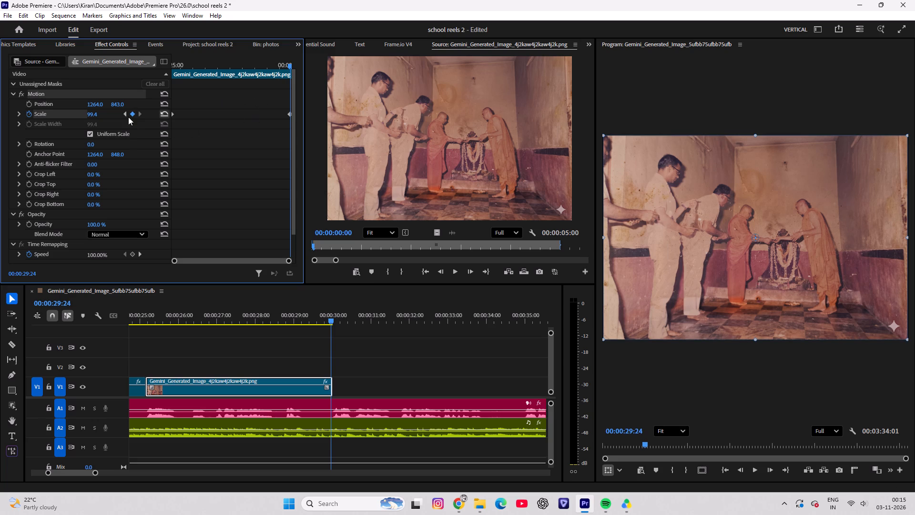
drag(91, 113, 94, 113)
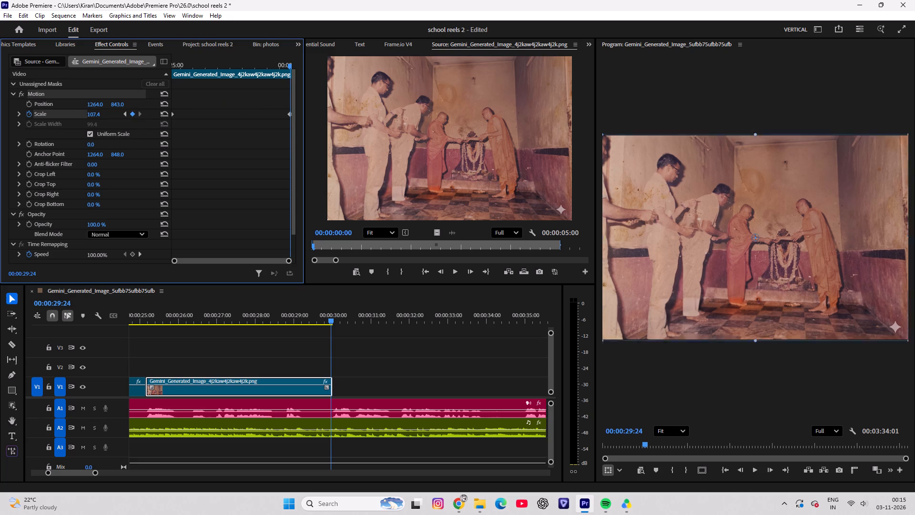
drag(94, 113, 105, 114)
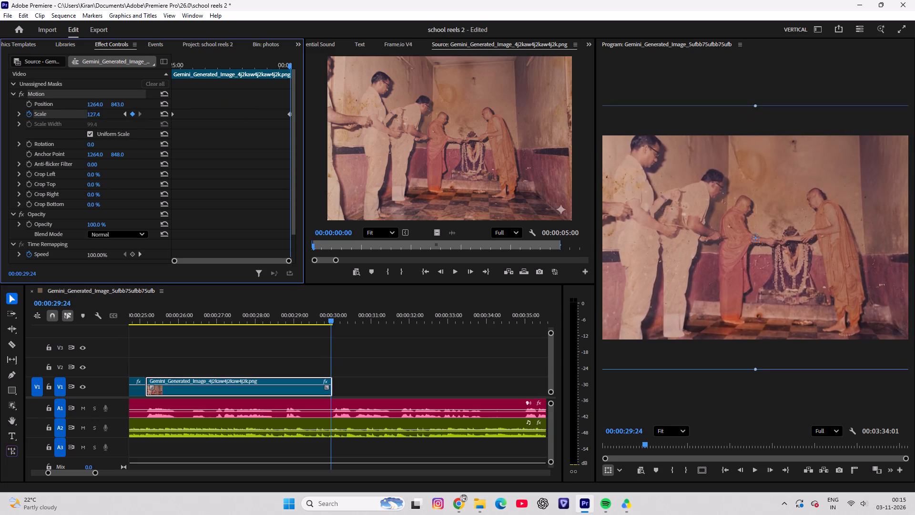
drag(105, 114, 111, 115)
Scrub back through the zoom and set the shrine photo's Crop Bottom to 10.0 %.
drag(306, 316, 267, 311)
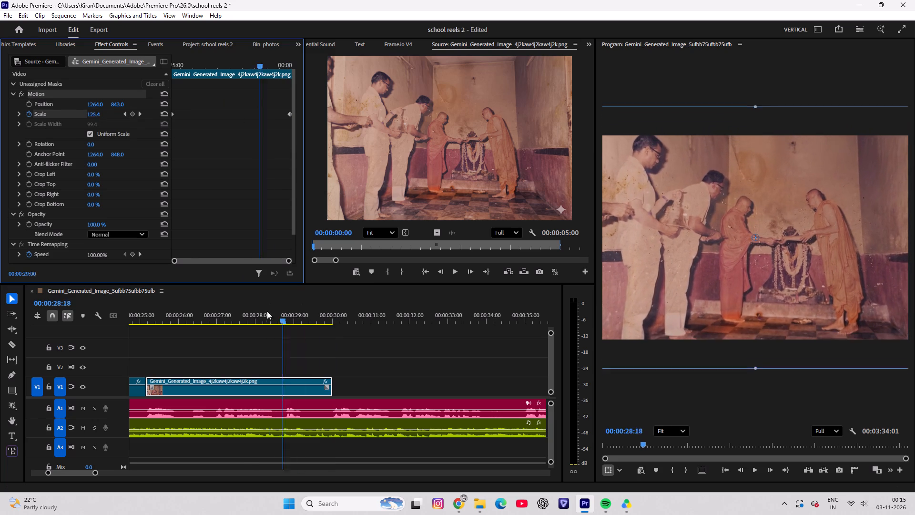
drag(267, 311, 173, 306)
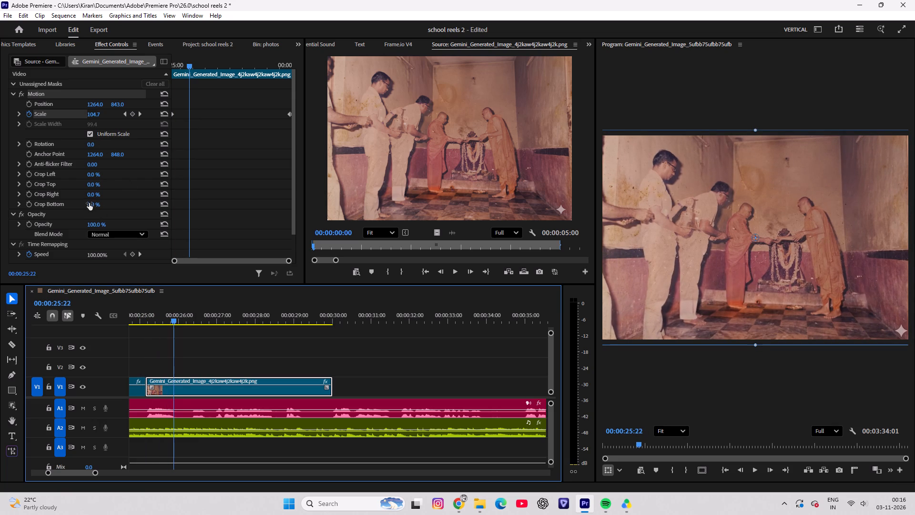
drag(89, 203, 93, 203)
Set the shrine photo's first Scale keyframe at 00:00:25:04 to 128.4 and play back the zoom.
drag(193, 62, 117, 75)
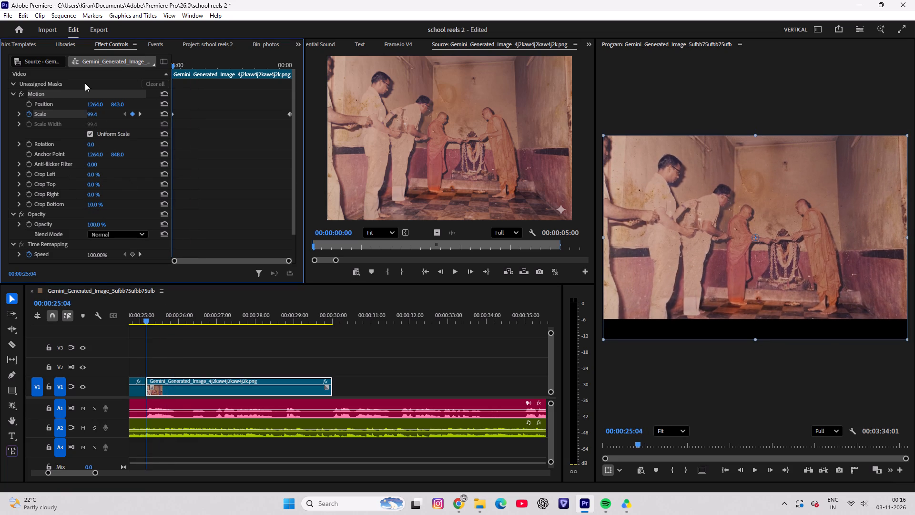
drag(90, 114, 104, 115)
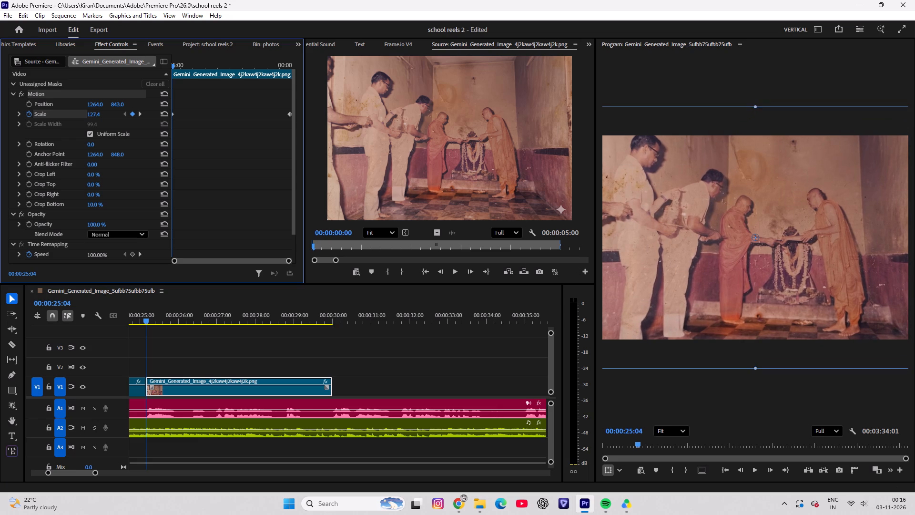
drag(104, 115, 105, 115)
drag(164, 317, 140, 316)
key(space)
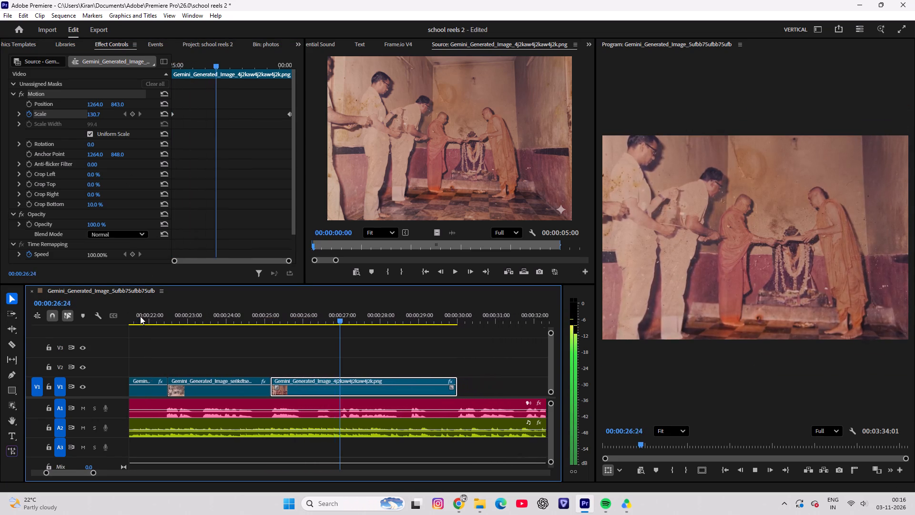
key(space)
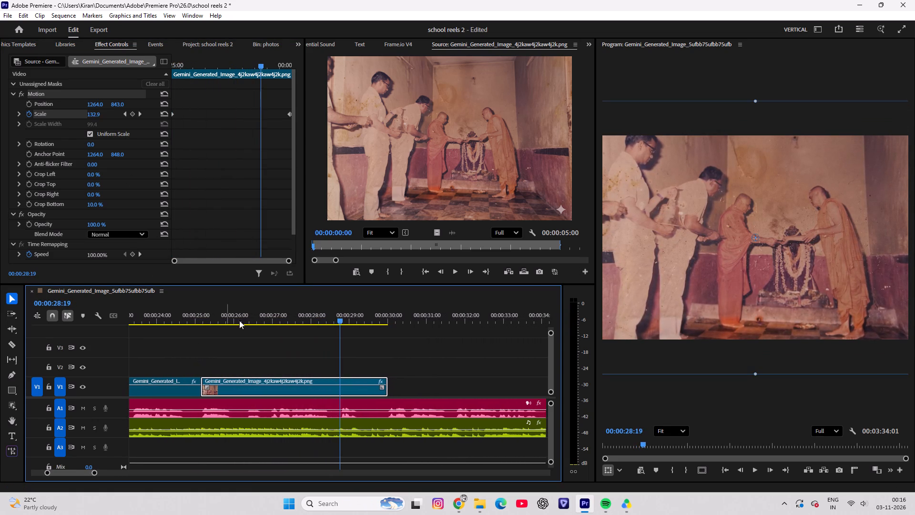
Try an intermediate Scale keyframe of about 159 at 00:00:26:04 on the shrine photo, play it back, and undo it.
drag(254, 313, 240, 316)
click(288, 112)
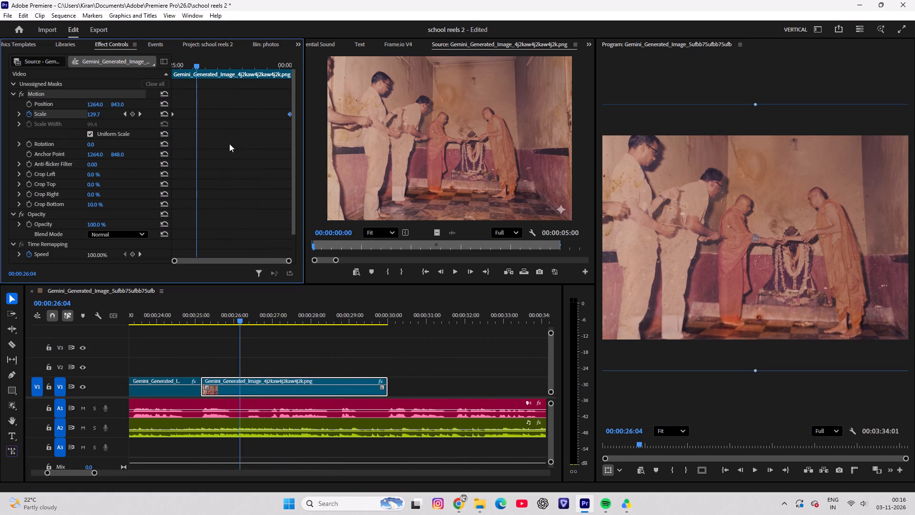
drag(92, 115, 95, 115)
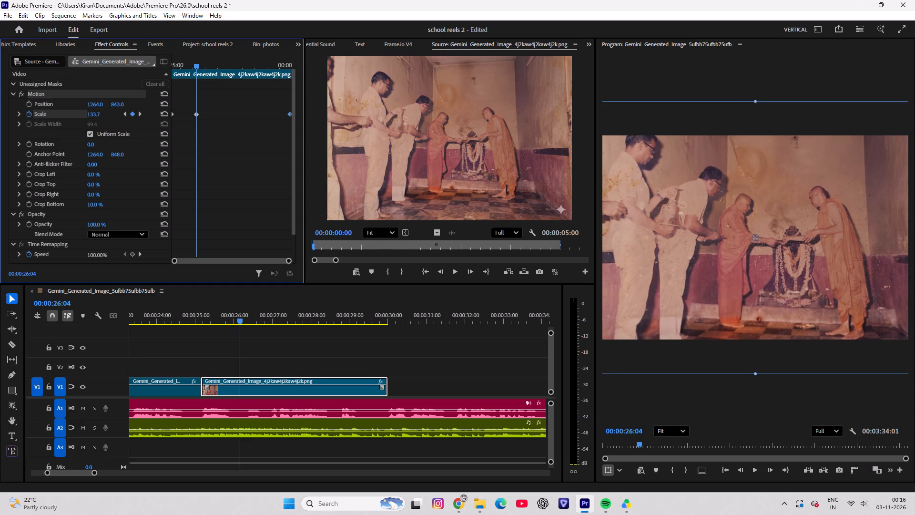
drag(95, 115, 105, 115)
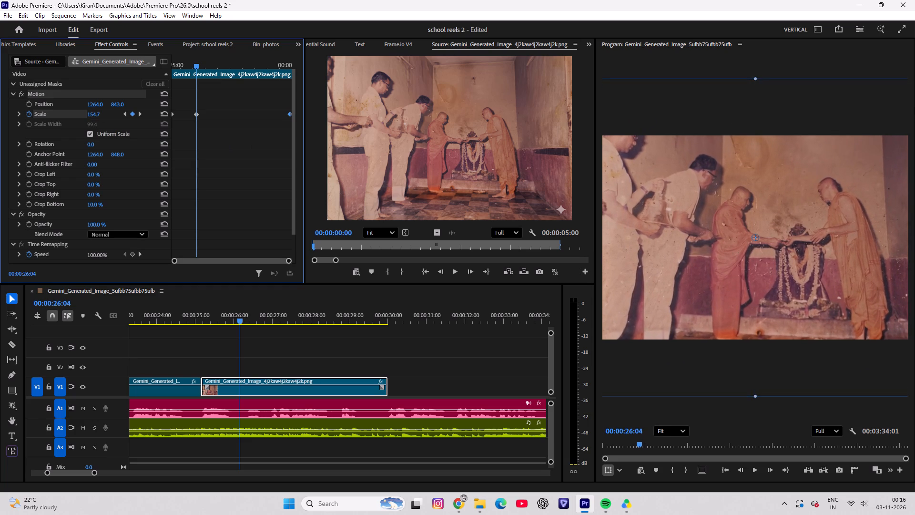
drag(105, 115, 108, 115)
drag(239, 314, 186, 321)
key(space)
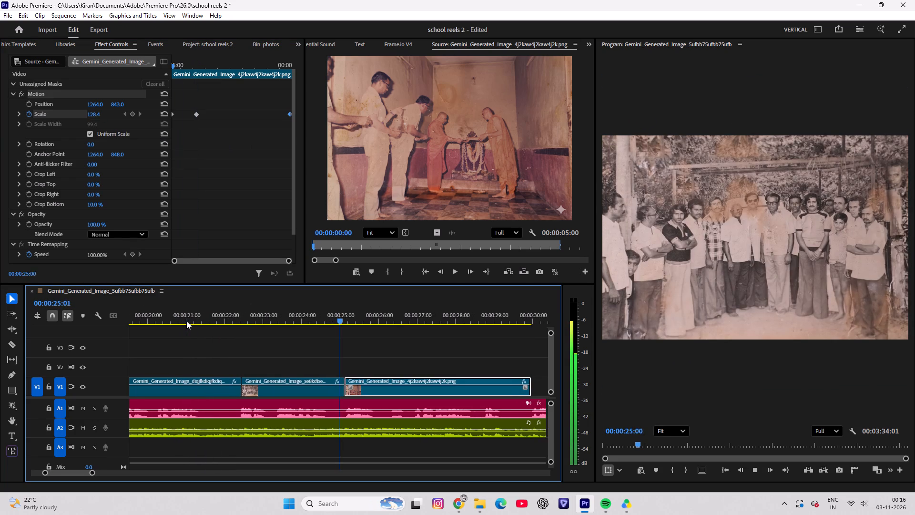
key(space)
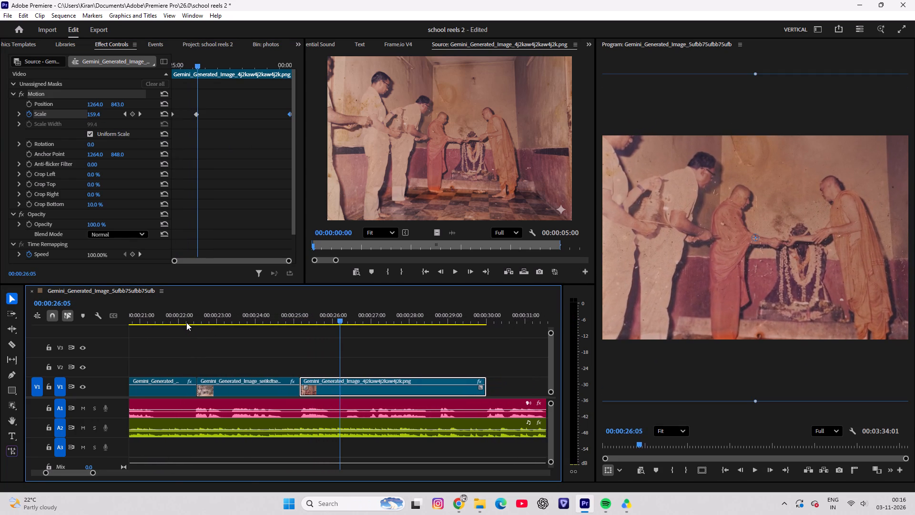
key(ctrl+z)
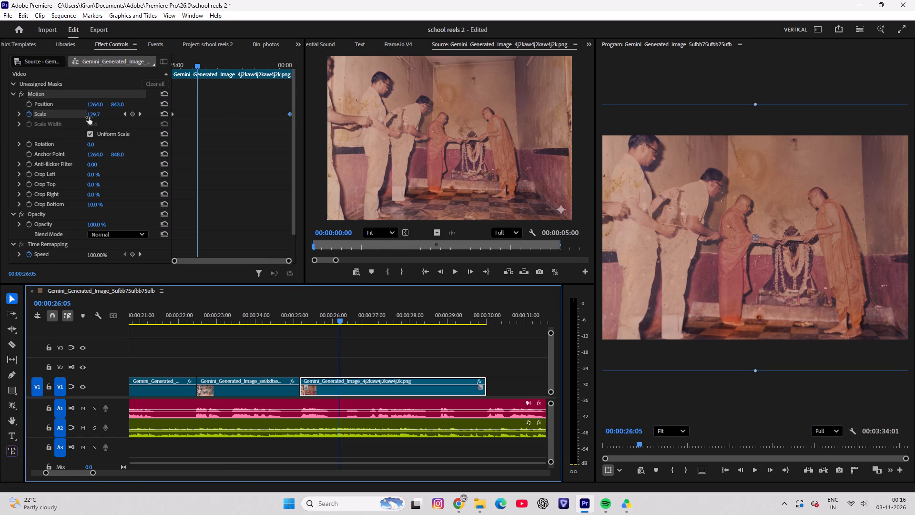
Add a Scale keyframe of 153.7 to the shrine photo, move it to the clip's end, and play back the zoom.
drag(91, 114, 95, 114)
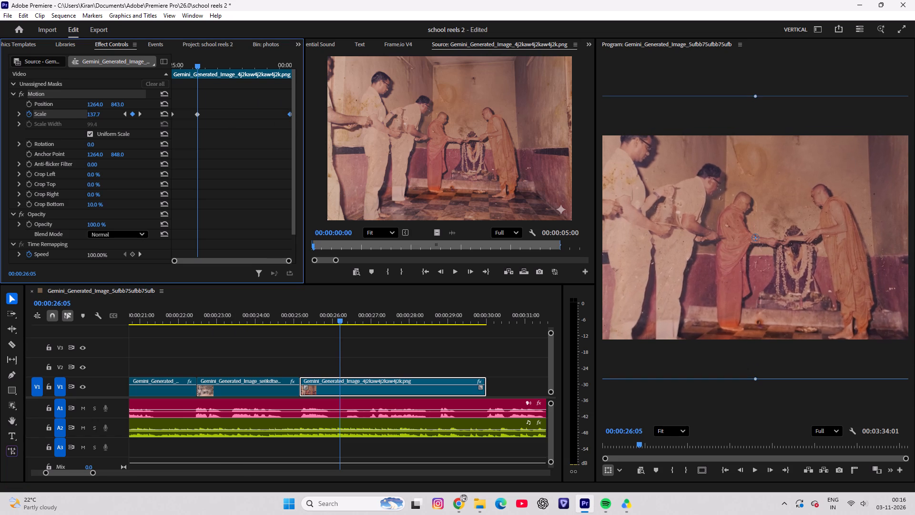
drag(95, 114, 101, 114)
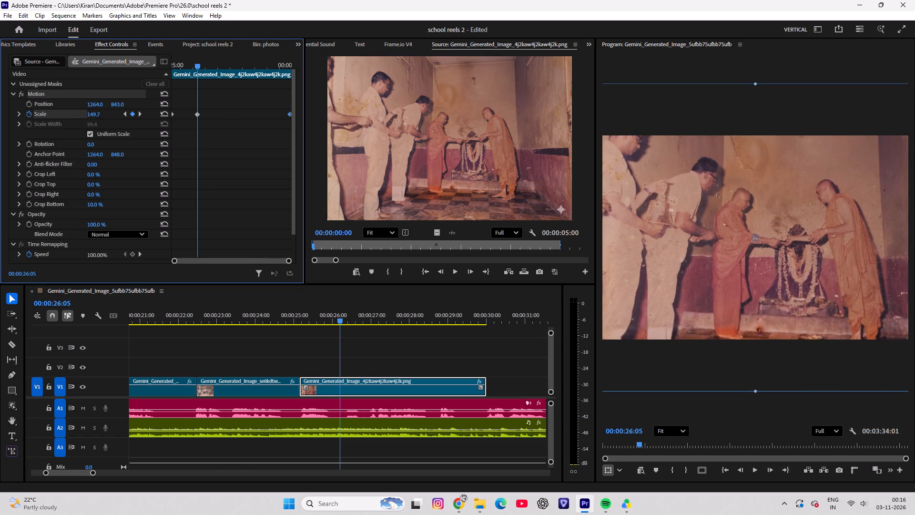
drag(101, 114, 102, 114)
drag(196, 113, 206, 113)
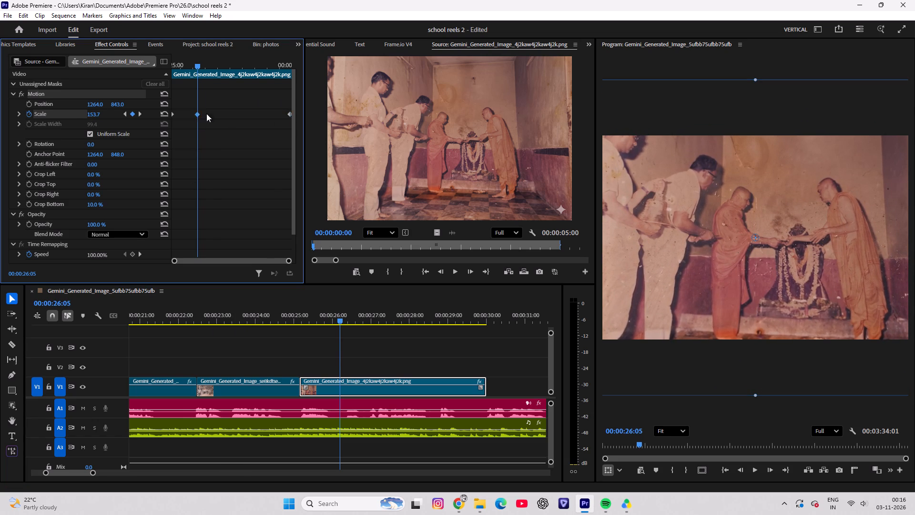
drag(206, 113, 291, 113)
drag(199, 56, 137, 63)
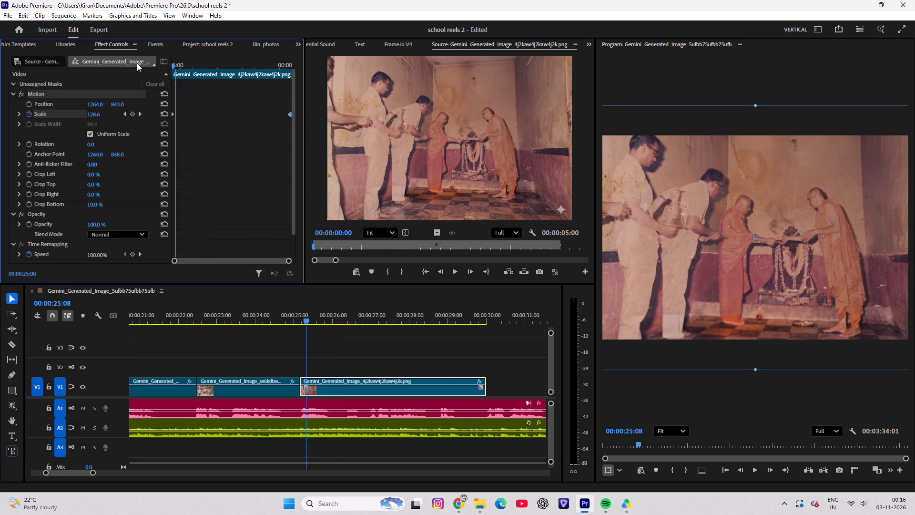
drag(137, 63, 133, 63)
key(space)
key(space)
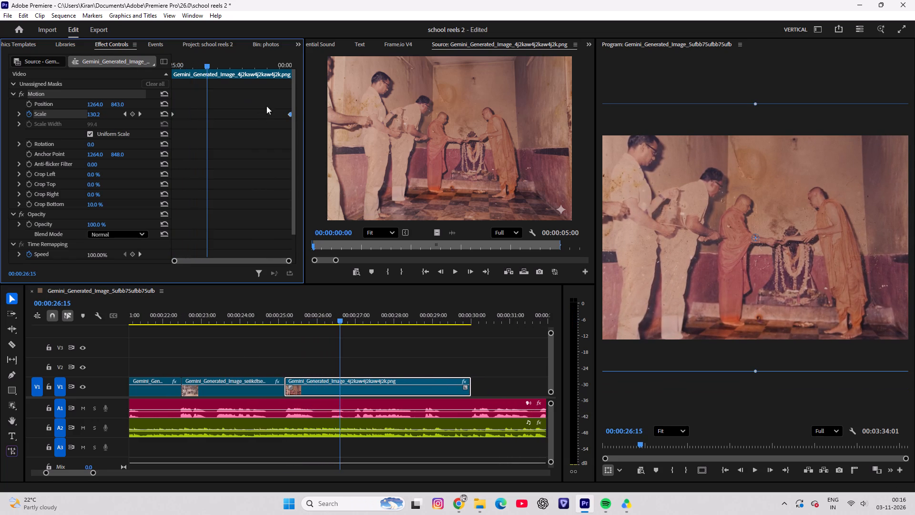
Move the shrine photo's earlier closing Scale keyframe back to just past the clip's midpoint and play back the zoom.
drag(290, 112, 243, 112)
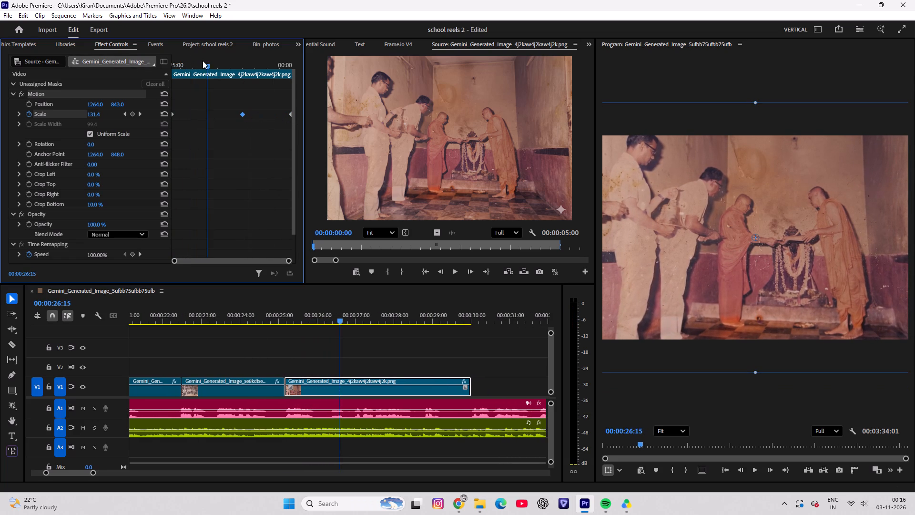
drag(212, 61, 156, 61)
key(space)
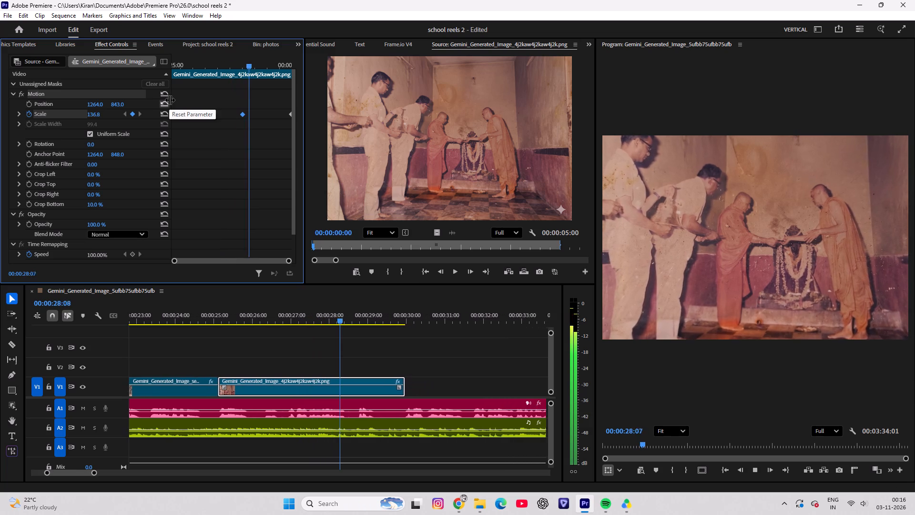
key(space)
drag(243, 113, 239, 113)
drag(257, 64, 178, 63)
key(space)
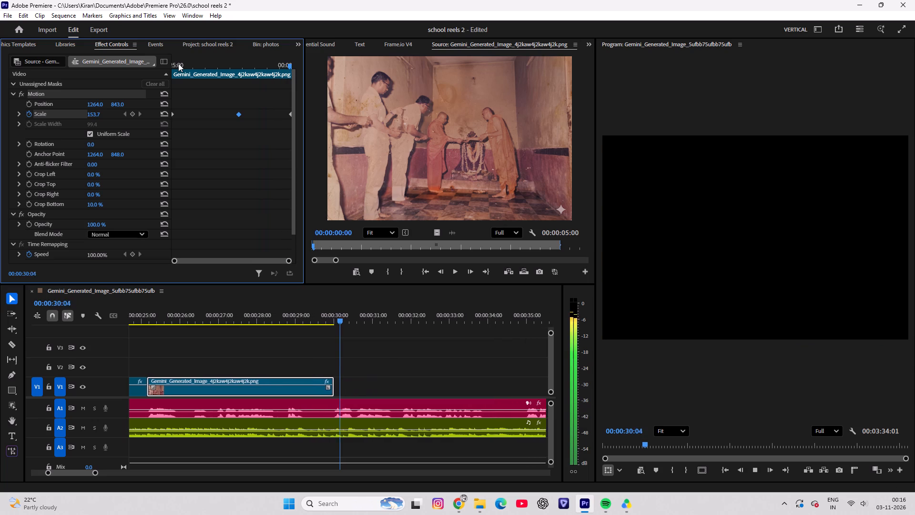
key(space)
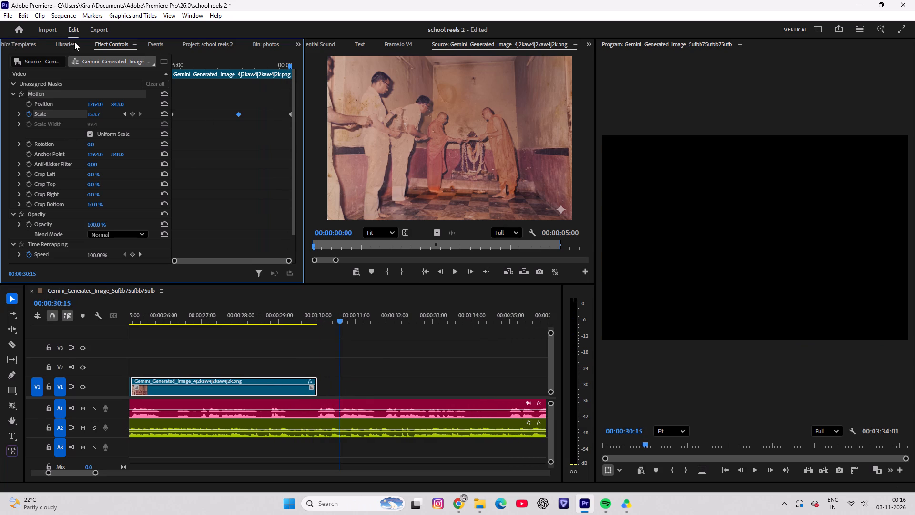
Look through the photos bin for a picture to follow the shrine photo.
click(206, 42)
double_click(31, 109)
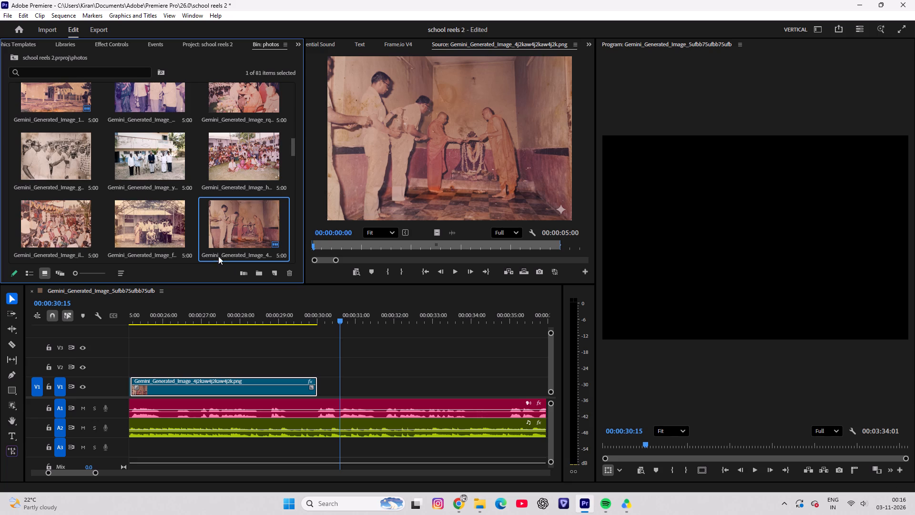
scroll(183, 161, down, 7)
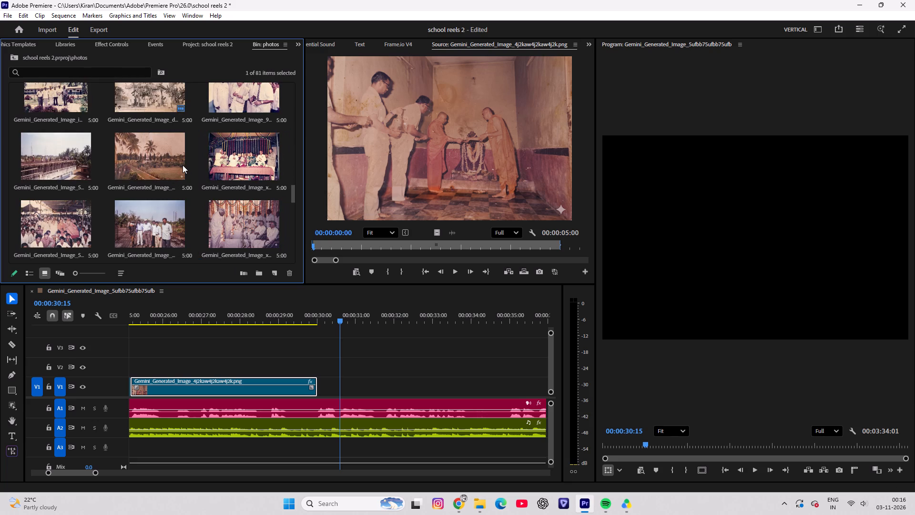
scroll(183, 165, up, 2)
scroll(183, 167, down, 7)
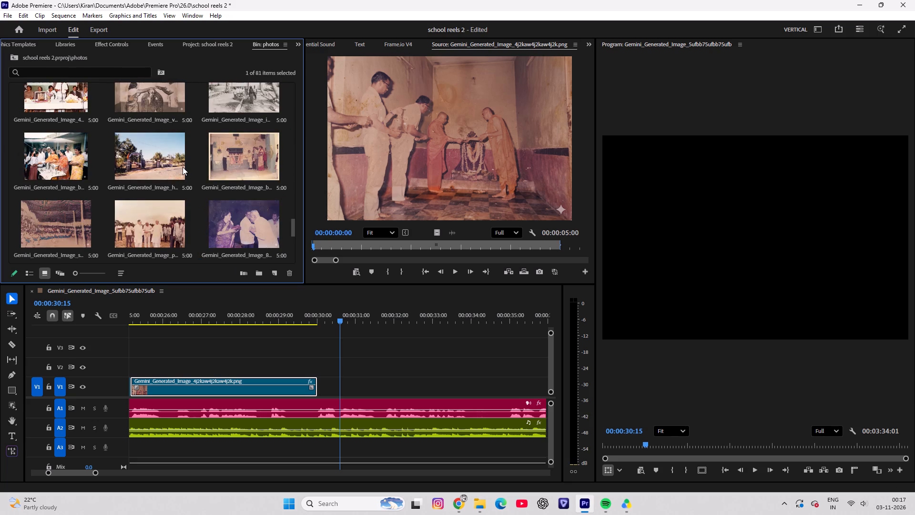
scroll(183, 167, down, 4)
scroll(183, 167, up, 2)
scroll(183, 167, down, 6)
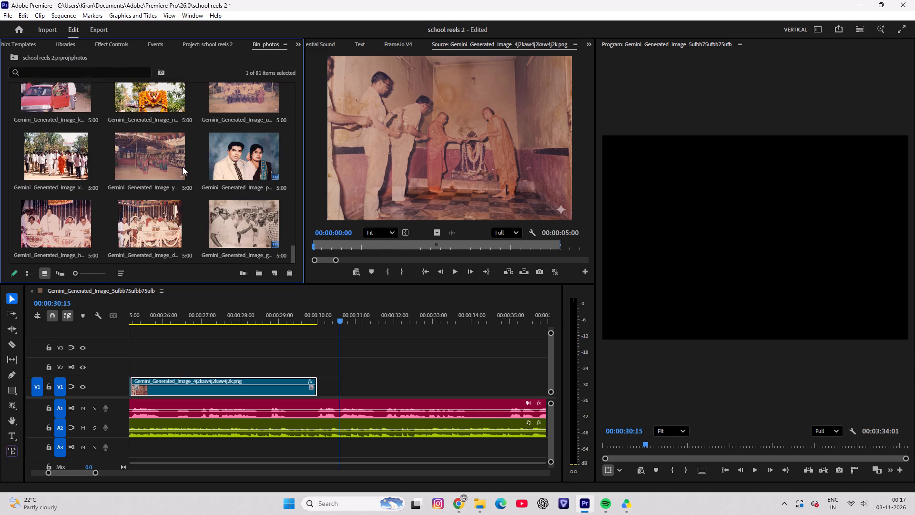
scroll(183, 167, down, 3)
Switch to File Explorer and place the stone water-tank photo from Downloads on V1 directly after the shrine photo.
click(481, 499)
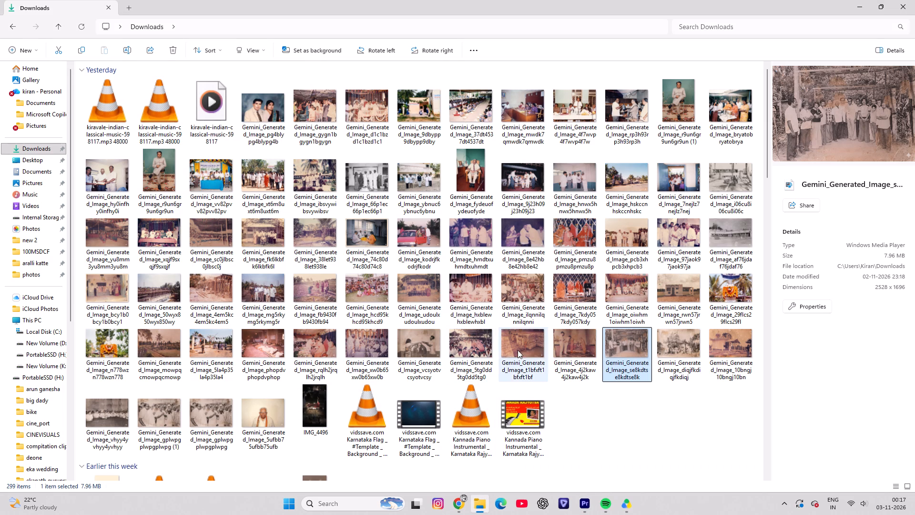
drag(518, 342, 580, 486)
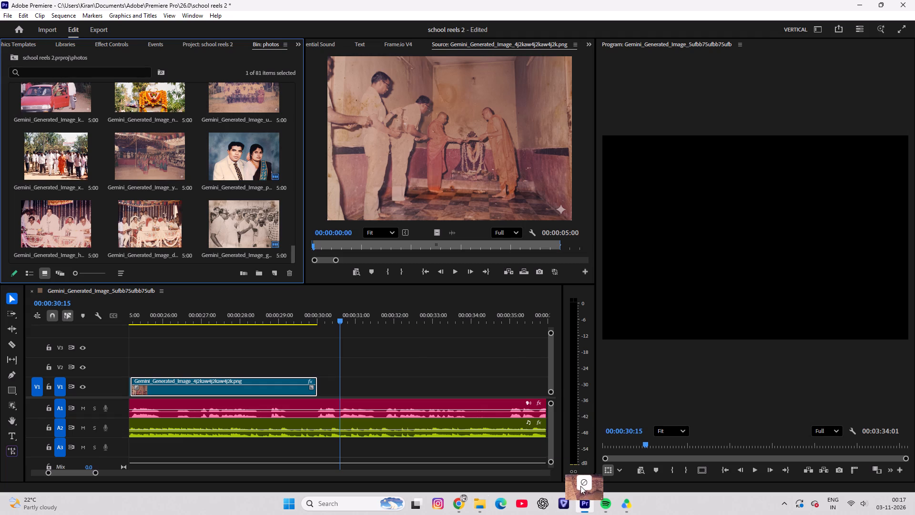
drag(580, 486, 318, 380)
click(344, 305)
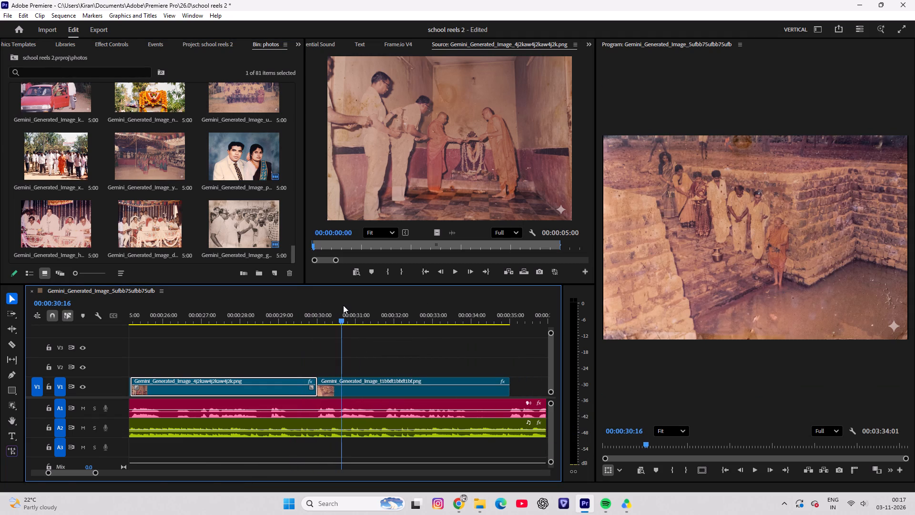
Apply the Pop Motion transition at the cut between the shrine photo and the water-tank photo and scrub through it.
click(372, 387)
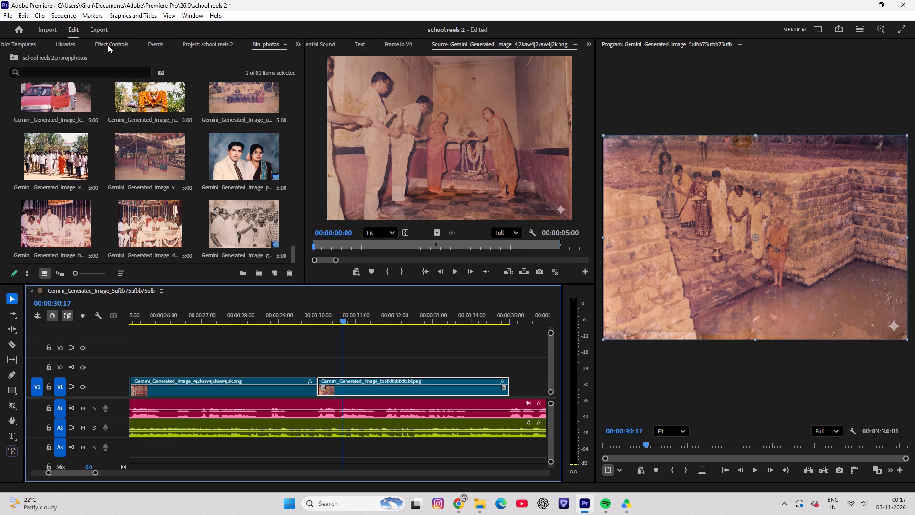
click(590, 45)
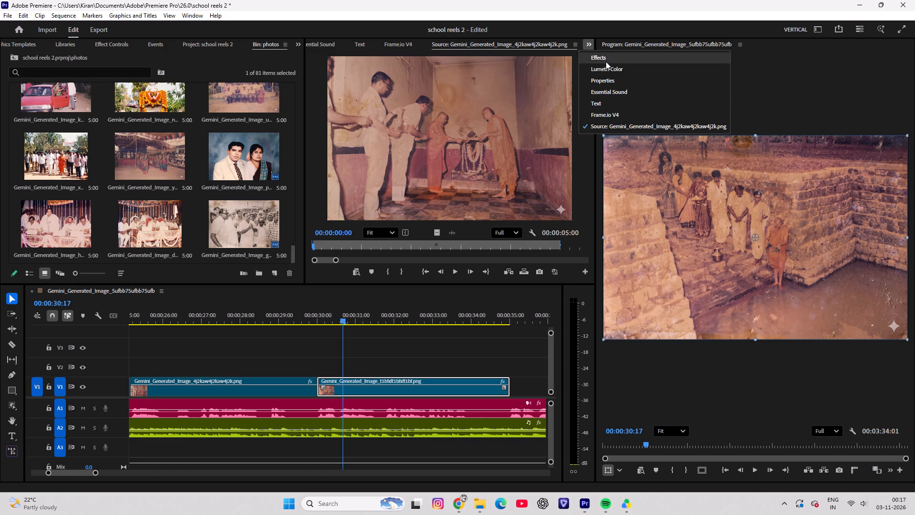
click(605, 60)
drag(361, 193, 360, 231)
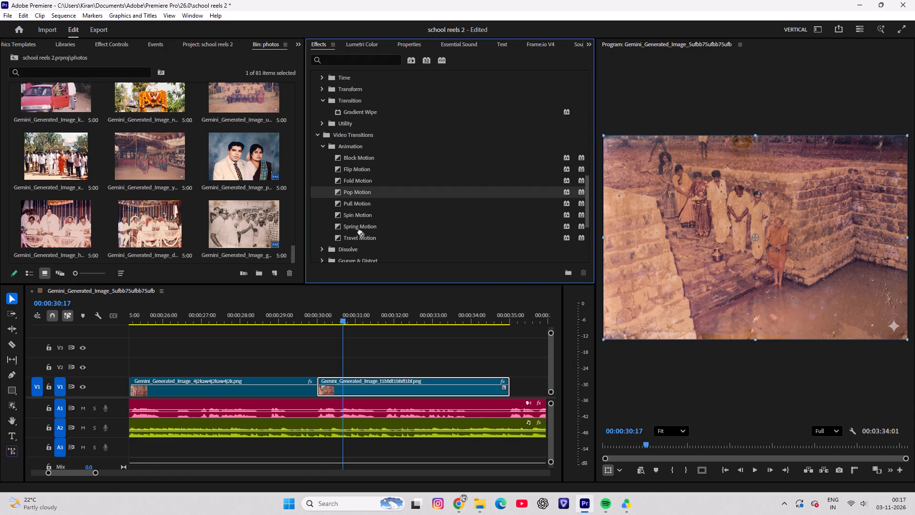
drag(360, 231, 315, 391)
drag(337, 320, 319, 319)
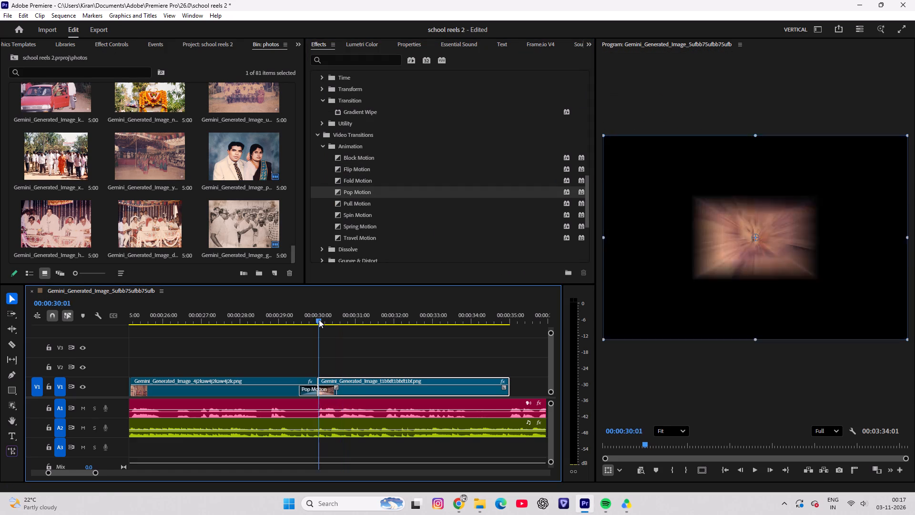
drag(319, 319, 324, 318)
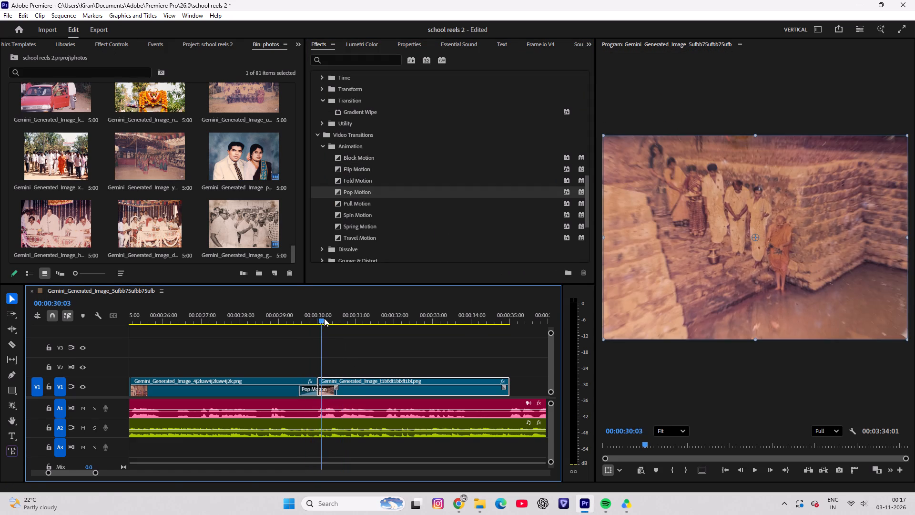
drag(324, 318, 327, 319)
Lengthen the Pop Motion transition before the water-tank photo to just over 00:00:02:16 and play it back.
drag(336, 385, 369, 387)
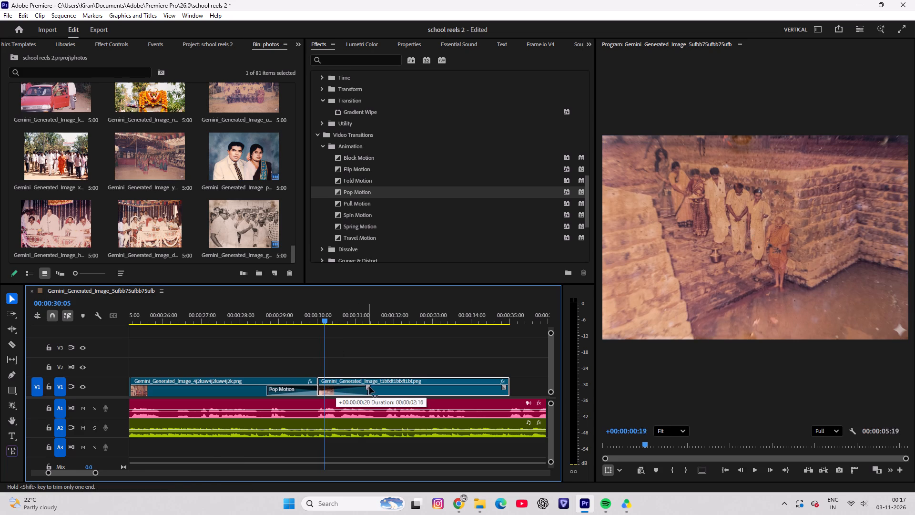
drag(369, 387, 372, 387)
drag(334, 313, 235, 320)
key(space)
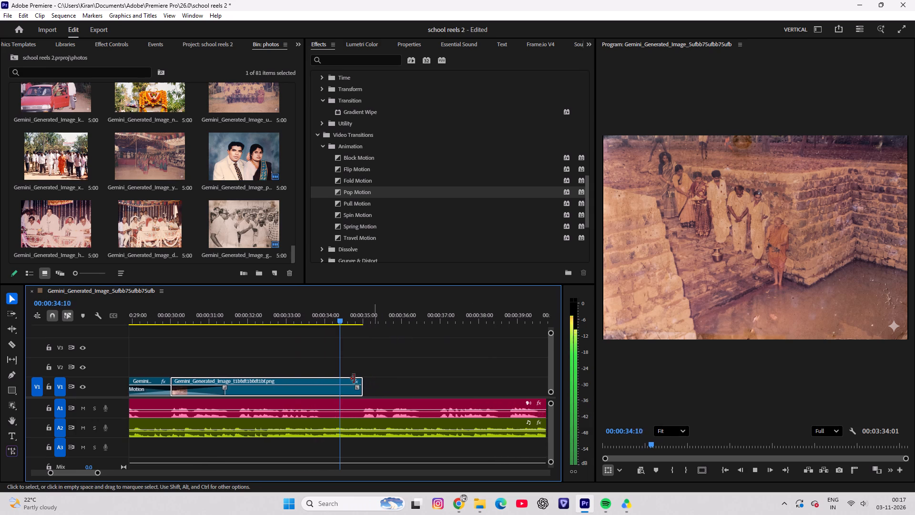
key(space)
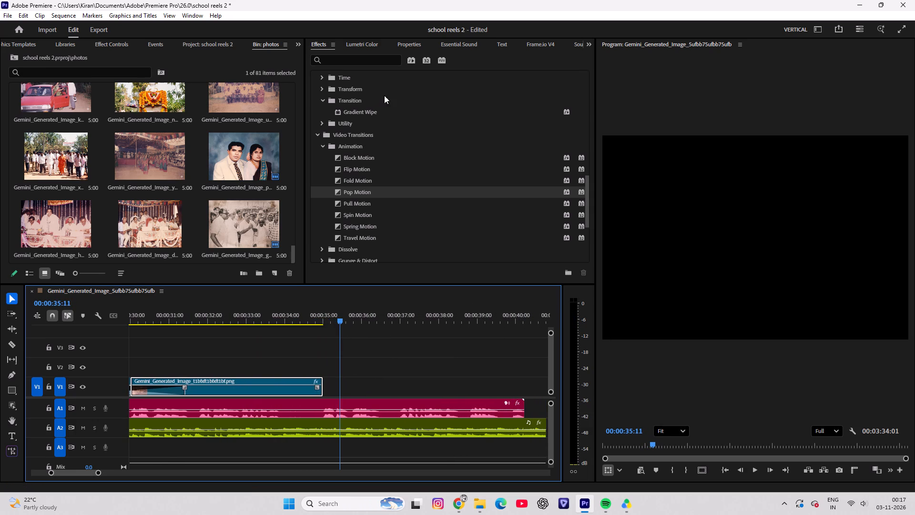
drag(342, 312, 273, 317)
key(space)
key(space)
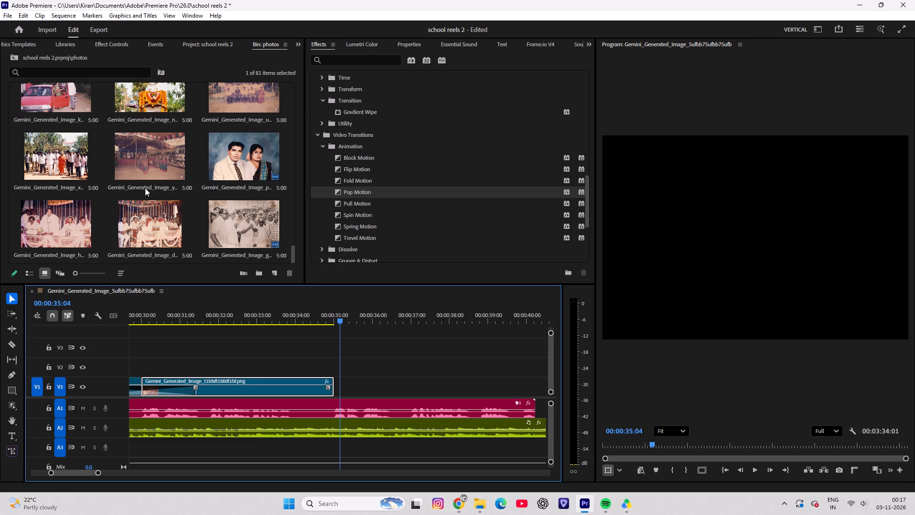
Look through the photos bin for a picture to follow the water-tank photo.
scroll(158, 221, down, 7)
scroll(158, 221, up, 3)
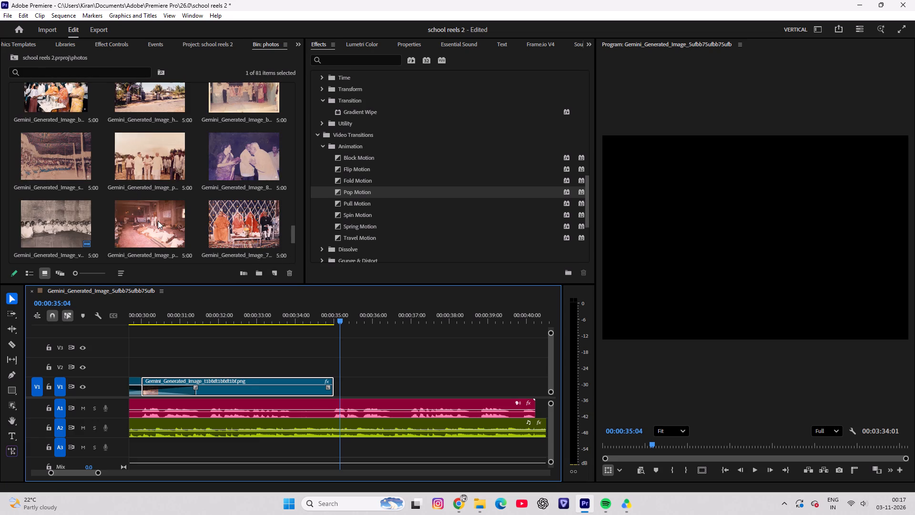
scroll(160, 223, up, 4)
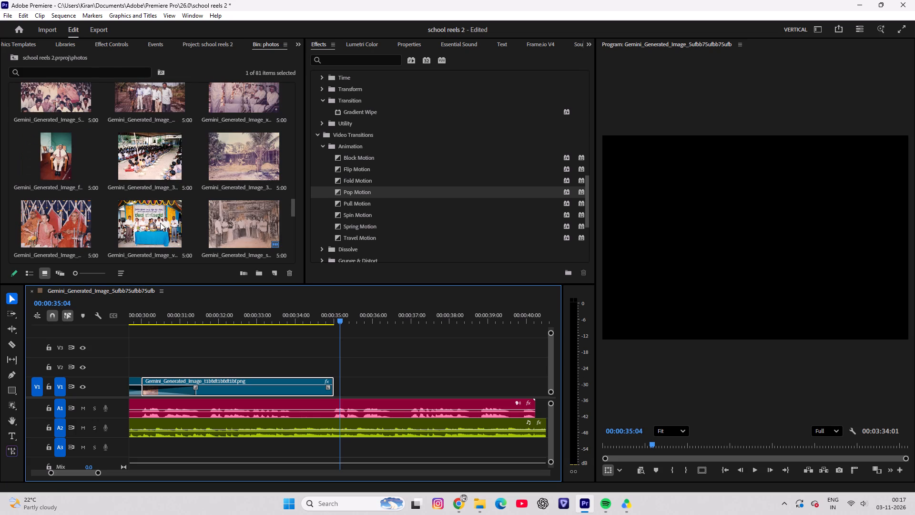
scroll(160, 223, up, 3)
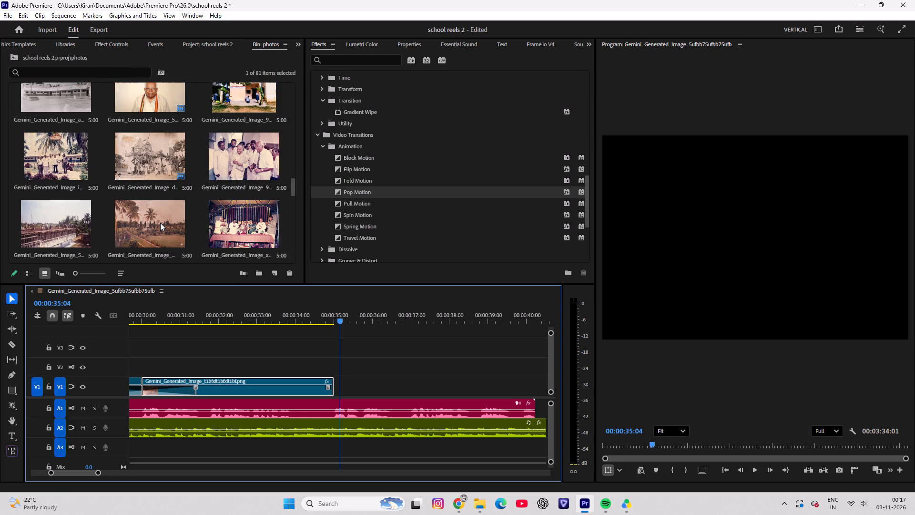
scroll(160, 223, up, 6)
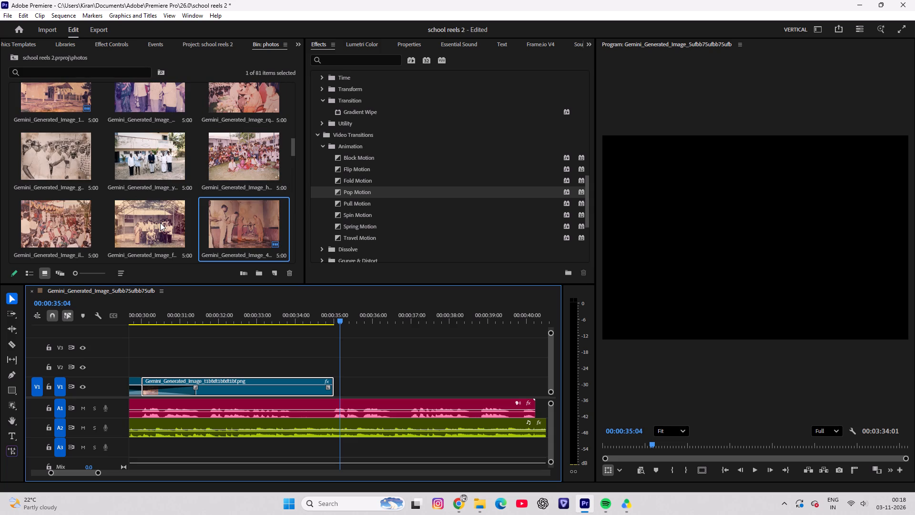
scroll(160, 223, up, 1)
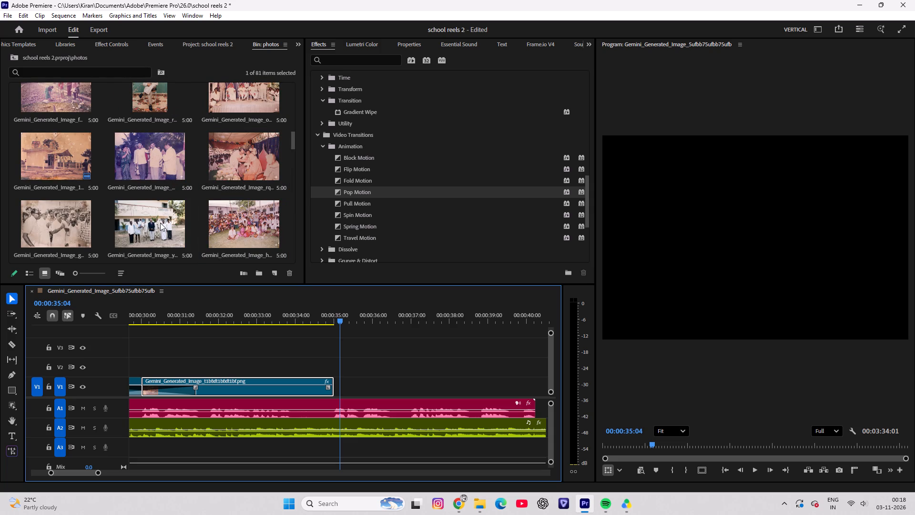
scroll(160, 223, down, 1)
scroll(160, 223, up, 5)
scroll(160, 223, down, 6)
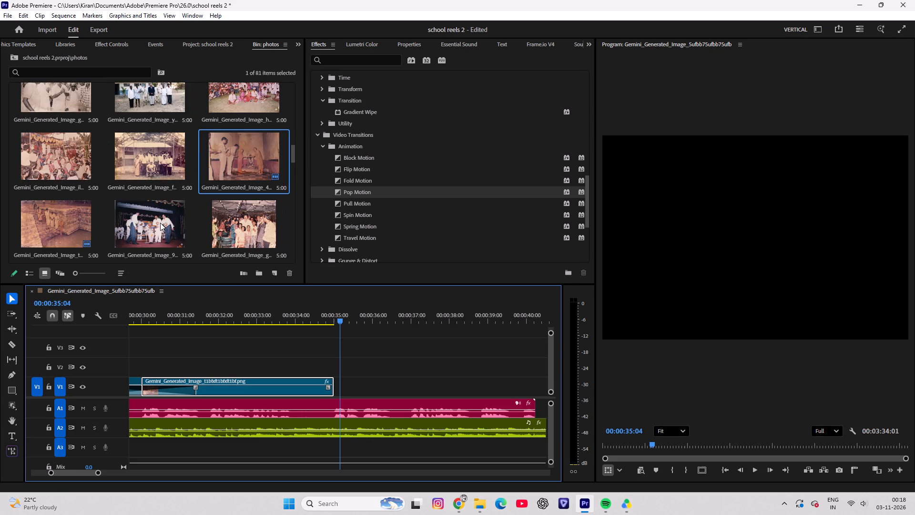
scroll(160, 223, down, 6)
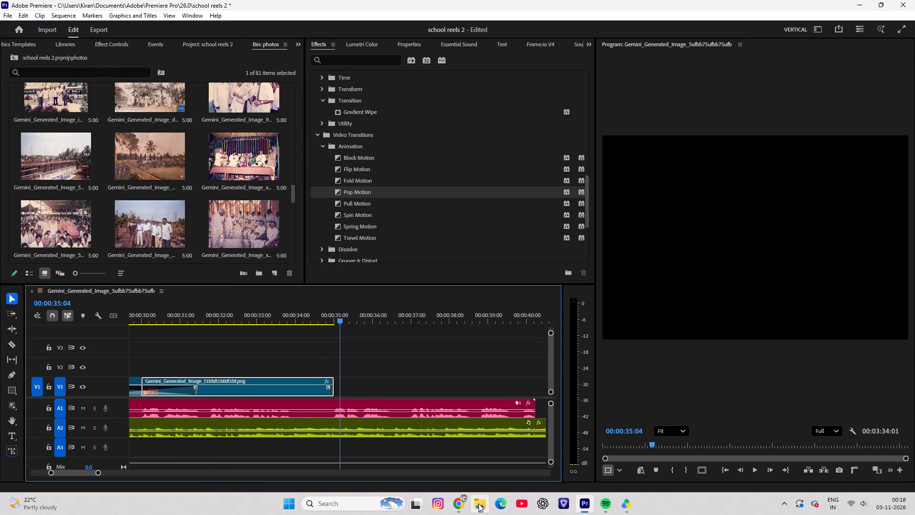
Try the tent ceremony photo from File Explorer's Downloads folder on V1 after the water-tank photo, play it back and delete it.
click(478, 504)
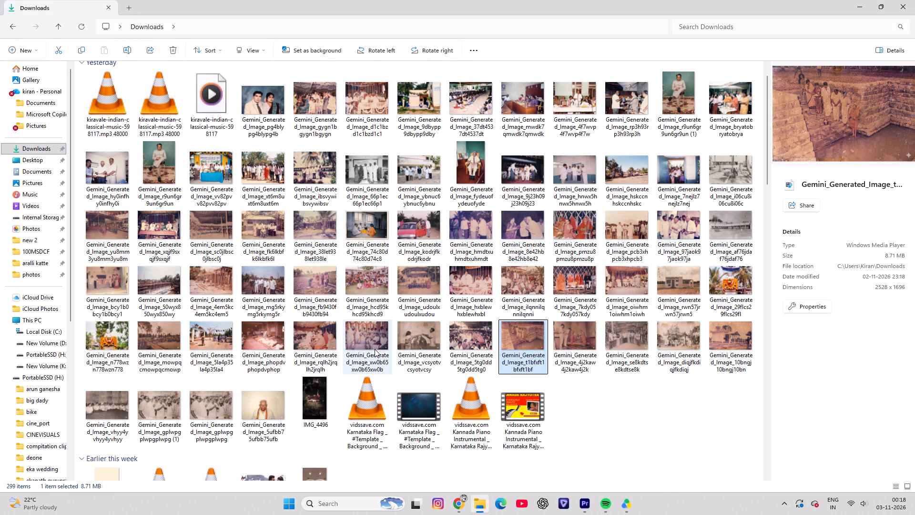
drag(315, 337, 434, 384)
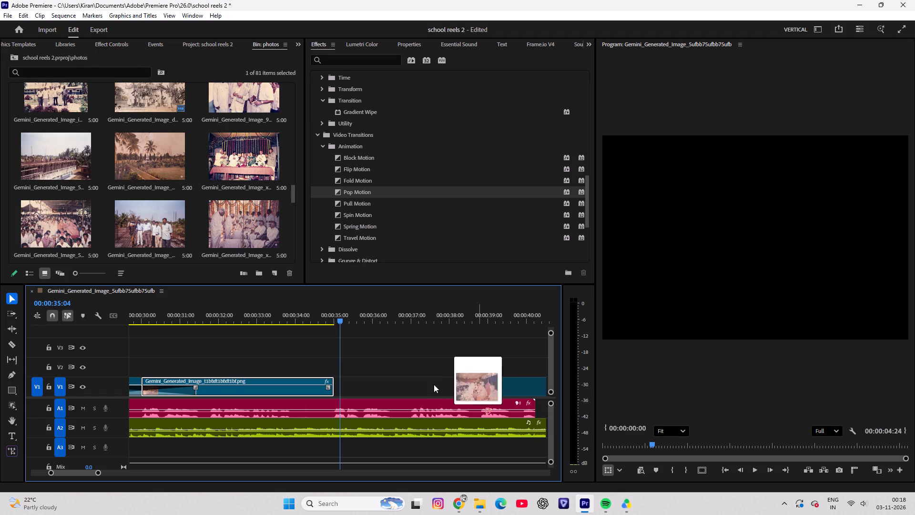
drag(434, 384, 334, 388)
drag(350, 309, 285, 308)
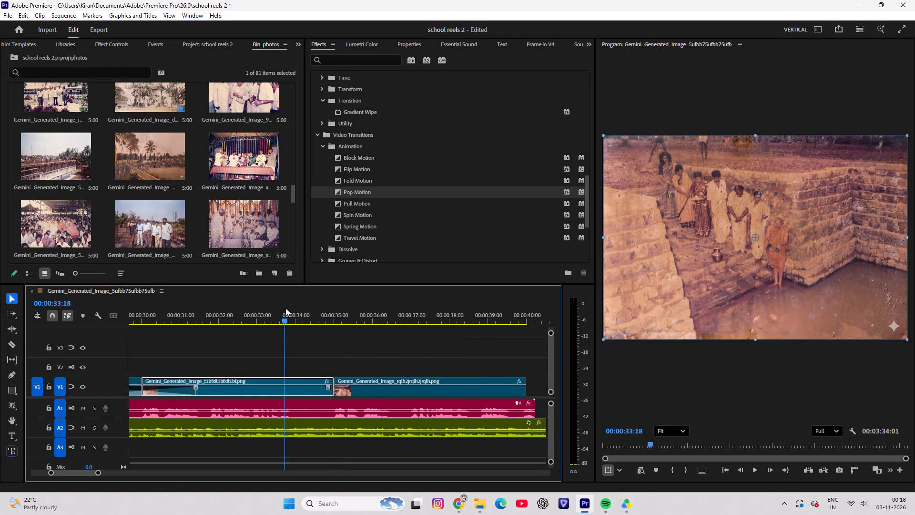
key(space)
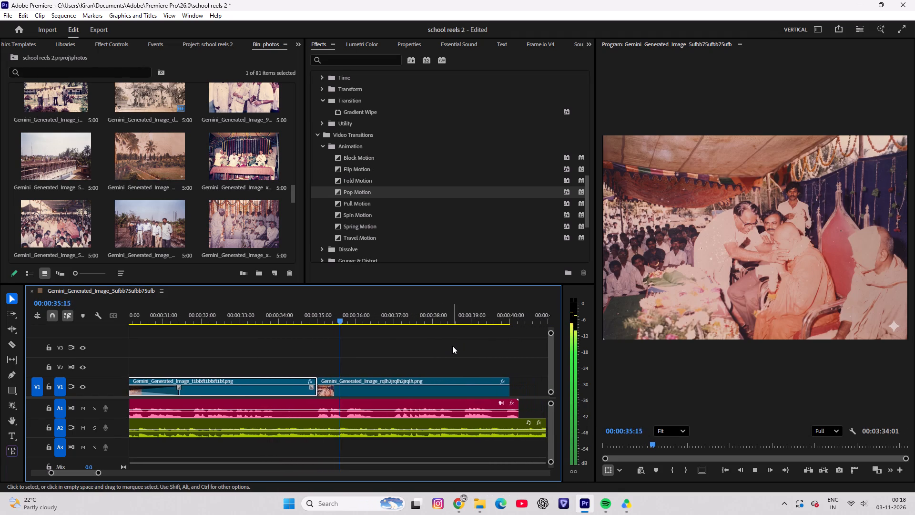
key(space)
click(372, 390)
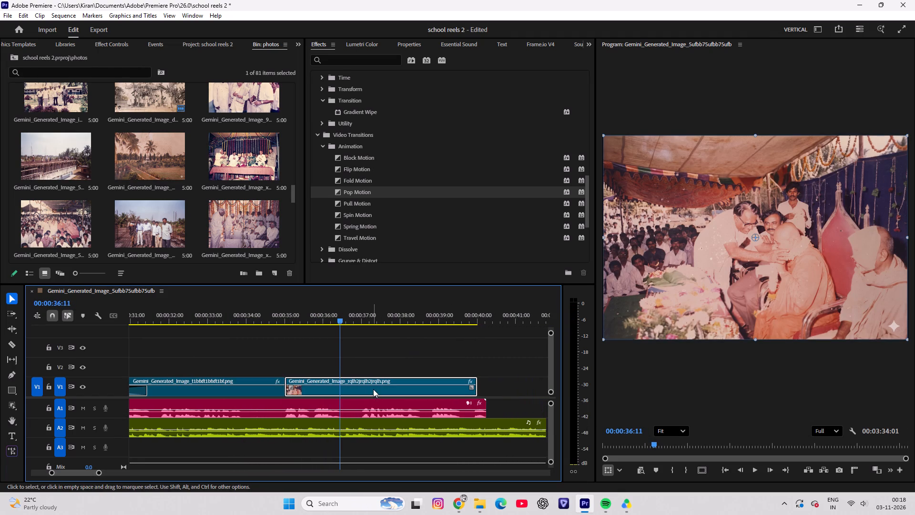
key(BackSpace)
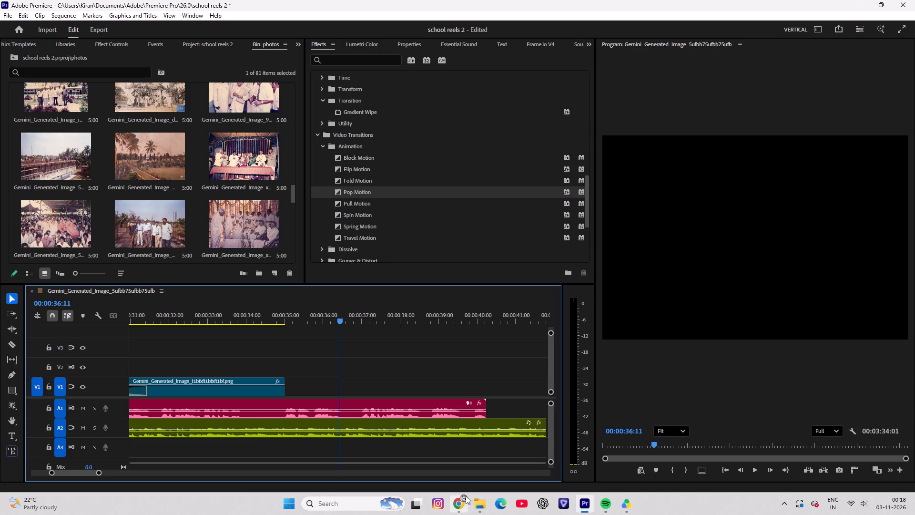
click(481, 501)
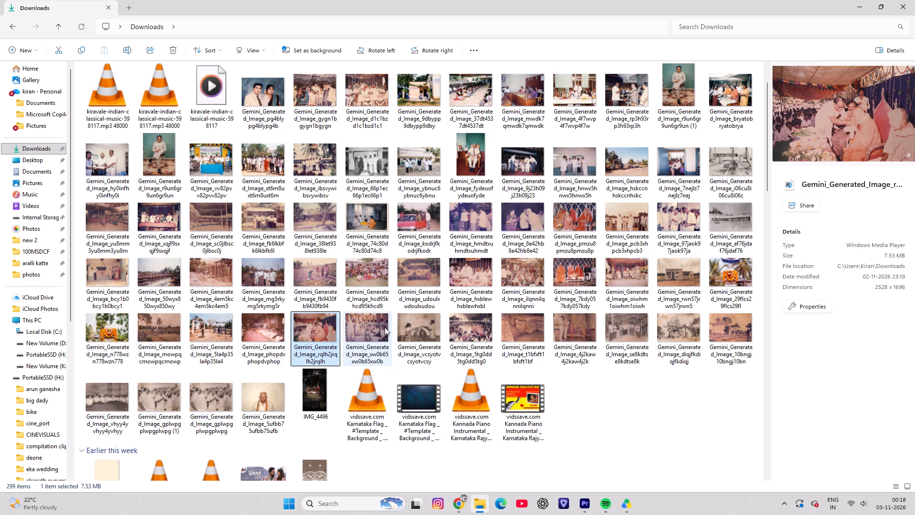
scroll(385, 327, up, 1)
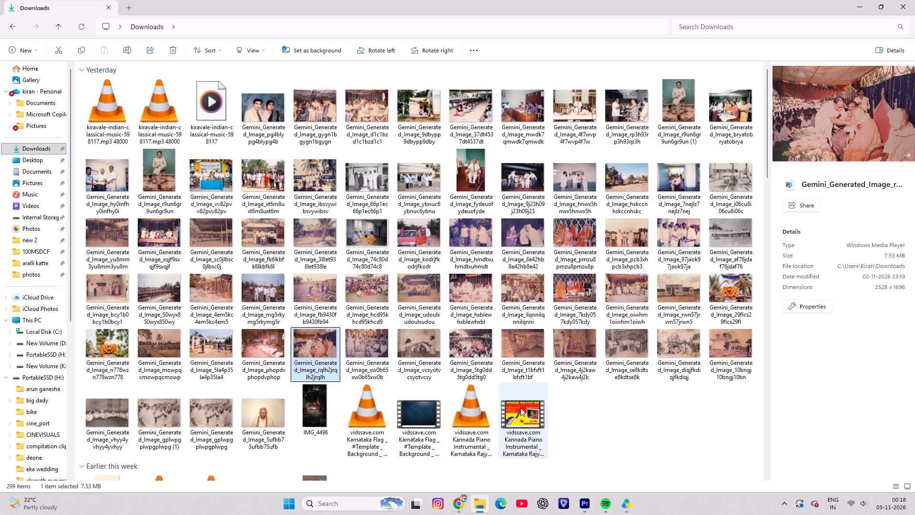
click(459, 500)
click(578, 4)
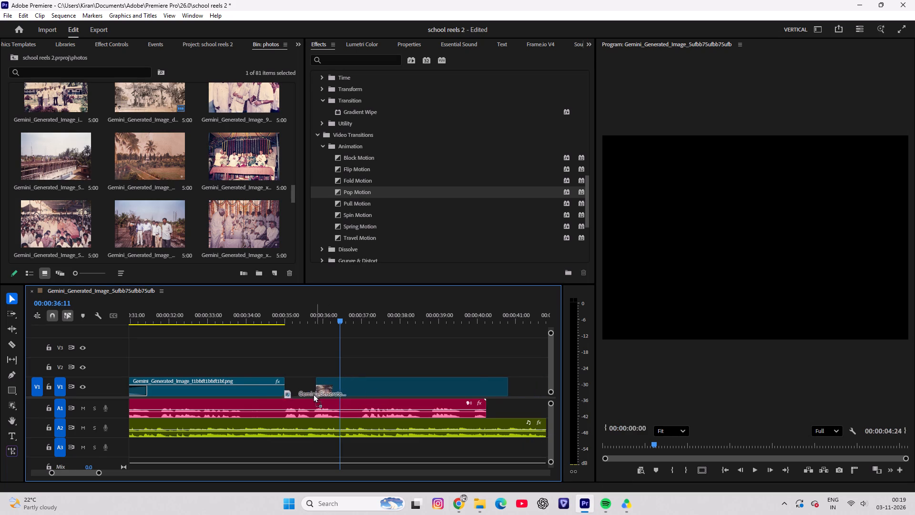
drag(313, 394, 285, 397)
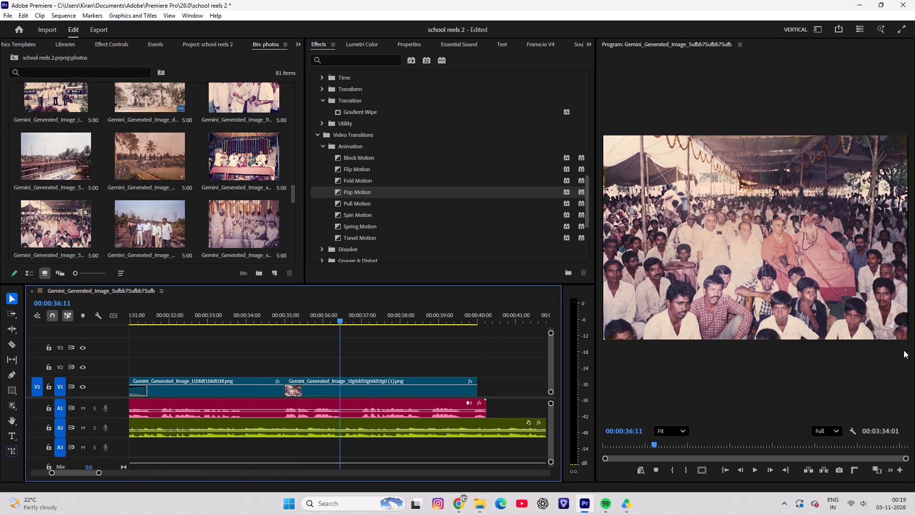
drag(322, 311, 262, 314)
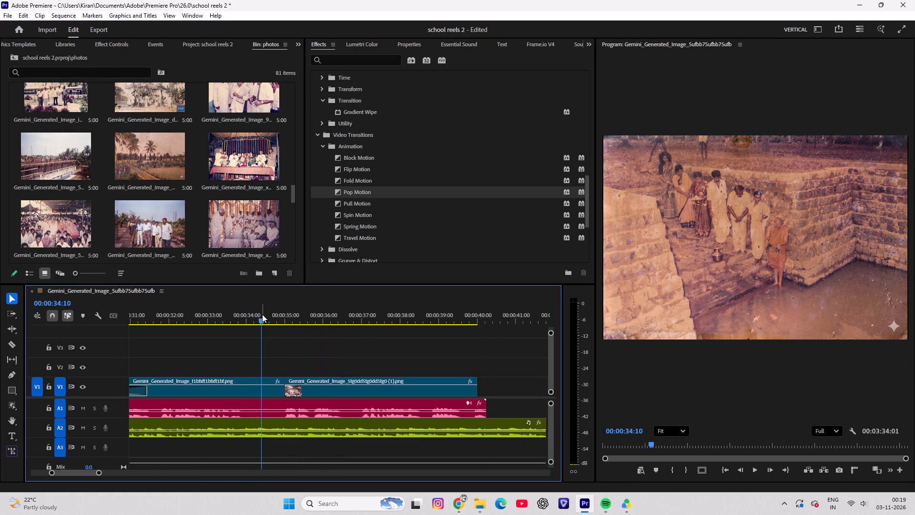
key(space)
key(space)
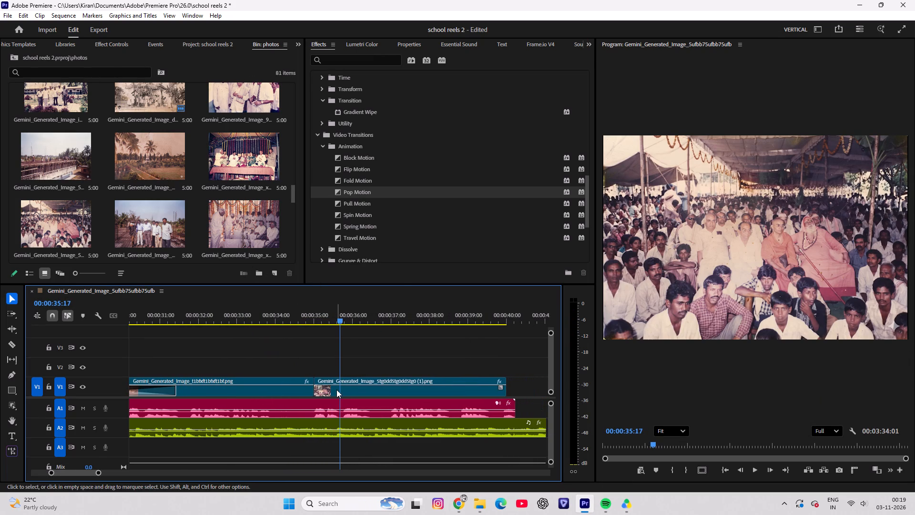
Set a Scale keyframe on the tent crowd photo at its start, 00:00:35:00.
click(336, 390)
drag(339, 316, 323, 319)
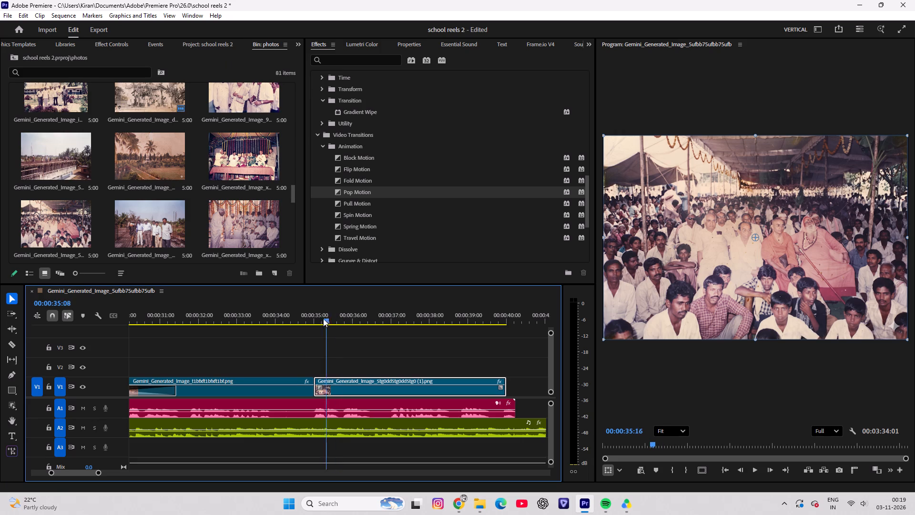
drag(323, 319, 317, 319)
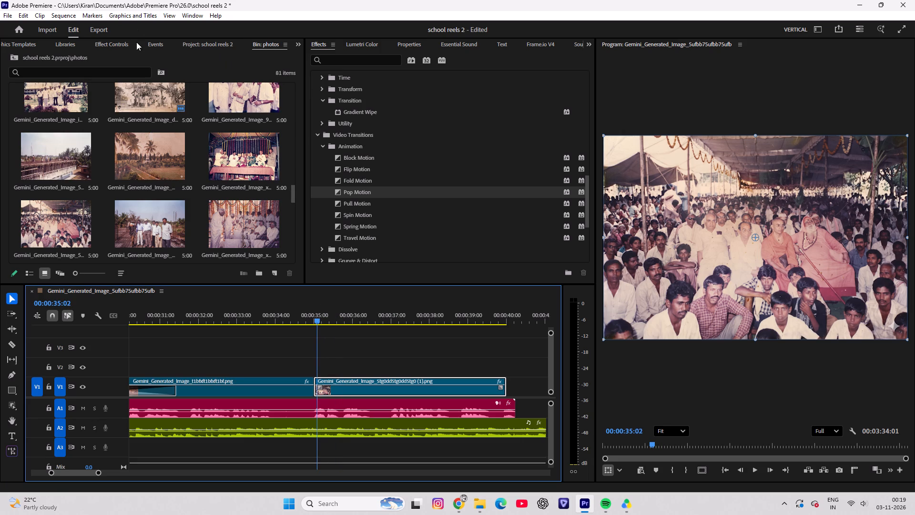
click(106, 42)
drag(174, 58, 164, 60)
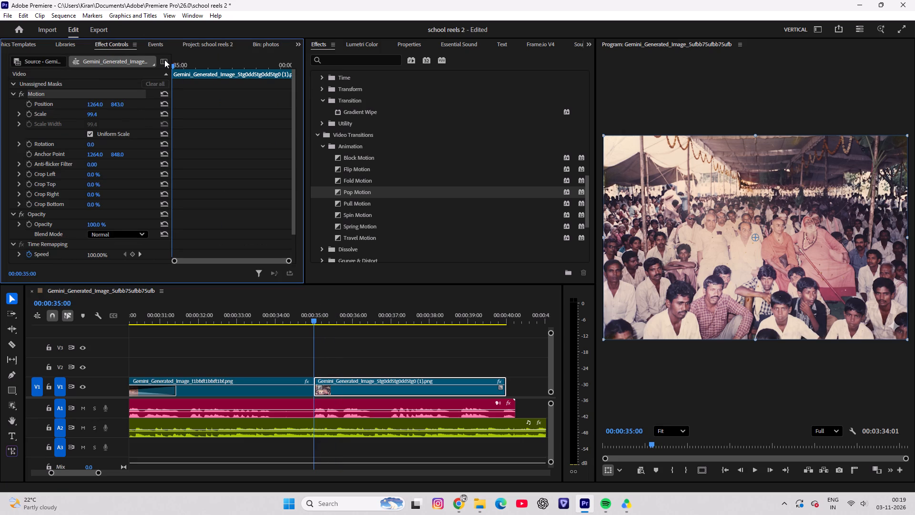
drag(164, 60, 163, 61)
click(26, 115)
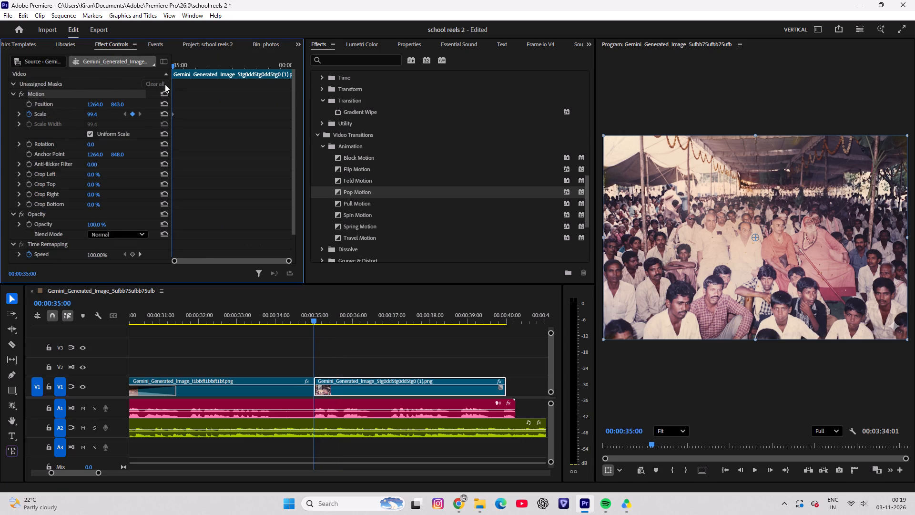
Play and scrub through the tent crowd photo up to the end of the speech on A1.
drag(173, 63, 295, 78)
drag(467, 312, 391, 322)
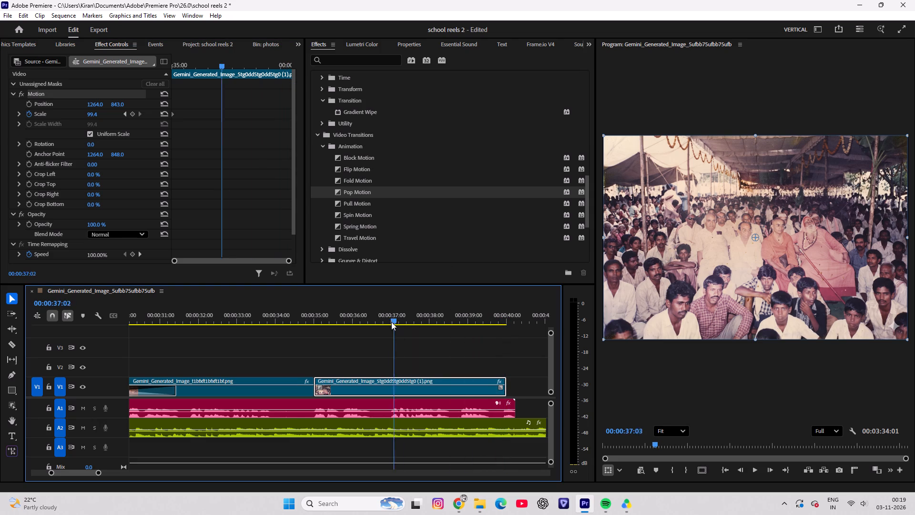
drag(391, 322, 378, 322)
key(space)
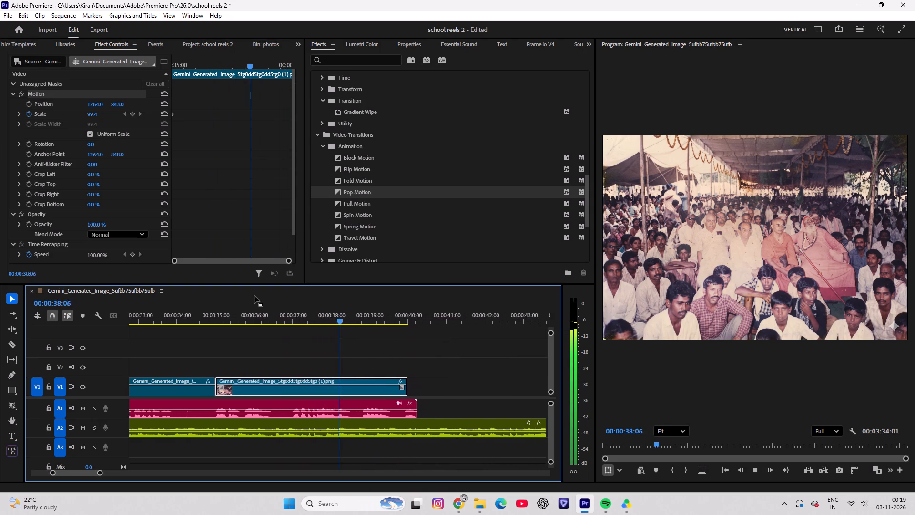
key(space)
key(space)
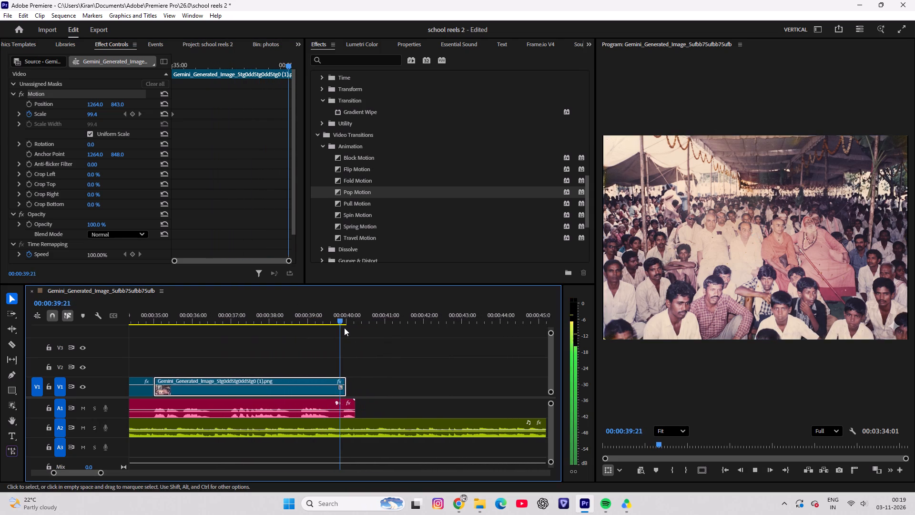
key(space)
drag(338, 313, 299, 328)
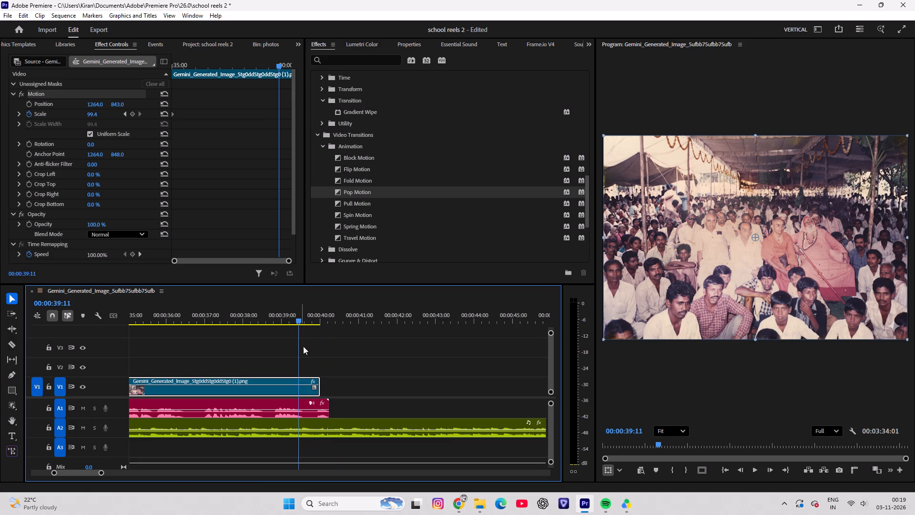
Add a short fade-out of about half a second at the end of the speech clip on A1.
drag(323, 408, 304, 407)
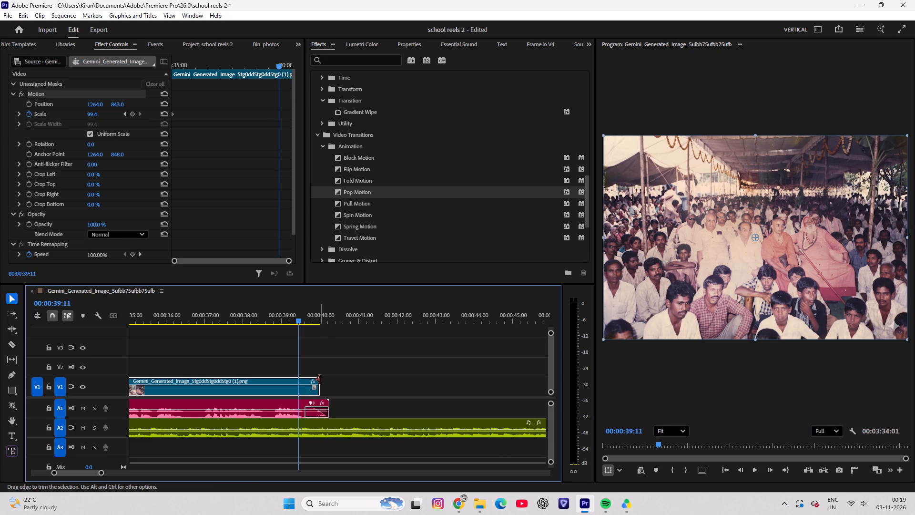
Extend the tent crowd photo on V1 to finish level with the end of the speech clip on A1.
drag(320, 380, 326, 380)
drag(349, 319, 327, 319)
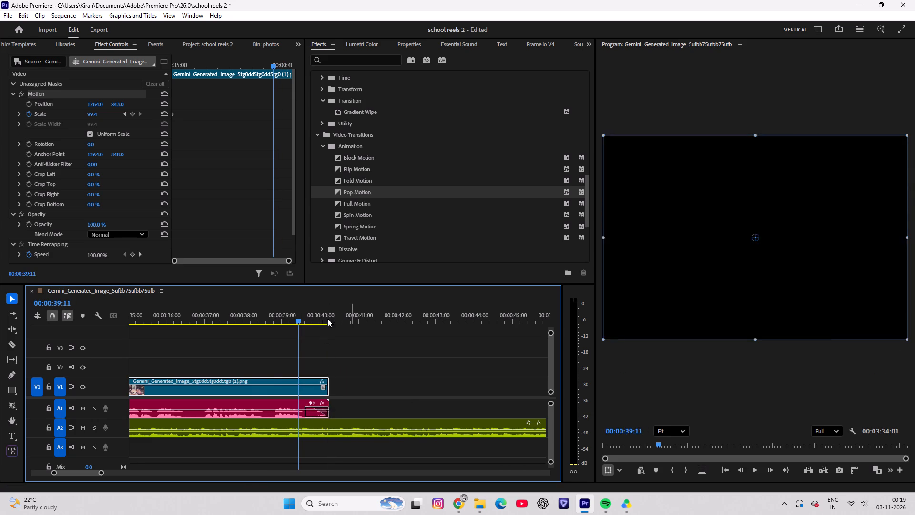
Add a Scale keyframe of about 150 at the end of the tent crowd photo, 00:00:40:05.
drag(327, 319, 408, 302)
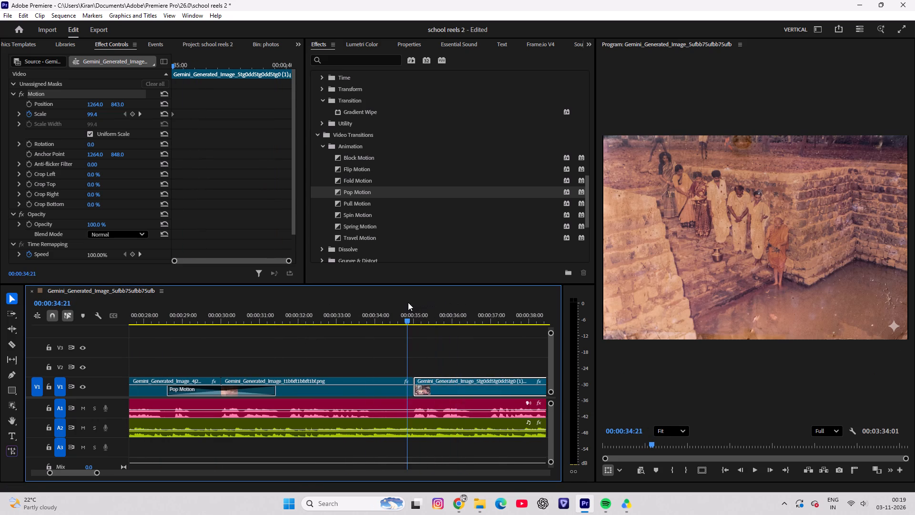
drag(408, 302, 406, 299)
drag(407, 321, 419, 321)
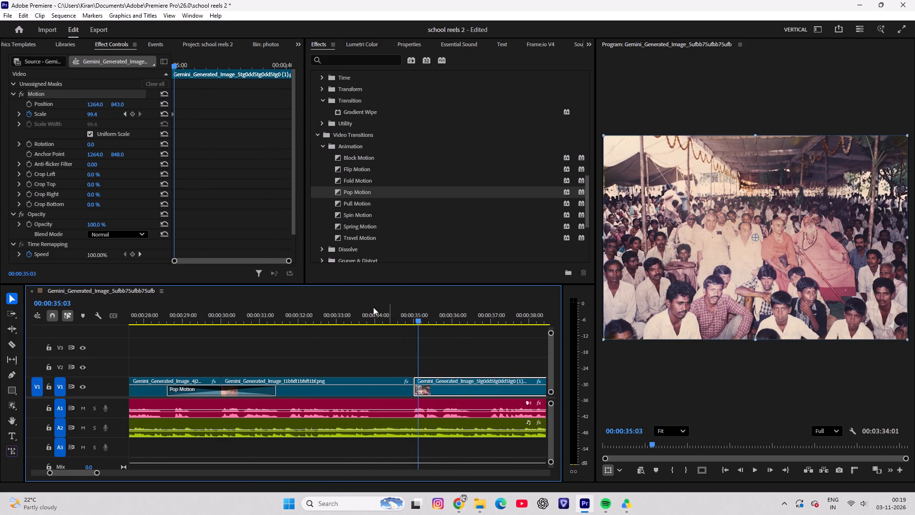
drag(174, 61, 167, 61)
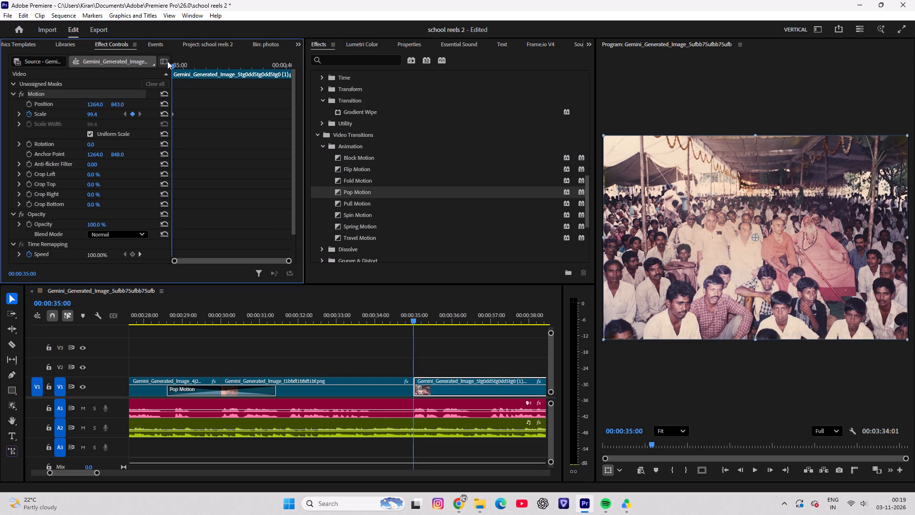
drag(167, 61, 201, 62)
drag(172, 64, 308, 68)
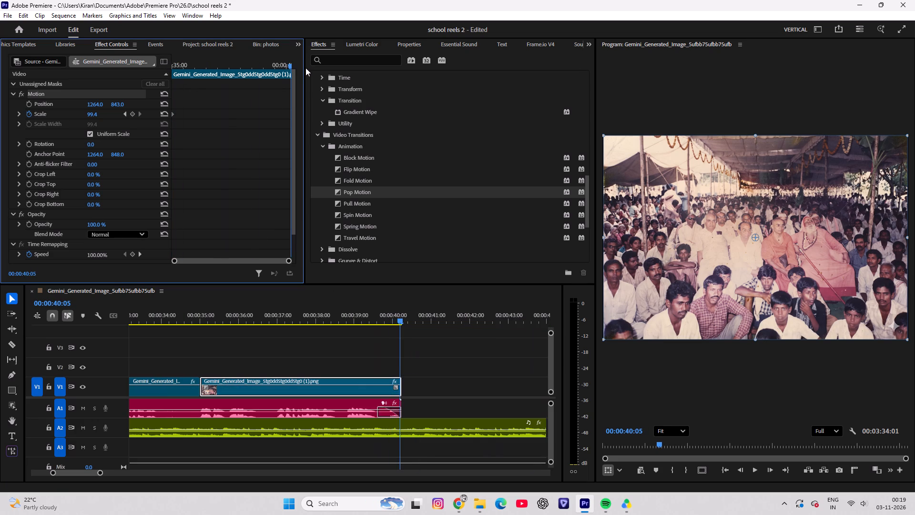
drag(93, 115, 97, 115)
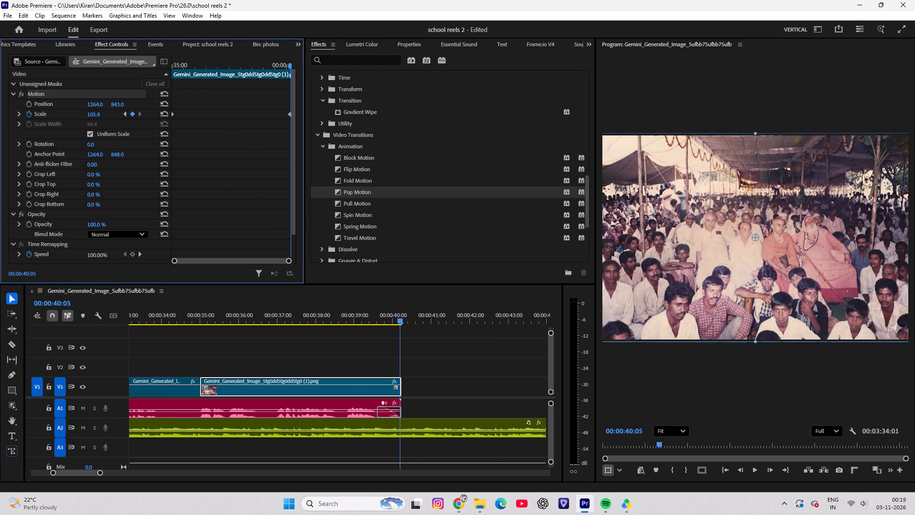
drag(97, 115, 107, 115)
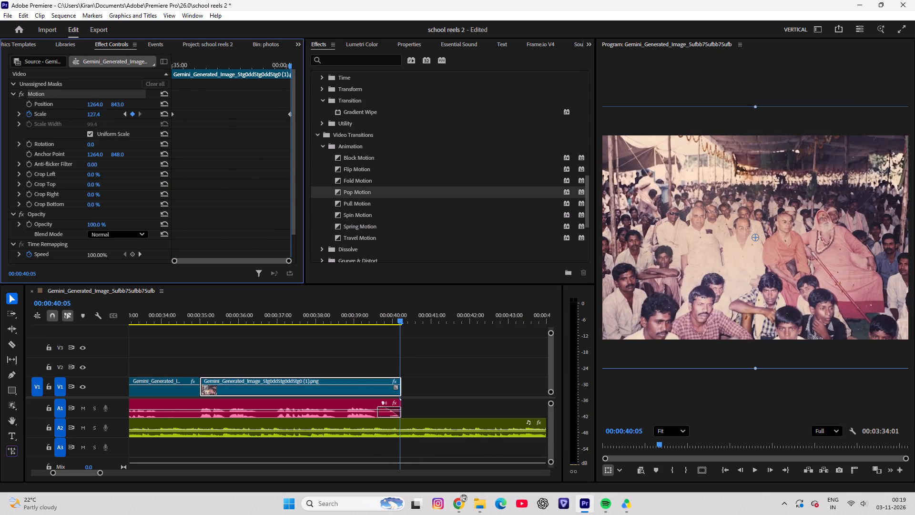
drag(107, 115, 114, 115)
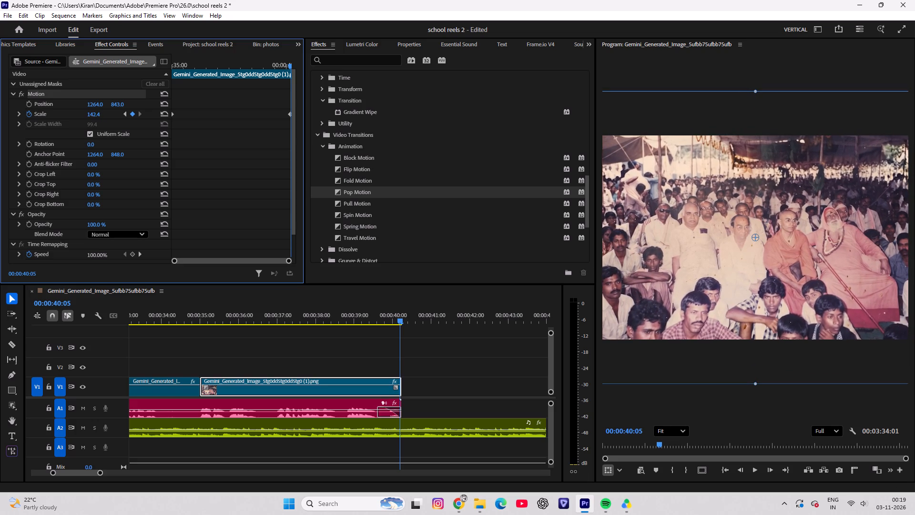
drag(114, 115, 118, 115)
Play the tent crowd photo from just before its start to past its end to review the zoom.
drag(319, 317, 244, 315)
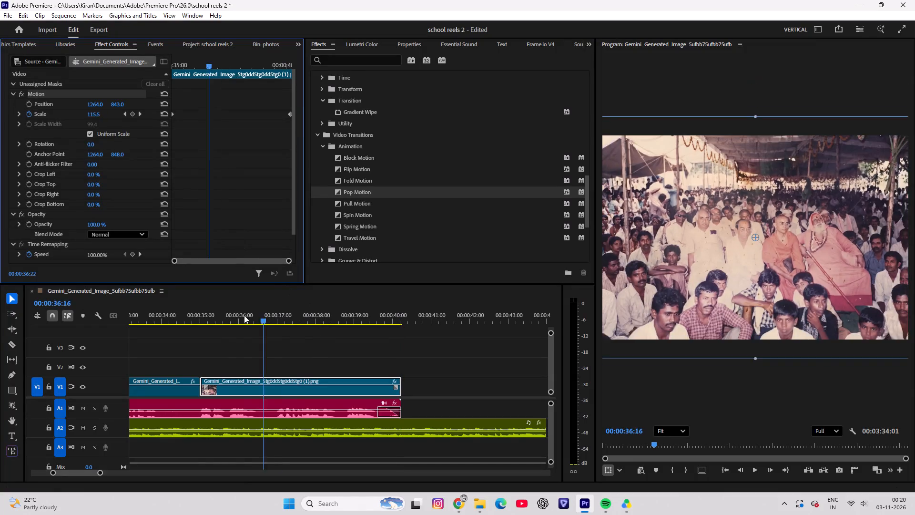
drag(244, 315, 175, 315)
key(space)
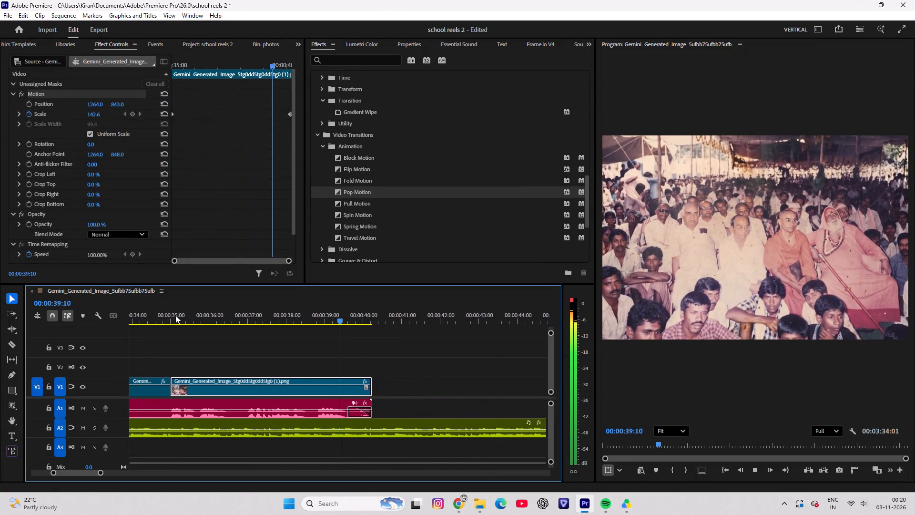
key(space)
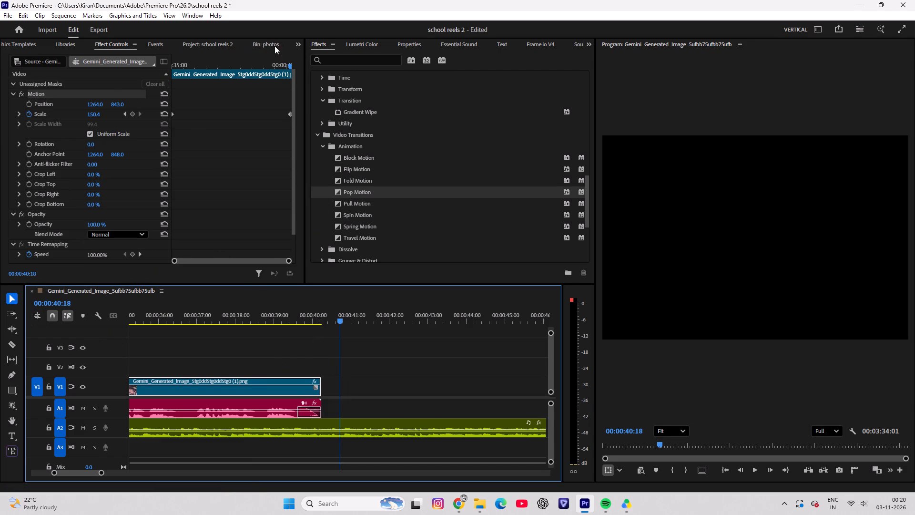
Open the photos bin and save the project.
click(208, 44)
double_click(45, 118)
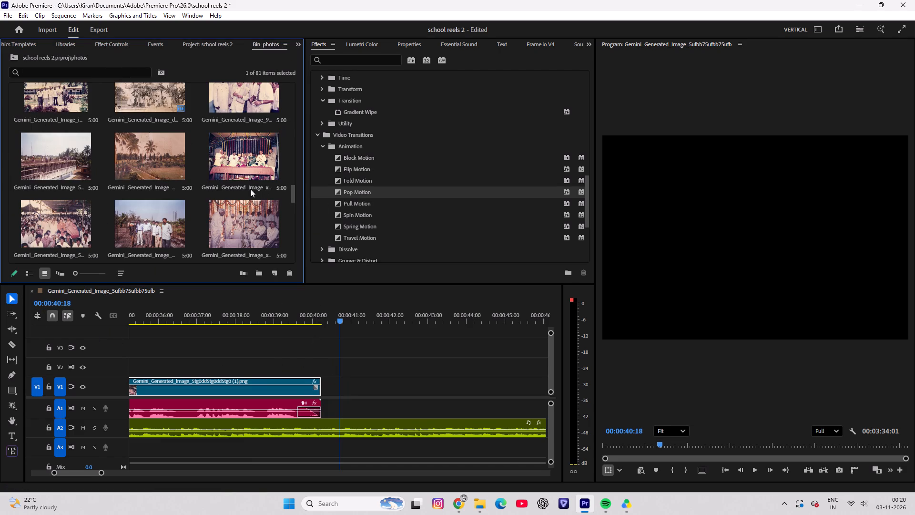
key(ctrl+s)
key(ctrl+s)
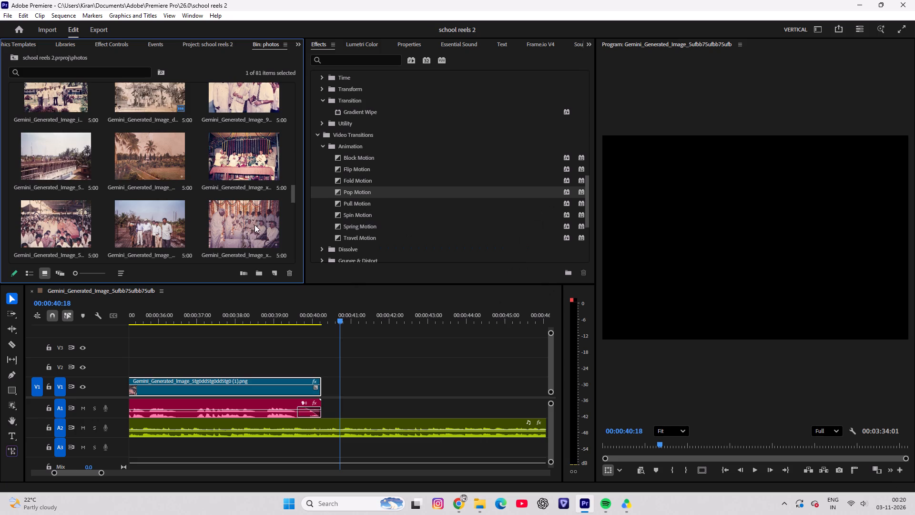
Browse the video clips in the photos bin and preview the opening of C4135.MP4.
scroll(254, 223, up, 15)
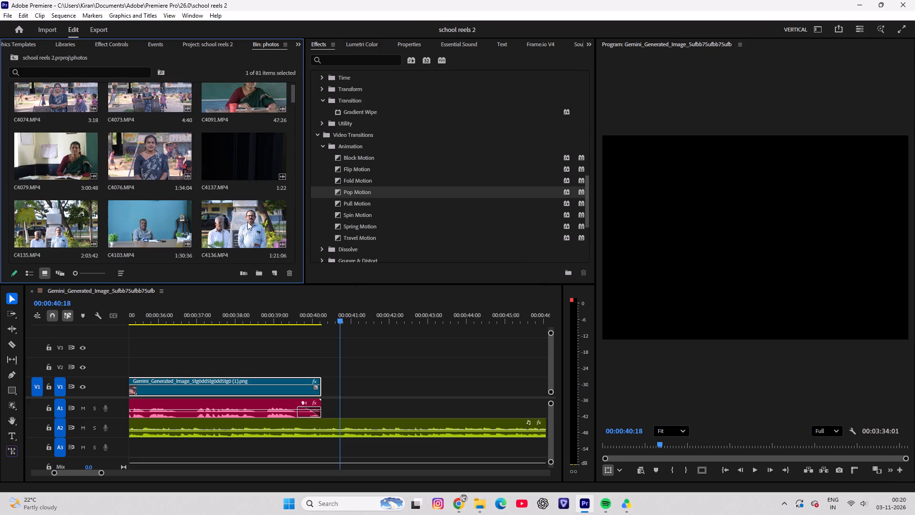
scroll(247, 222, down, 2)
scroll(184, 160, up, 1)
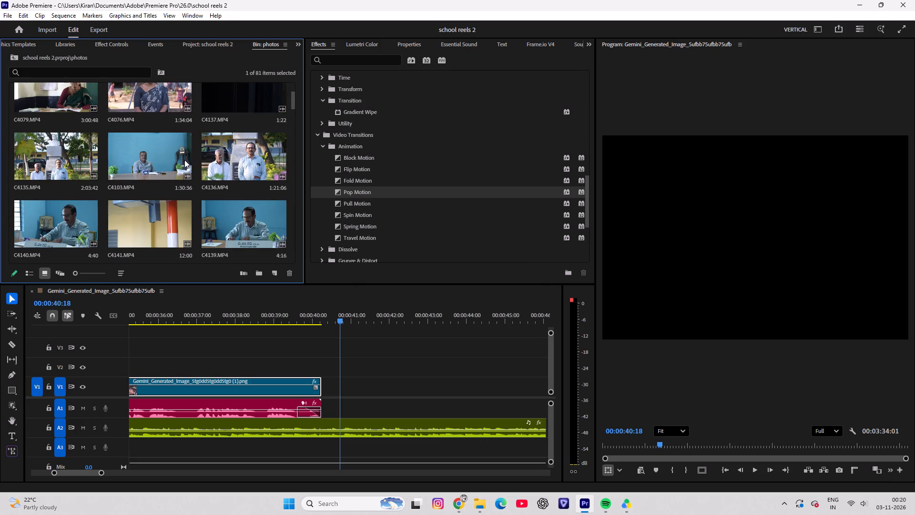
double_click(41, 153)
key(space)
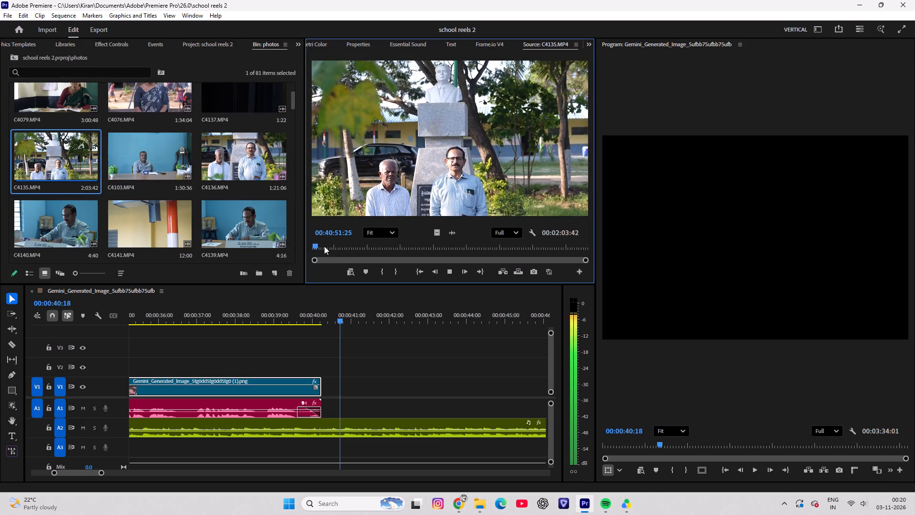
drag(315, 246, 290, 246)
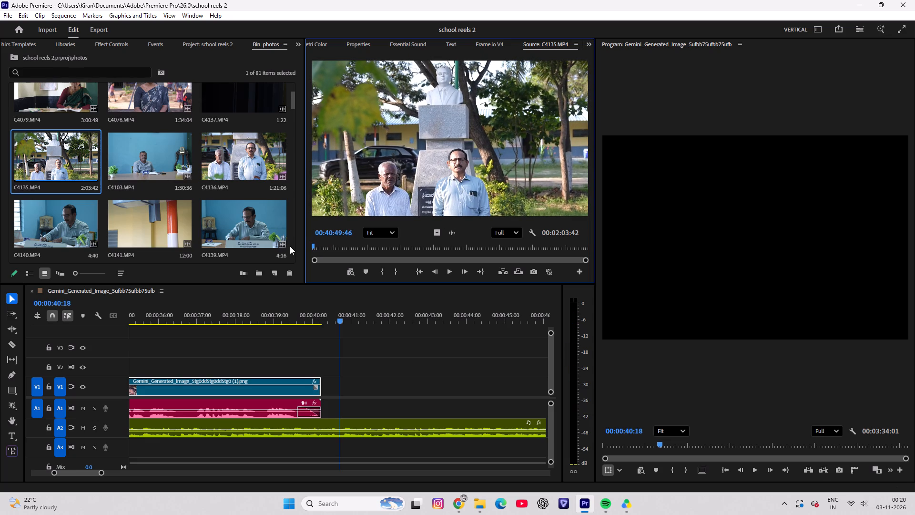
drag(290, 246, 290, 247)
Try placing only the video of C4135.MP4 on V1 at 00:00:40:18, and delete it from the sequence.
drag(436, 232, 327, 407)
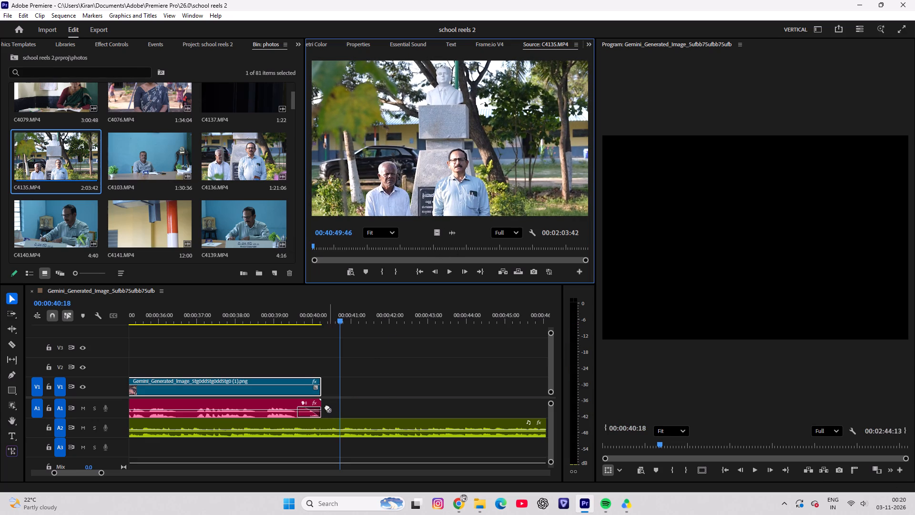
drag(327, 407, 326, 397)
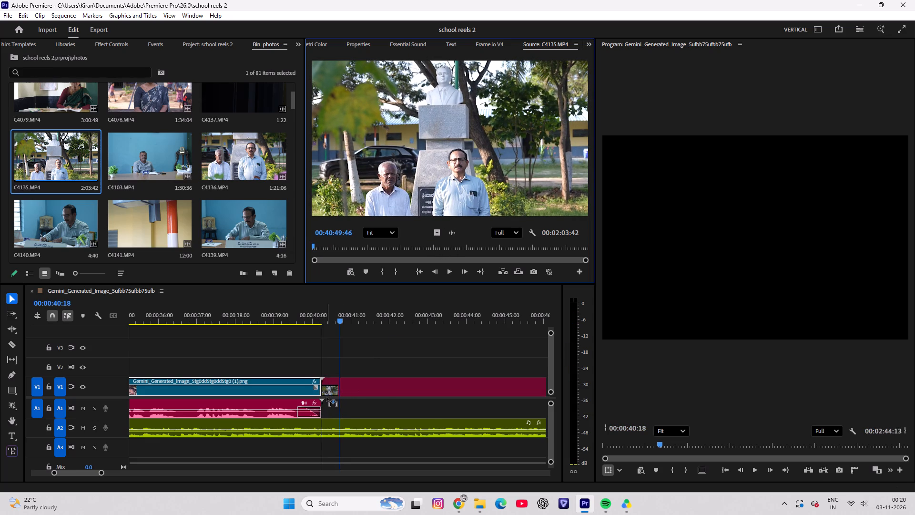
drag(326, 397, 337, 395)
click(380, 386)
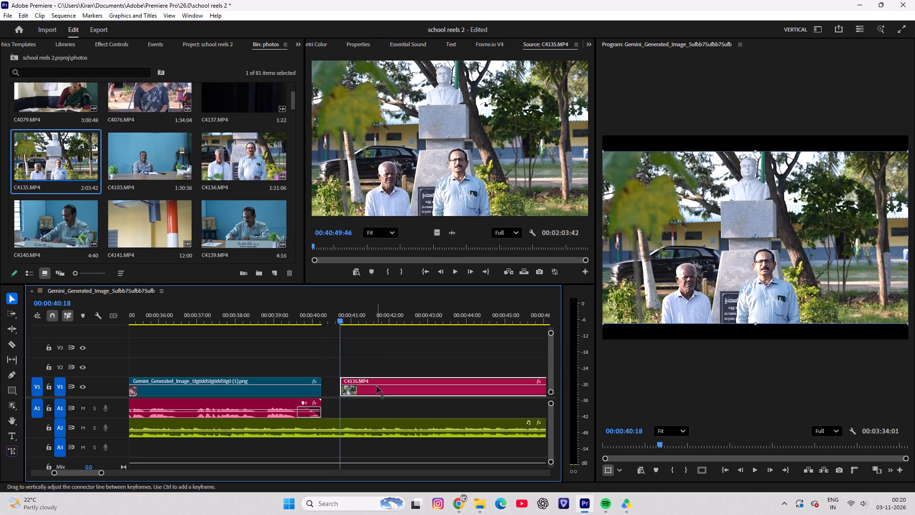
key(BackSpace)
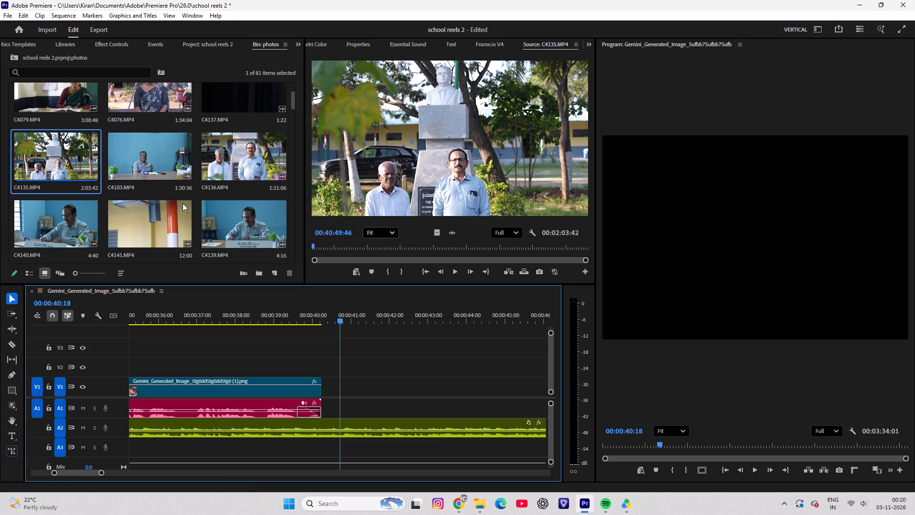
Preview the speech clips C4136.MP4, C4134.MP4 and C4133.MP4 from the photos bin.
double_click(237, 149)
key(space)
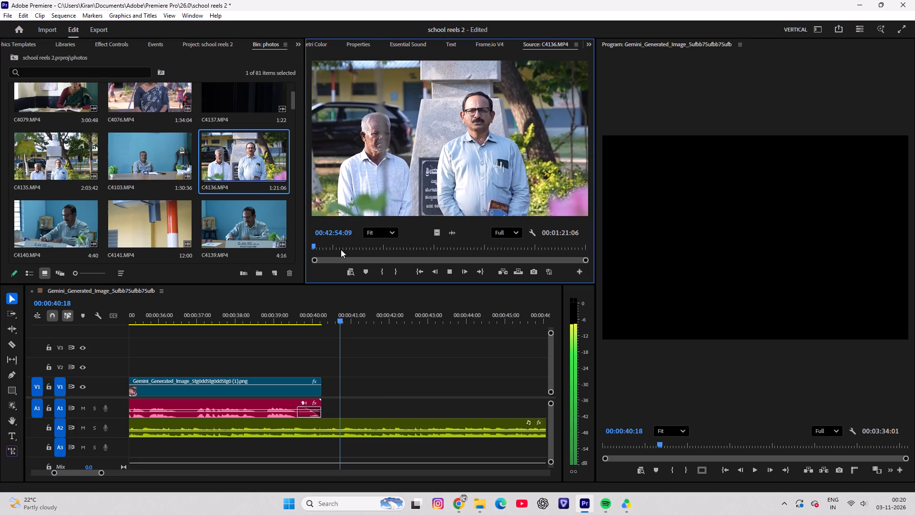
key(space)
key(space)
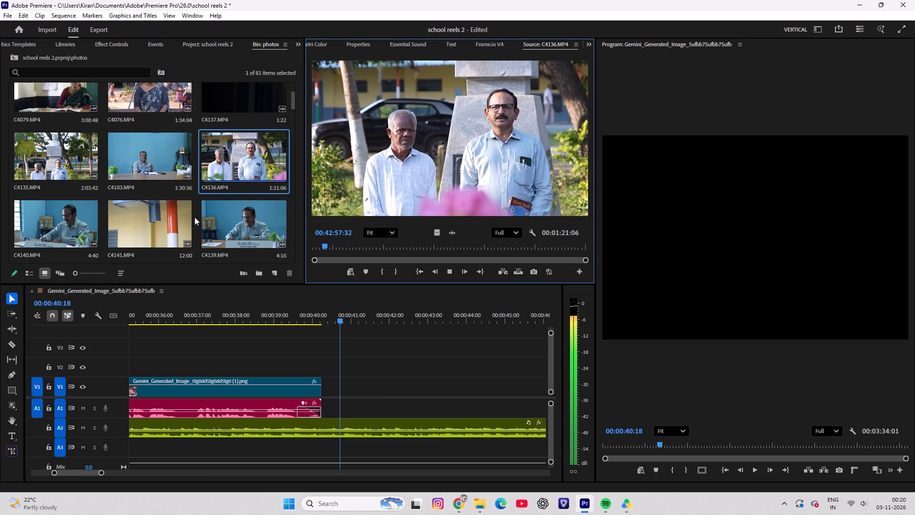
scroll(179, 218, down, 2)
scroll(179, 218, up, 2)
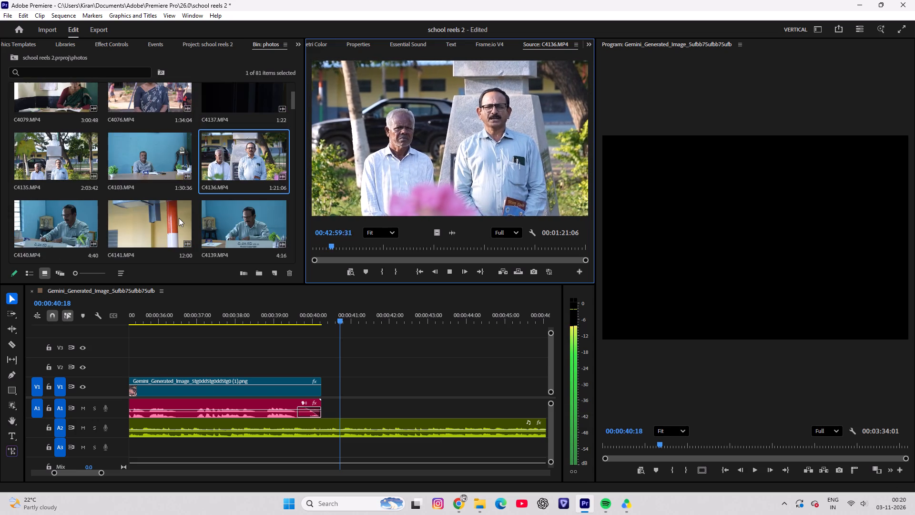
scroll(179, 218, down, 2)
double_click(152, 163)
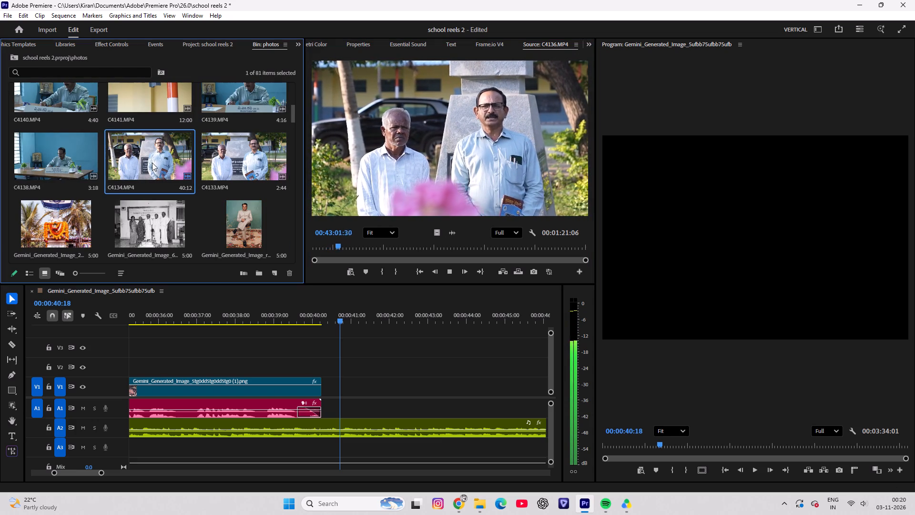
key(space)
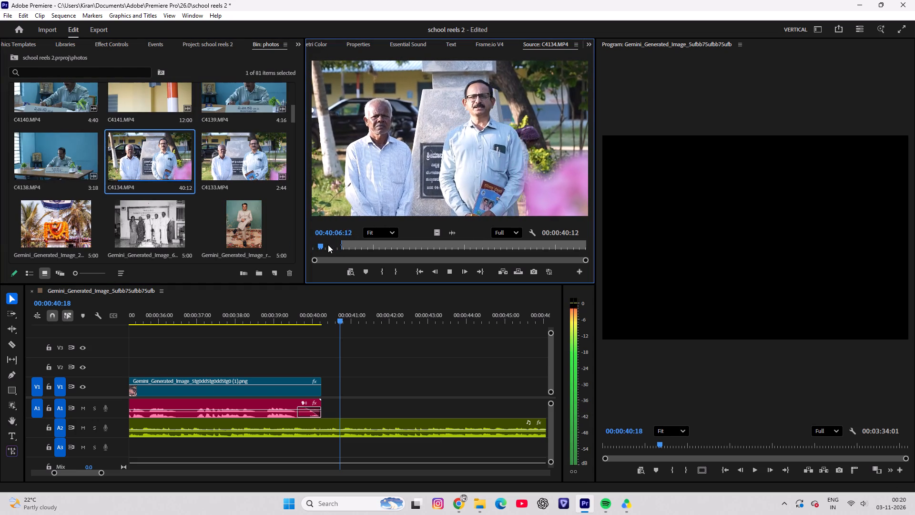
key(space)
double_click(248, 159)
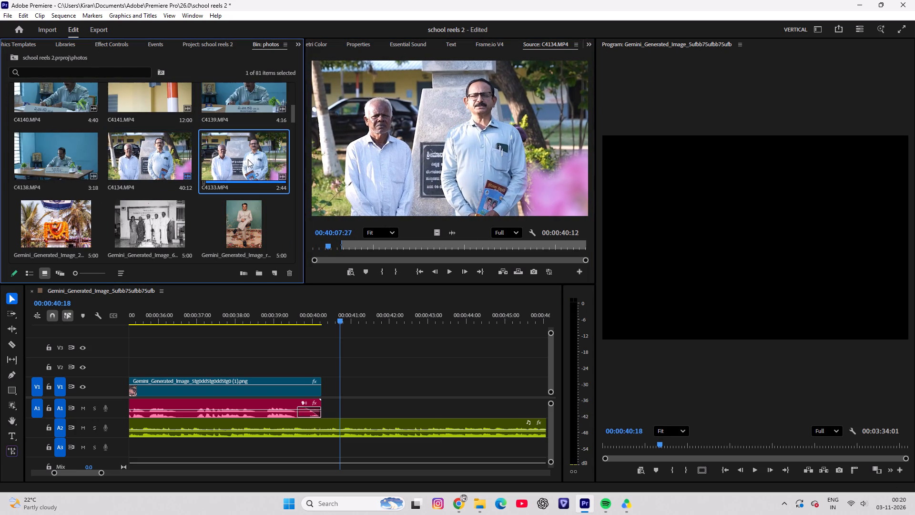
key(space)
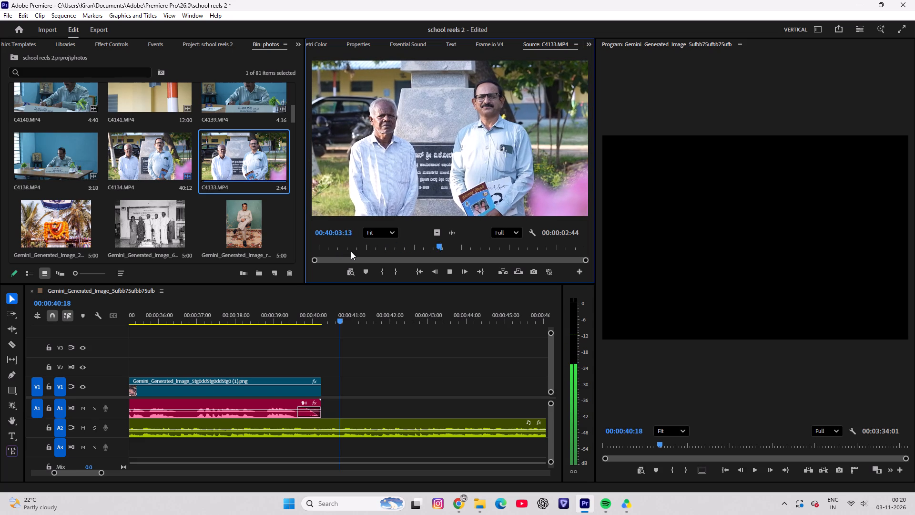
key(space)
scroll(195, 203, up, 2)
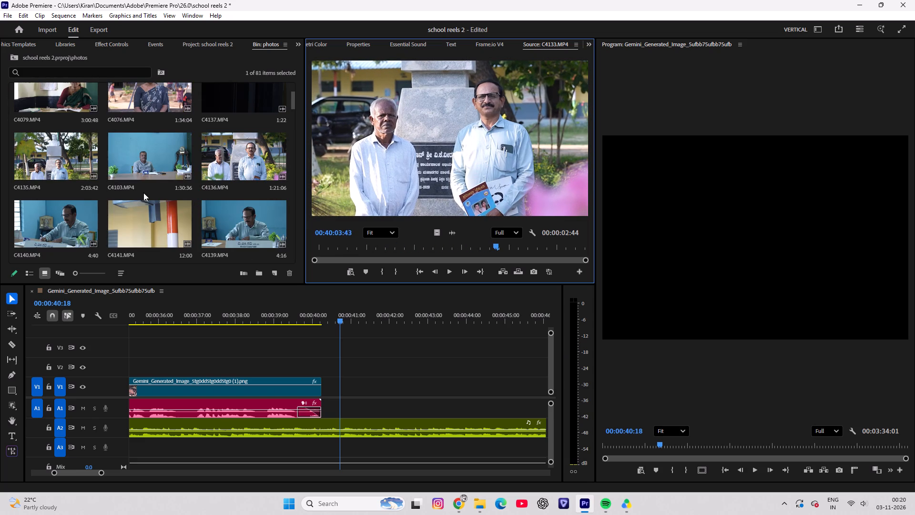
Place only the audio of C4135.MP4 on A1 directly after the existing speech clip.
double_click(35, 158)
key(space)
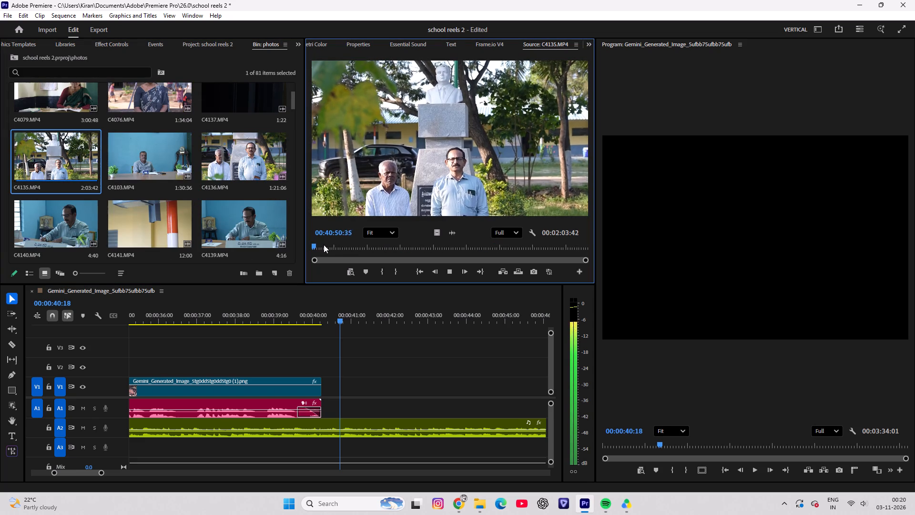
drag(454, 235, 335, 412)
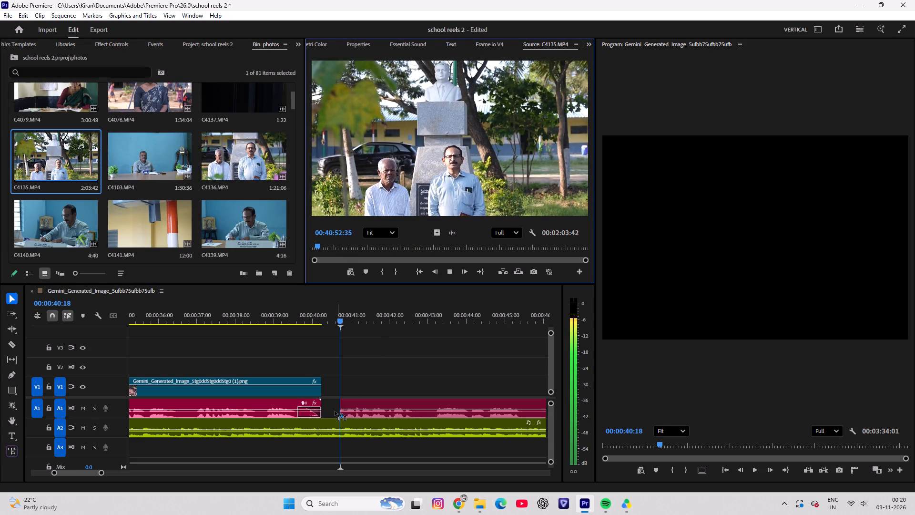
drag(335, 412, 322, 410)
Add a fade-in of about 7 frames at the start of the C4135.MP4 audio on A1.
drag(350, 311, 310, 313)
key(space)
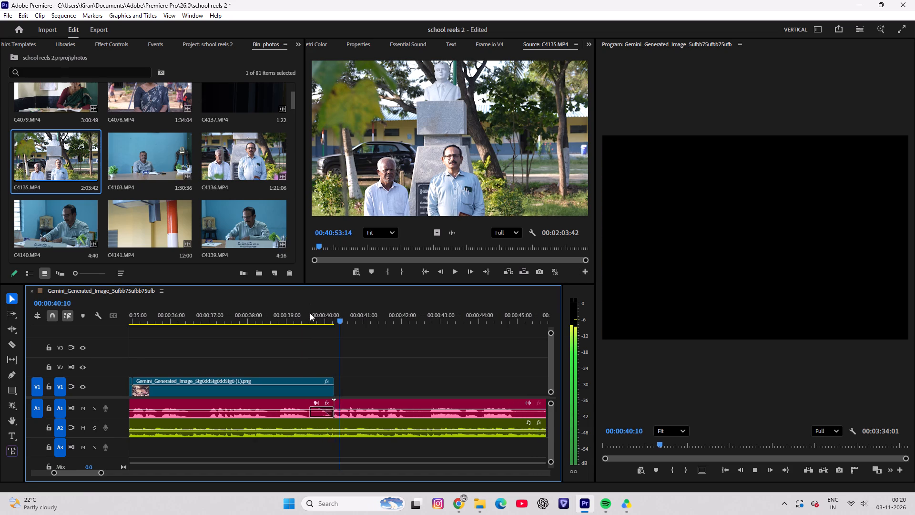
key(space)
drag(310, 410, 316, 408)
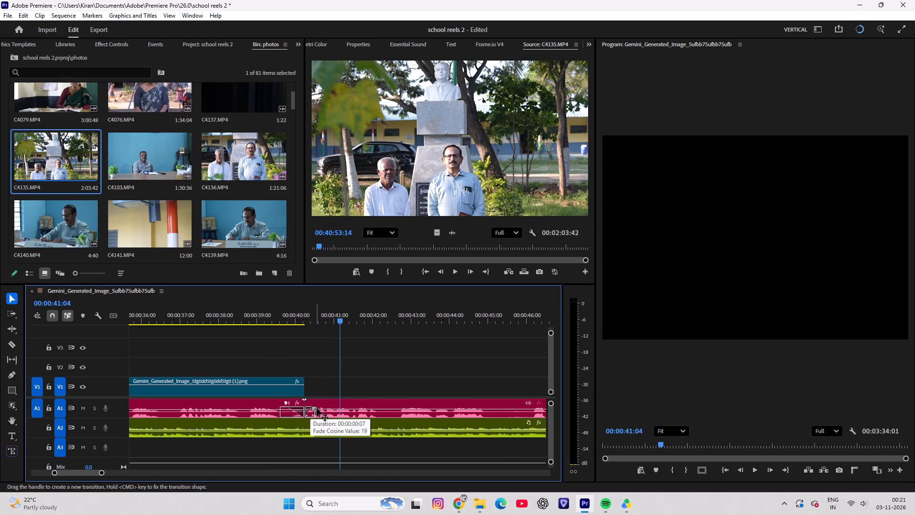
drag(316, 408, 317, 408)
Play back the sequence across the join into the C4135.MP4 speech, and again from near the beginning through the archival pictures.
drag(337, 318, 274, 316)
key(space)
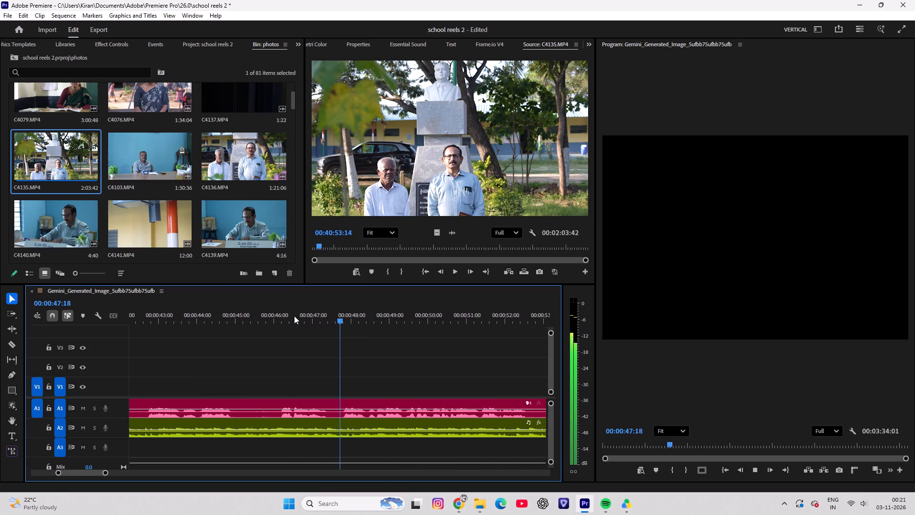
key(space)
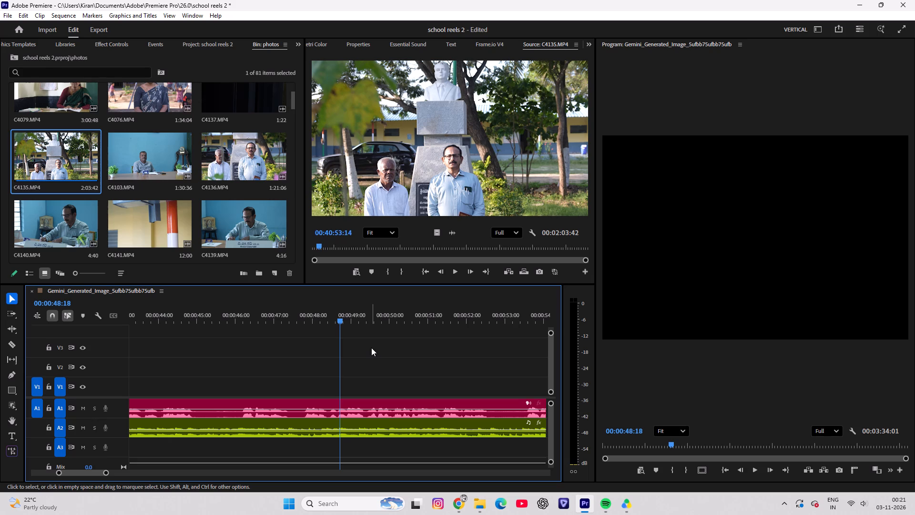
drag(323, 309, 80, 324)
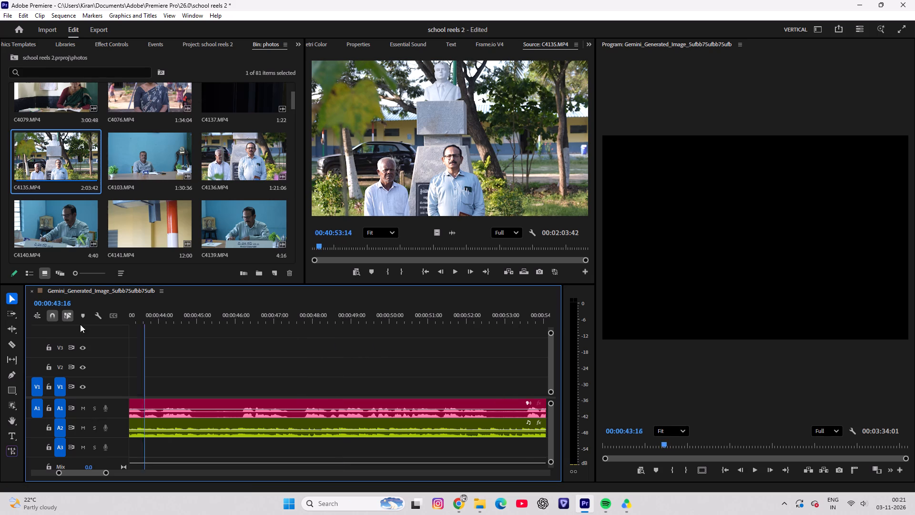
drag(80, 324, 0, 344)
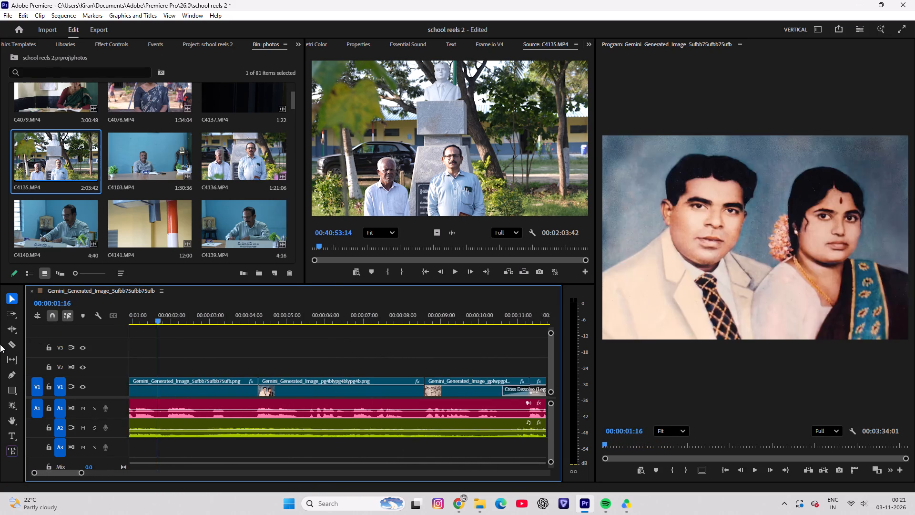
drag(0, 344, 0, 347)
key(space)
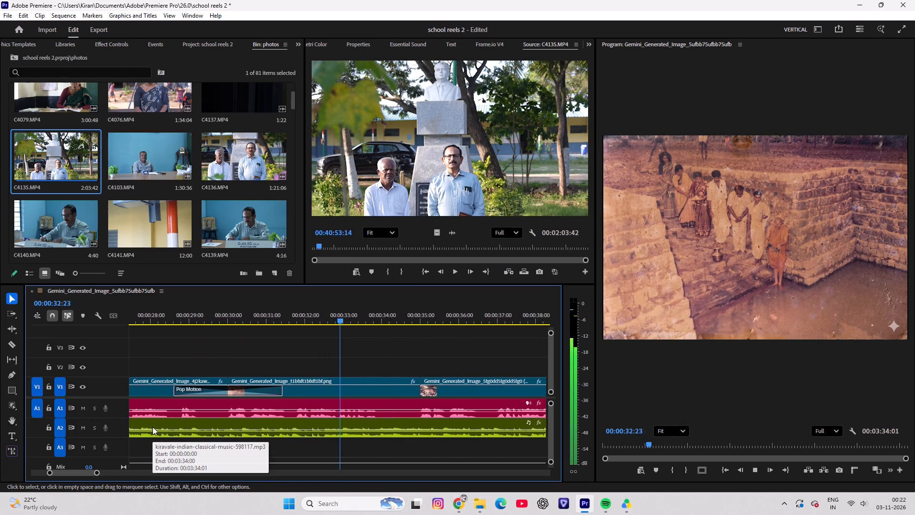
key(space)
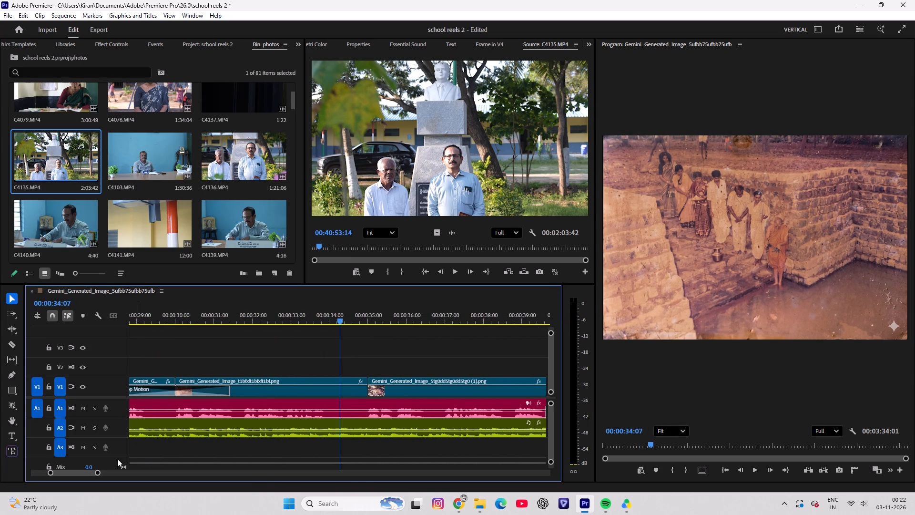
Set the Scale of the picture of people standing beside the stepped tank to 118.4, and review it in playback.
click(284, 390)
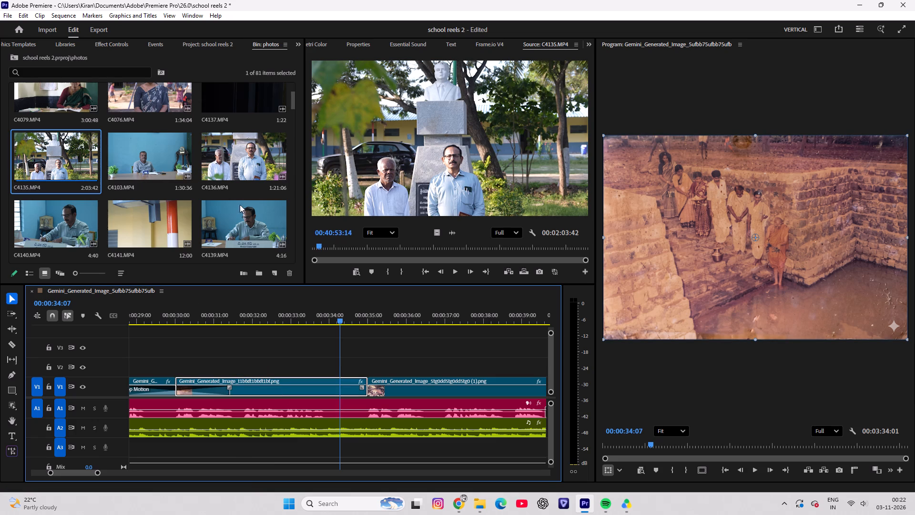
click(110, 45)
drag(91, 113, 99, 113)
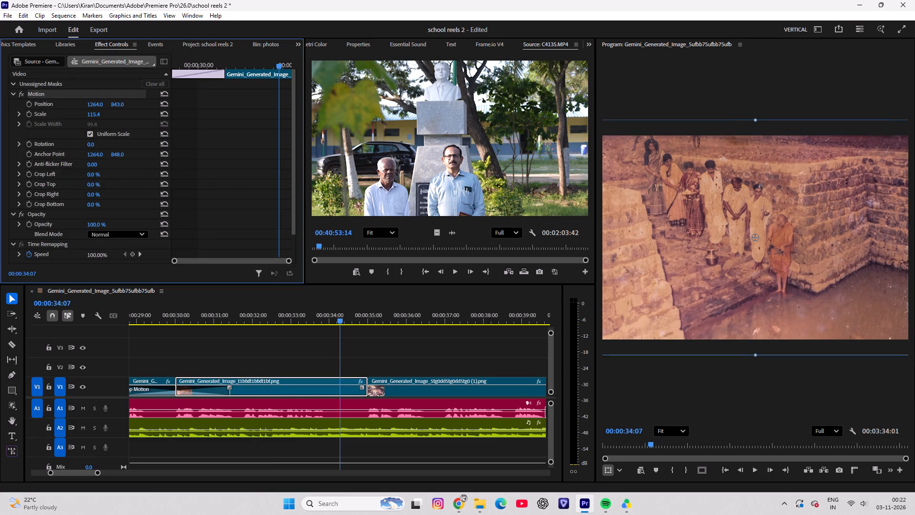
drag(99, 113, 100, 113)
drag(311, 310, 159, 312)
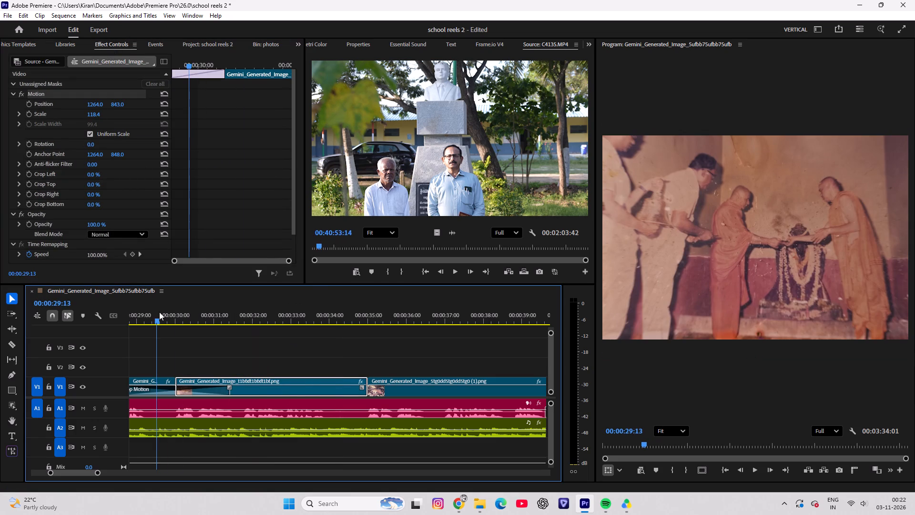
key(space)
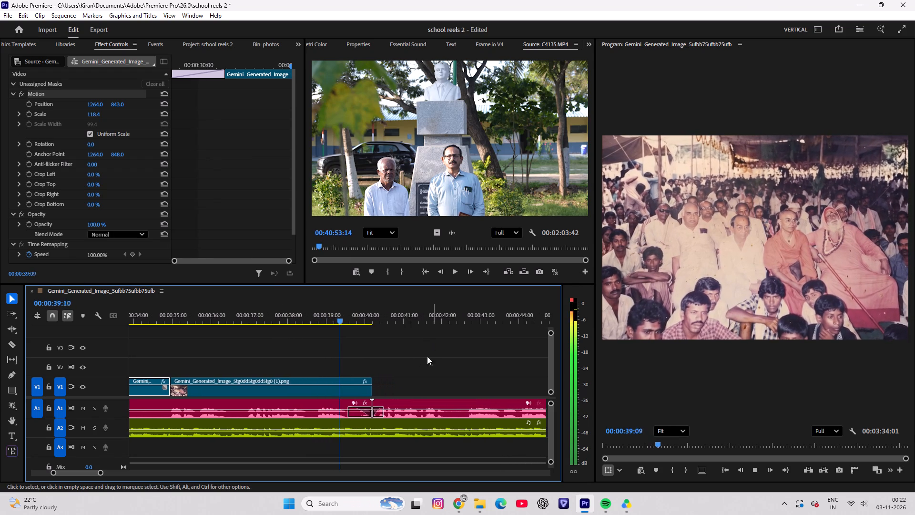
key(space)
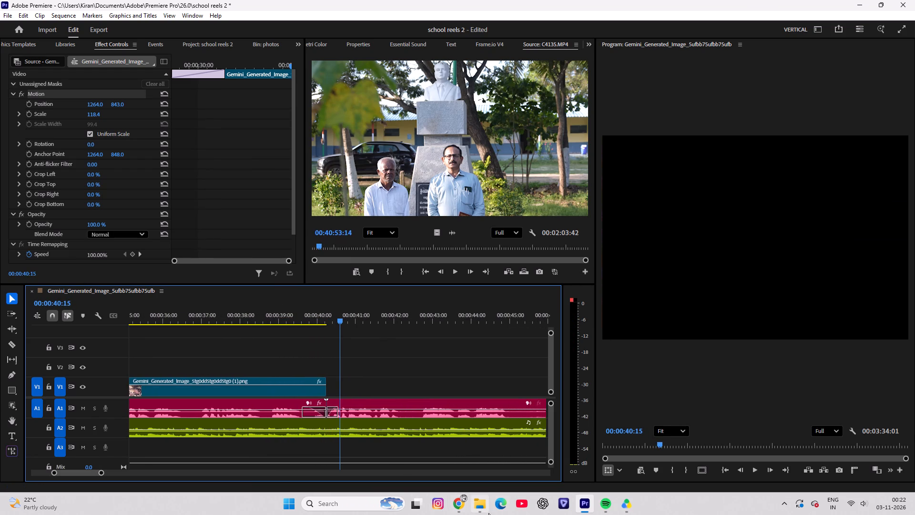
click(479, 506)
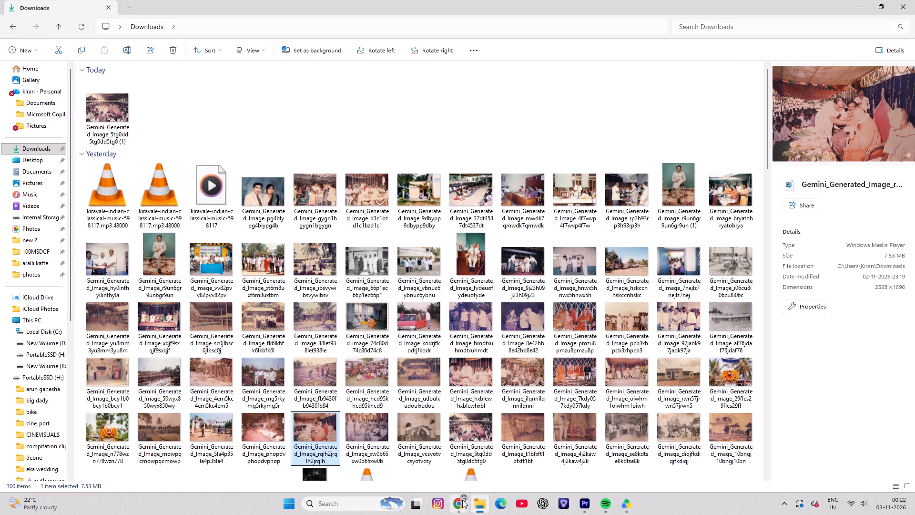
click(459, 501)
scroll(459, 300, down, 6)
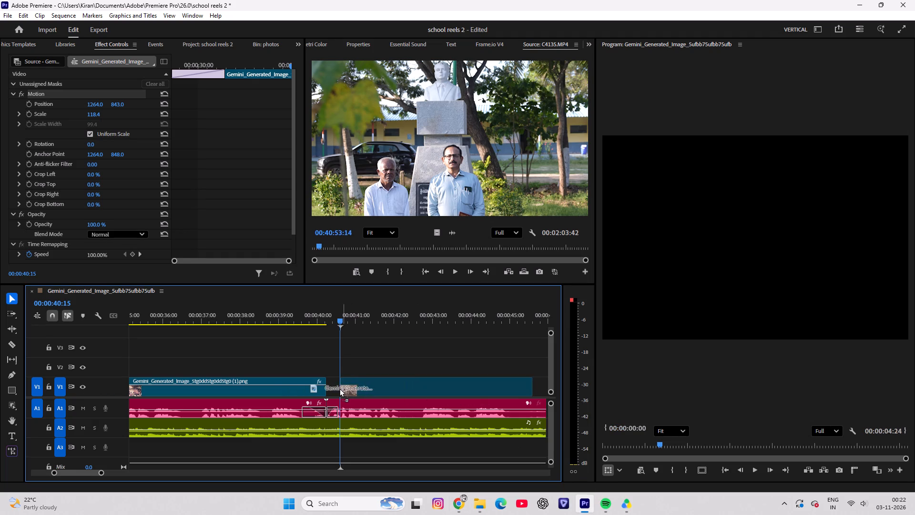
drag(339, 388, 327, 386)
drag(343, 314, 308, 324)
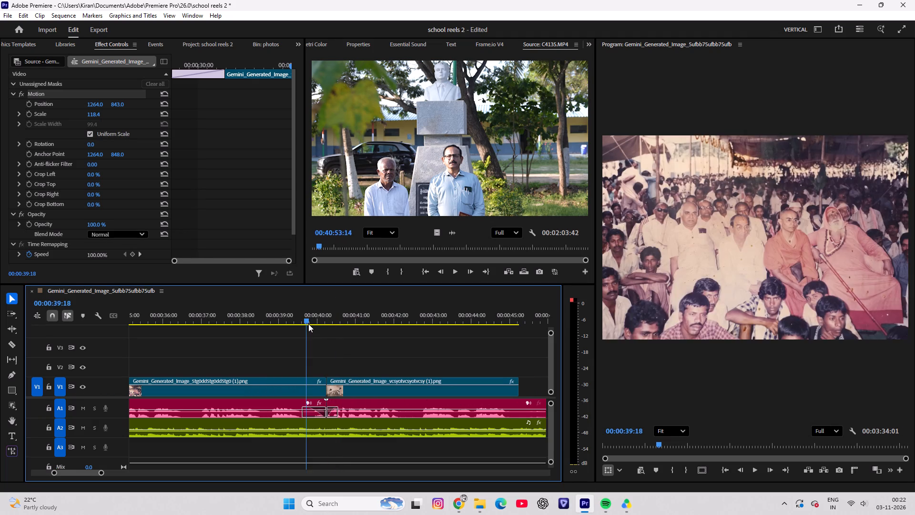
drag(308, 324, 335, 324)
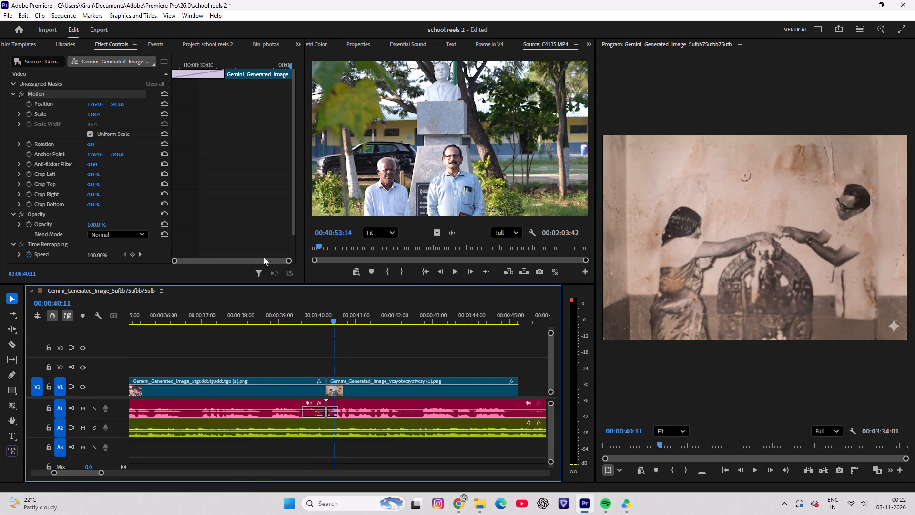
Keyframe the Scale of the newly placed couple picture from 99.4 at its start to 128.4 at its end.
drag(290, 64, 197, 72)
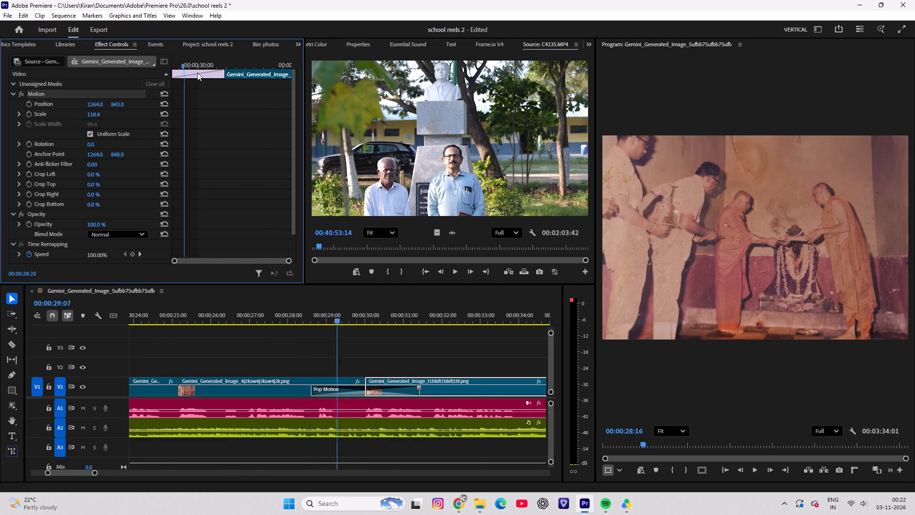
drag(197, 72, 529, 122)
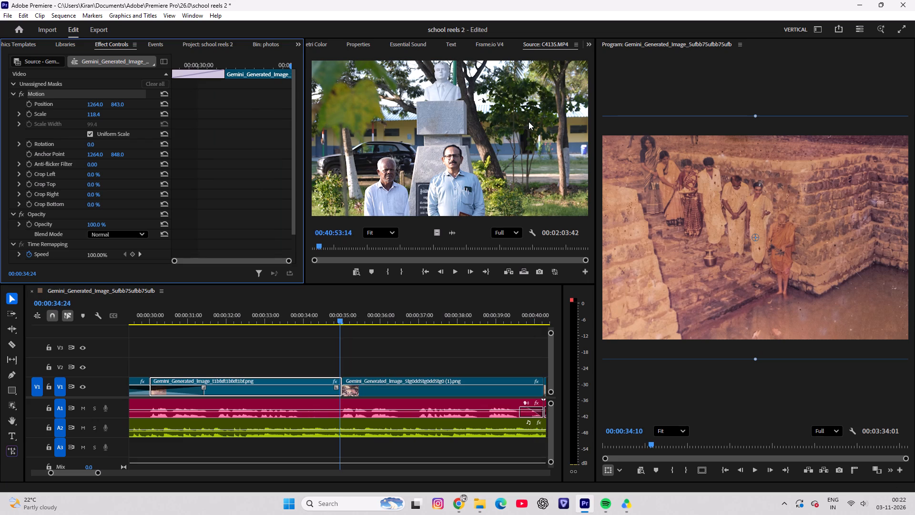
drag(444, 315, 0, 296)
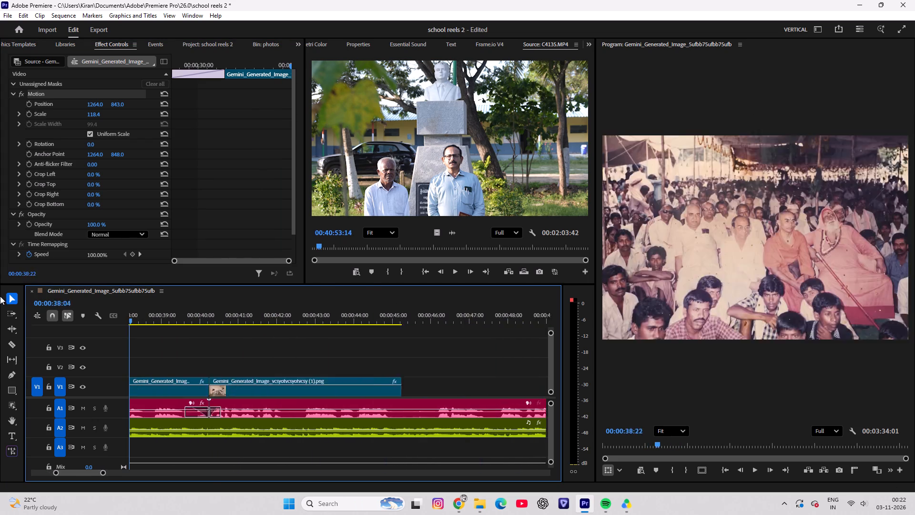
drag(0, 296, 347, 298)
click(403, 396)
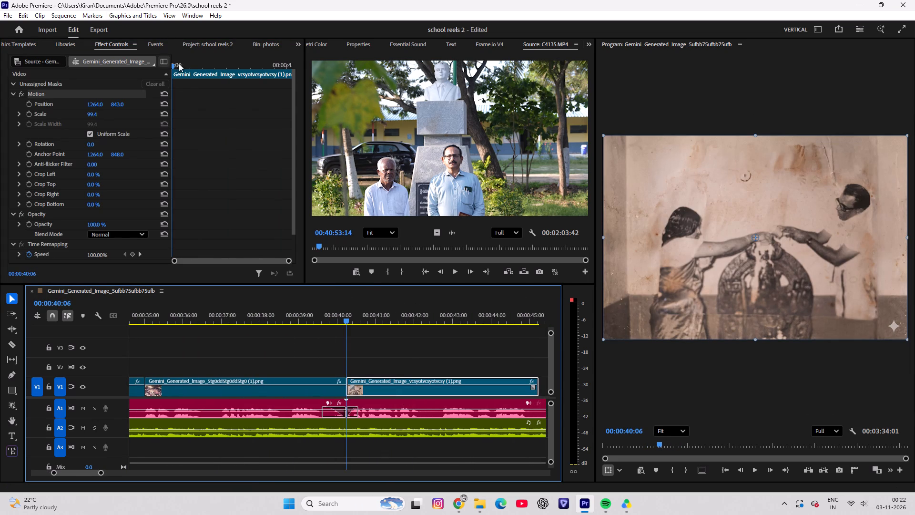
drag(184, 66, 139, 69)
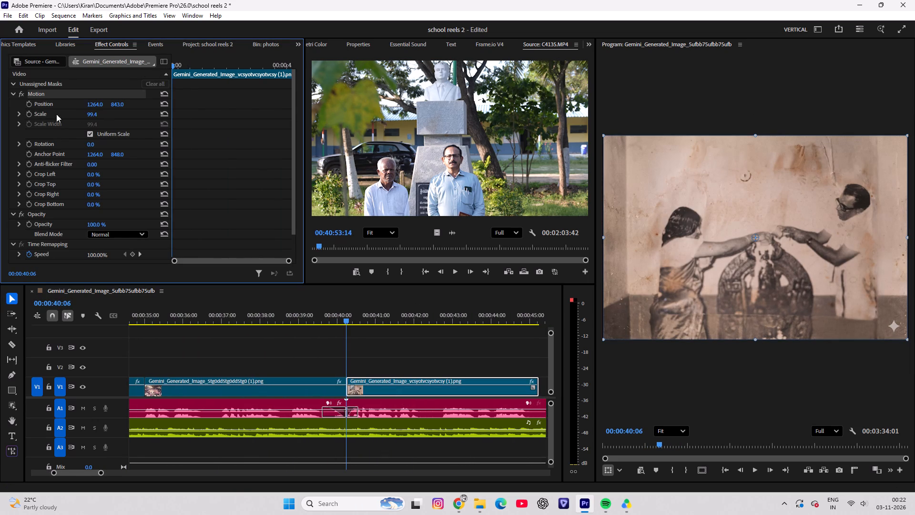
click(27, 115)
drag(174, 61, 286, 62)
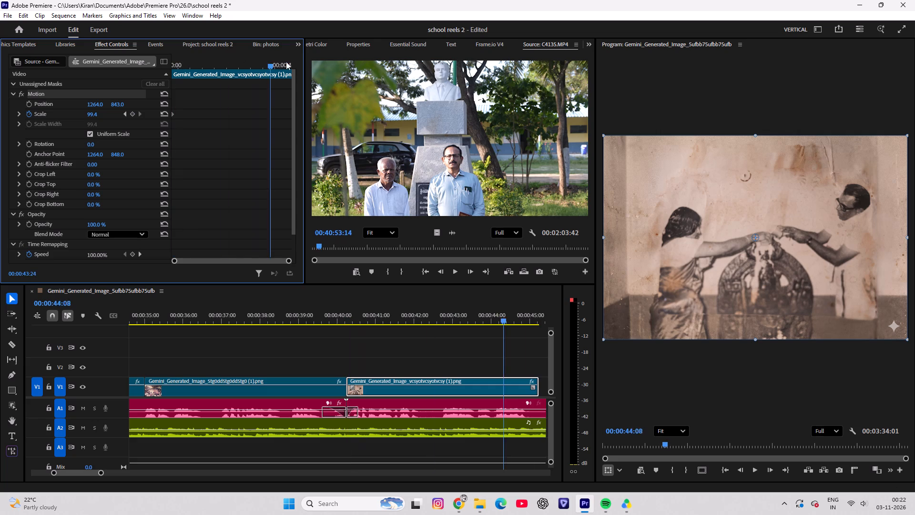
drag(286, 62, 346, 62)
drag(90, 112, 90, 112)
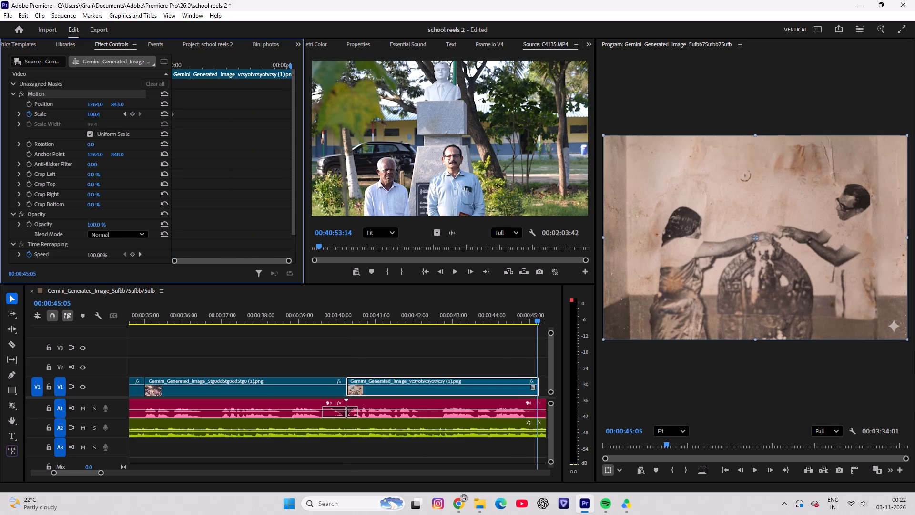
drag(90, 112, 98, 112)
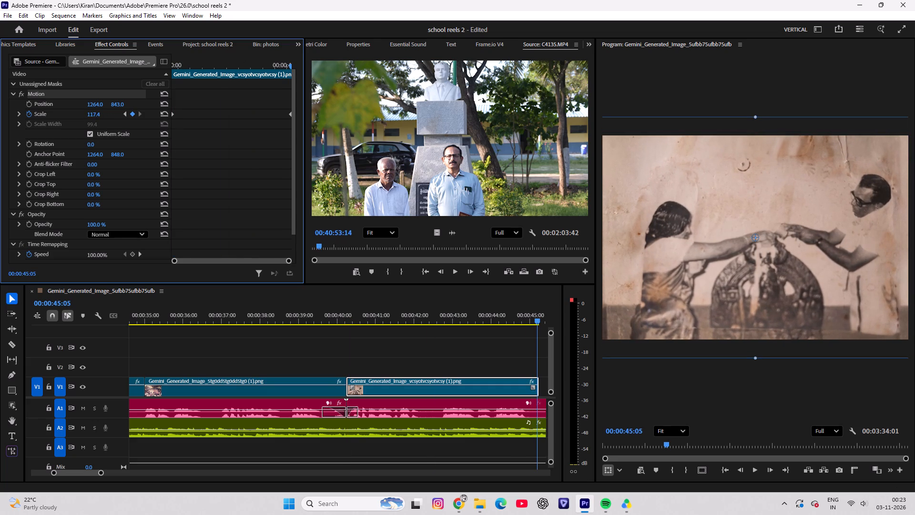
drag(98, 112, 103, 112)
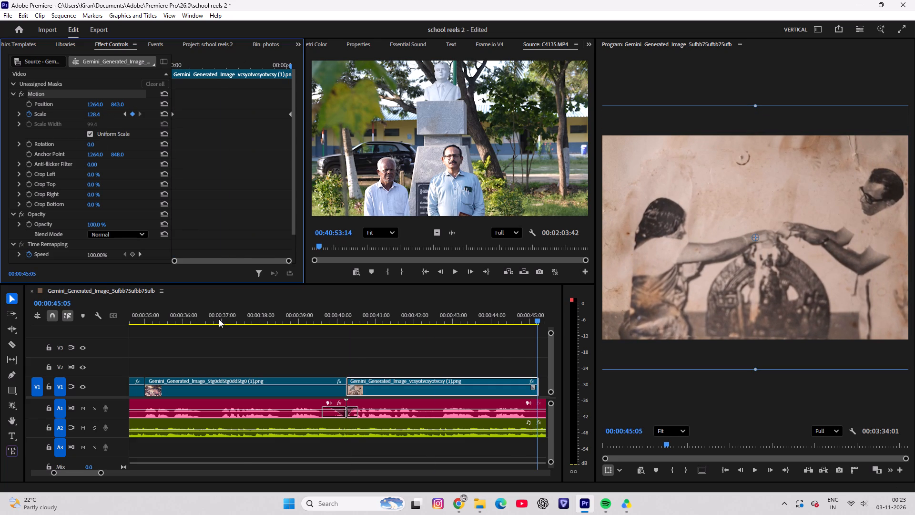
Set Crop Bottom of the couple picture to 11 %.
drag(427, 310, 378, 316)
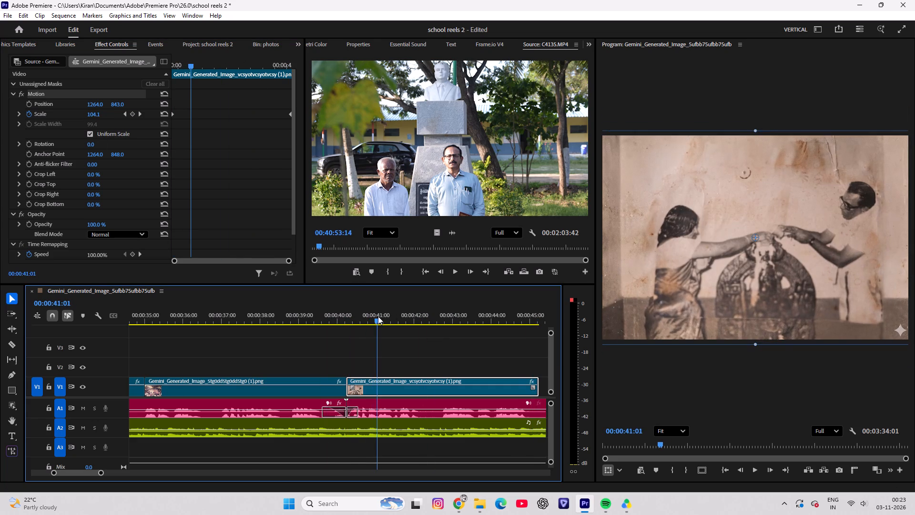
drag(92, 206, 97, 207)
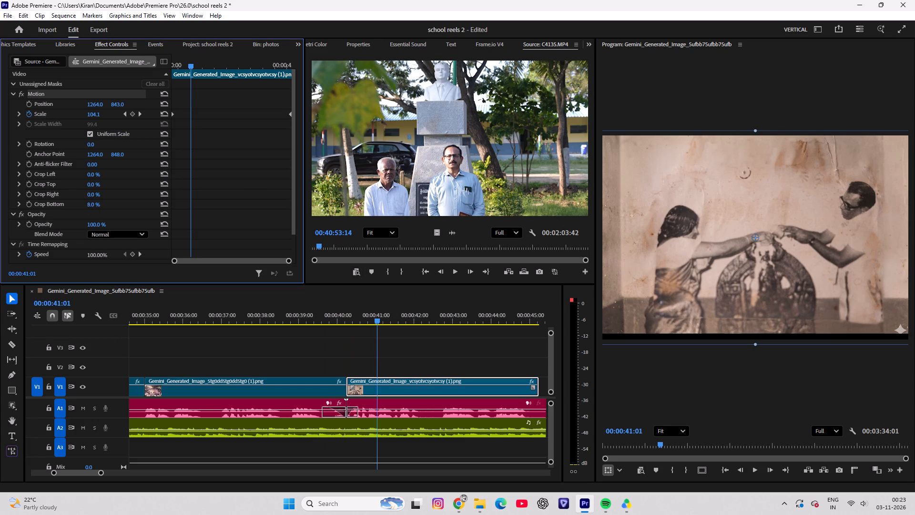
drag(97, 207, 98, 207)
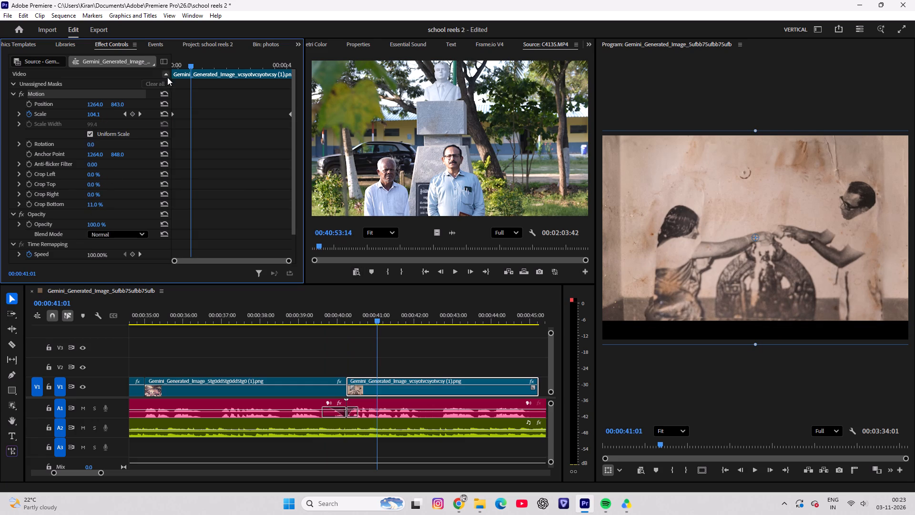
Set the couple picture's starting Scale keyframe to 129.4.
drag(190, 60, 105, 82)
drag(89, 114, 103, 114)
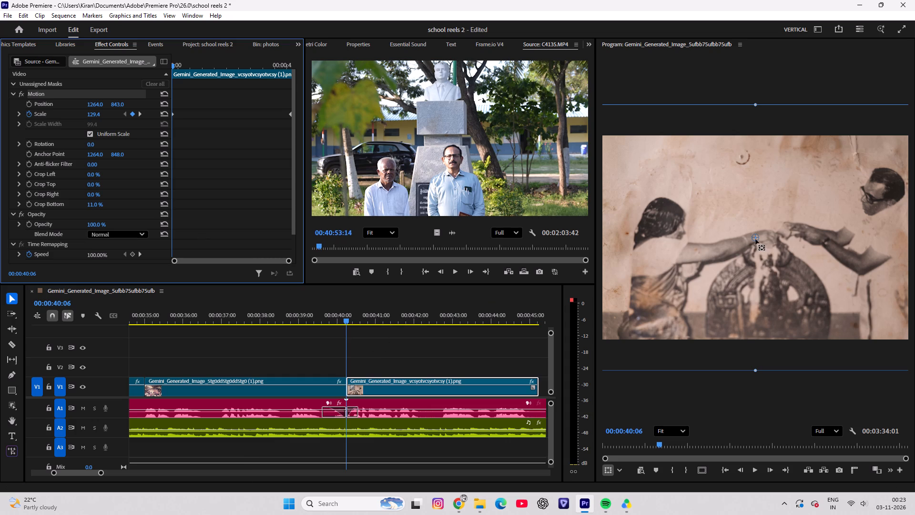
Shift the couple picture's anchor point to about 1221.4, 857.1, set its Position to 1107.9, 860.8, and play across the cut.
drag(755, 239, 749, 239)
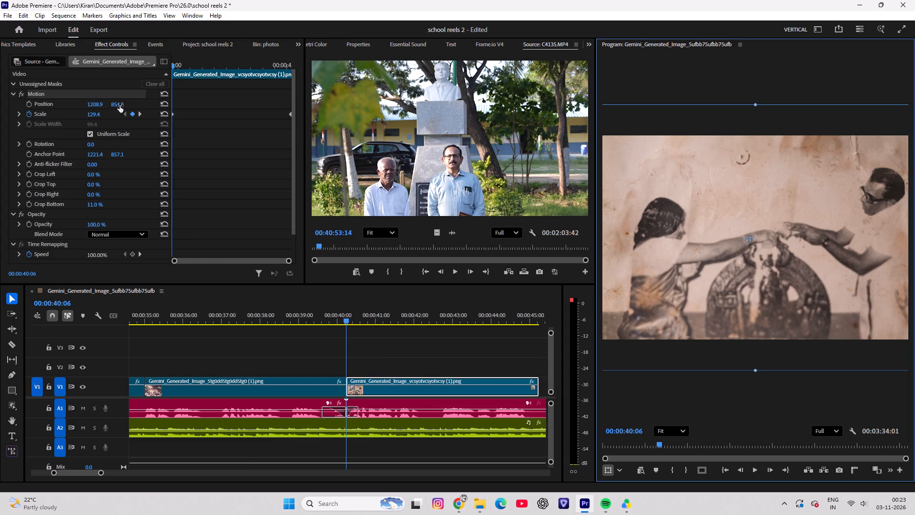
click(118, 105)
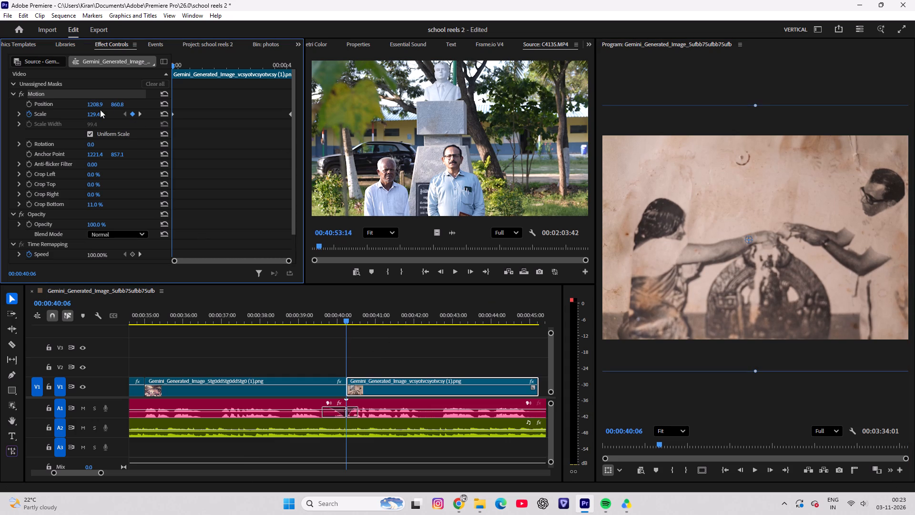
drag(93, 104, 81, 103)
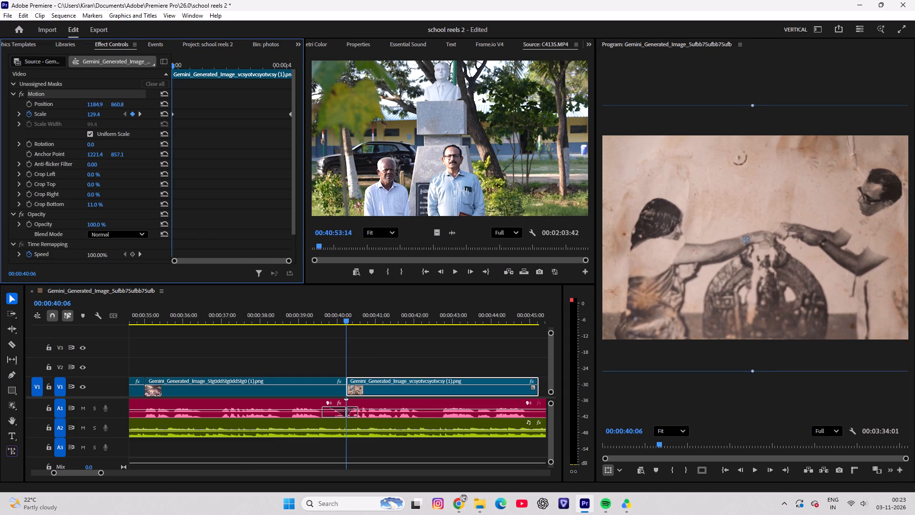
drag(81, 103, 44, 103)
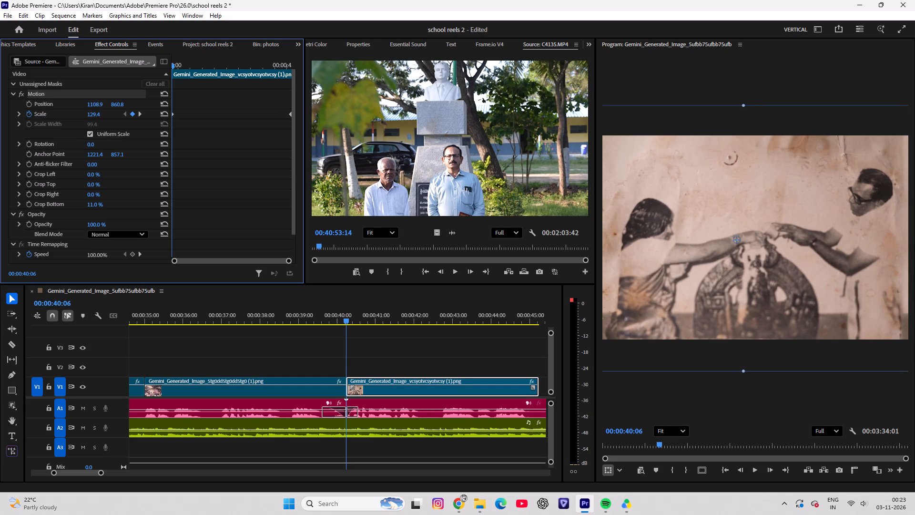
drag(44, 103, 43, 103)
drag(345, 320, 308, 317)
key(space)
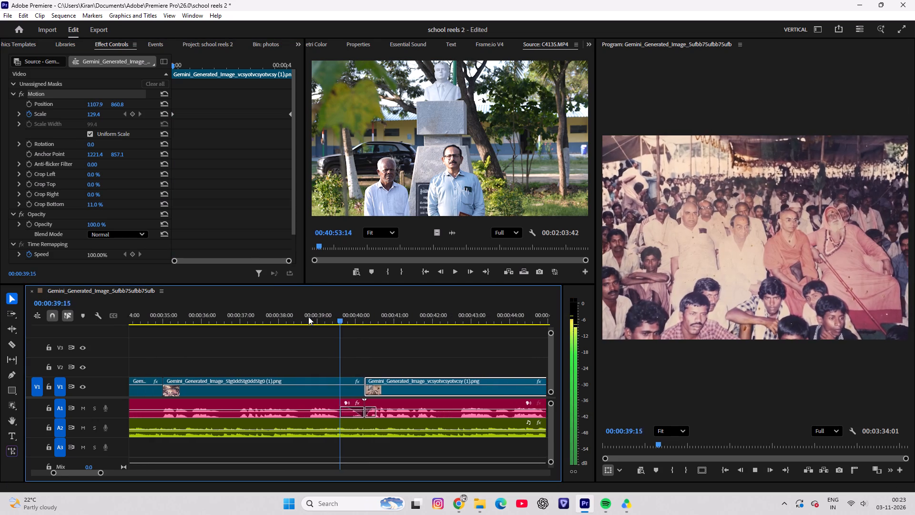
key(space)
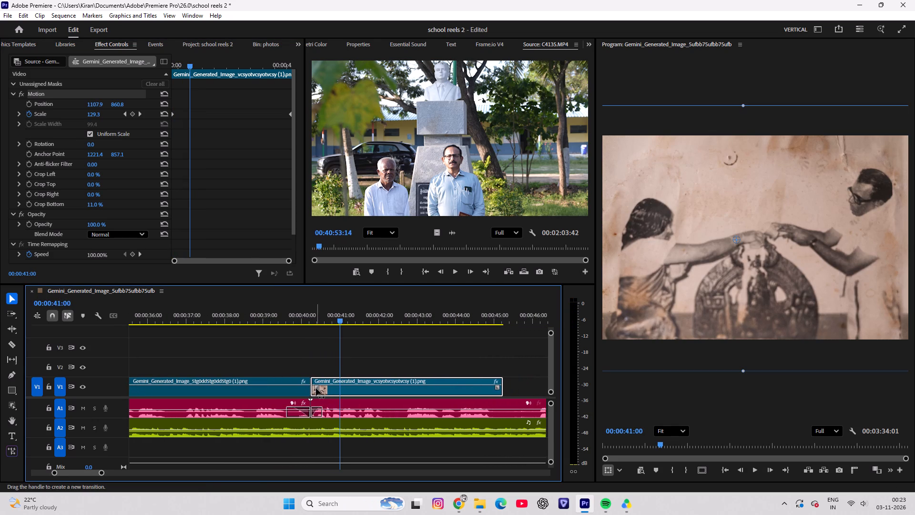
Add Cross Dissolve transitions at the crowd picture's end and the couple picture's start, and play them back.
drag(317, 388, 346, 382)
drag(304, 385, 278, 385)
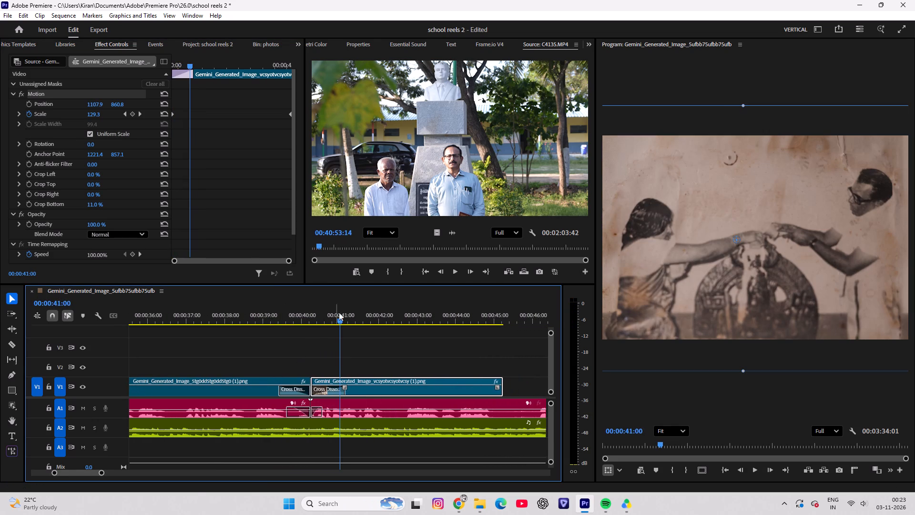
drag(343, 312, 249, 314)
key(space)
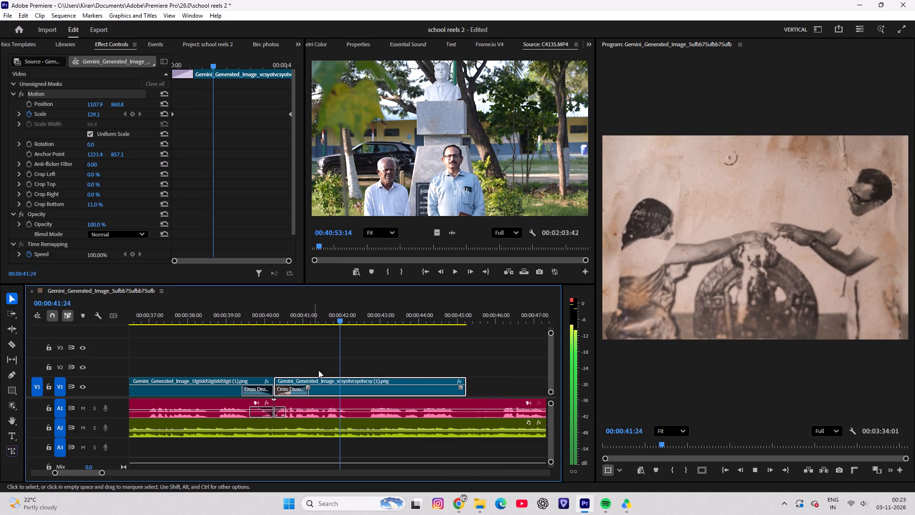
key(space)
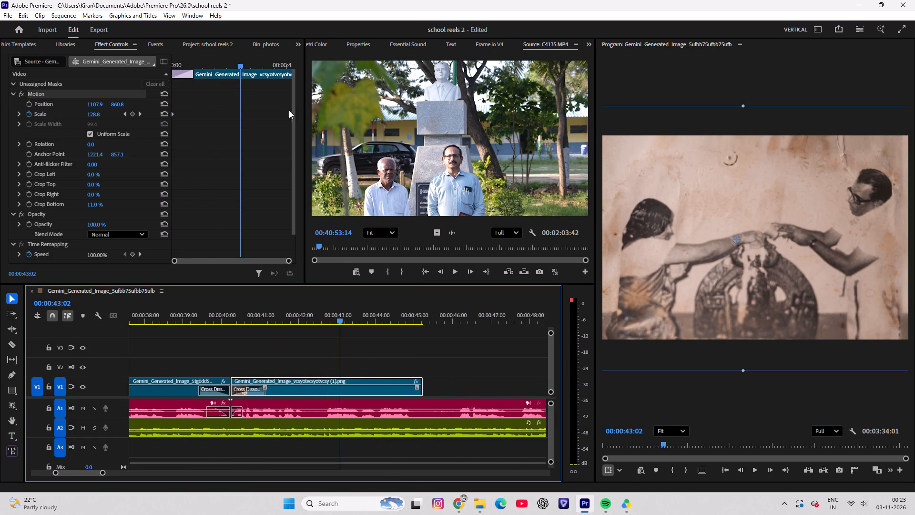
Add a Scale keyframe of 151.8 to the couple picture at 00:00:43:02, and play the zoom through to the end.
click(290, 112)
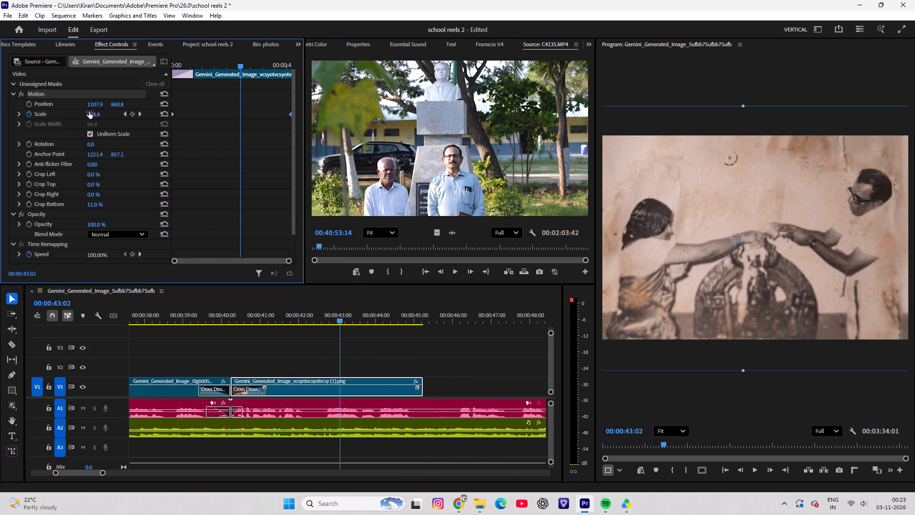
drag(89, 112, 96, 112)
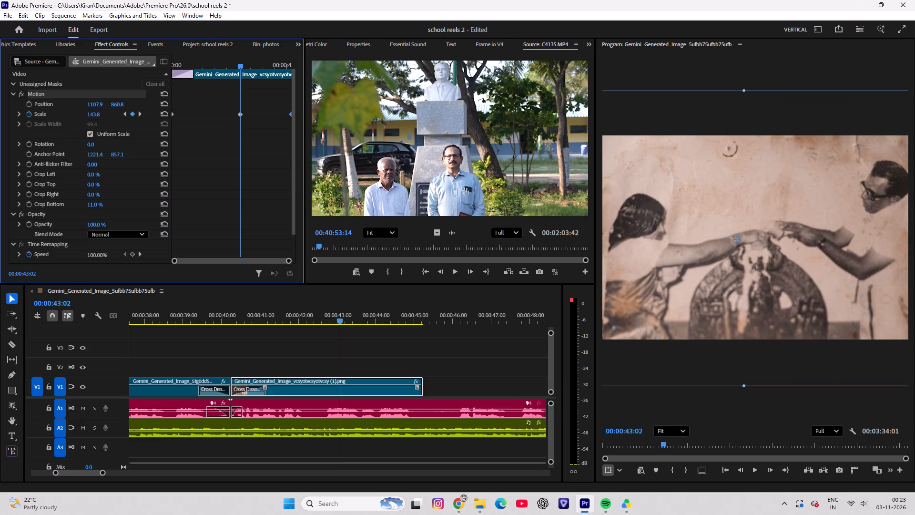
drag(96, 112, 100, 112)
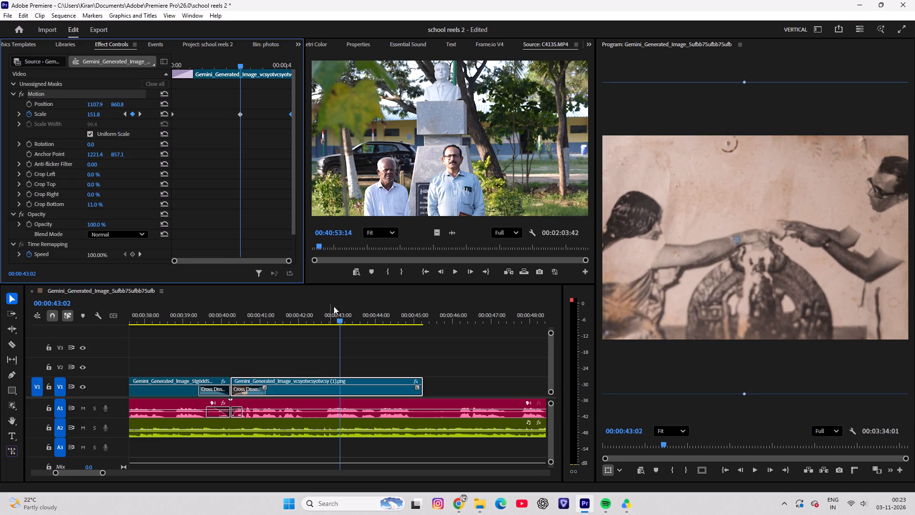
drag(337, 307, 229, 312)
key(space)
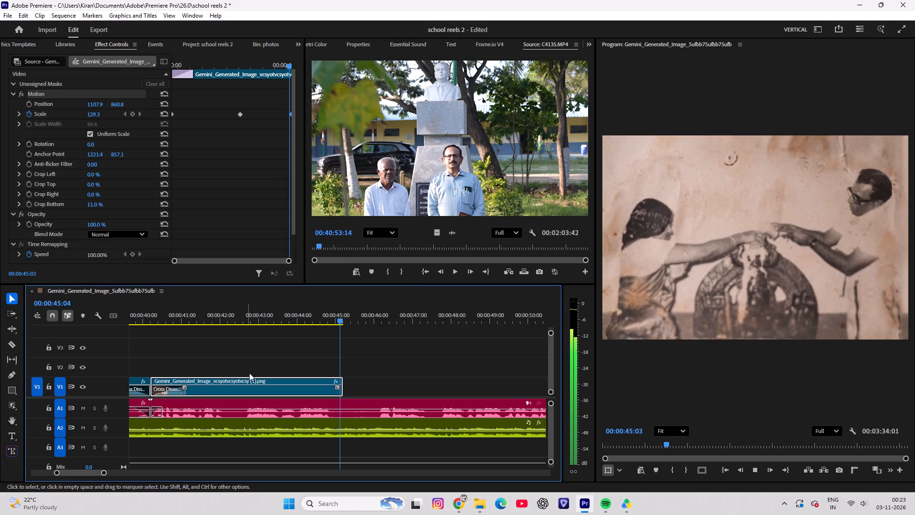
key(space)
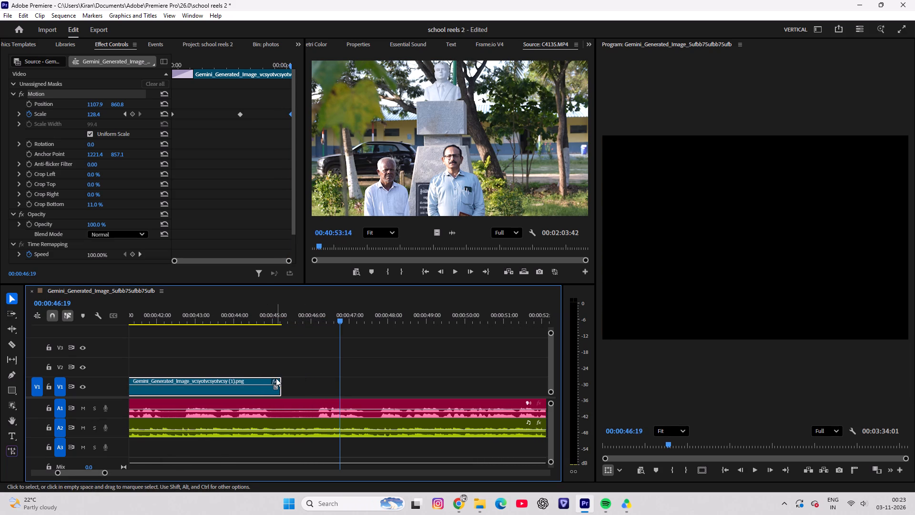
Trim the couple picture's end back to about 00:00:44:21 on V1.
drag(280, 379, 265, 380)
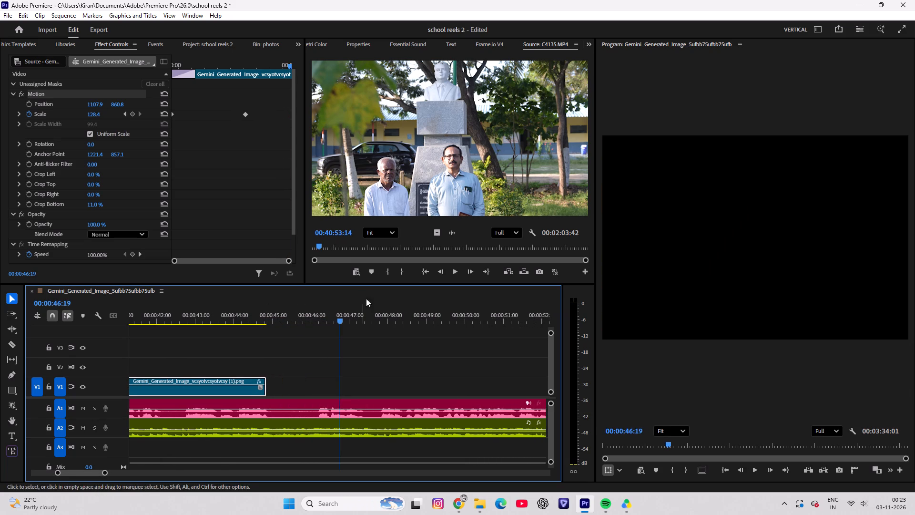
drag(327, 310, 223, 326)
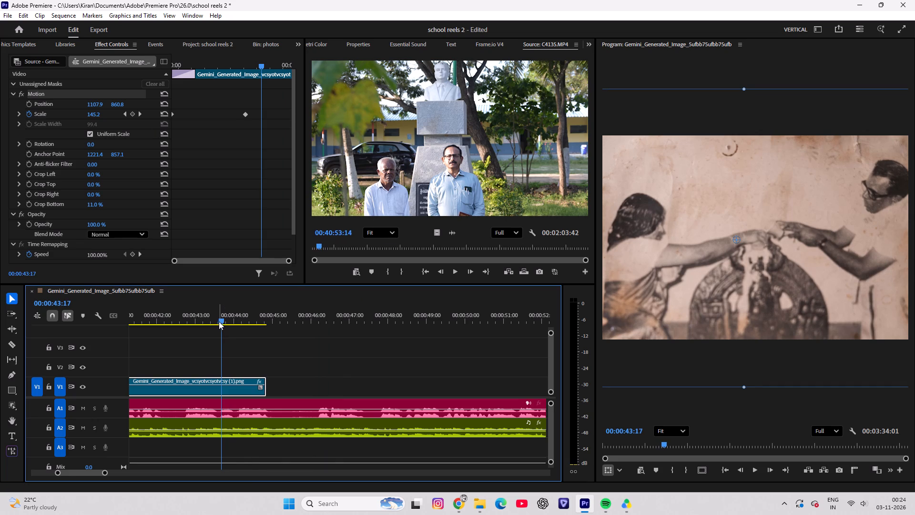
Save the project.
key(ctrl+s)
key(ctrl+s)
key(ctrl+s)
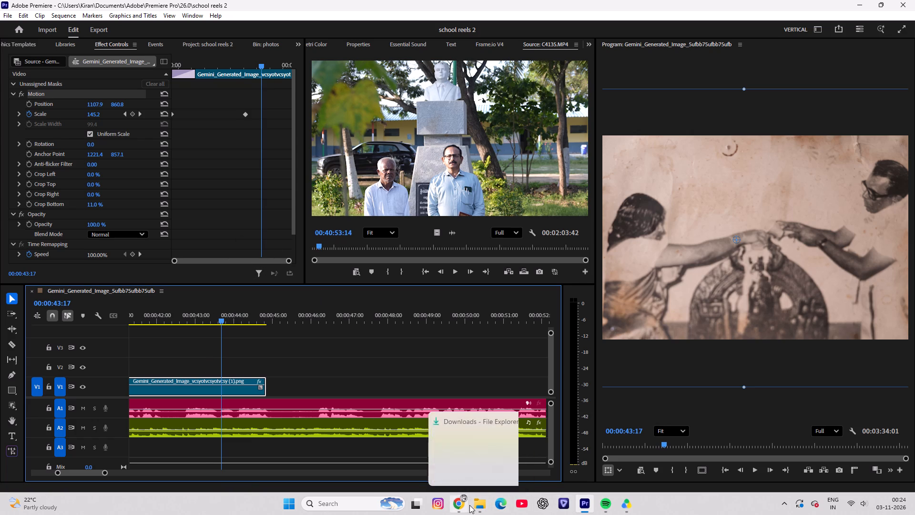
Place the downloaded xw0b65xw0b65xw0b picture on V1 directly after the couple picture, and play across the cut.
click(484, 505)
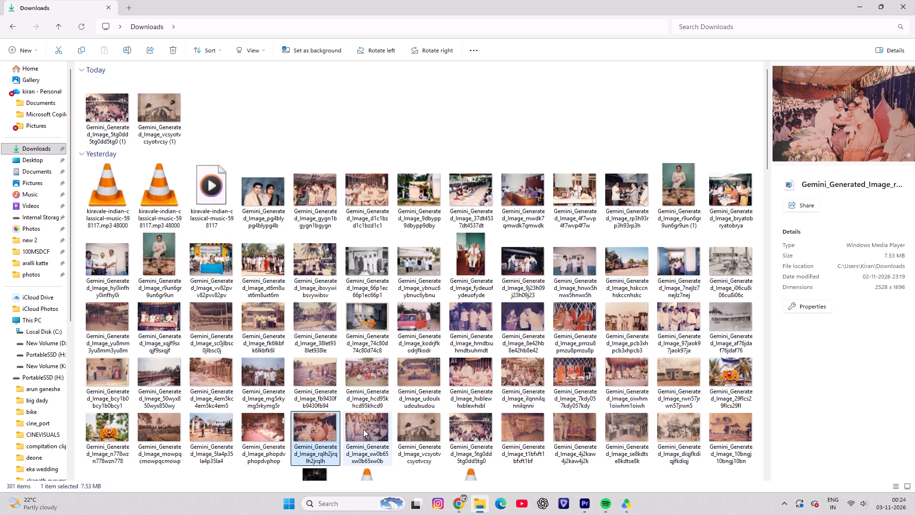
drag(363, 429, 297, 396)
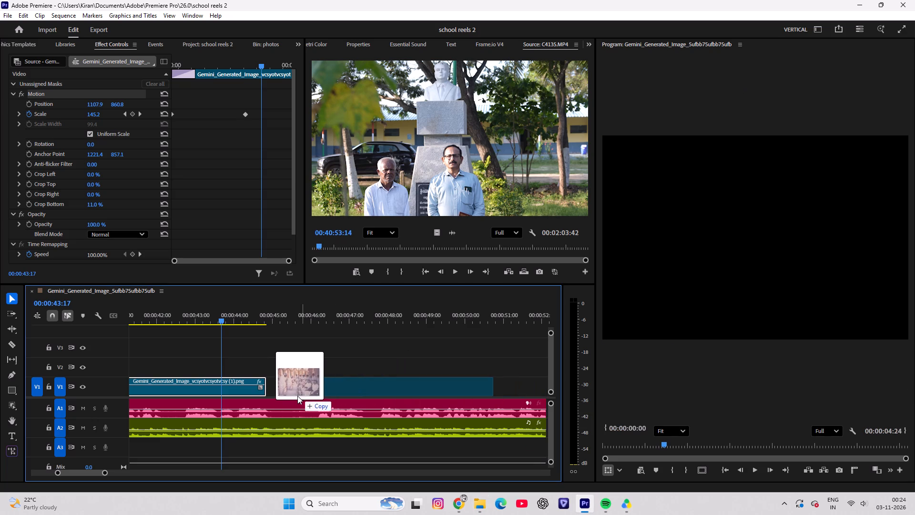
drag(297, 396, 270, 396)
drag(304, 313, 228, 310)
key(space)
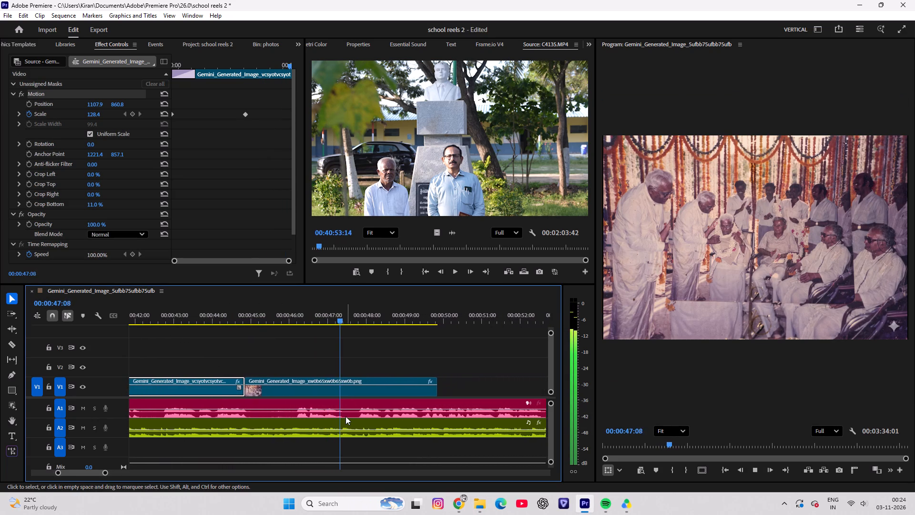
key(space)
Set a Scale keyframe of 99.4 at the start of the new ceremony picture.
click(291, 391)
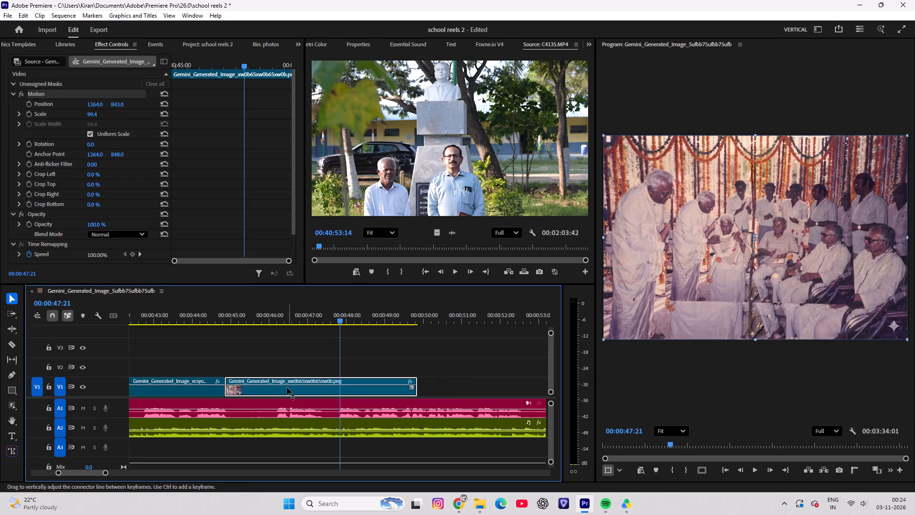
click(273, 388)
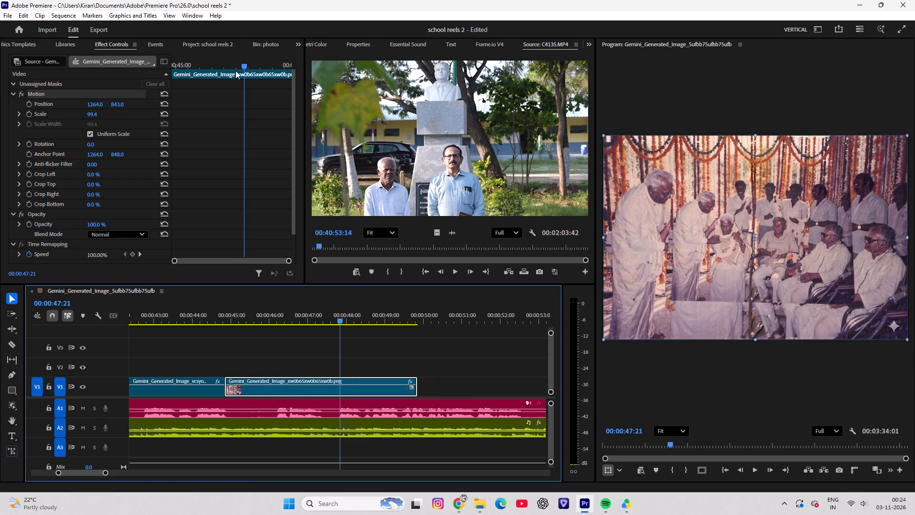
drag(242, 65, 129, 72)
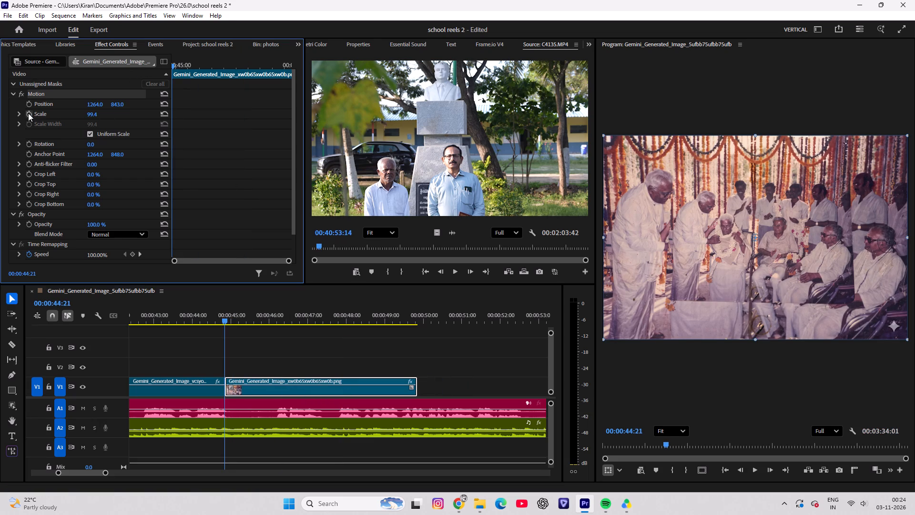
click(28, 113)
Play the speech under the ceremony picture and trim the picture's end back to about 00:00:47:21.
drag(178, 62, 330, 62)
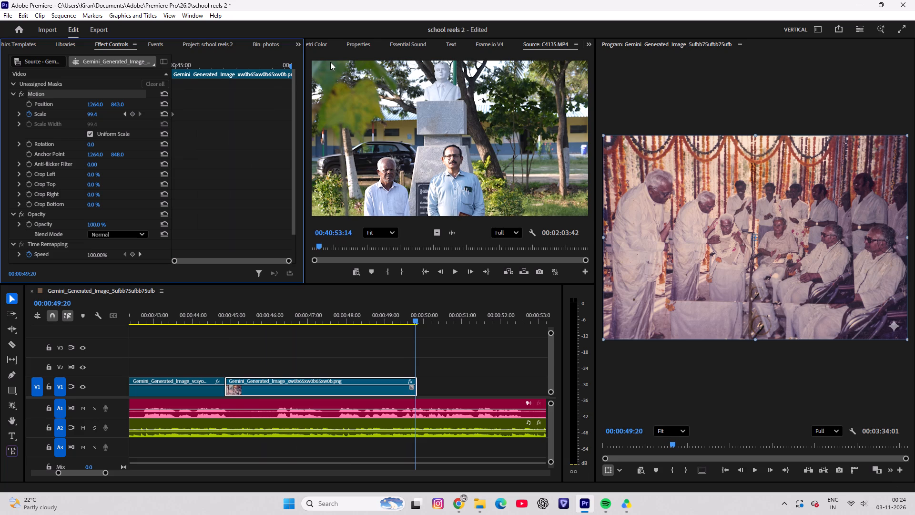
drag(330, 62, 291, 69)
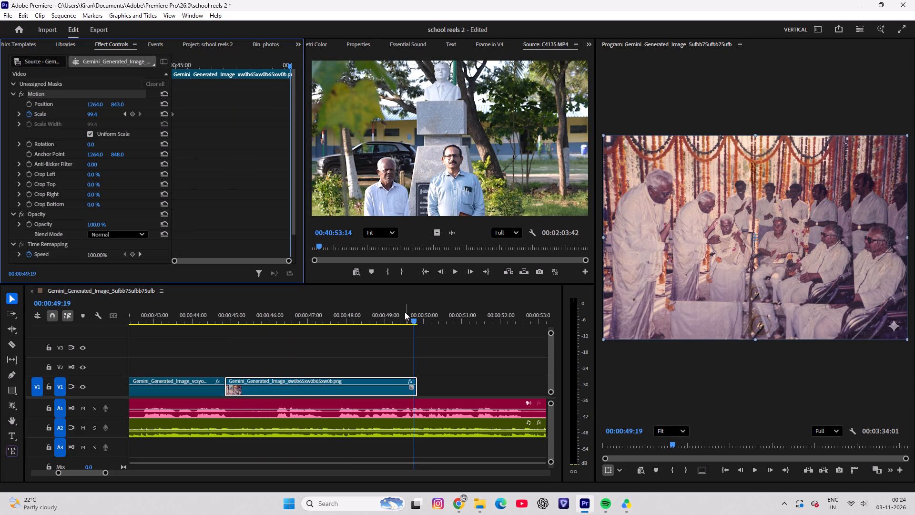
drag(392, 312, 281, 317)
key(space)
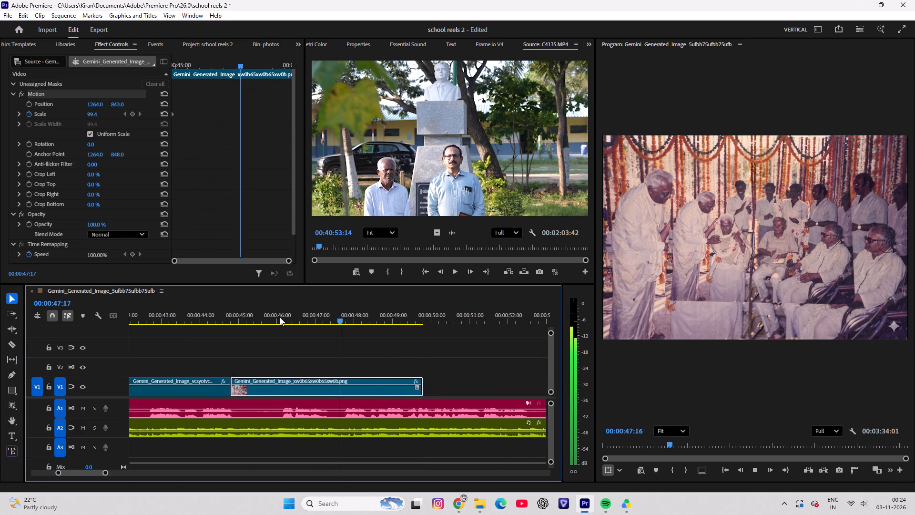
drag(337, 313, 305, 322)
drag(383, 380, 311, 378)
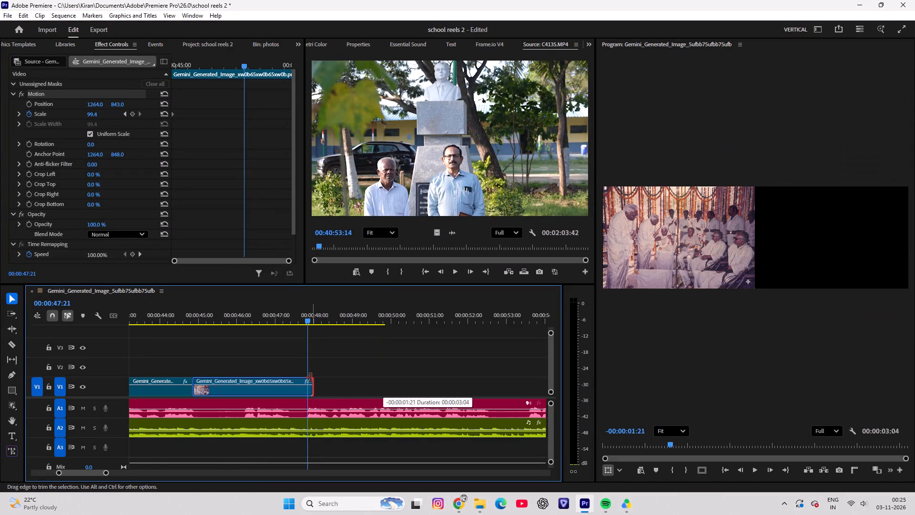
drag(311, 378, 308, 377)
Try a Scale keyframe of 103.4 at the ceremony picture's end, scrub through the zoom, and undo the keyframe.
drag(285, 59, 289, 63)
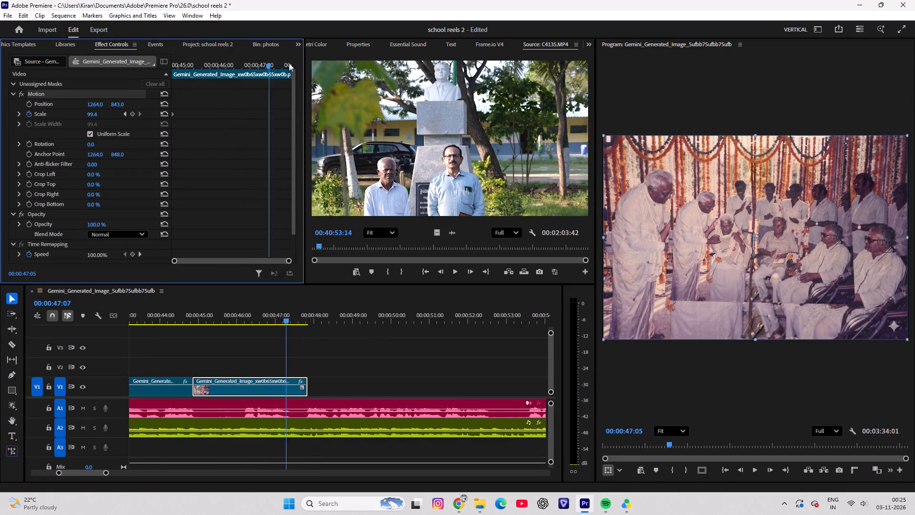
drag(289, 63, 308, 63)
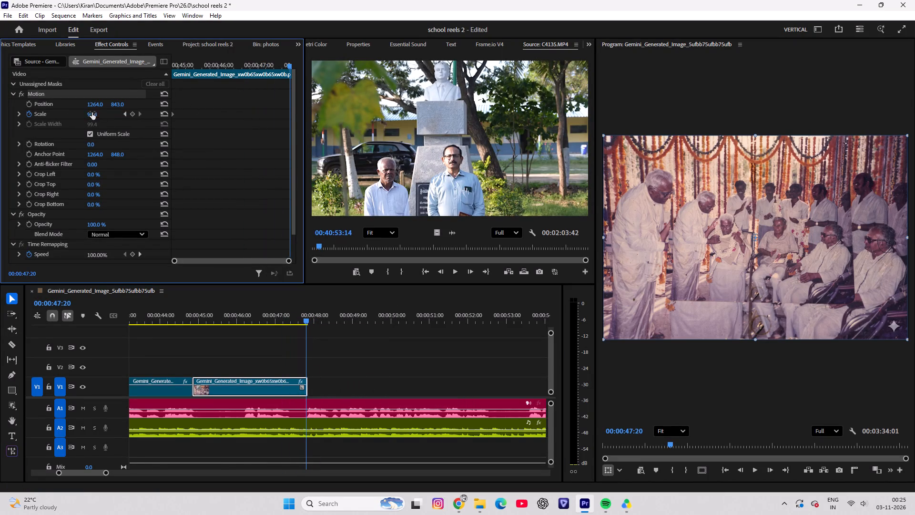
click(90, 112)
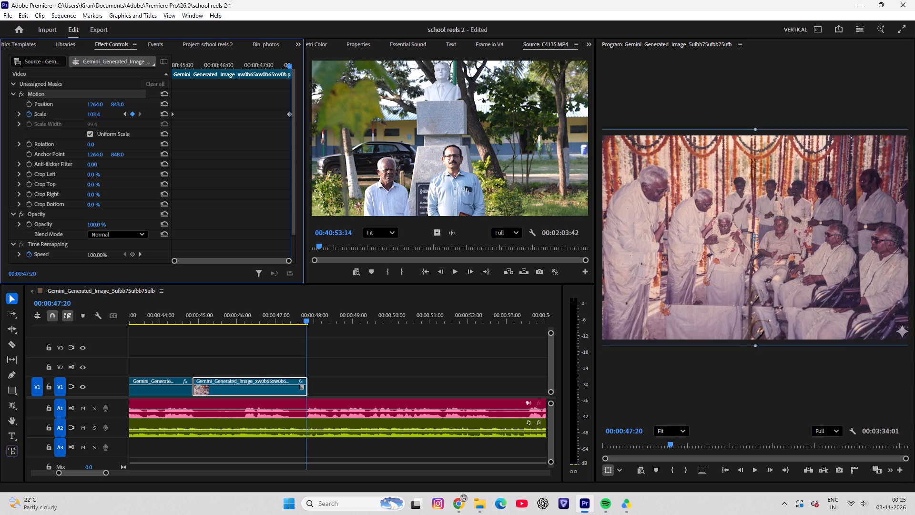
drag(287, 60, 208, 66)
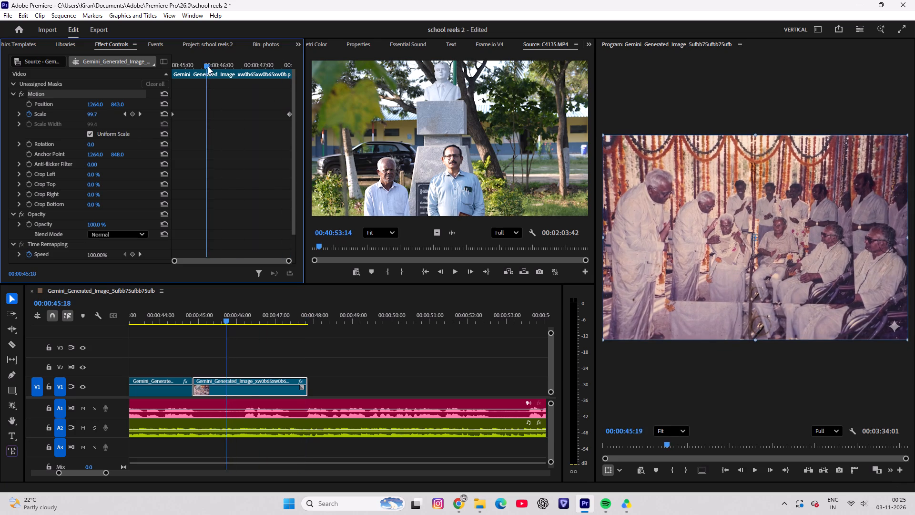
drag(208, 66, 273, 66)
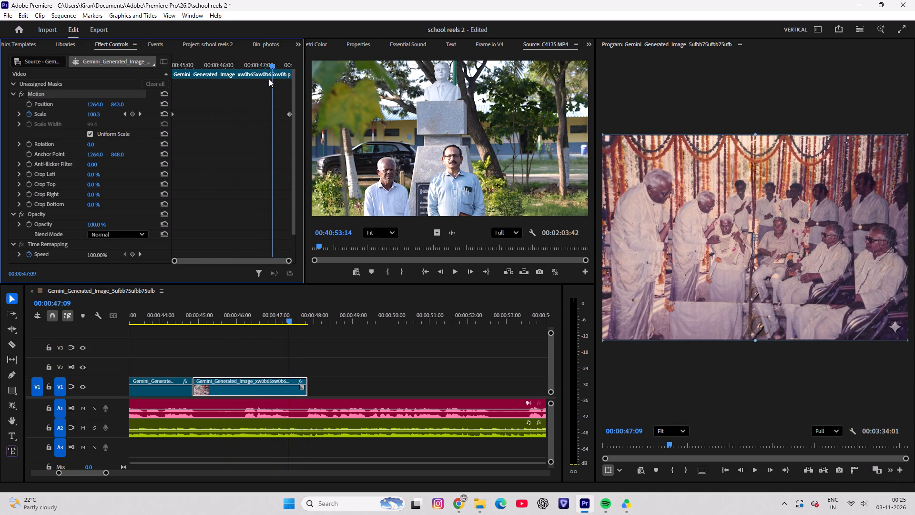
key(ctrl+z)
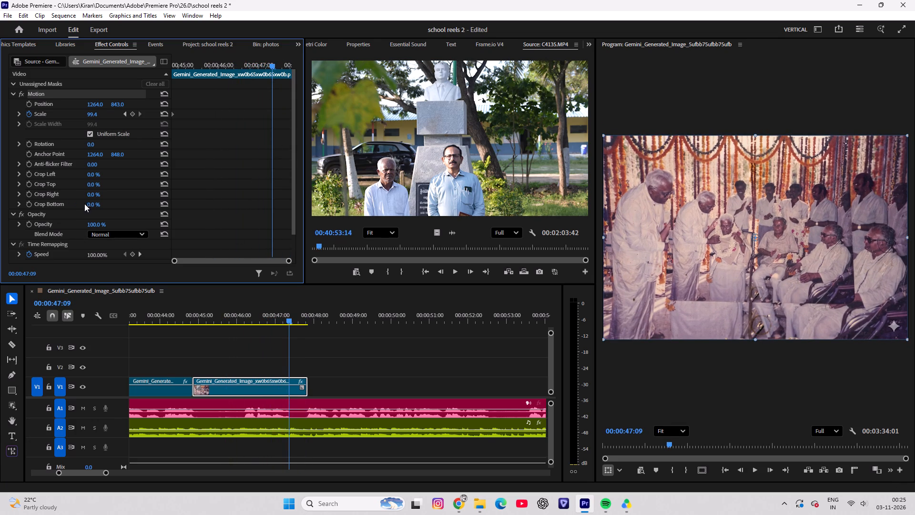
Set Crop Bottom of the ceremony picture to 11 %.
drag(91, 202, 95, 203)
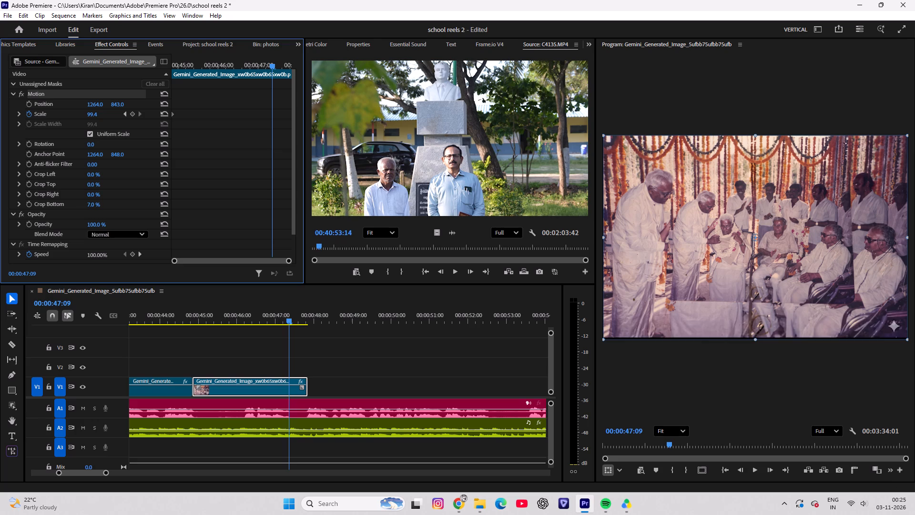
drag(95, 203, 97, 203)
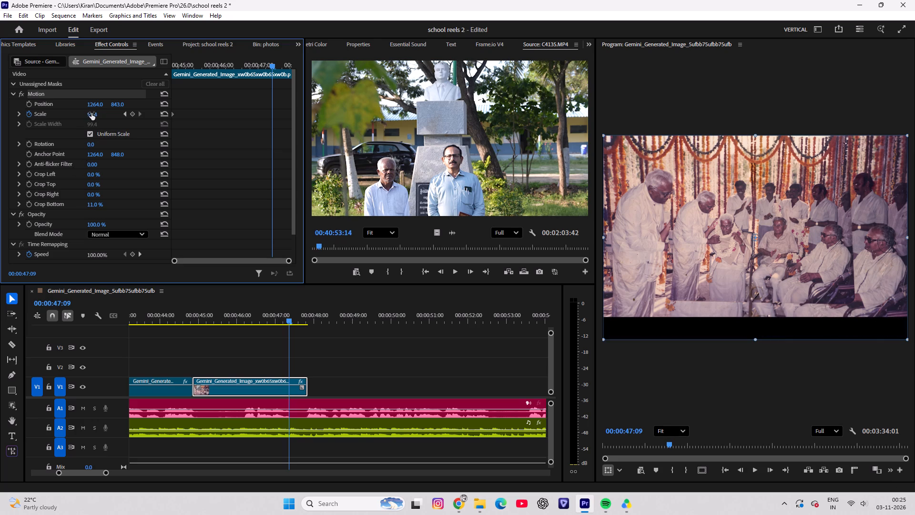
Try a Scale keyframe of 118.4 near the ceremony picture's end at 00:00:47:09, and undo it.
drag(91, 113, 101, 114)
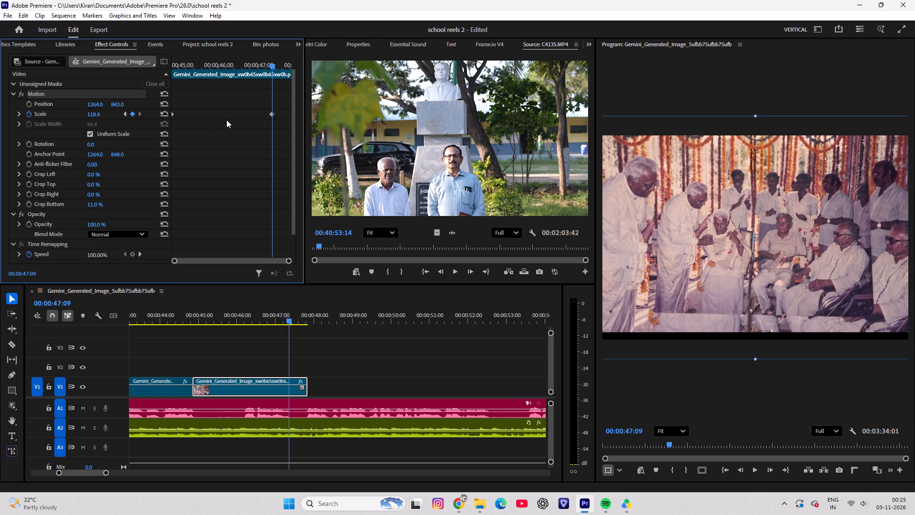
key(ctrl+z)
Raise the Scale keyframe at the ceremony picture's start, 00:00:44:21, to 132.4.
drag(267, 66, 18, 74)
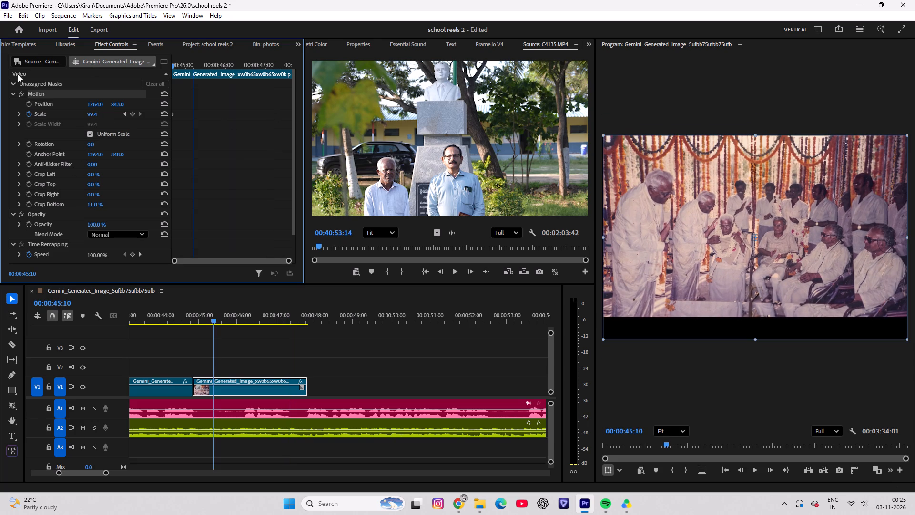
drag(18, 74, 0, 81)
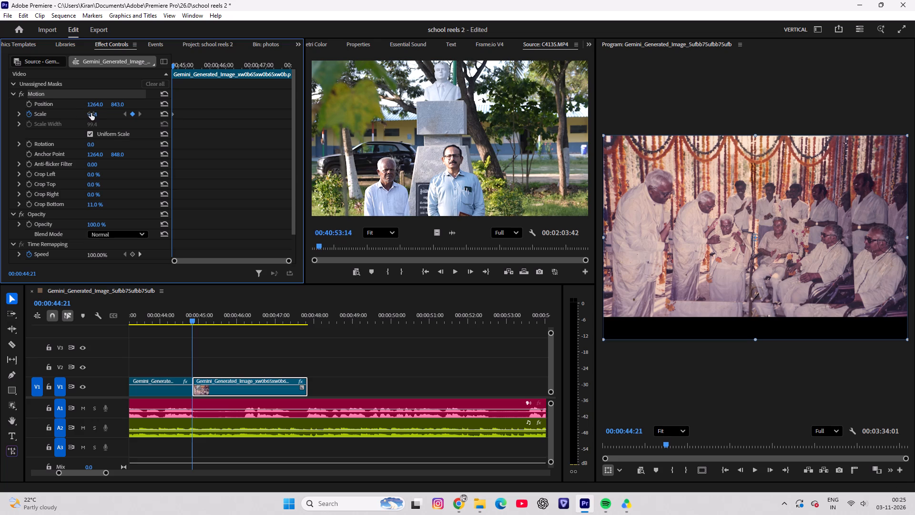
drag(90, 114, 105, 115)
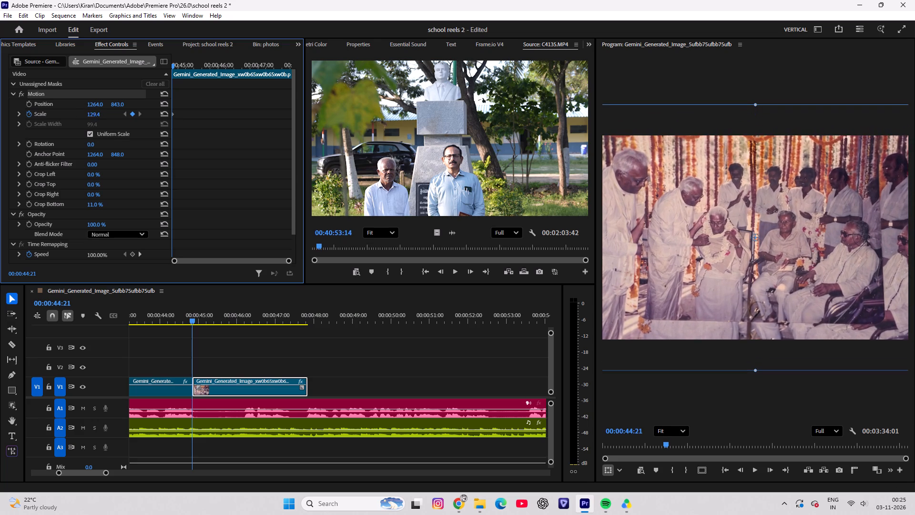
drag(105, 115, 106, 115)
Set a Scale keyframe of about 160 at the ceremony picture's end and play the zoom from the previous picture.
drag(175, 58, 378, 58)
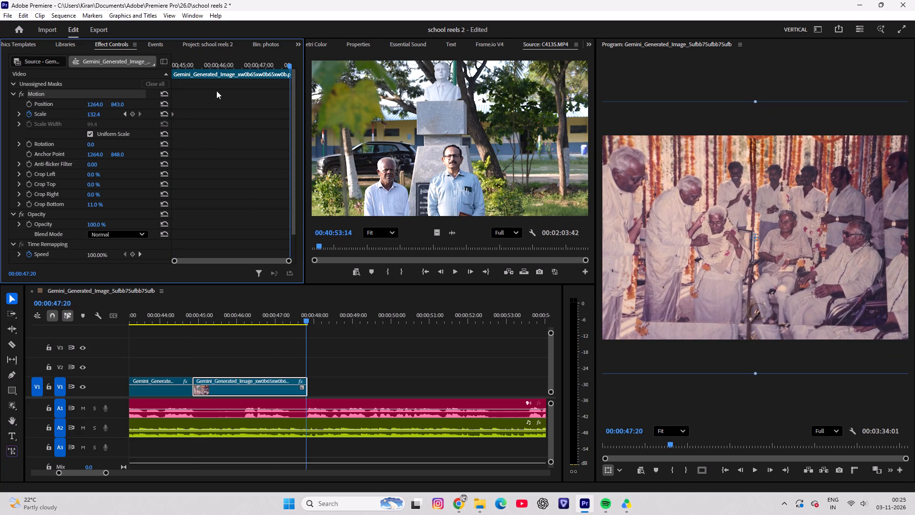
drag(287, 64, 305, 63)
drag(90, 114, 94, 114)
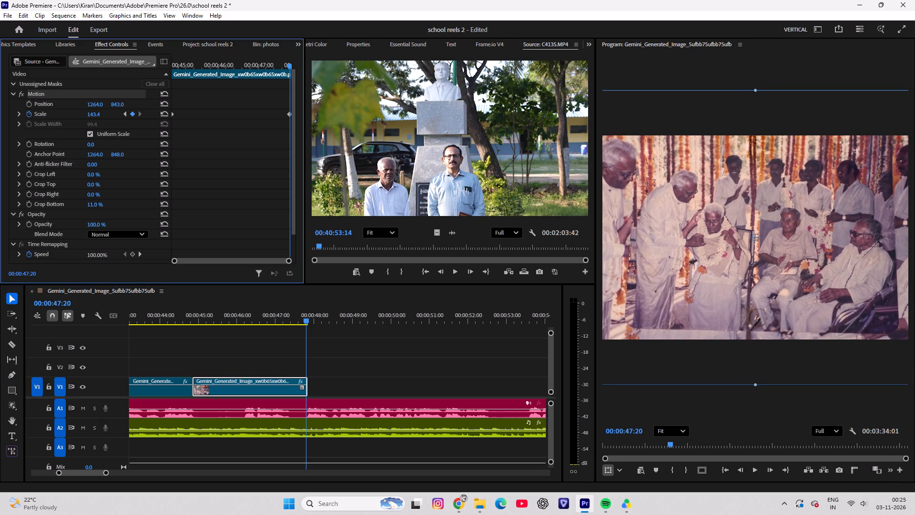
drag(94, 114, 101, 114)
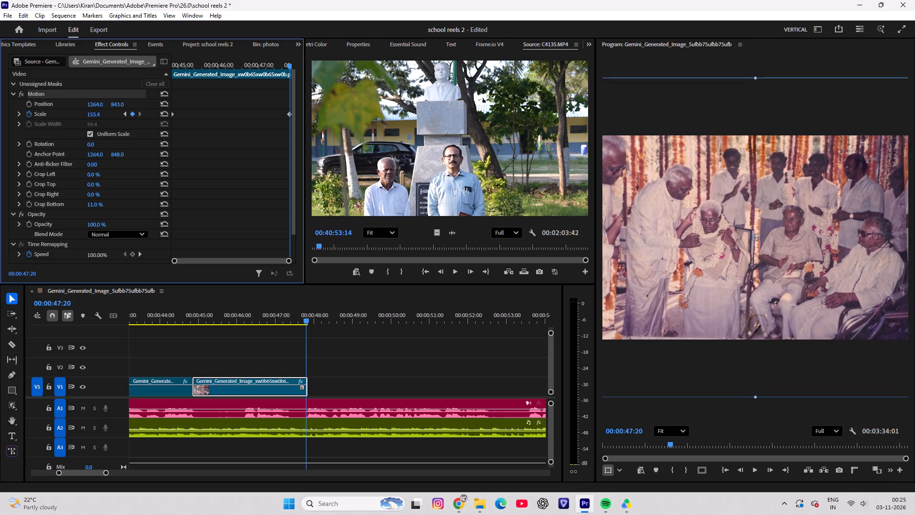
drag(101, 114, 102, 114)
drag(293, 310, 169, 310)
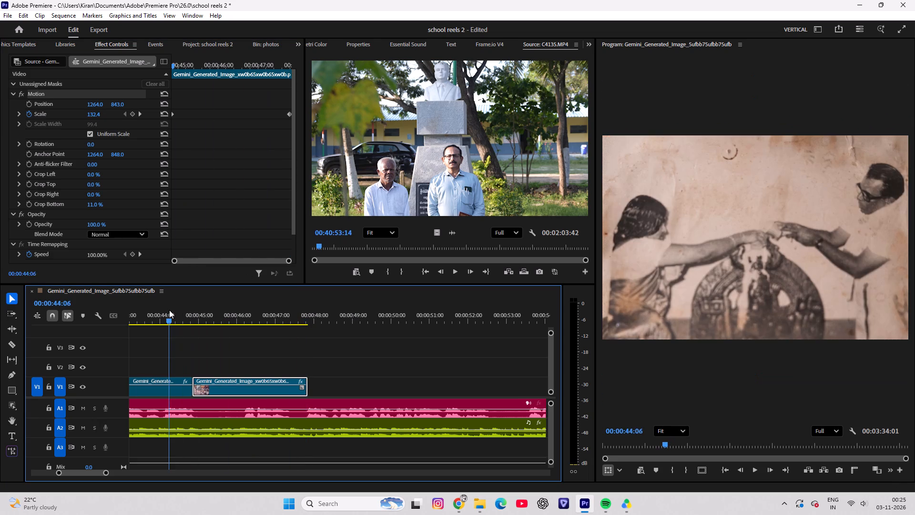
drag(169, 310, 168, 310)
key(space)
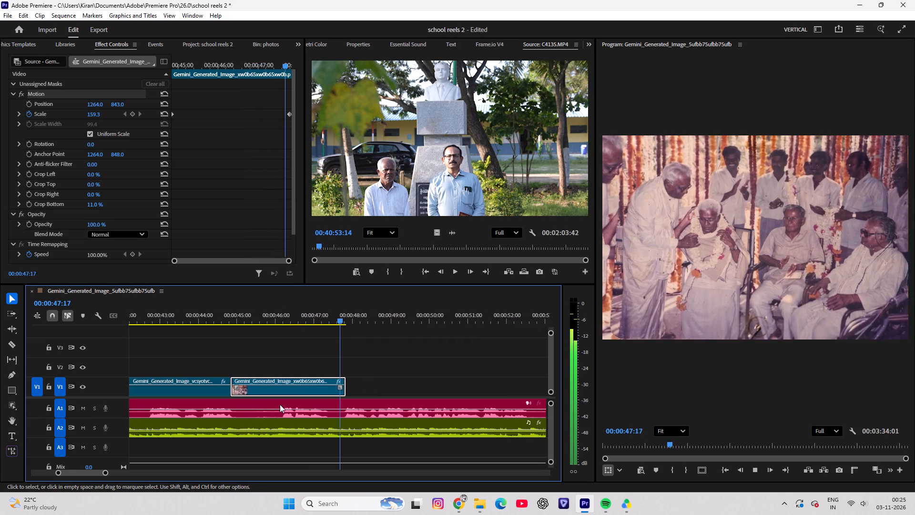
key(space)
Open the photos bin and save the project.
click(225, 44)
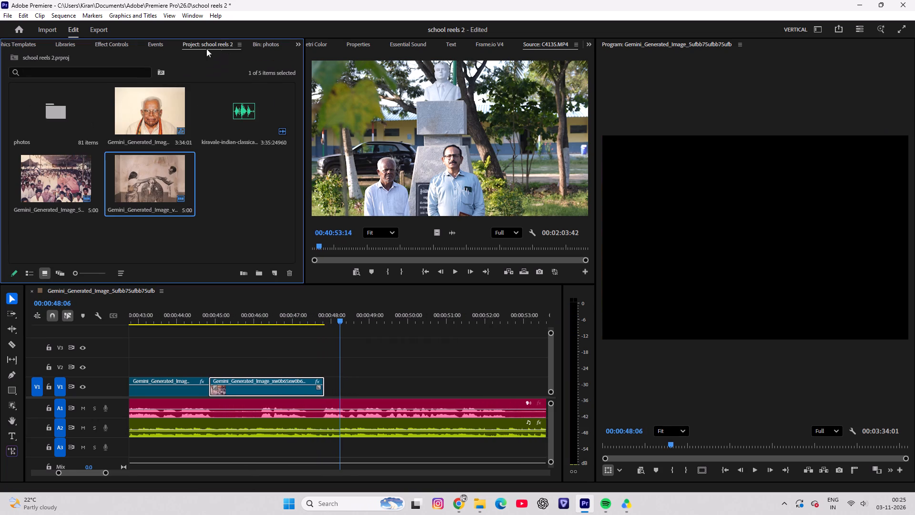
double_click(56, 112)
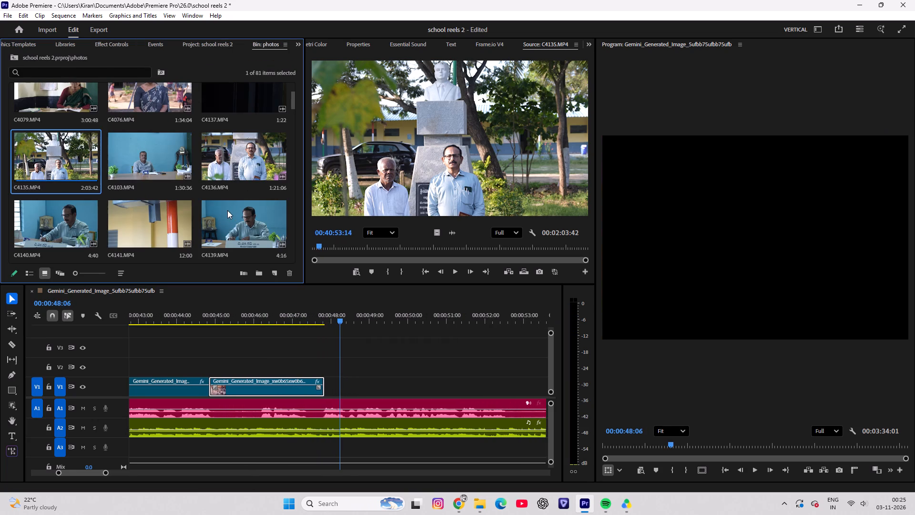
key(ctrl+s)
Look through the archival pictures in the photos bin for one to follow the ceremony picture.
scroll(229, 199, up, 7)
scroll(229, 199, down, 6)
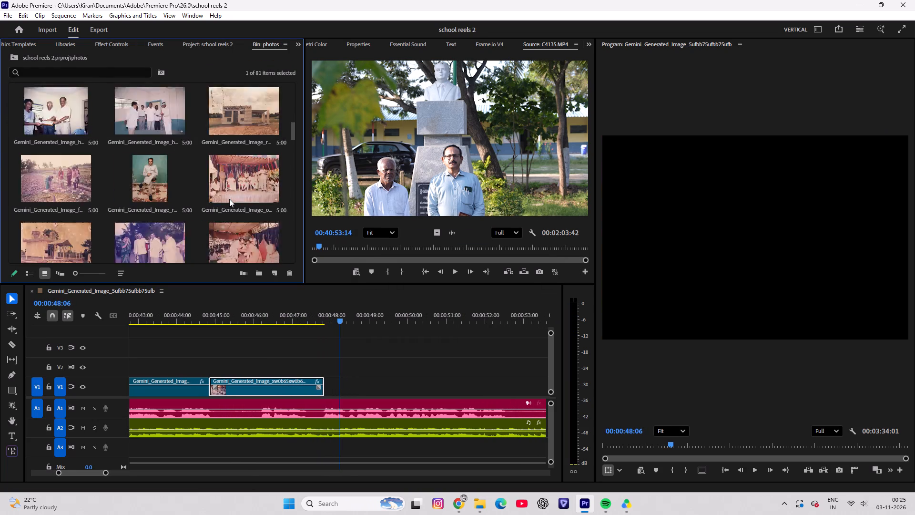
scroll(229, 199, down, 5)
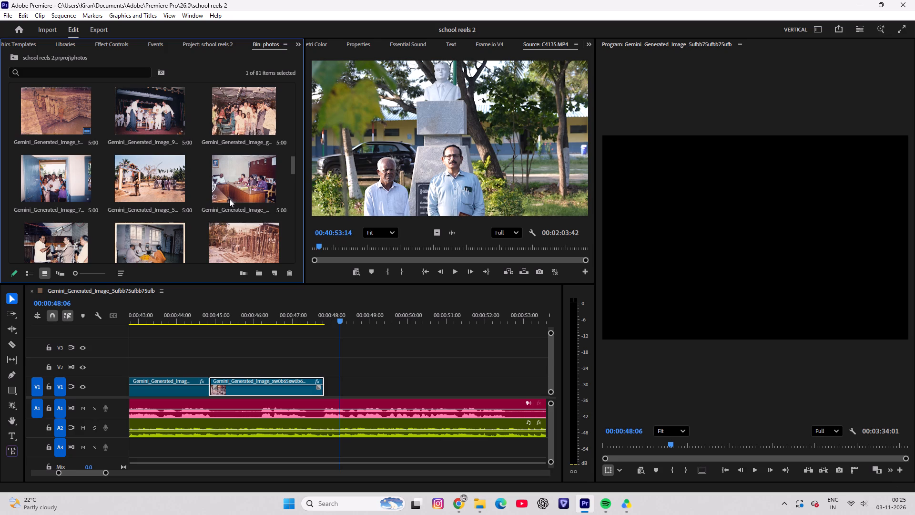
scroll(229, 199, up, 2)
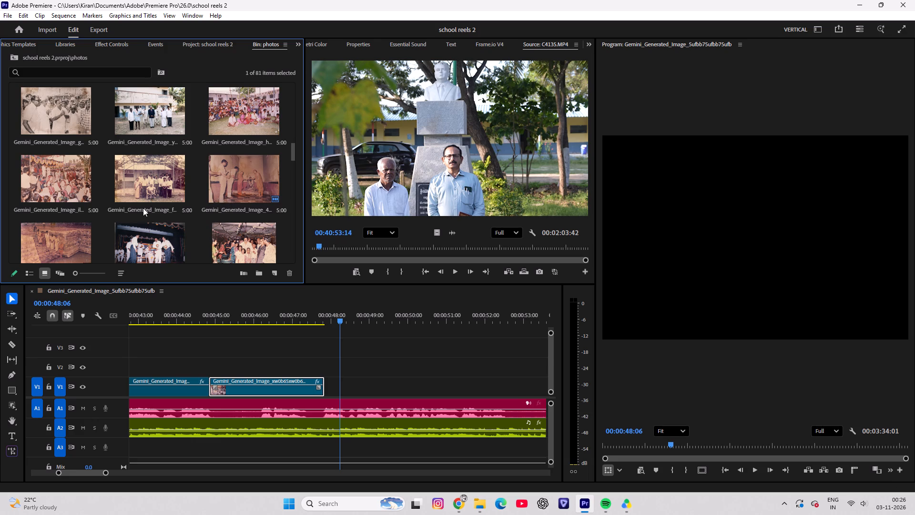
scroll(143, 208, down, 10)
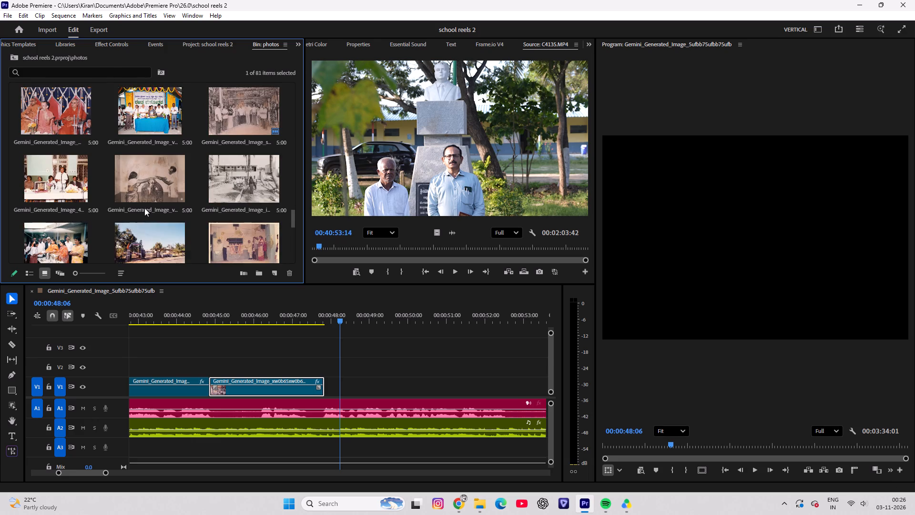
scroll(146, 212, down, 1)
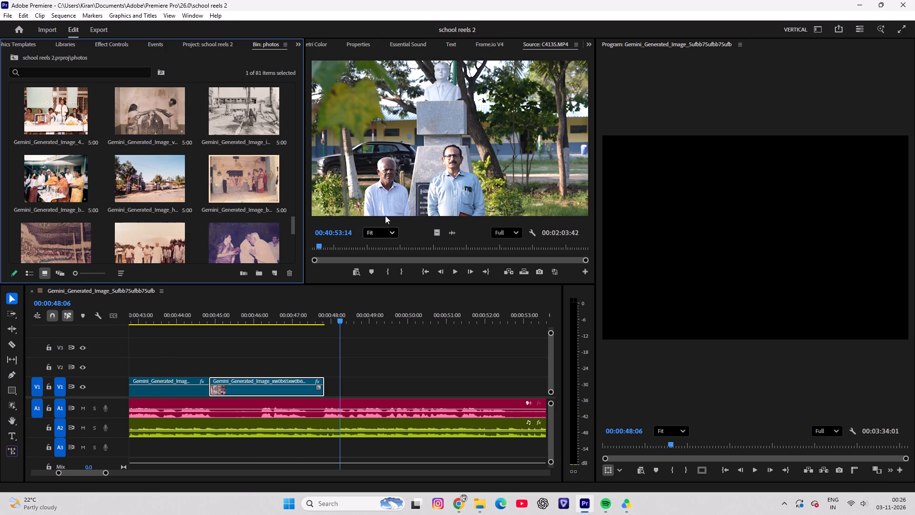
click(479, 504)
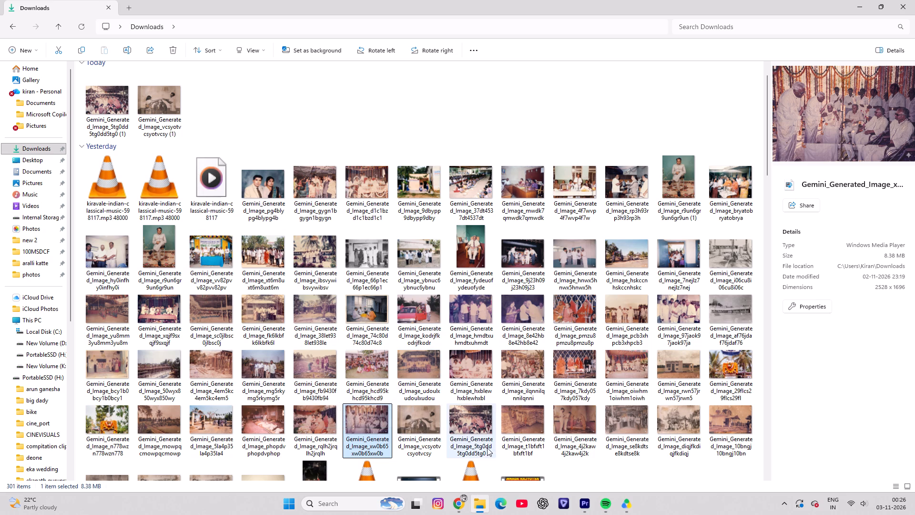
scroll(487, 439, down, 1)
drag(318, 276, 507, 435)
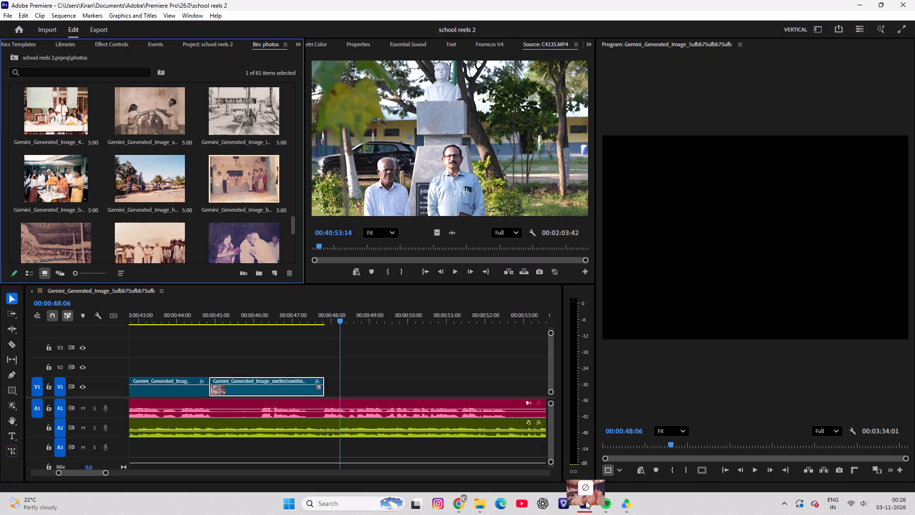
drag(586, 501, 325, 390)
Play the speech under the new picture from about 00:00:48:01.
drag(348, 300, 299, 305)
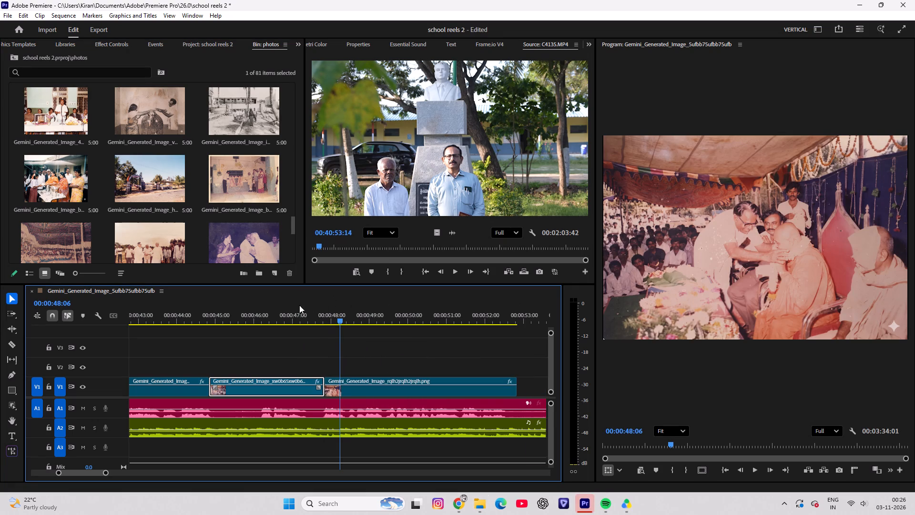
drag(299, 305, 292, 308)
drag(335, 319, 334, 329)
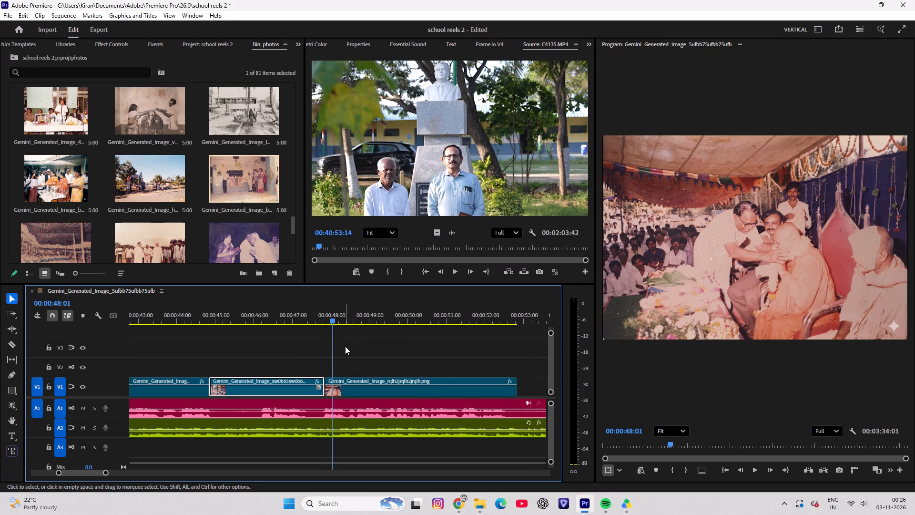
key(space)
key(space)
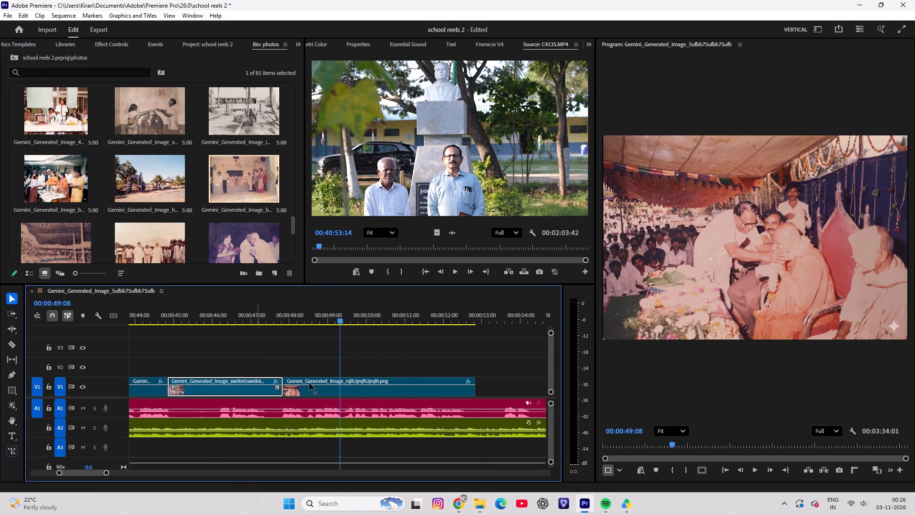
Reframe the orange-robed man picture with Crop Bottom at 9 % and Scale at 121.4.
click(351, 378)
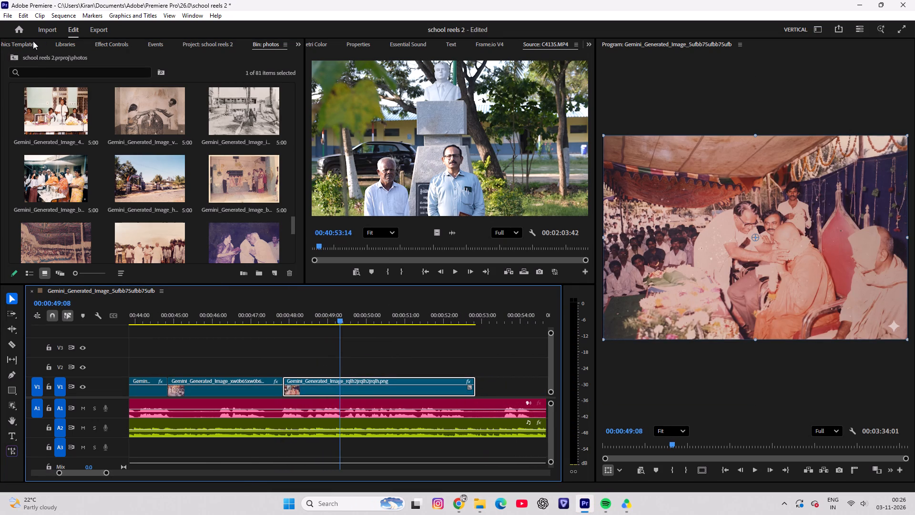
click(107, 41)
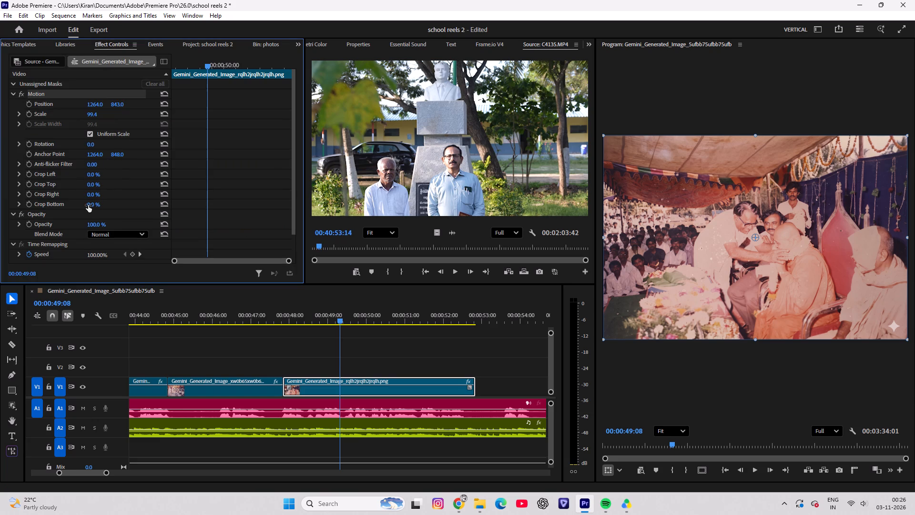
click(88, 204)
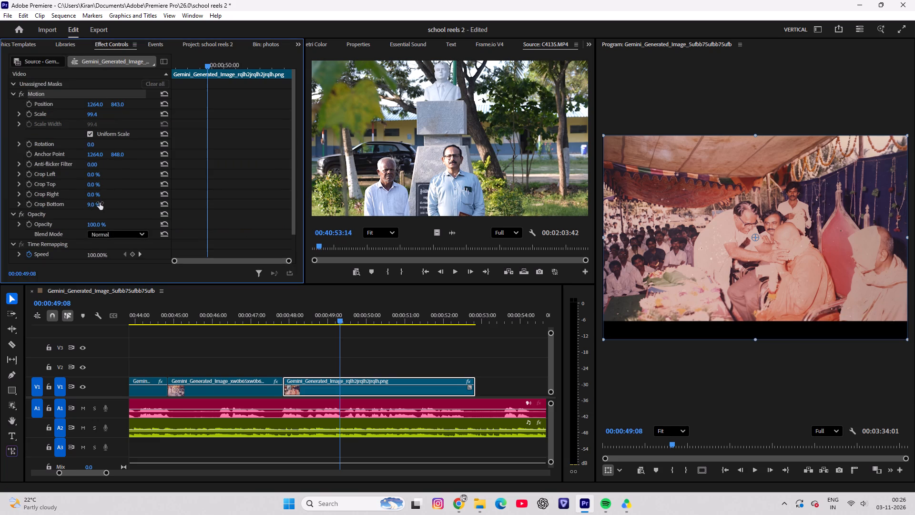
drag(89, 113, 102, 116)
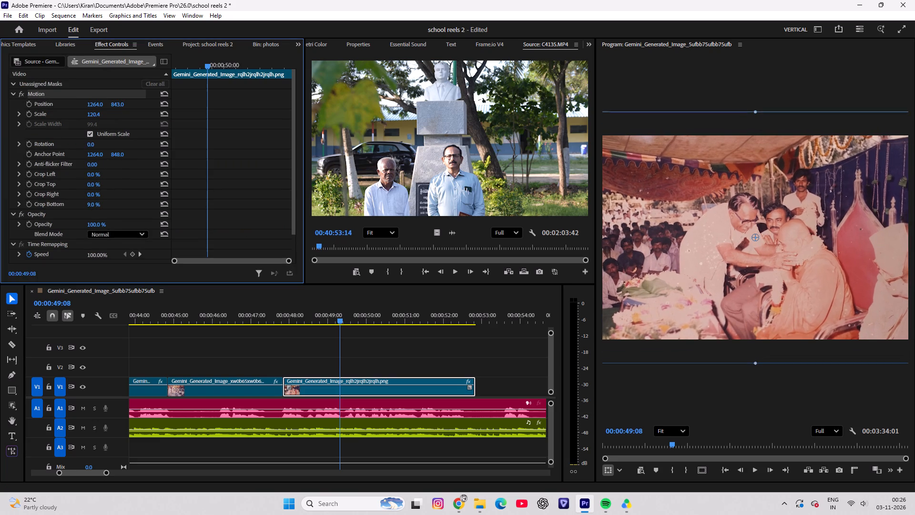
drag(102, 116, 103, 117)
Play the speech under the orange-robed man picture and extend the picture's end on V1 to about 00:00:53:14.
drag(334, 310, 290, 314)
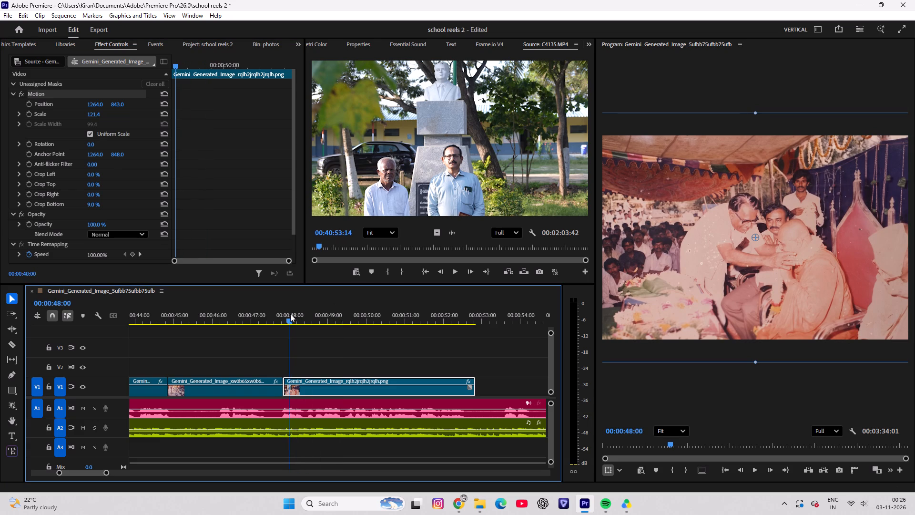
drag(290, 314, 281, 314)
key(space)
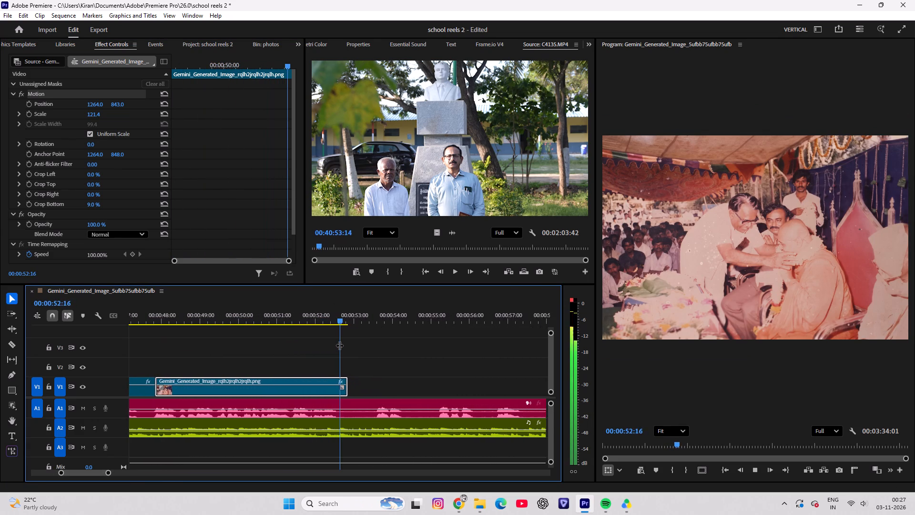
key(space)
drag(337, 325, 328, 328)
drag(335, 317, 329, 320)
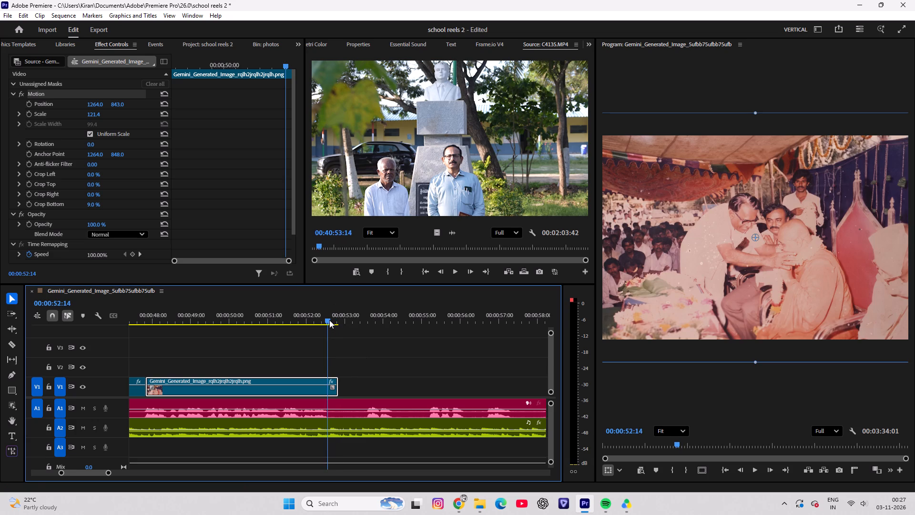
drag(329, 320, 329, 320)
drag(338, 380, 337, 380)
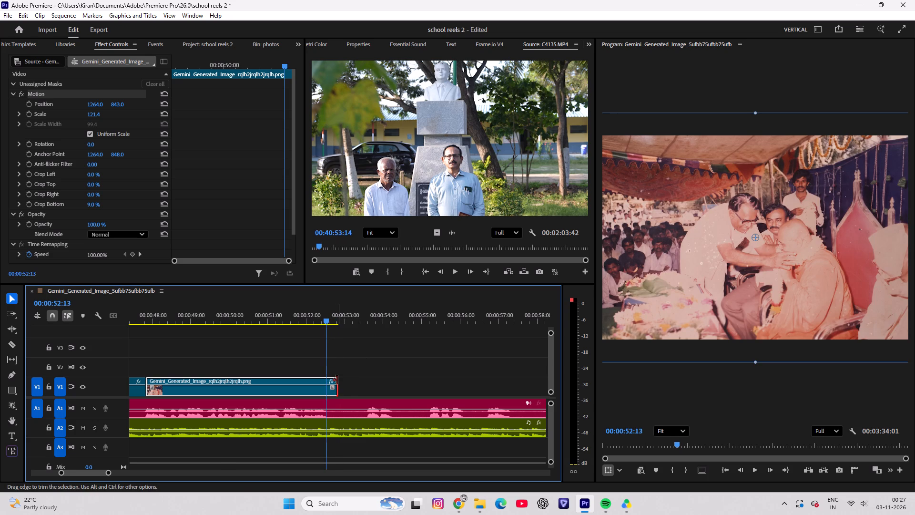
drag(337, 380, 371, 379)
drag(351, 310, 318, 304)
key(space)
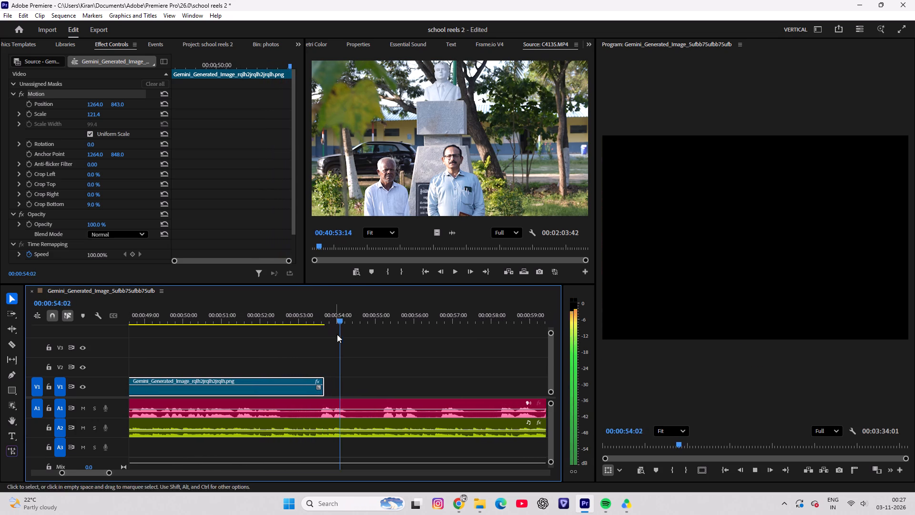
key(space)
drag(338, 308, 317, 310)
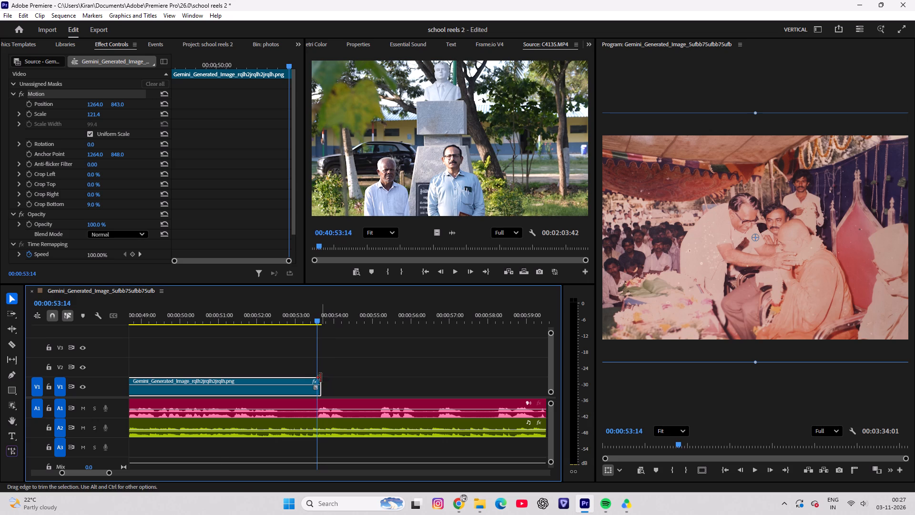
click(320, 378)
Keyframe a Scale zoom on the orange-robed man picture from 121.4 at its first frame to 170.4 at its last frame.
drag(319, 317, 133, 316)
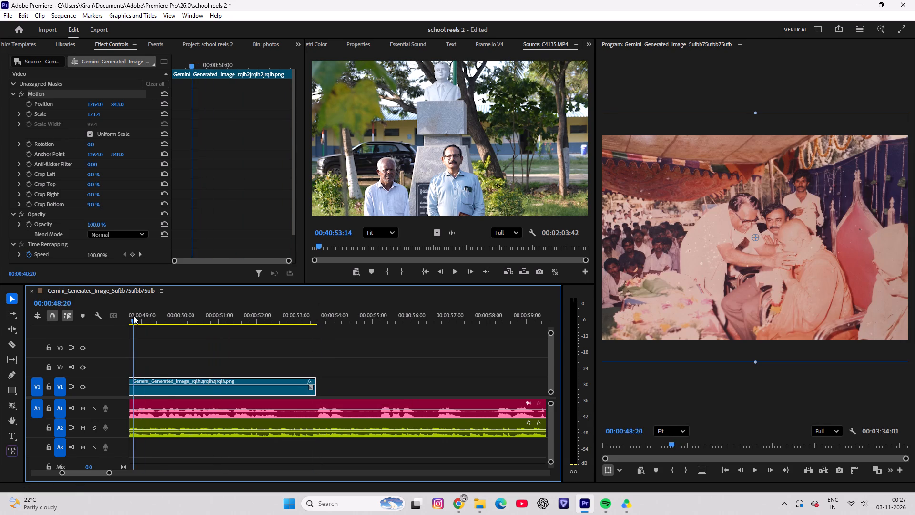
drag(133, 316, 323, 302)
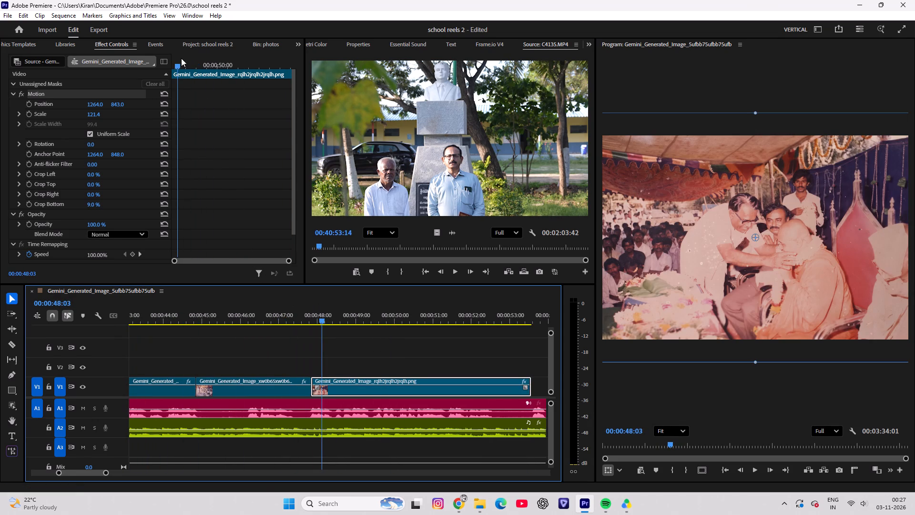
drag(183, 58, 129, 68)
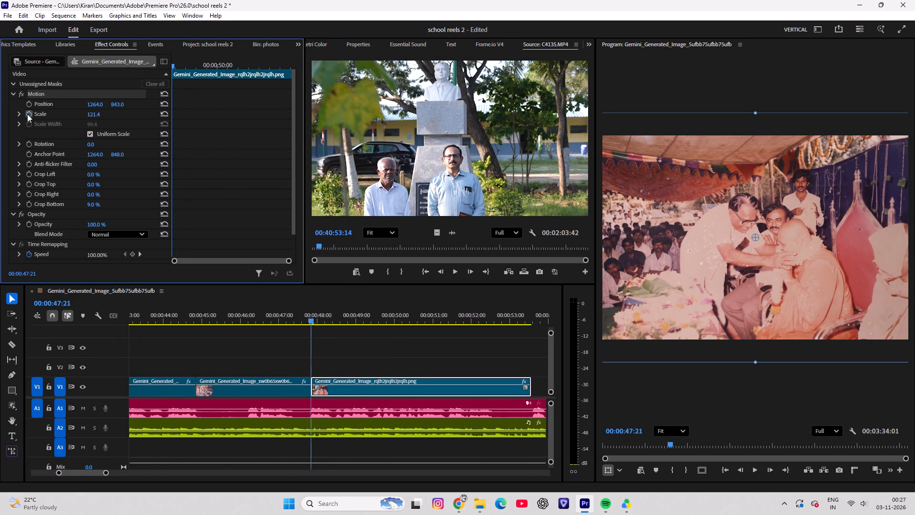
click(27, 114)
drag(173, 62, 346, 60)
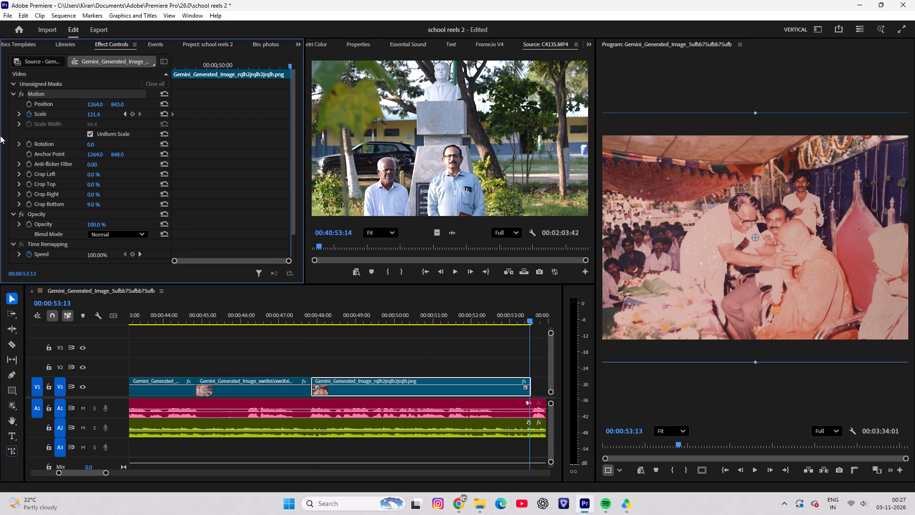
drag(90, 113, 94, 113)
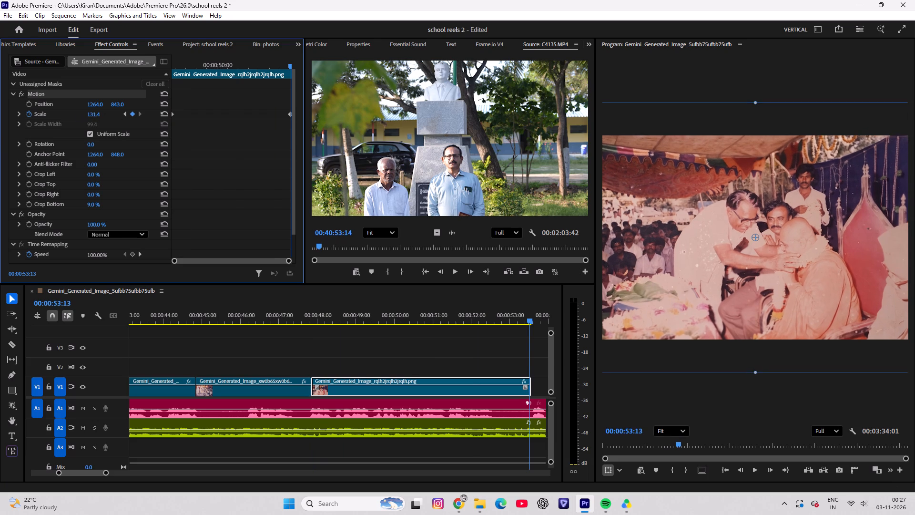
drag(94, 113, 104, 113)
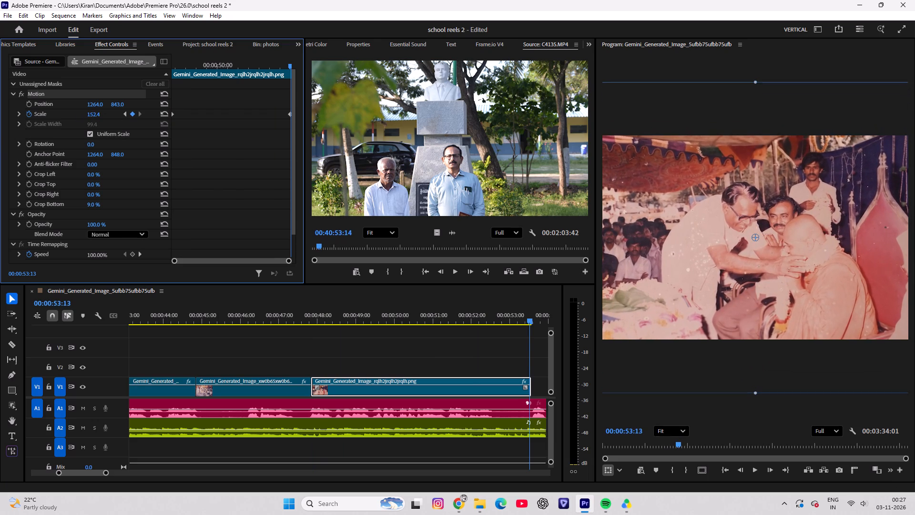
drag(104, 113, 111, 113)
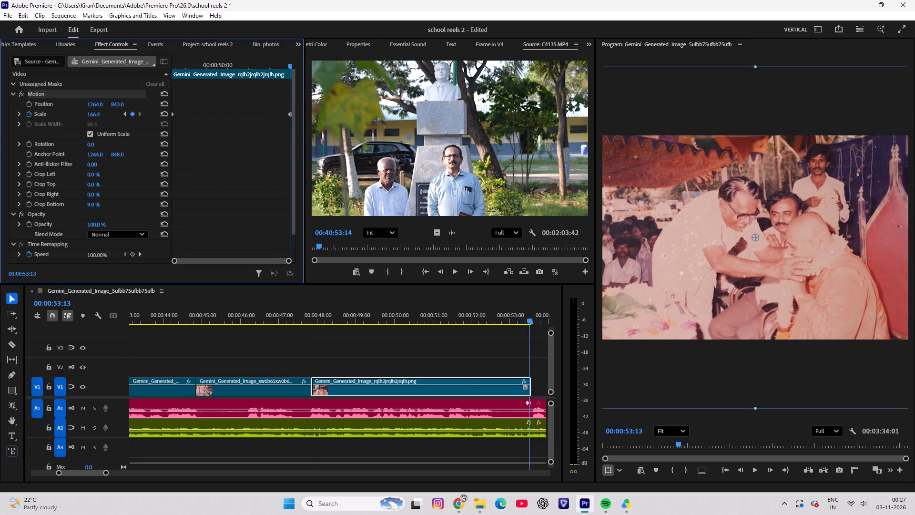
drag(111, 113, 113, 113)
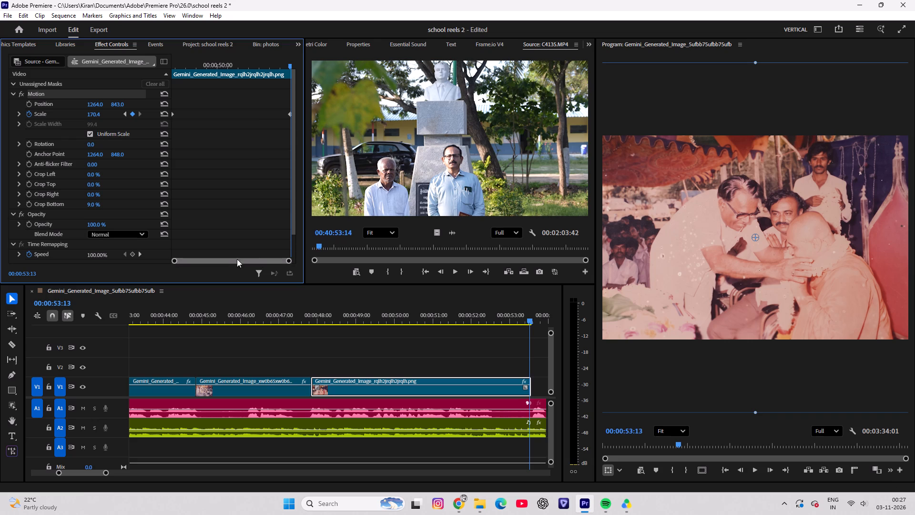
Play back the cut from the ceremony picture and the zoom on the orange-robed man picture against the speech.
drag(441, 317, 310, 317)
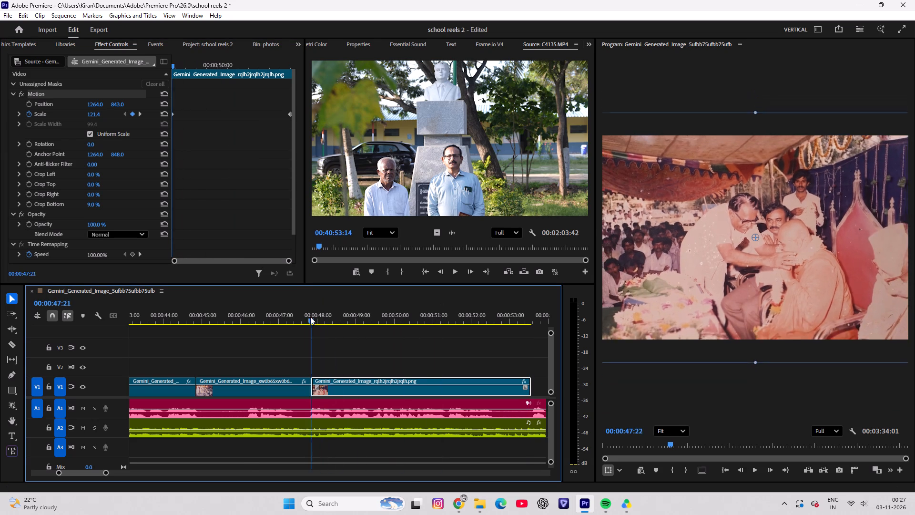
drag(310, 317, 297, 317)
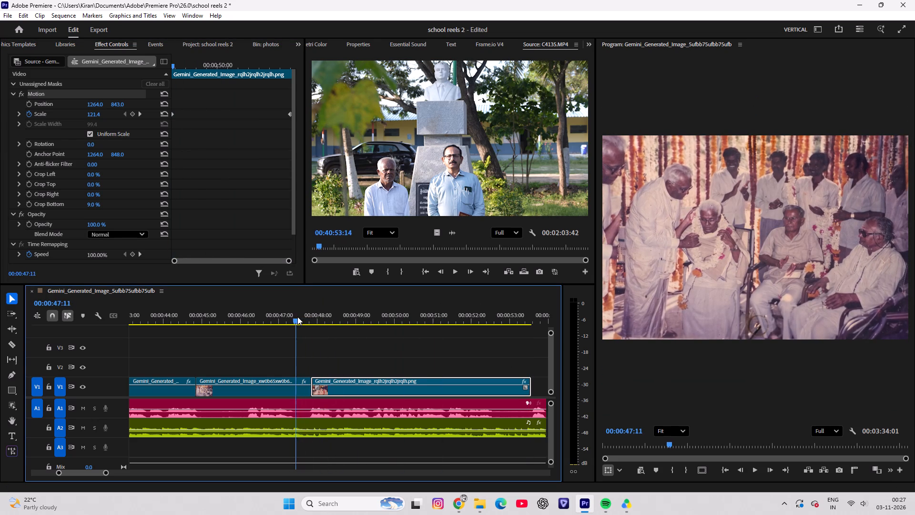
drag(297, 317, 322, 315)
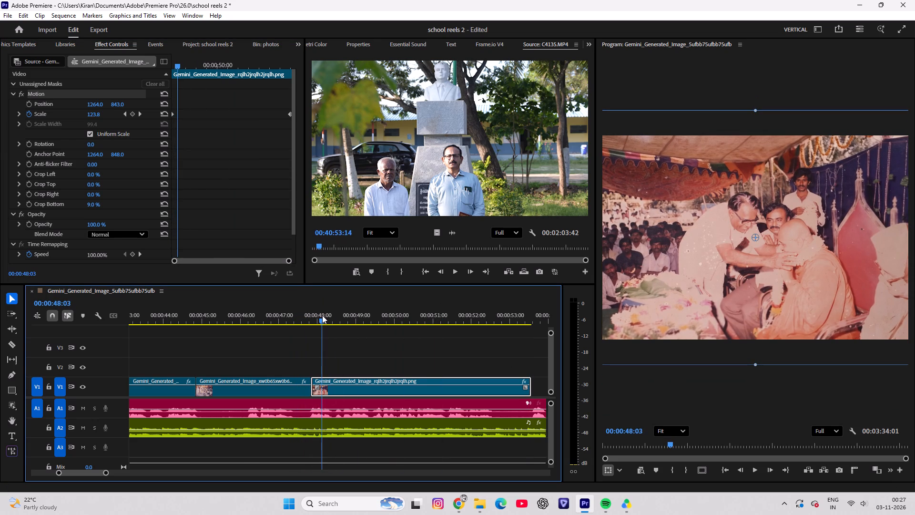
drag(322, 315, 323, 315)
drag(334, 313, 300, 318)
key(space)
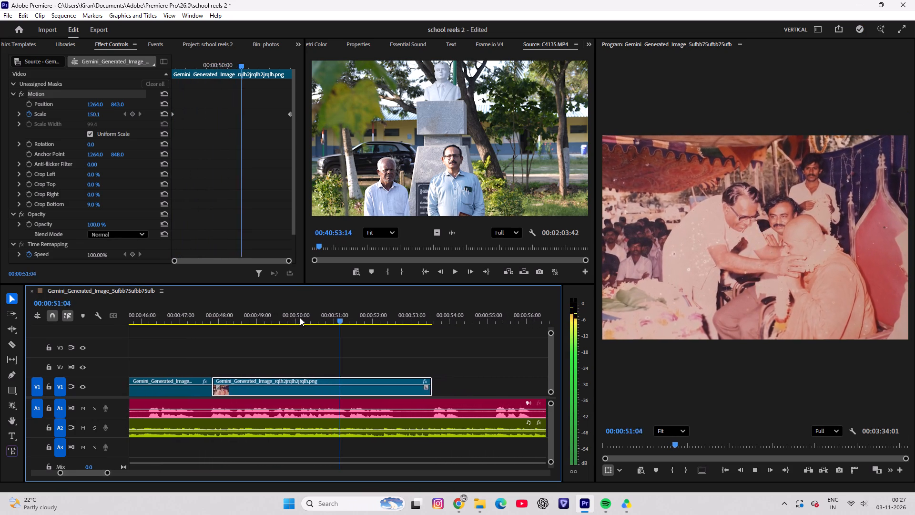
key(space)
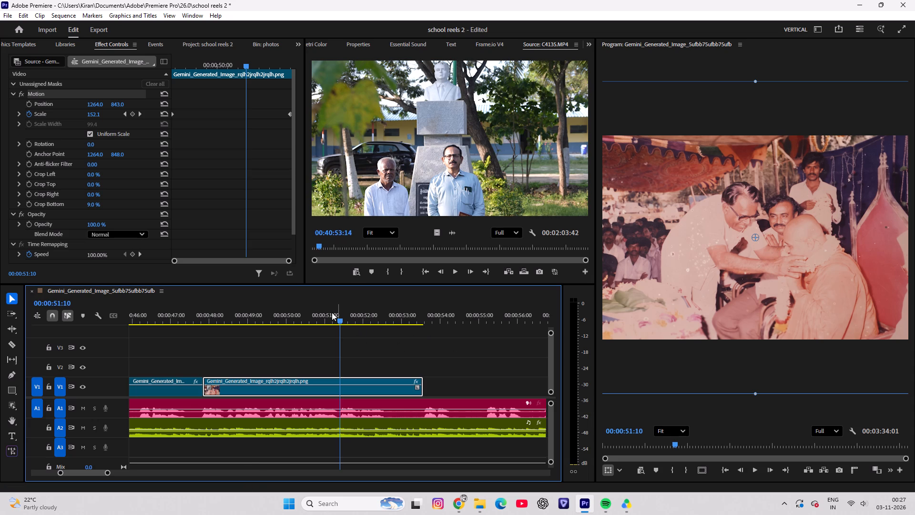
drag(332, 312, 183, 326)
key(space)
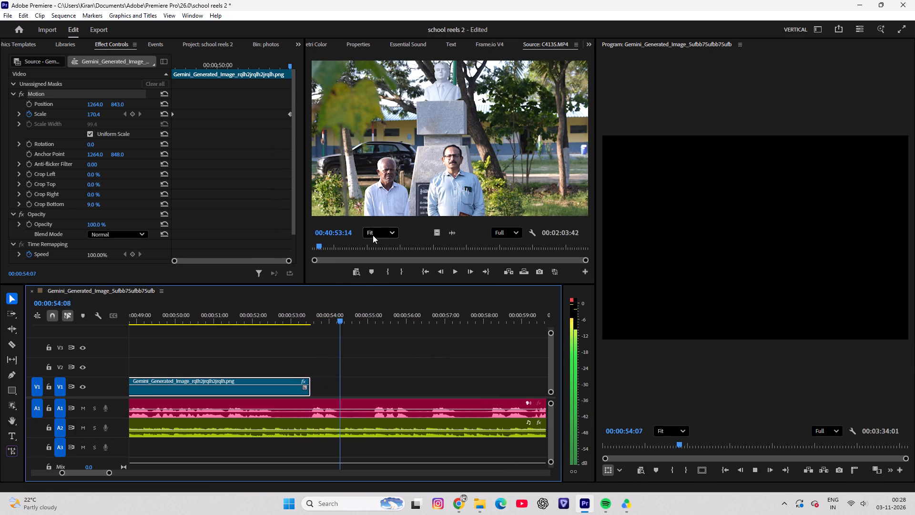
key(space)
Place the photos bin's picture of people lying in a hall with the Rotary Club banner on V1 directly after the orange-robed man picture.
click(220, 43)
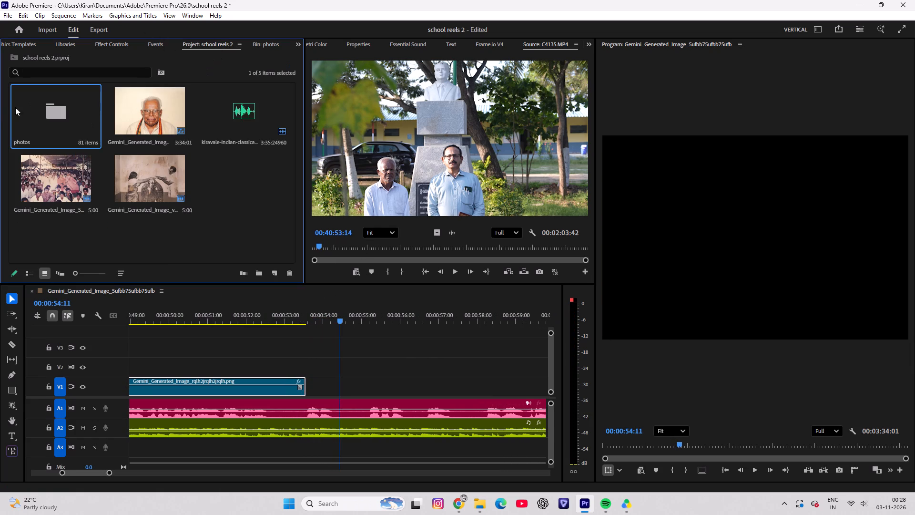
double_click(50, 115)
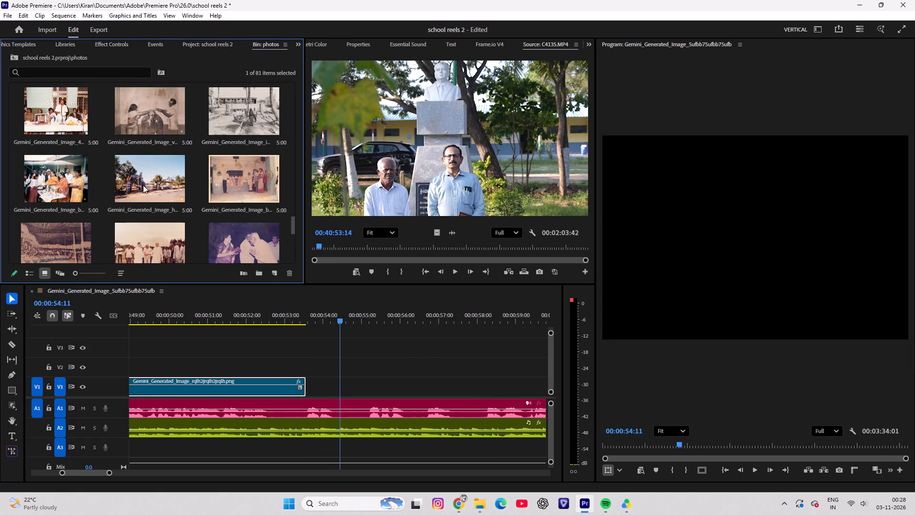
scroll(154, 205, down, 10)
scroll(155, 205, up, 3)
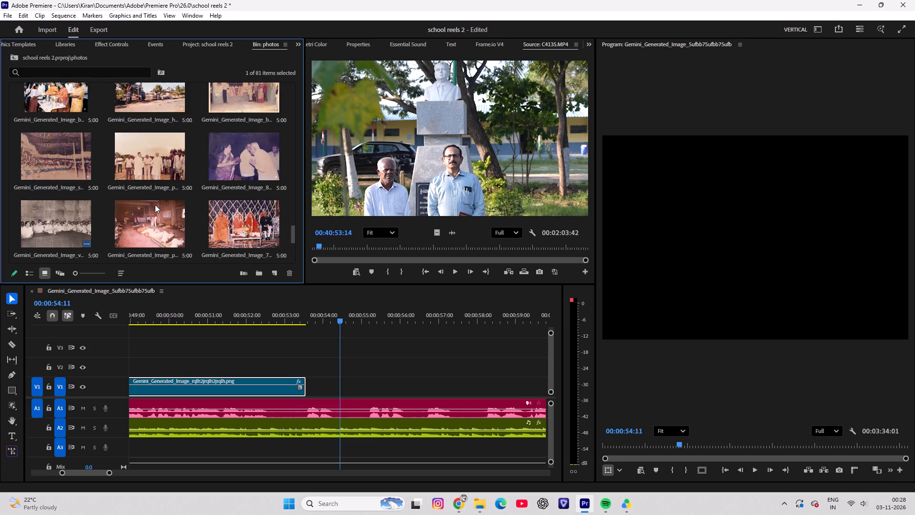
scroll(156, 204, up, 6)
scroll(156, 204, down, 3)
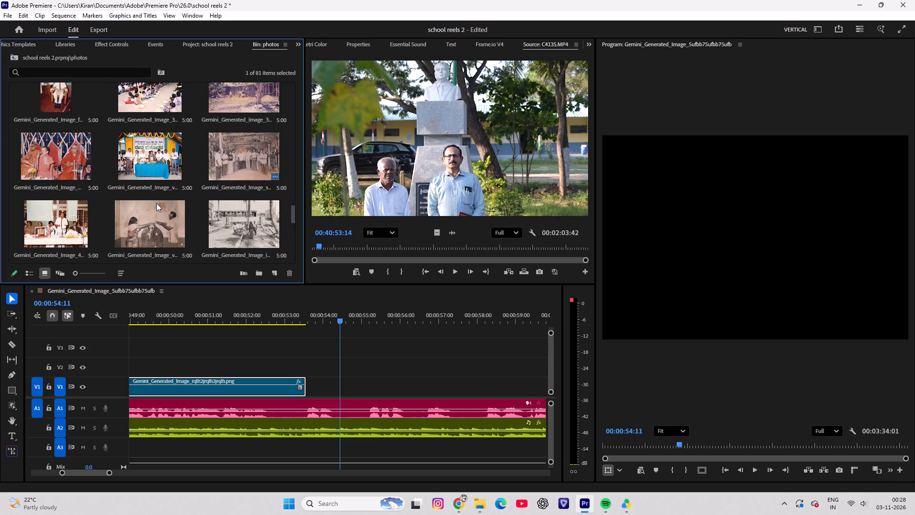
scroll(156, 203, down, 1)
scroll(156, 203, up, 1)
scroll(156, 203, down, 3)
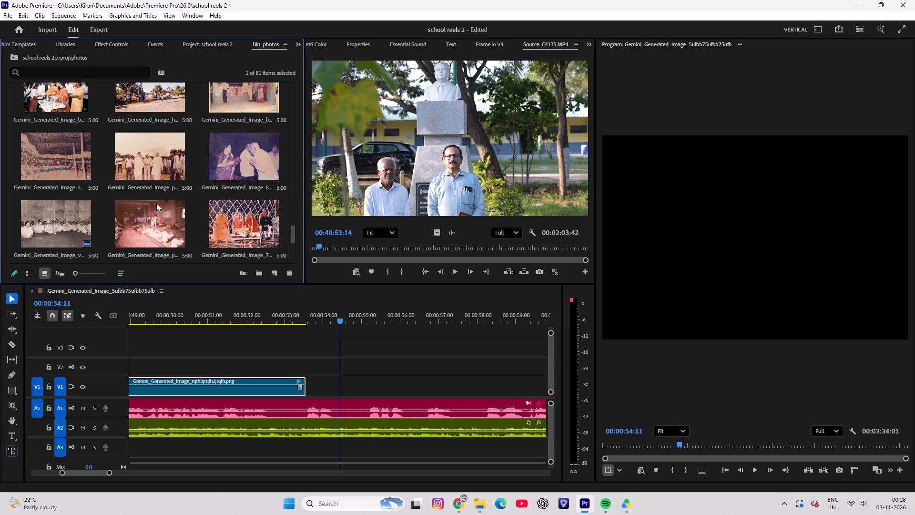
scroll(149, 203, down, 1)
click(145, 162)
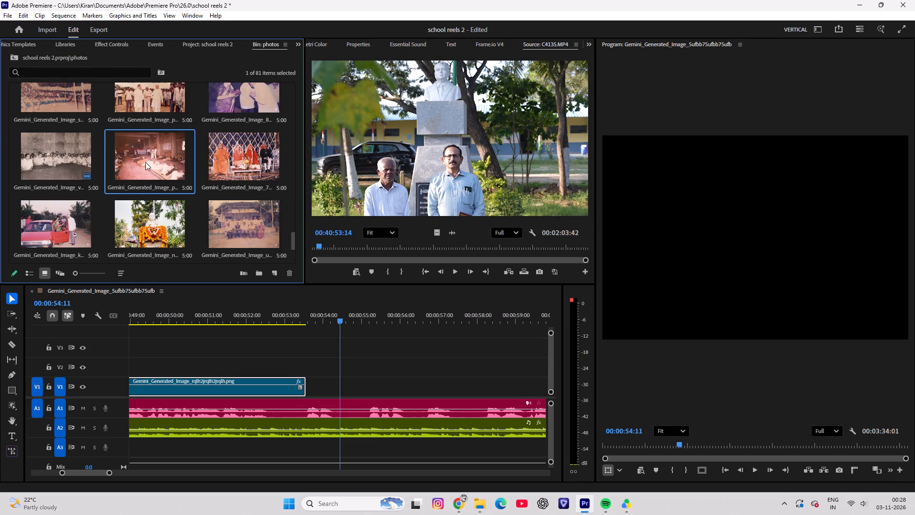
drag(147, 152, 308, 381)
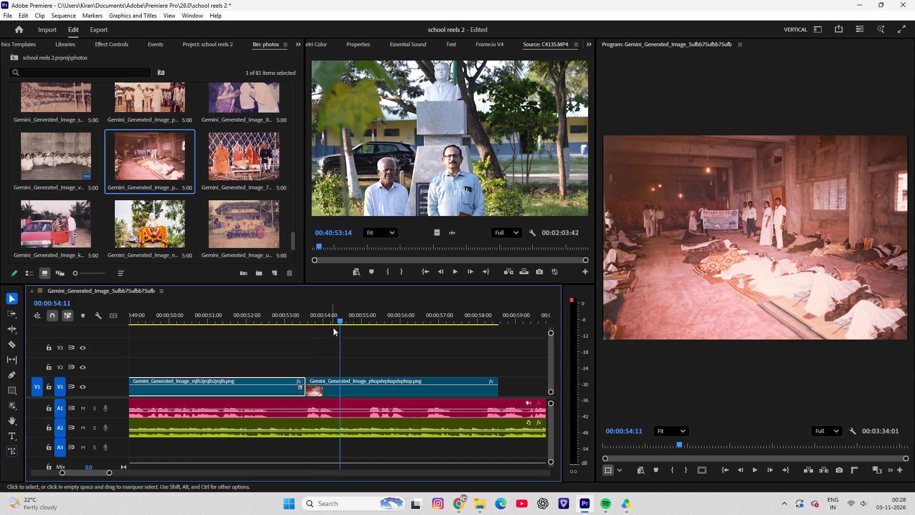
Play the speech under the hall picture and trim the picture's end on V1 to about 00:00:58:07.
drag(325, 315, 305, 315)
key(space)
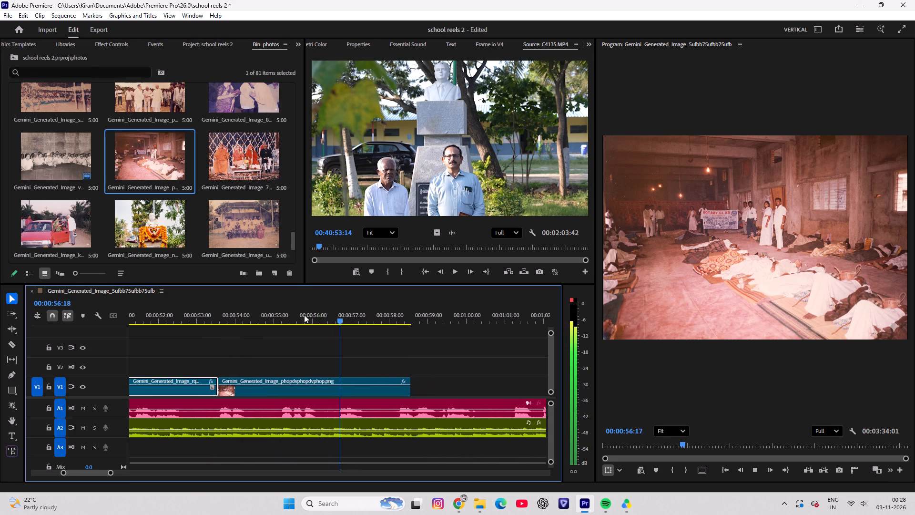
key(space)
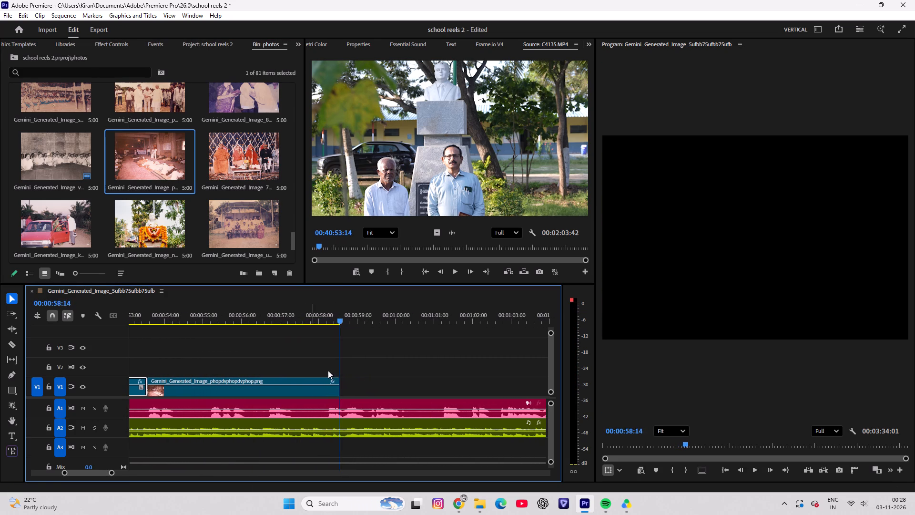
drag(342, 312, 330, 317)
drag(338, 378, 330, 378)
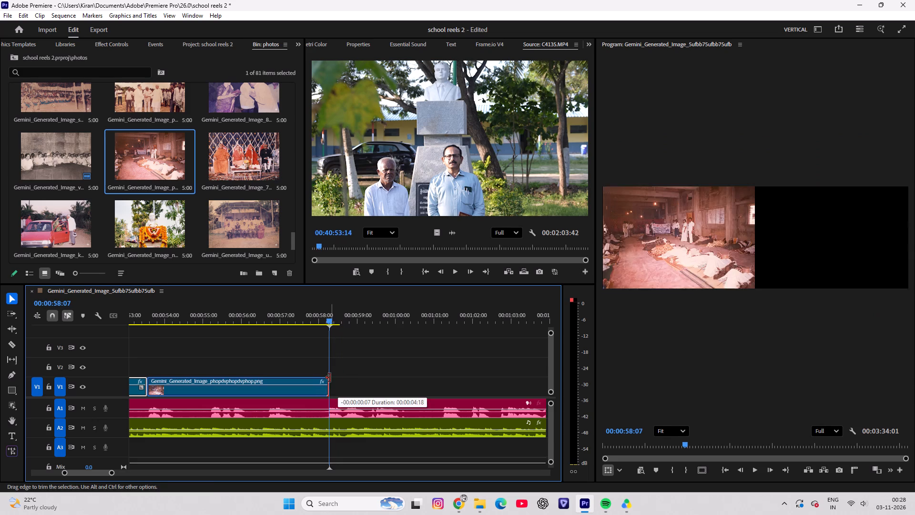
drag(330, 378, 328, 378)
Keyframe a Scale zoom on the Rotary Club hall picture from 99.4 at its first frame to 144.4 at its last frame.
drag(327, 311, 201, 324)
click(235, 388)
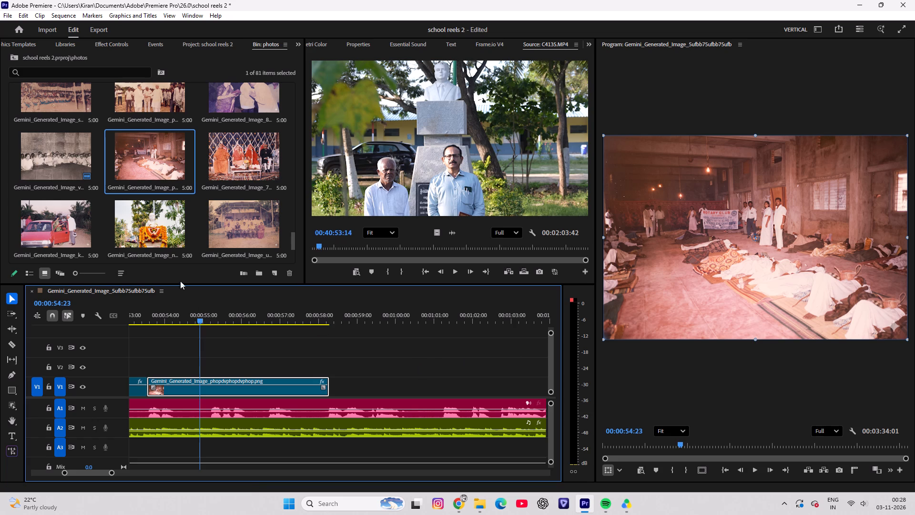
drag(186, 309, 149, 316)
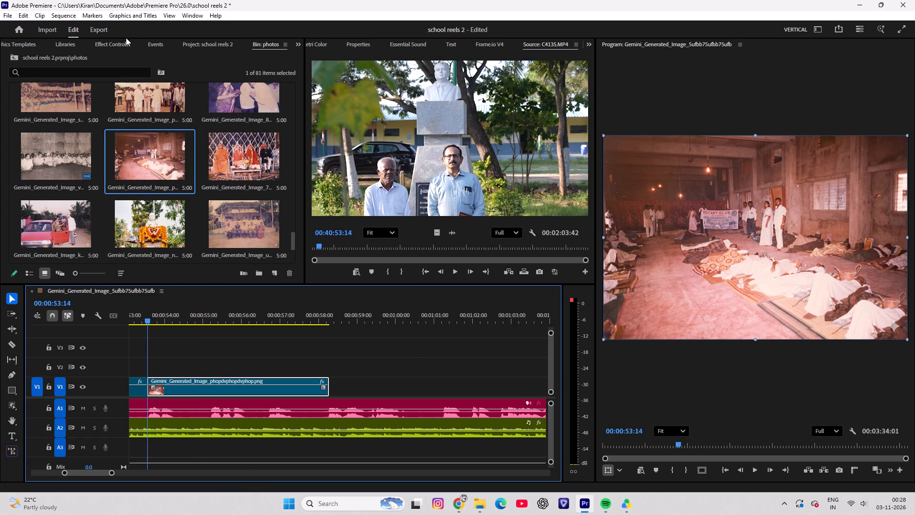
click(112, 41)
drag(176, 63, 129, 66)
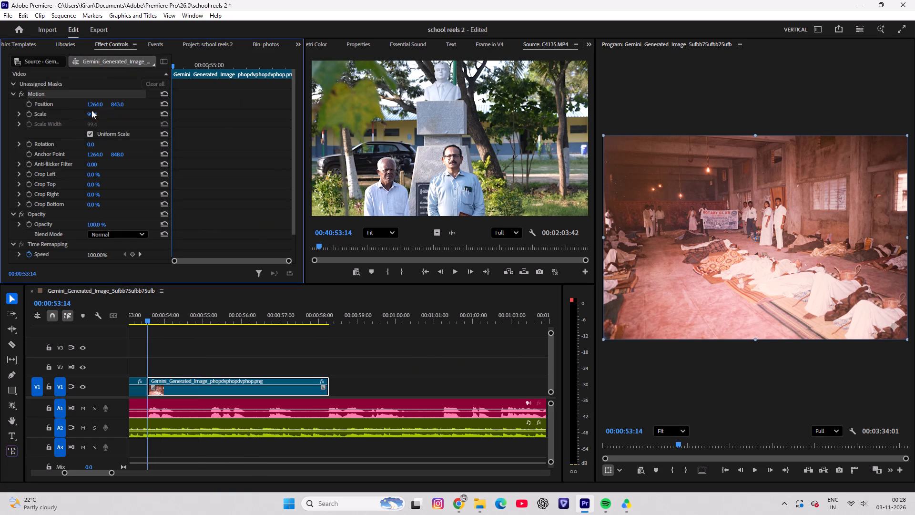
click(32, 113)
drag(178, 63, 314, 71)
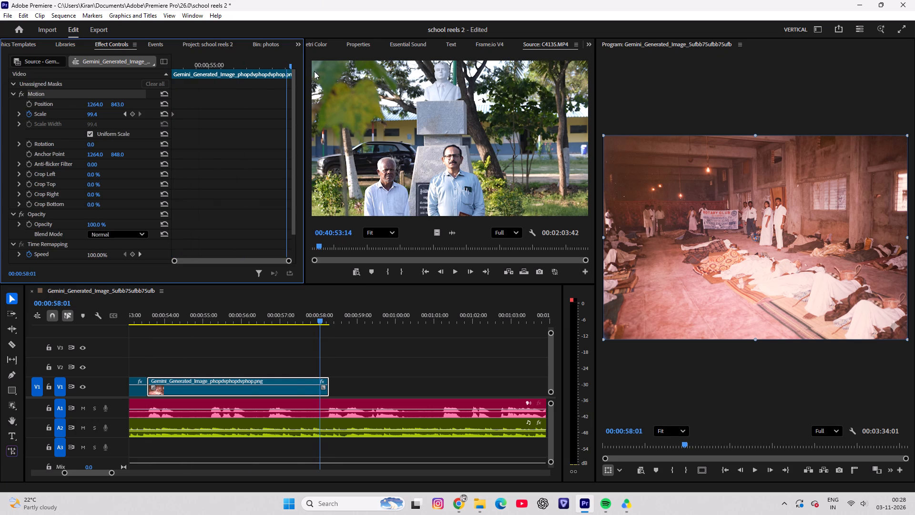
drag(314, 71, 323, 71)
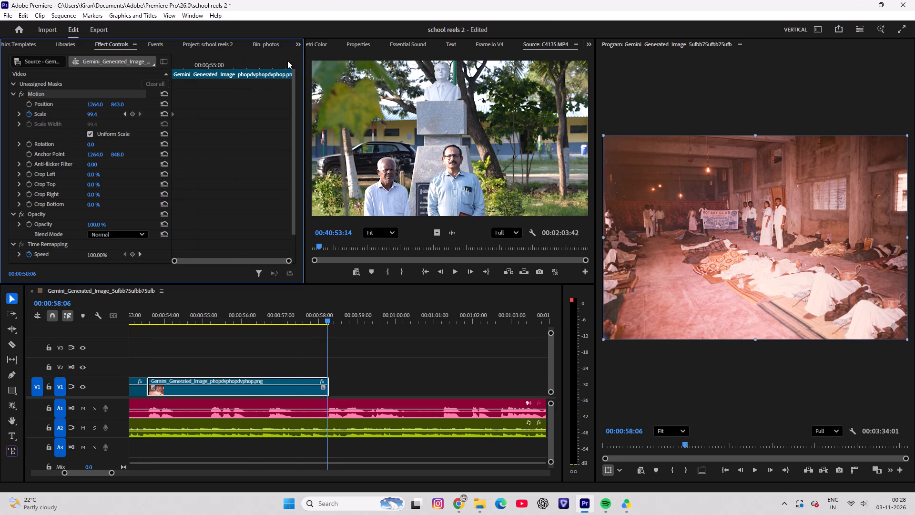
drag(285, 63, 355, 65)
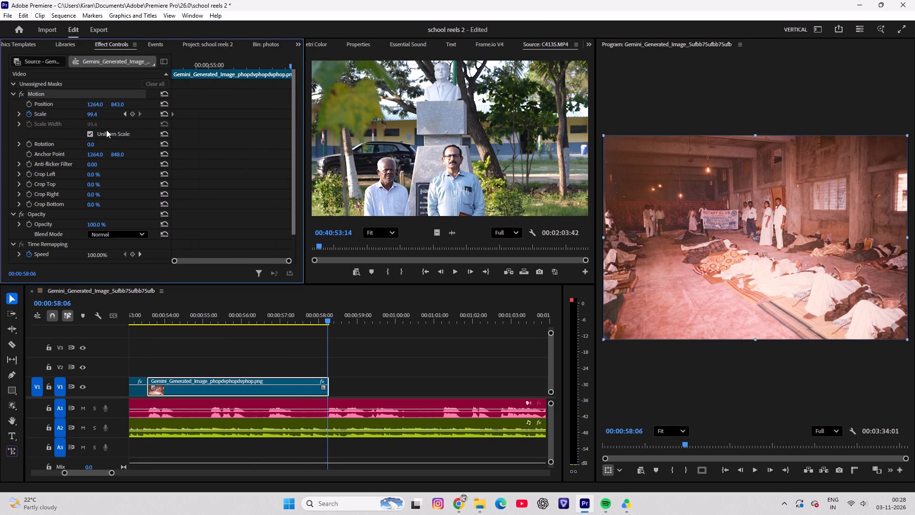
drag(88, 113, 99, 113)
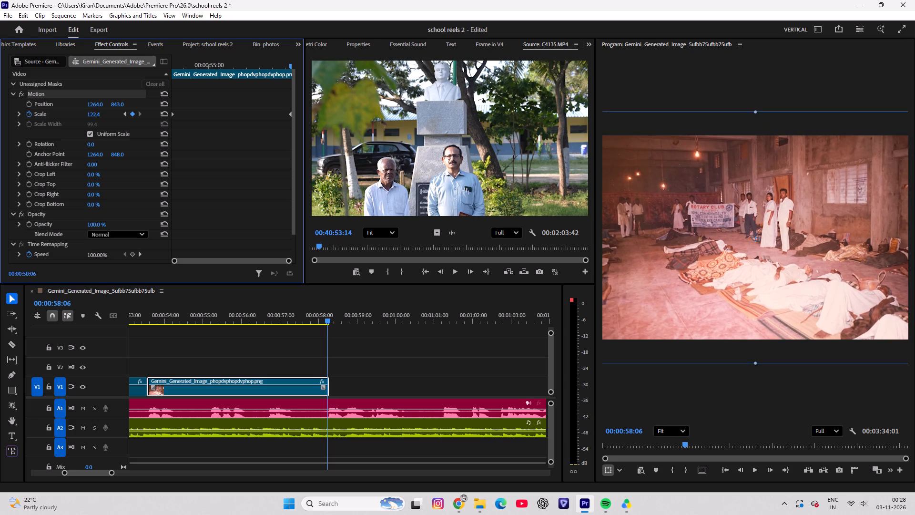
drag(99, 113, 110, 113)
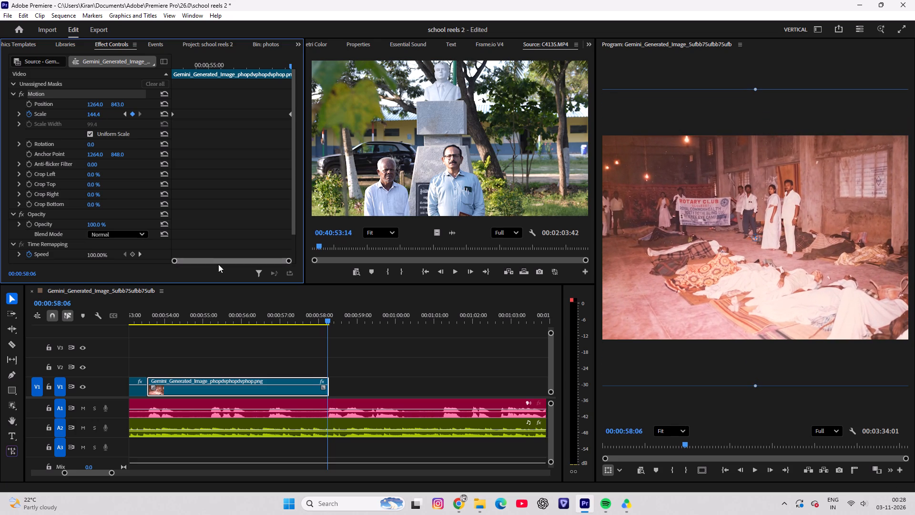
Play back the zoom on the hall picture against the speech.
drag(318, 317, 153, 313)
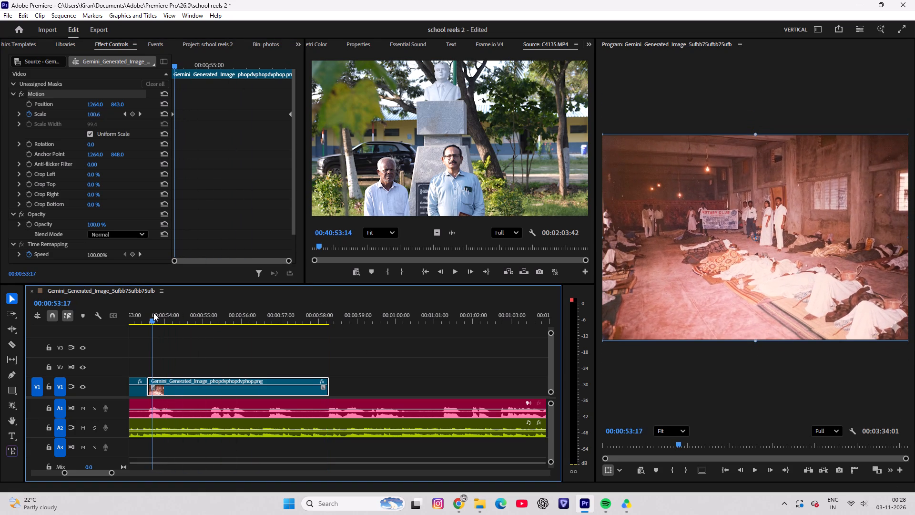
drag(153, 313, 146, 313)
key(space)
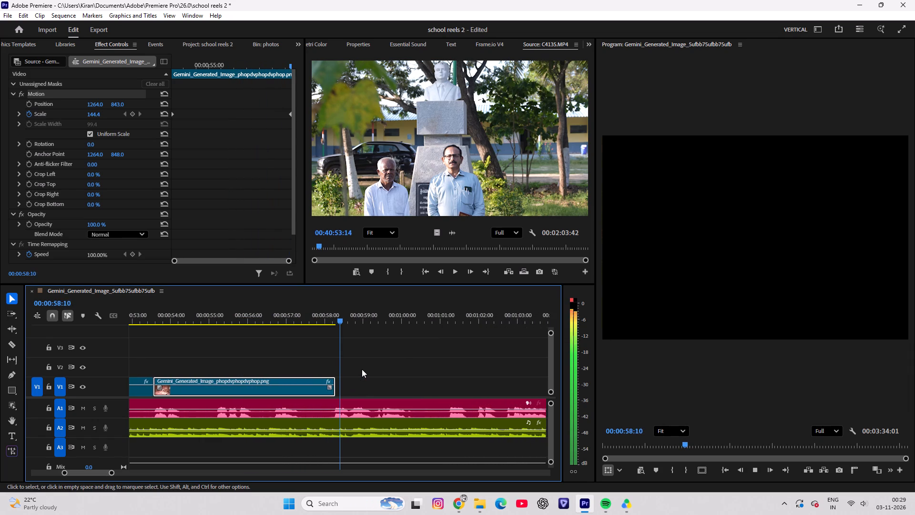
key(space)
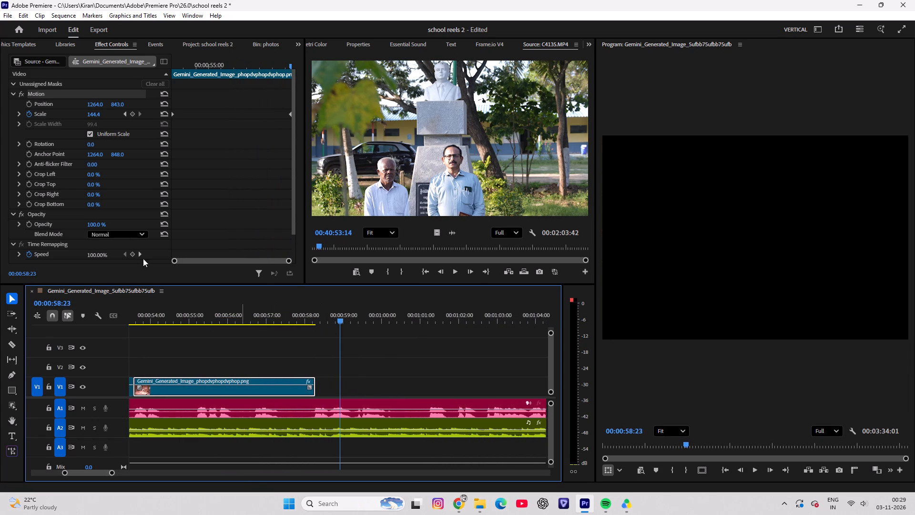
Place the photos bin's picture of the roadside entrance arch with the uniformed guard on V1 directly after the hall picture.
click(211, 44)
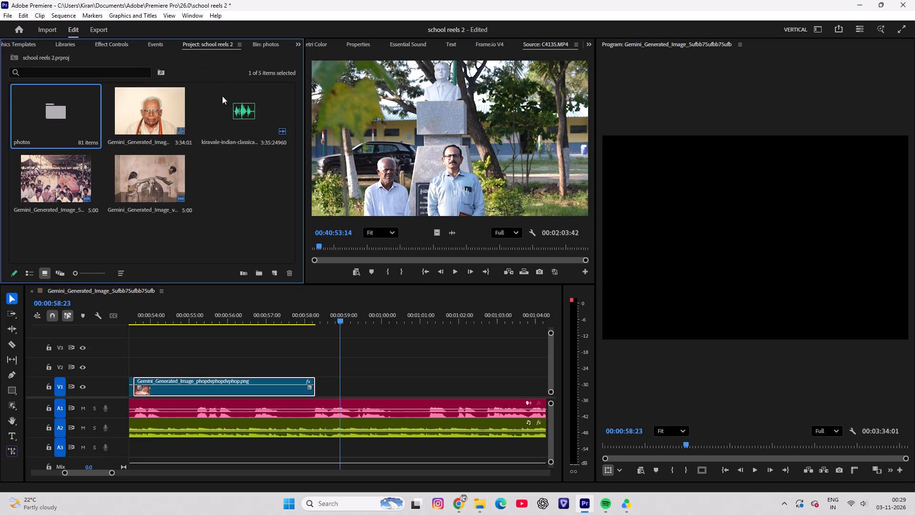
click(204, 42)
double_click(54, 119)
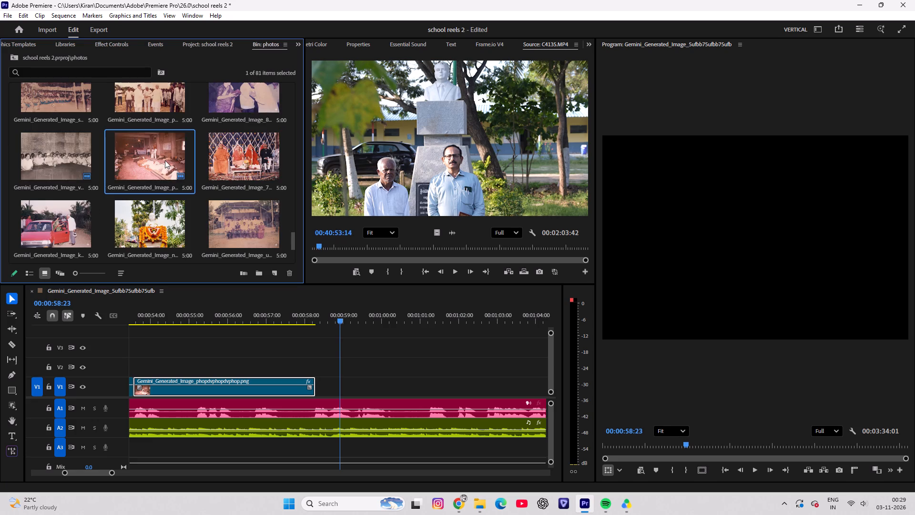
scroll(164, 166, down, 2)
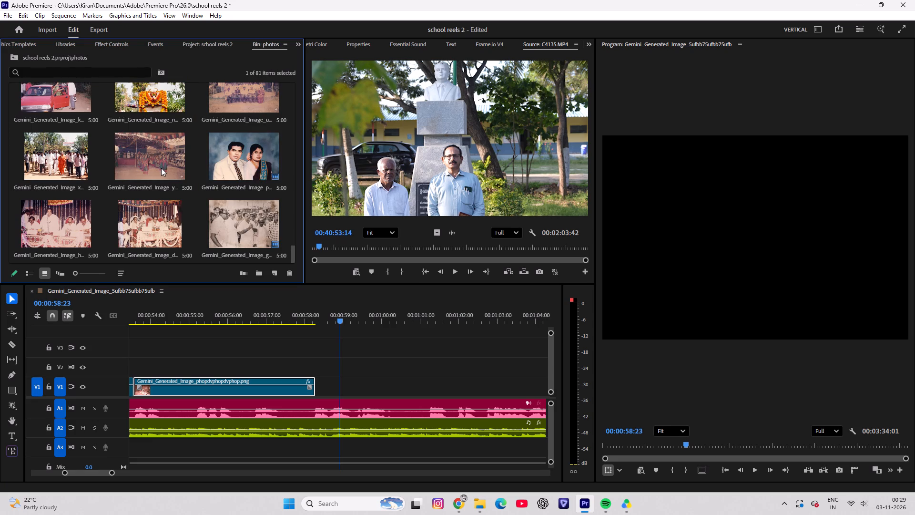
scroll(158, 169, down, 6)
scroll(158, 169, up, 2)
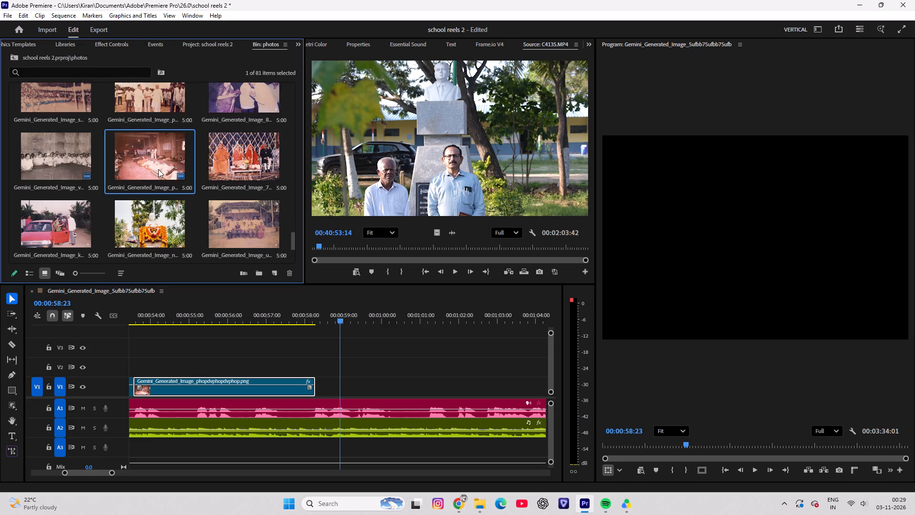
scroll(158, 169, up, 3)
scroll(173, 183, down, 1)
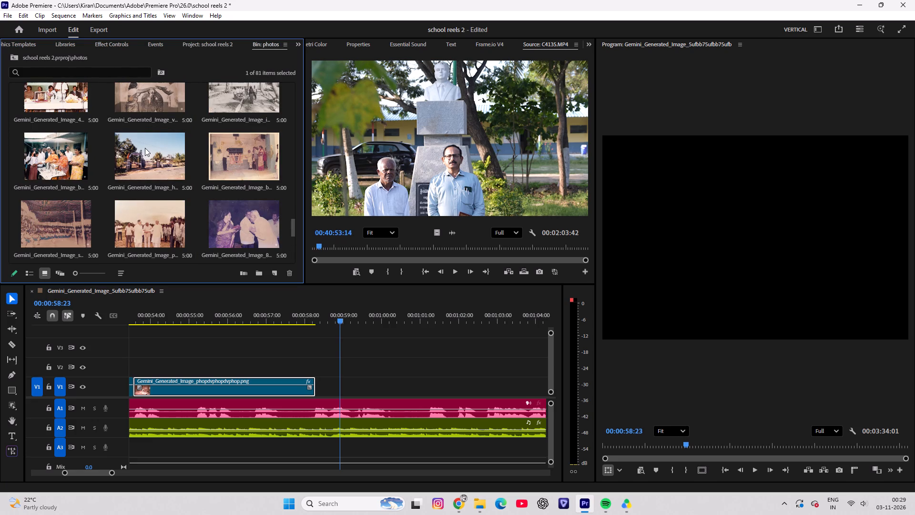
scroll(150, 154, up, 2)
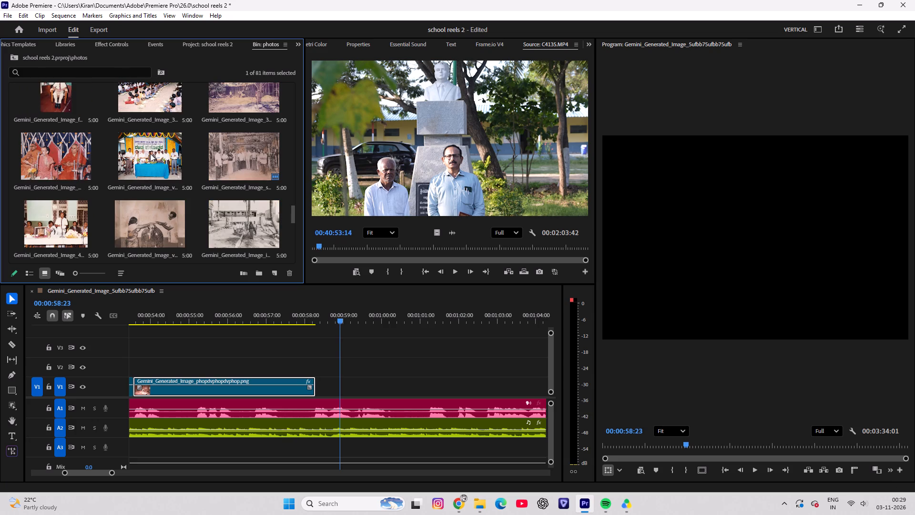
scroll(150, 154, up, 3)
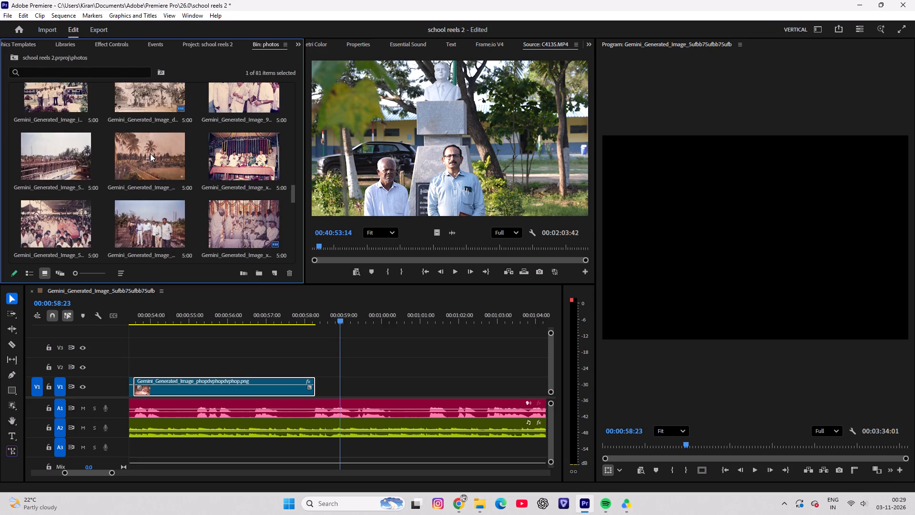
scroll(150, 154, up, 4)
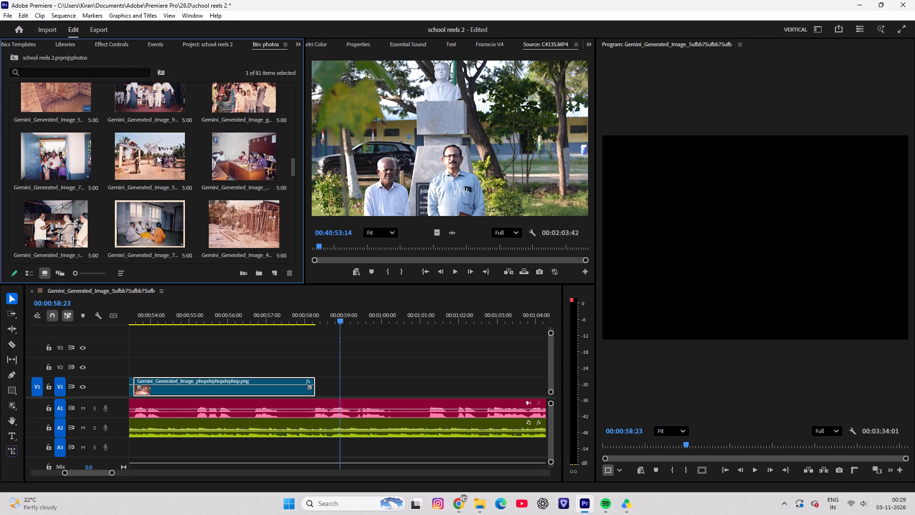
scroll(157, 155, up, 1)
drag(146, 211, 385, 374)
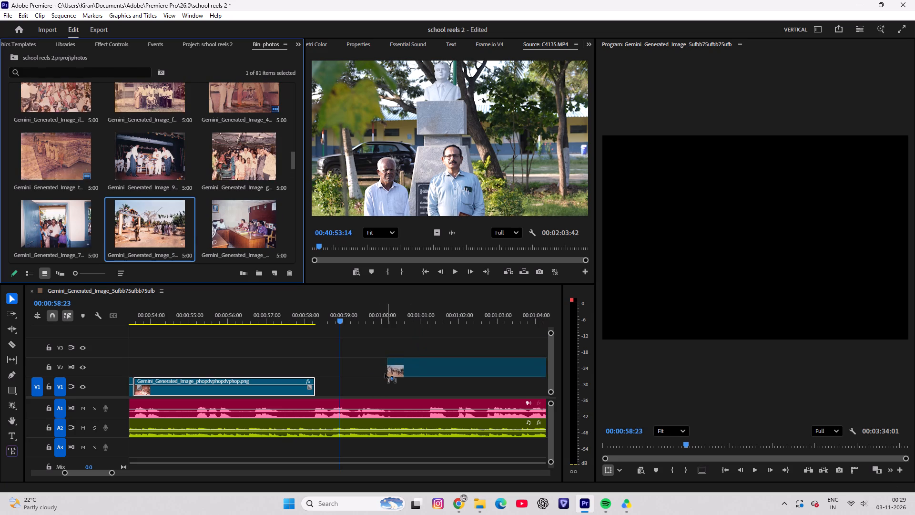
drag(385, 374, 318, 388)
click(354, 388)
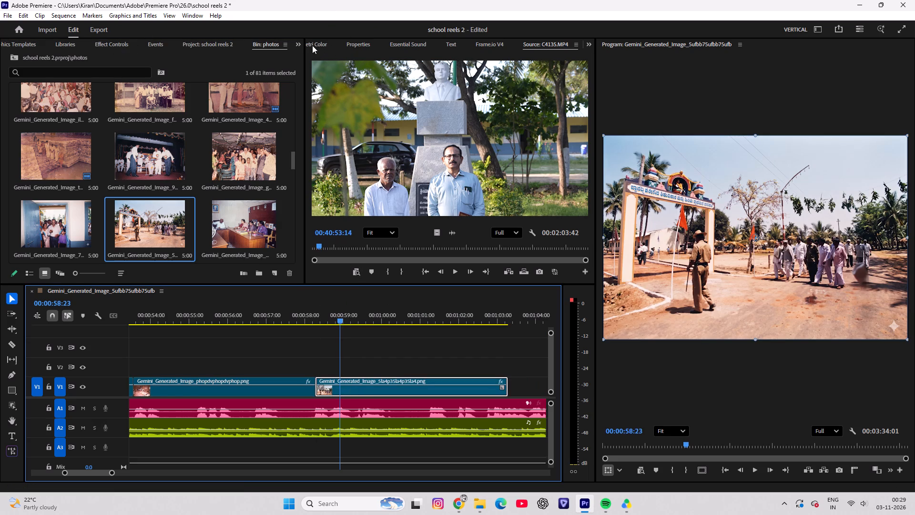
Add a Pull Motion transition between the hall and entrance arch pictures and lengthen it to end at about 00:01:00:00.
click(590, 46)
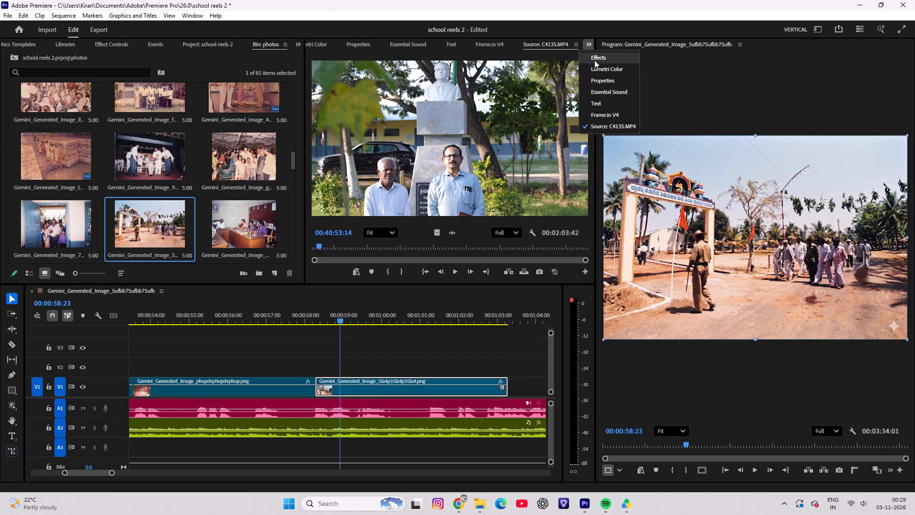
drag(594, 60, 336, 47)
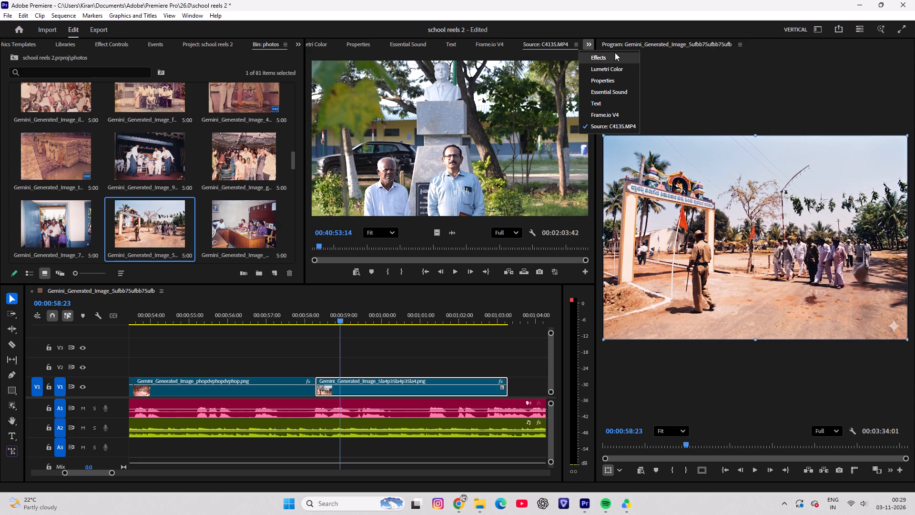
click(605, 57)
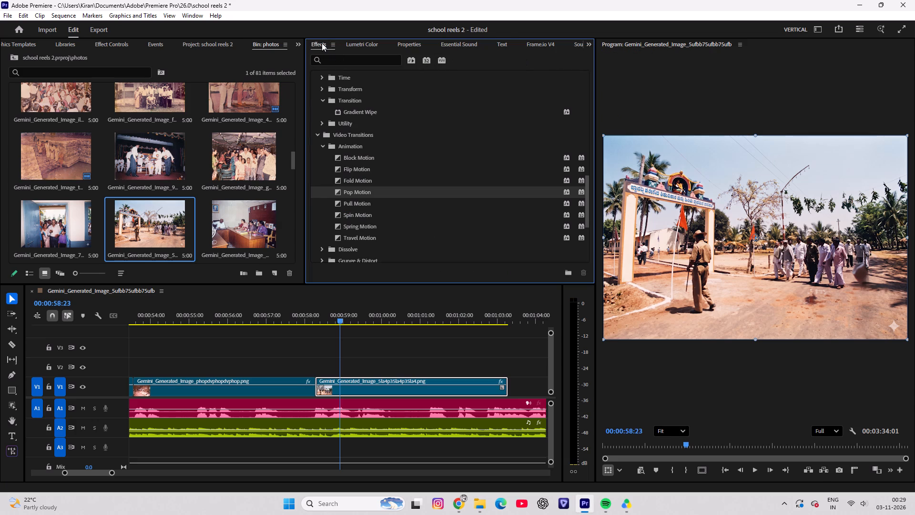
drag(361, 203, 315, 387)
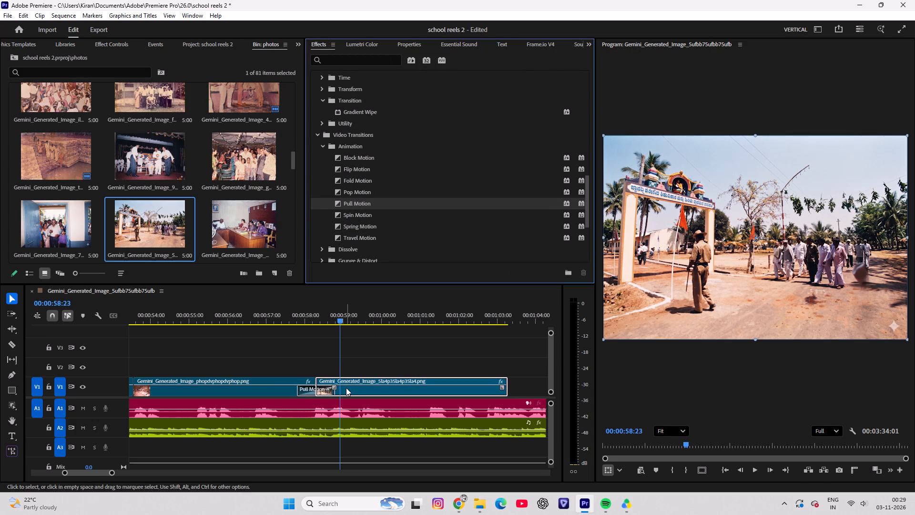
drag(335, 386, 381, 386)
Play the transition and speech under the entrance arch picture and trim the picture's end on V1 to about 00:01:01:07.
drag(344, 310, 272, 319)
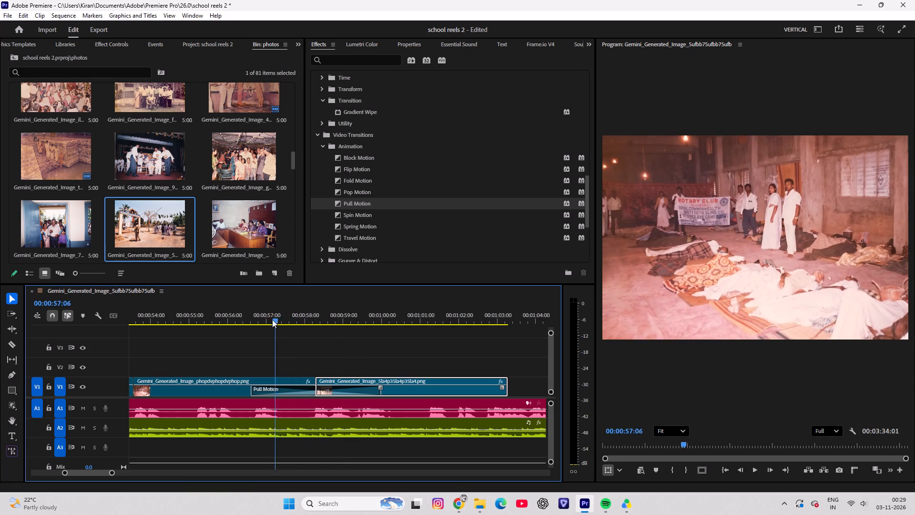
drag(272, 319, 252, 323)
key(space)
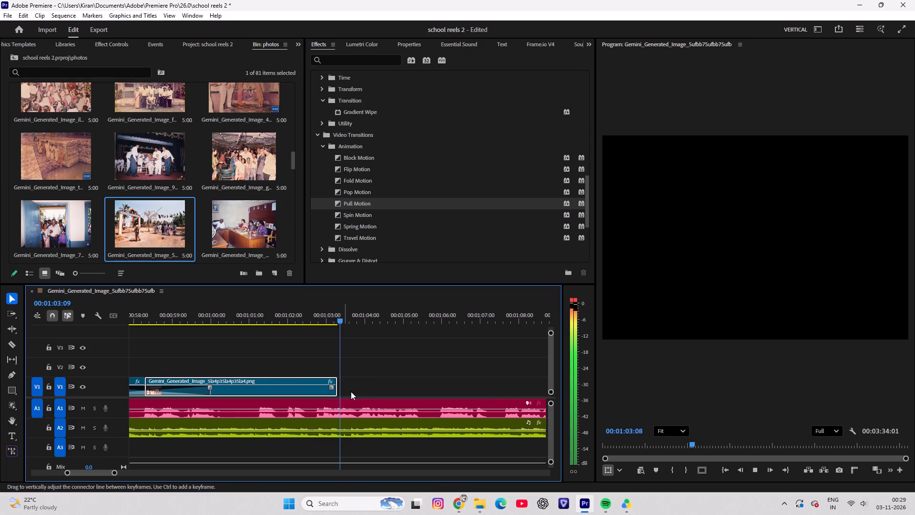
key(space)
drag(335, 314, 193, 325)
key(space)
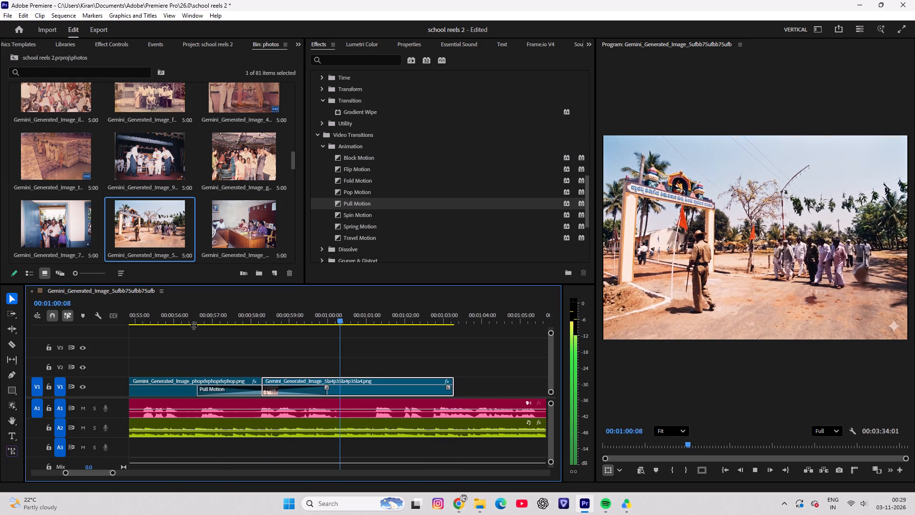
key(space)
drag(338, 322, 326, 324)
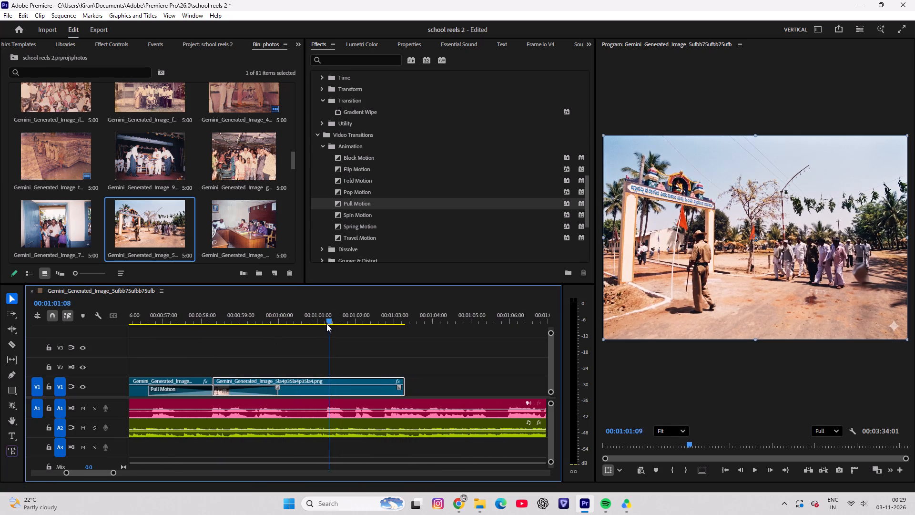
drag(326, 324, 325, 327)
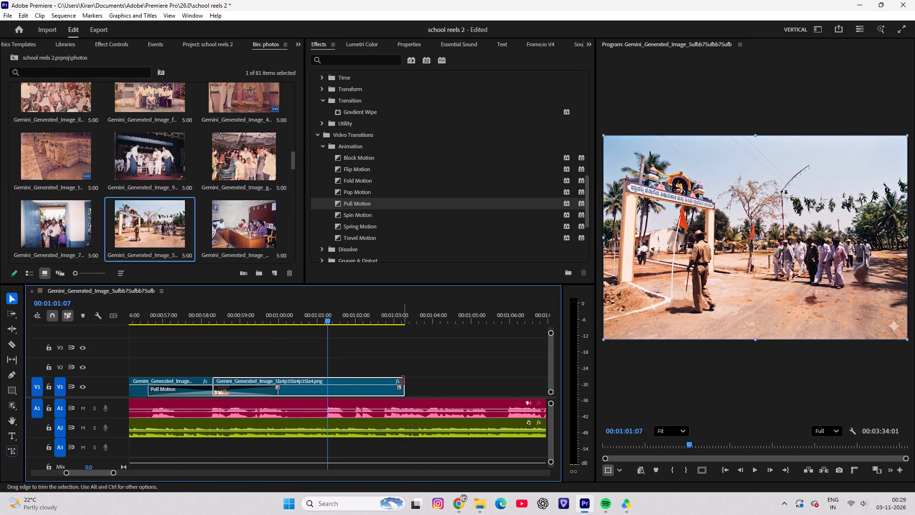
drag(403, 381, 329, 381)
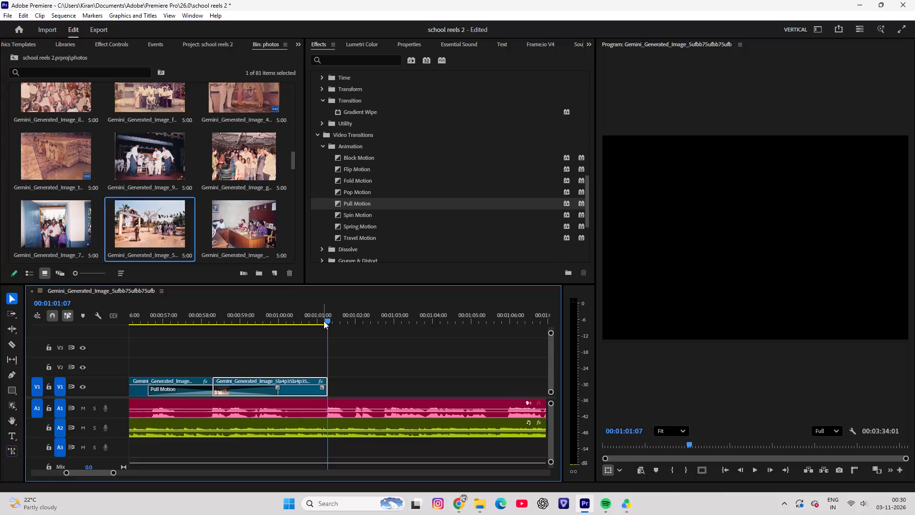
Save the school reels 2 project.
key(ctrl+s)
key(ctrl+s)
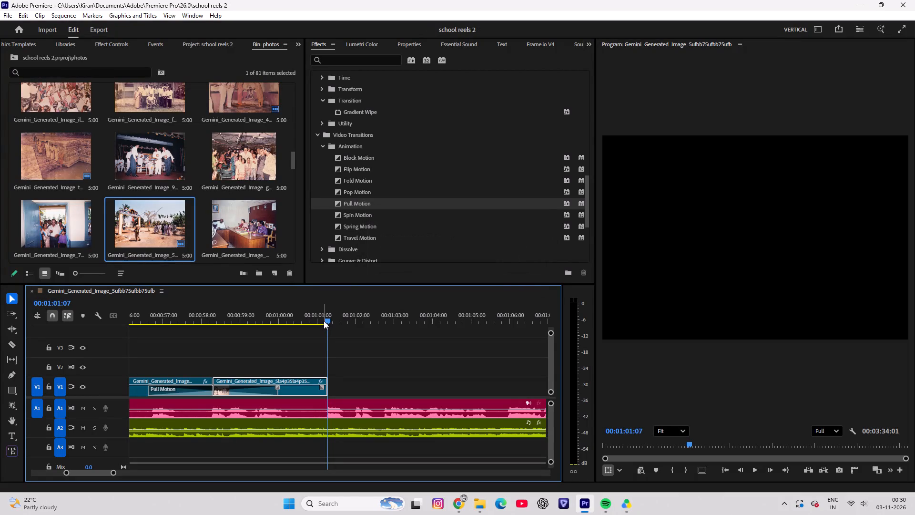
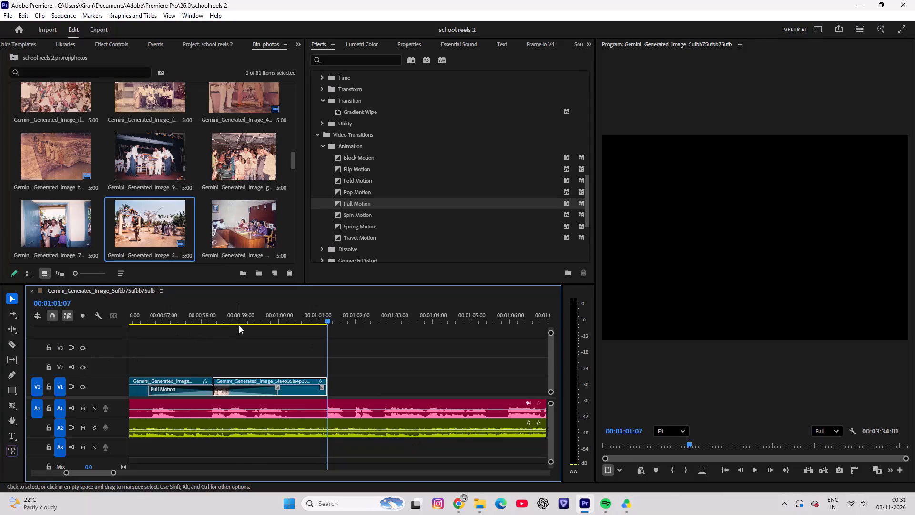
Play back the last clips of the sequence to review the Pull Motion transition and where the visuals end.
drag(257, 308, 148, 298)
key(space)
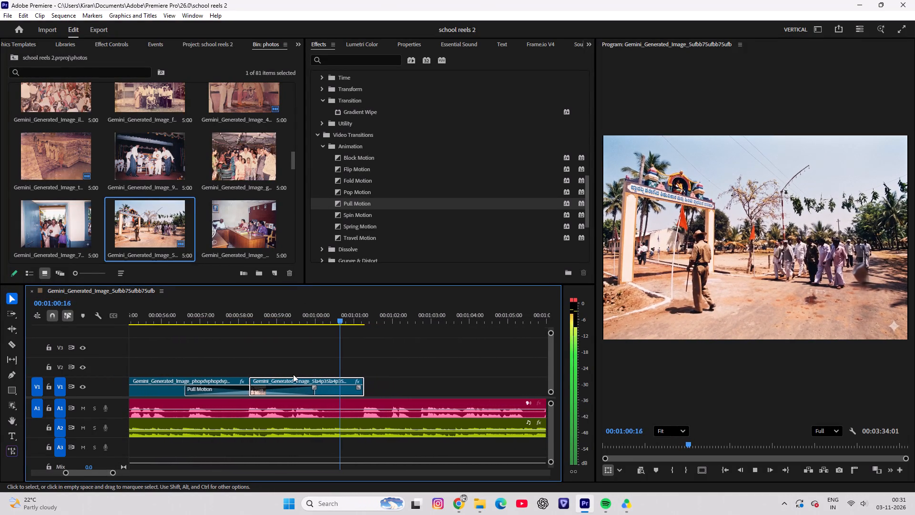
key(space)
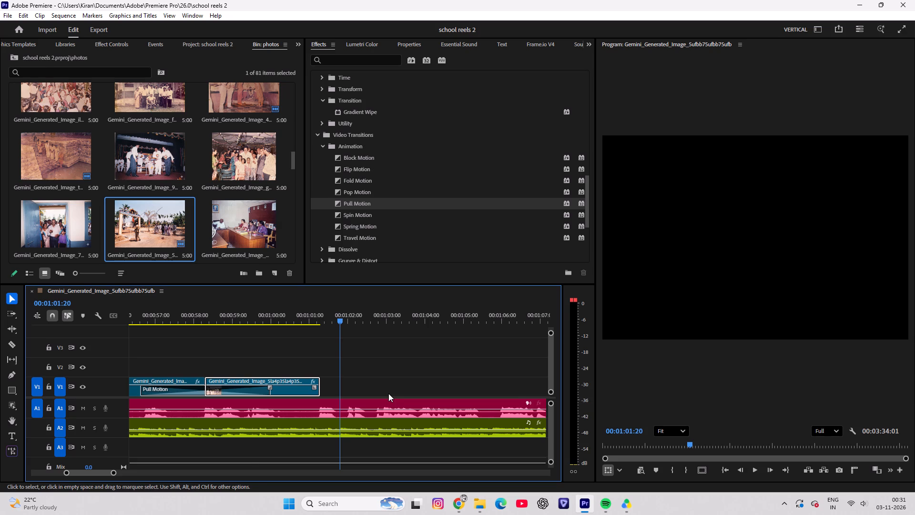
Find the garden photo with palm trees and a white monument in the photos bin and place it on V1 directly after the last clip.
scroll(199, 239, down, 5)
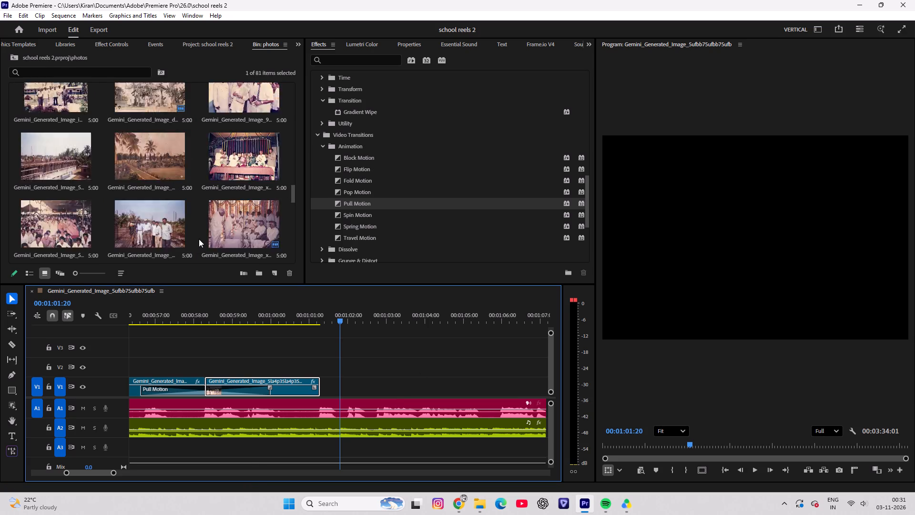
scroll(199, 239, down, 10)
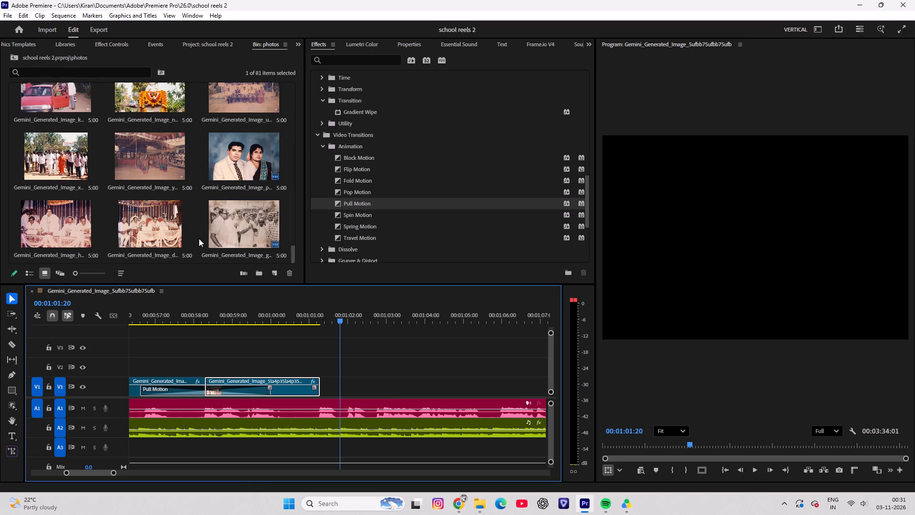
scroll(199, 238, down, 4)
scroll(199, 238, up, 2)
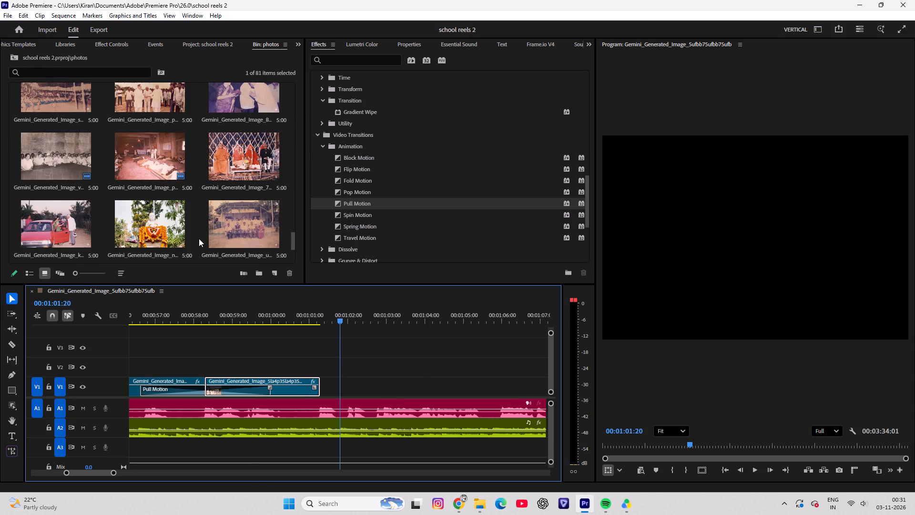
scroll(199, 238, up, 4)
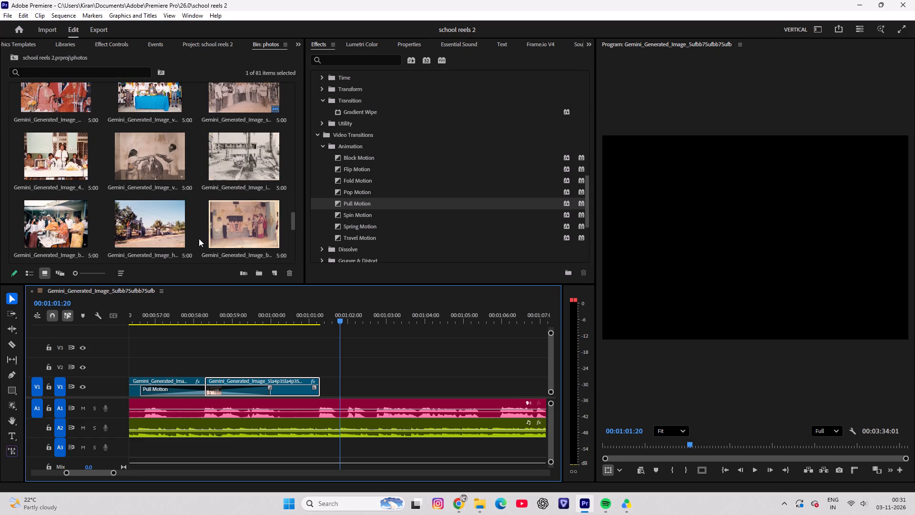
scroll(199, 238, up, 4)
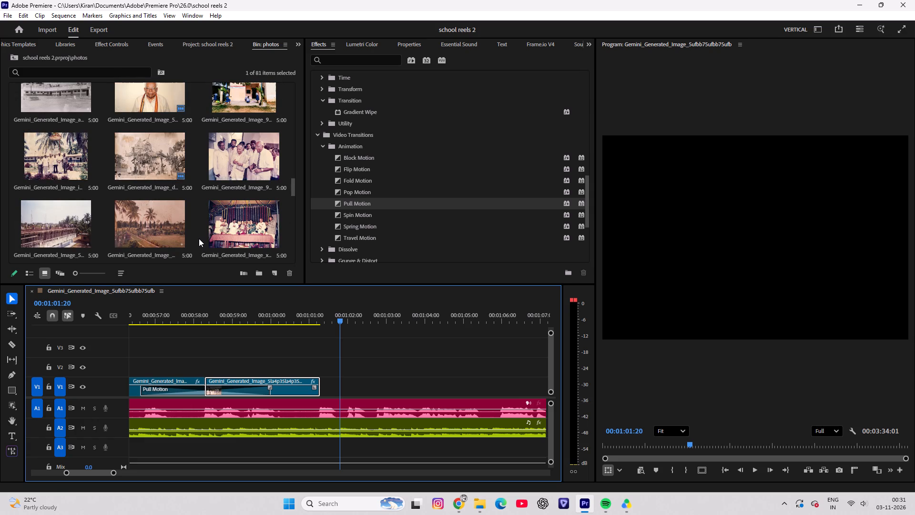
click(141, 227)
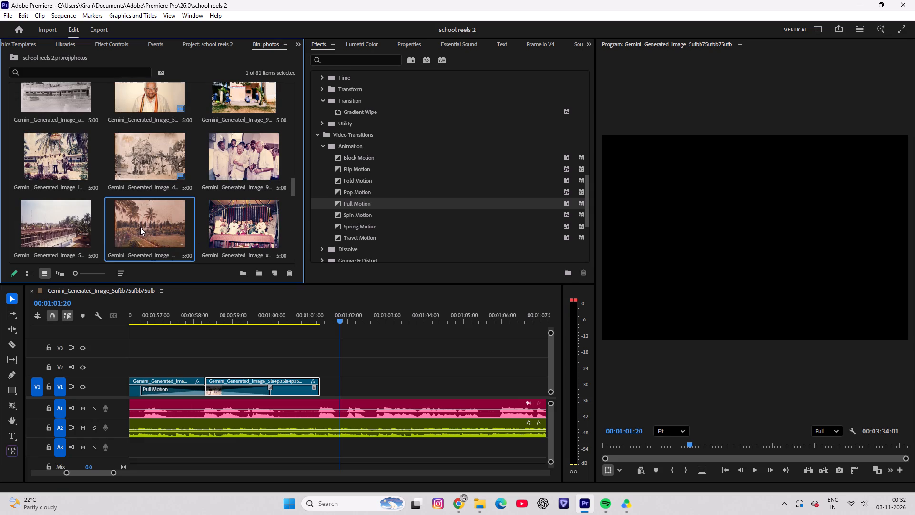
drag(139, 227, 317, 386)
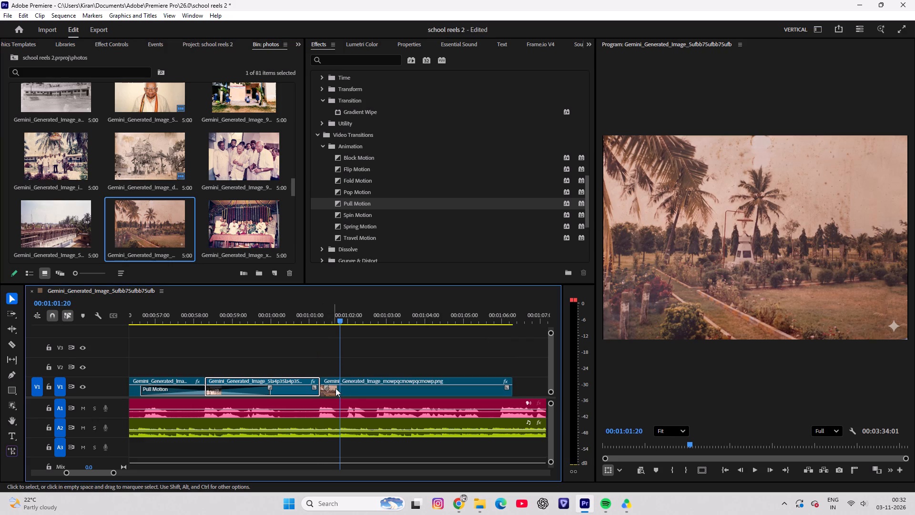
Set the garden clip's Crop Bottom to 10% and its Scale to 127.4 so it fills the frame.
click(355, 391)
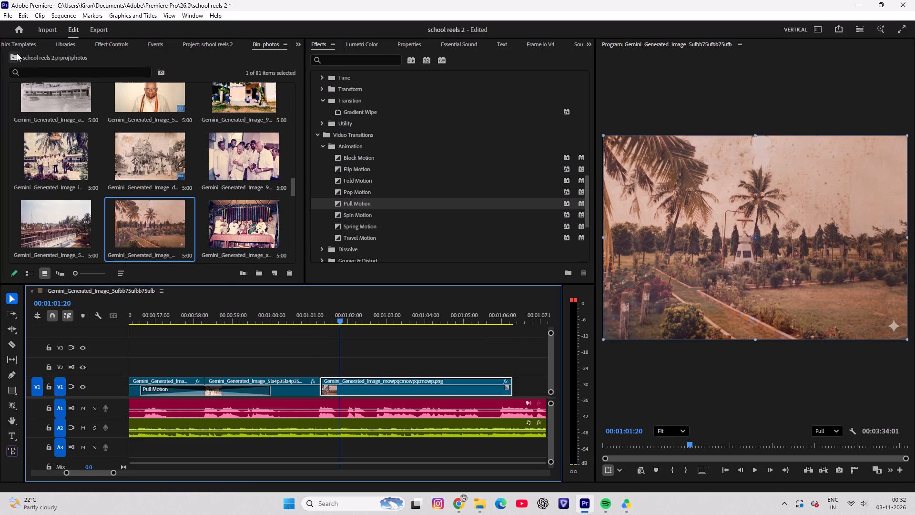
click(112, 41)
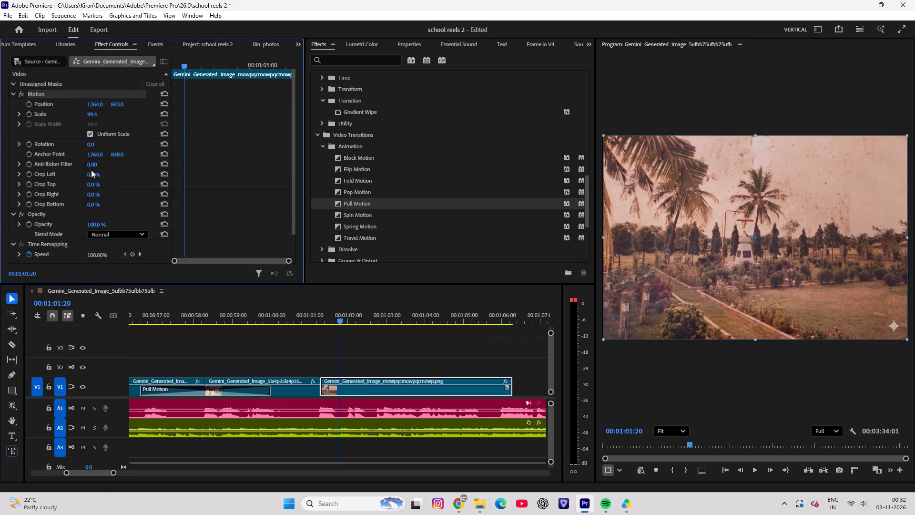
drag(93, 205, 95, 204)
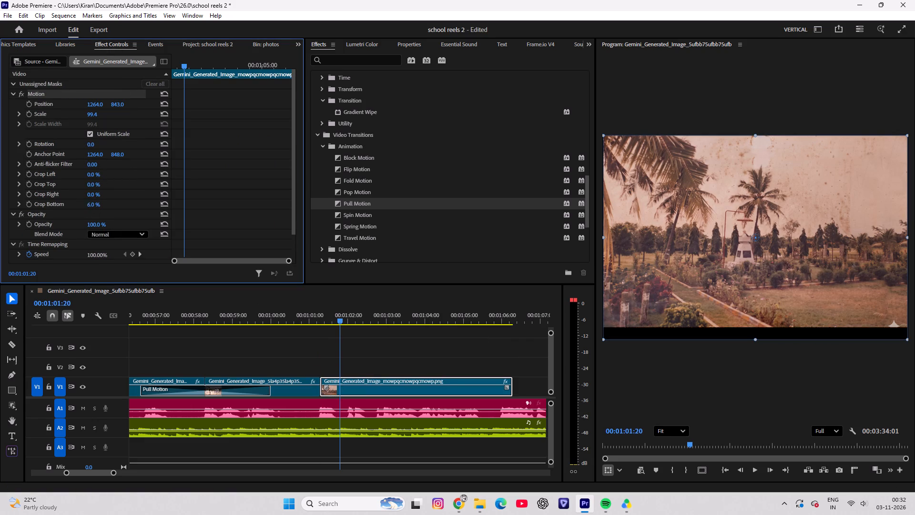
drag(95, 204, 97, 204)
drag(88, 112, 97, 115)
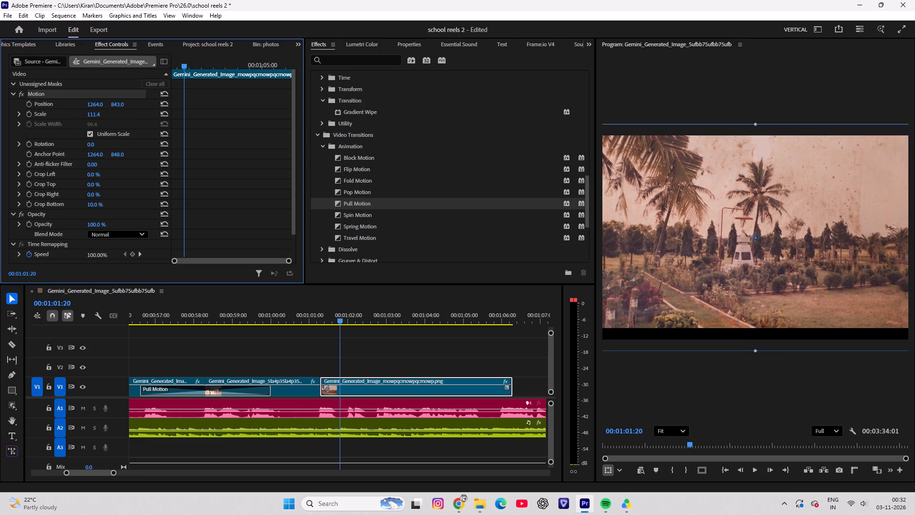
drag(97, 115, 107, 117)
Keyframe a zoom-in on the garden clip, with Scale 127.4 at its start (00:01:01:07) and 170.4 at 00:01:06:06.
drag(332, 316, 323, 317)
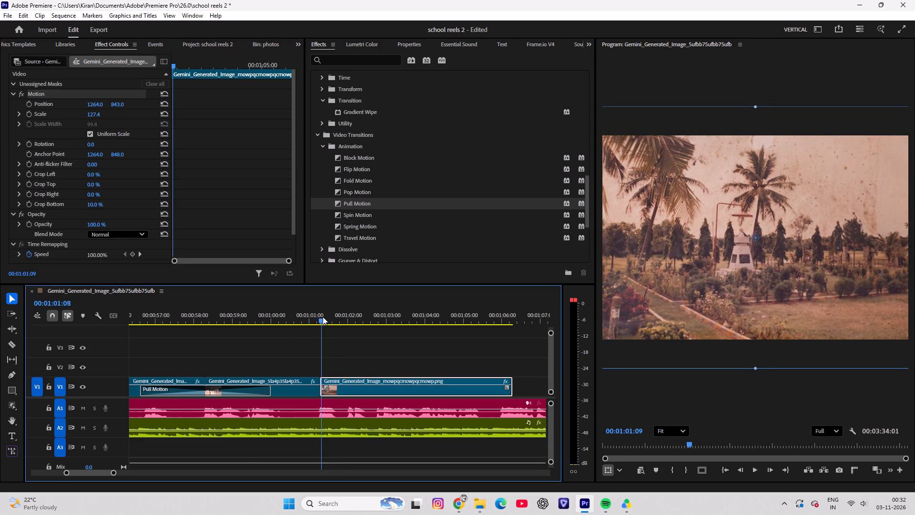
drag(323, 317, 320, 318)
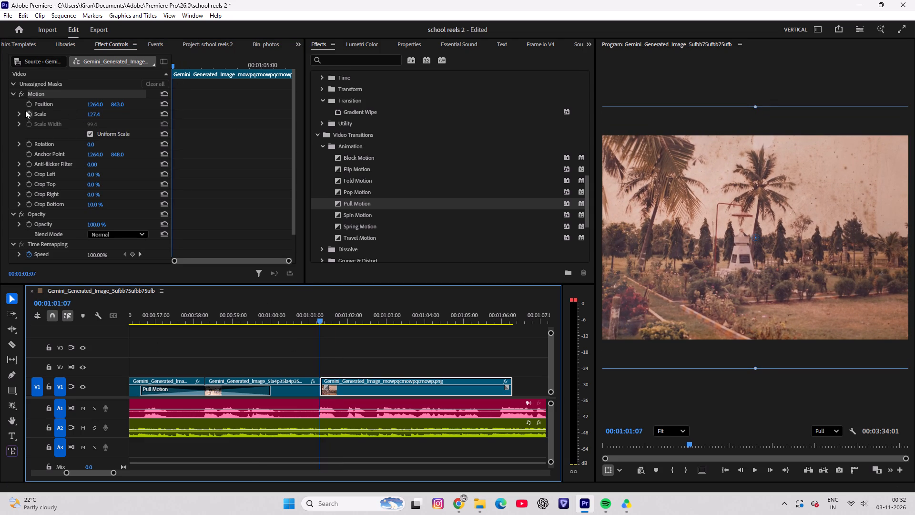
click(27, 115)
drag(173, 63, 346, 68)
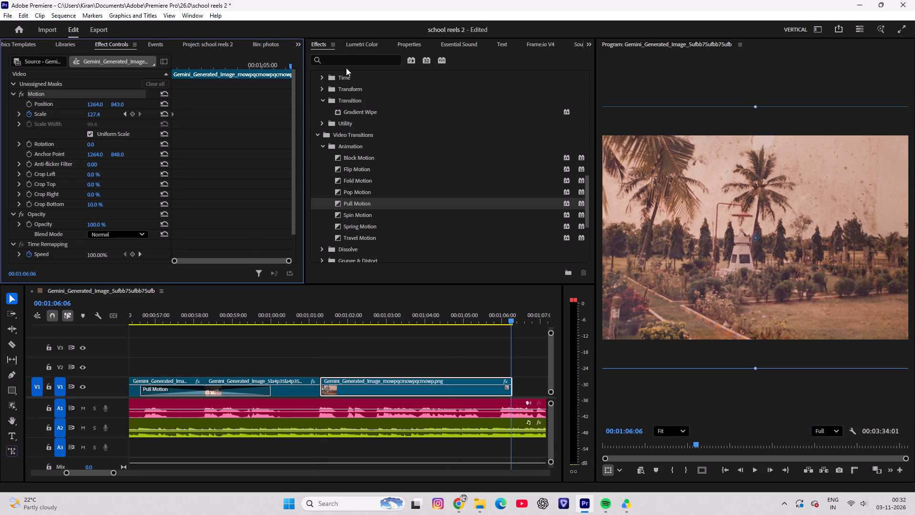
drag(346, 68, 368, 68)
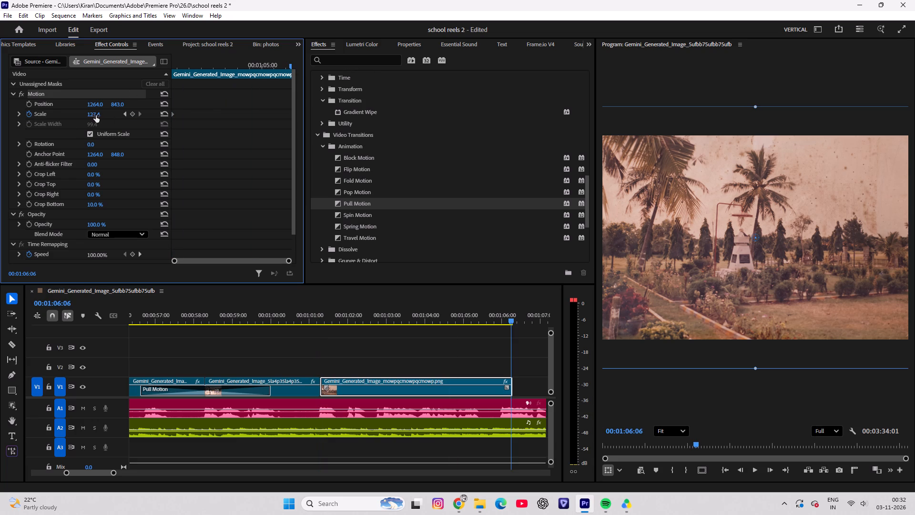
drag(93, 115, 99, 115)
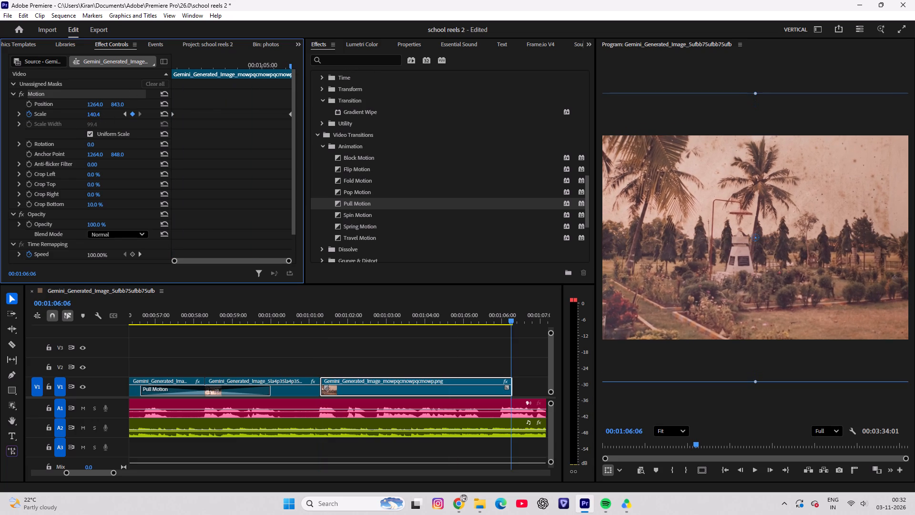
drag(99, 115, 110, 115)
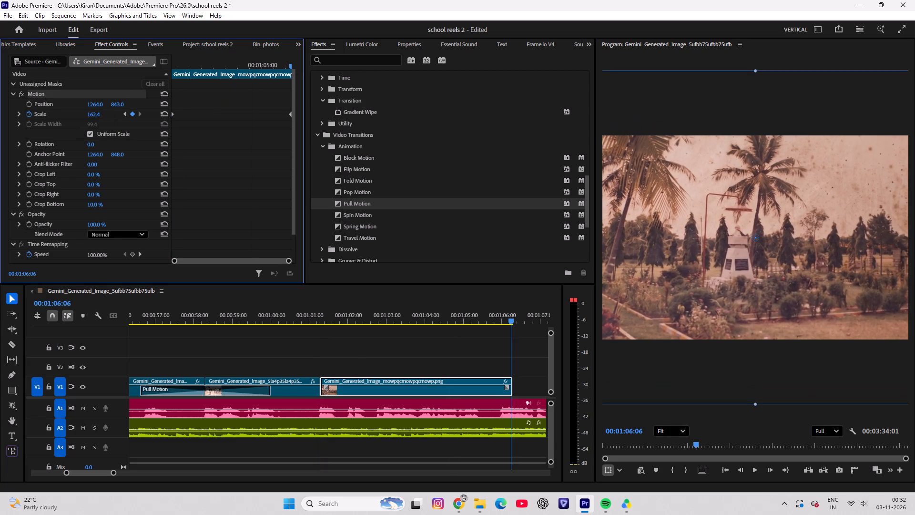
drag(110, 115, 115, 117)
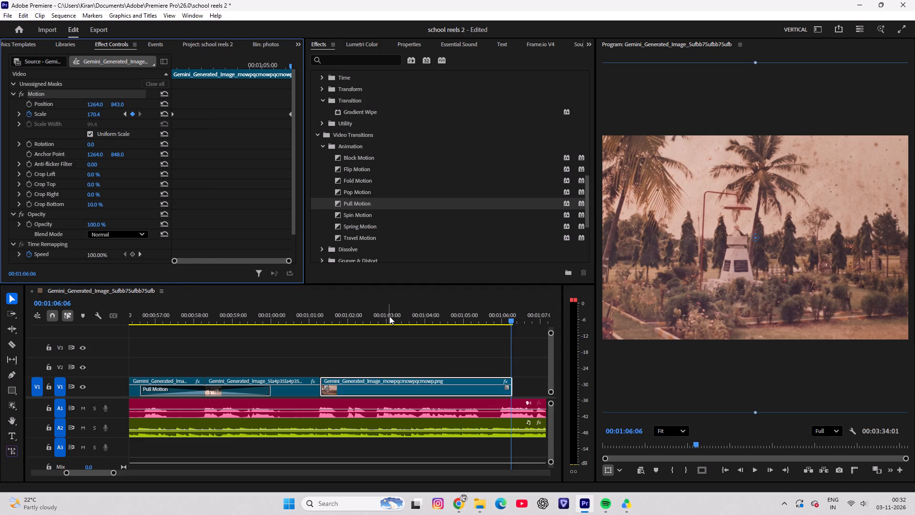
Play back the garden clip's zoom and trim the clip's end to 00:01:05:24.
drag(387, 316, 306, 314)
key(space)
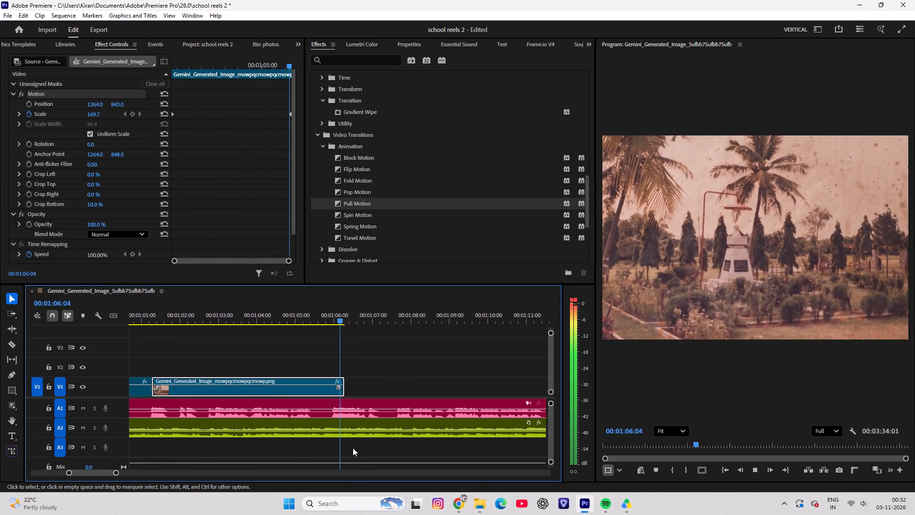
key(space)
drag(340, 317, 323, 324)
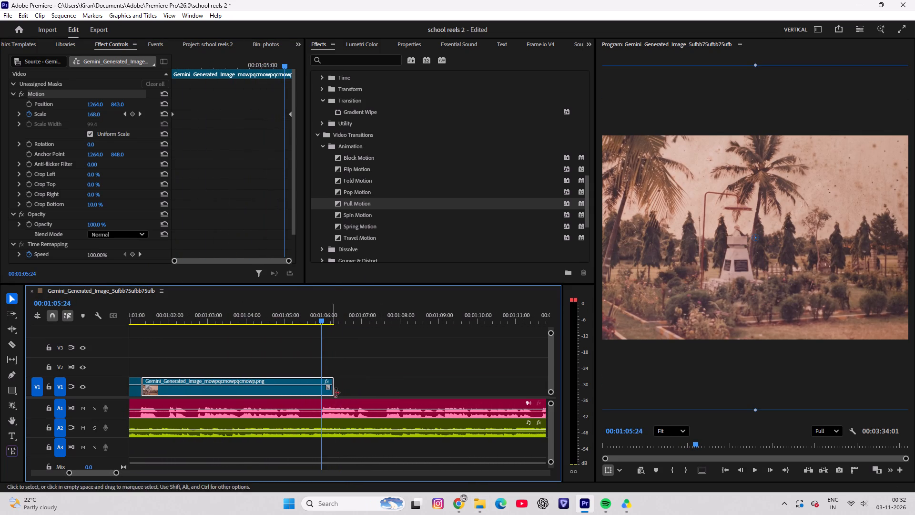
drag(332, 379, 320, 379)
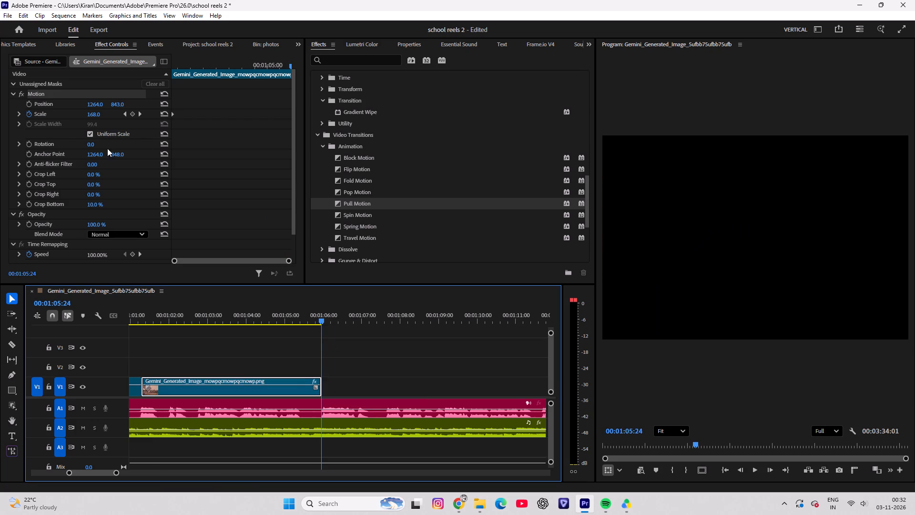
Find the photo of the white statue with orange garlands in the photos bin and place it on V1 directly after the garden clip.
click(203, 42)
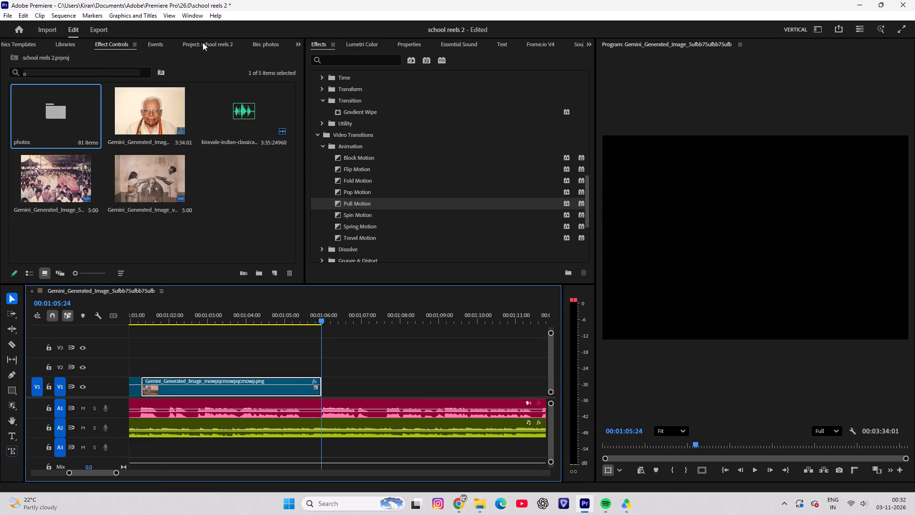
double_click(38, 117)
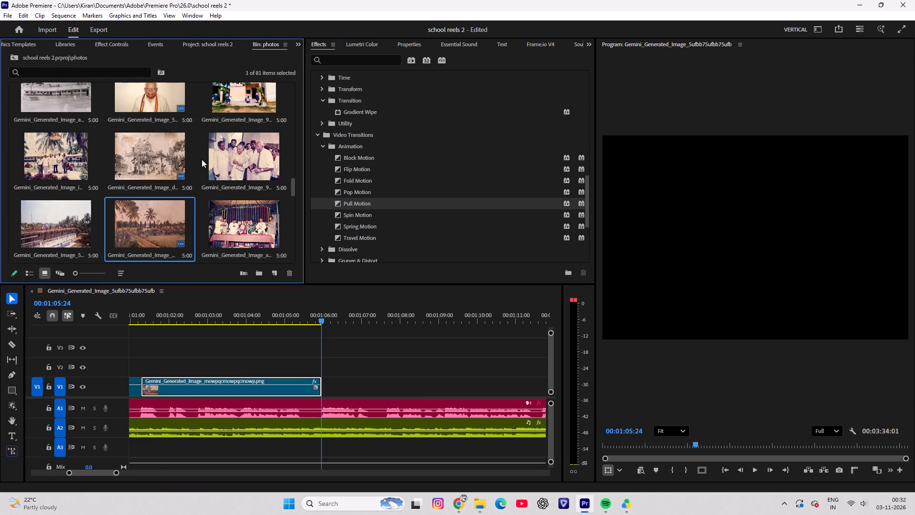
scroll(212, 191, down, 9)
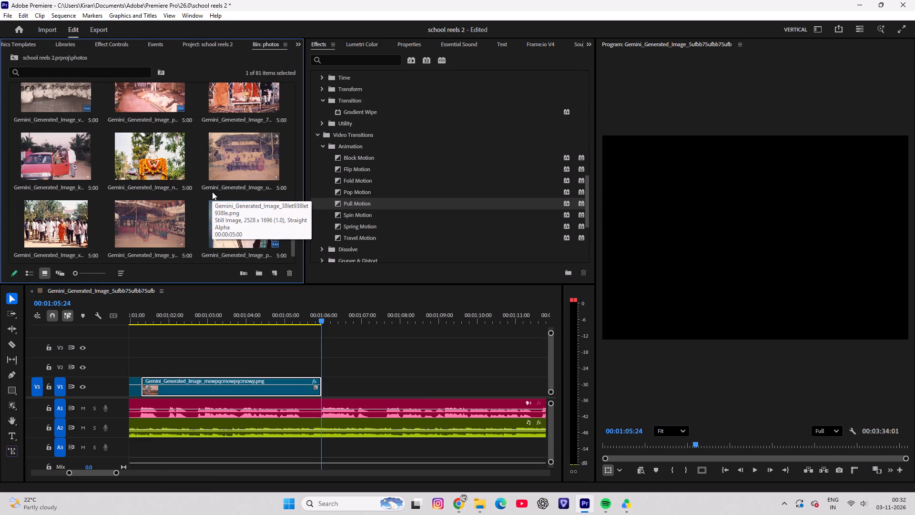
scroll(212, 192, down, 4)
double_click(152, 95)
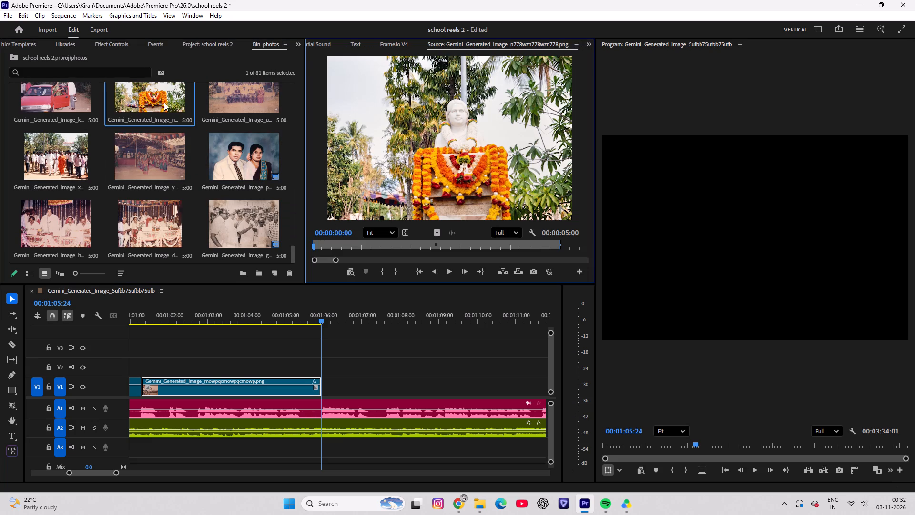
drag(436, 231, 325, 389)
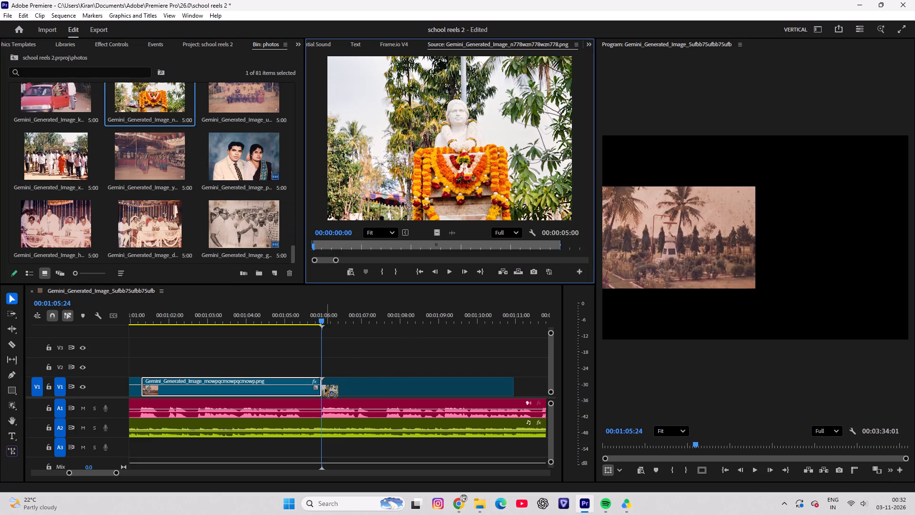
drag(325, 389, 323, 389)
Turn on Scale keyframing for the garlanded statue clip at its start (00:01:05:24), keeping Scale at 99.4.
click(347, 387)
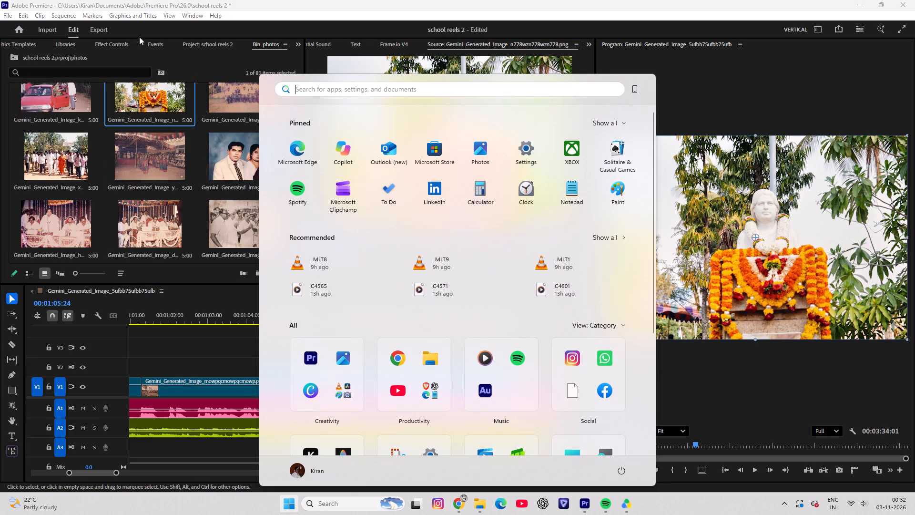
click(673, 65)
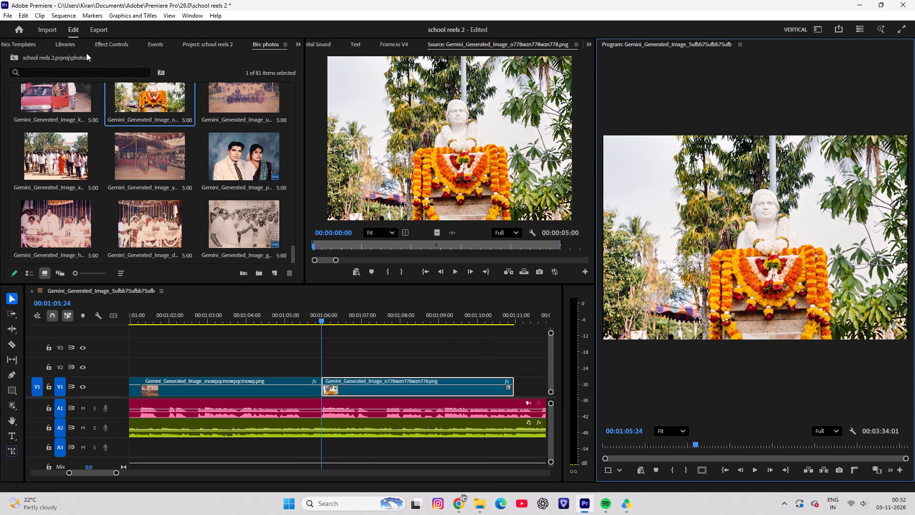
click(110, 43)
drag(173, 60, 163, 61)
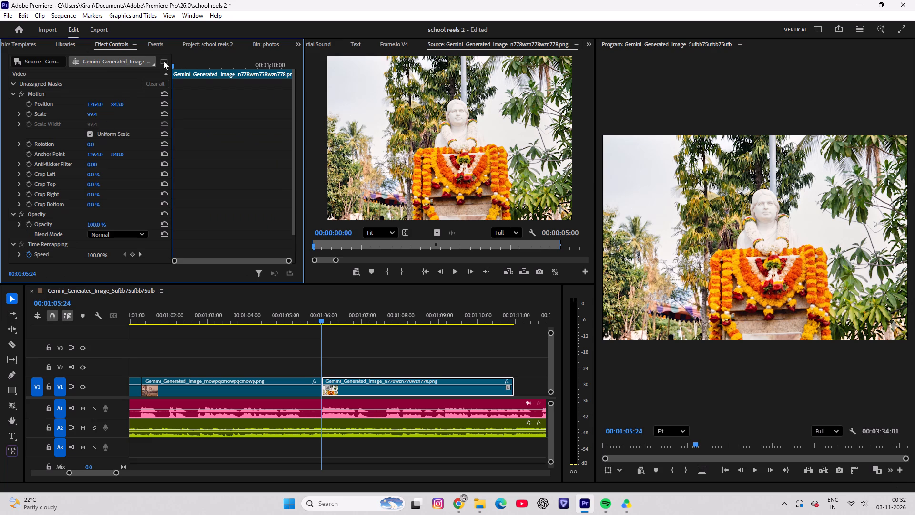
drag(163, 61, 158, 62)
drag(89, 114, 95, 114)
drag(175, 59, 136, 66)
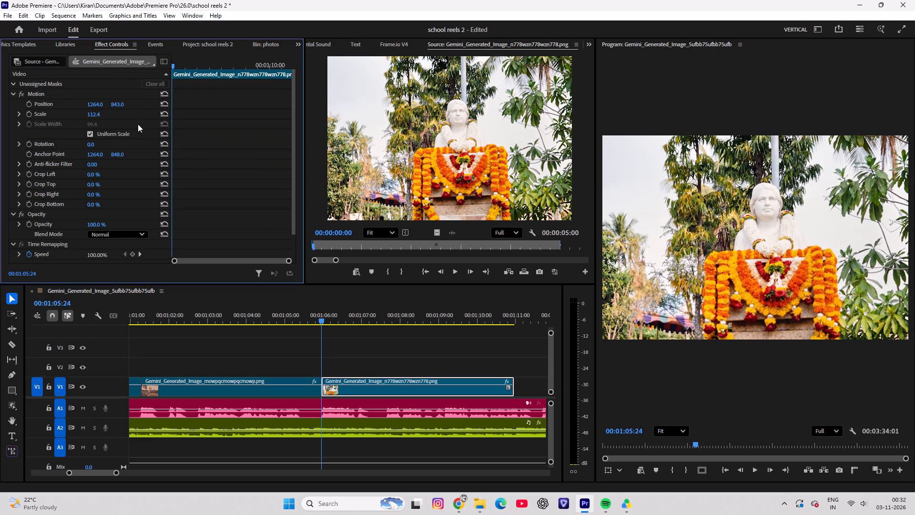
key(ctrl+z)
click(27, 113)
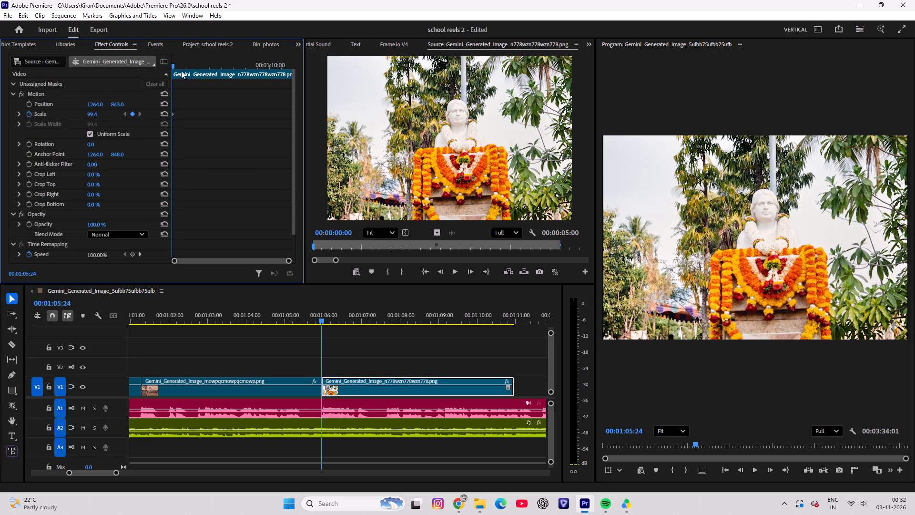
Play the audio under the white garlanded statue clip and trim the clip's end to 00:01:09:04.
drag(175, 65, 401, 61)
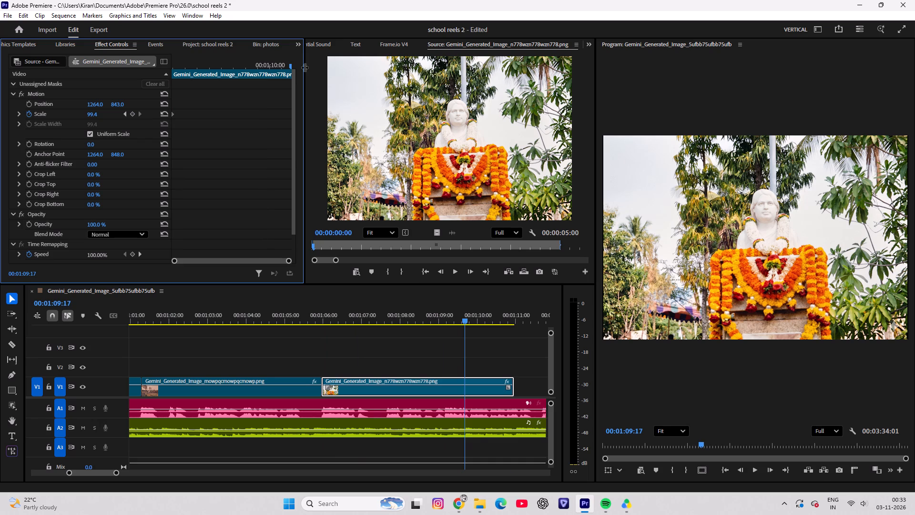
drag(482, 319, 338, 320)
key(space)
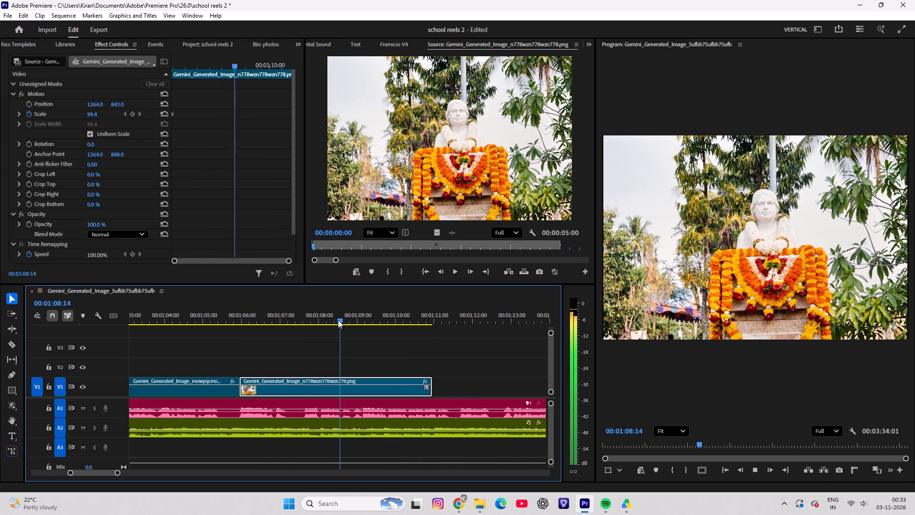
key(space)
drag(334, 313, 328, 315)
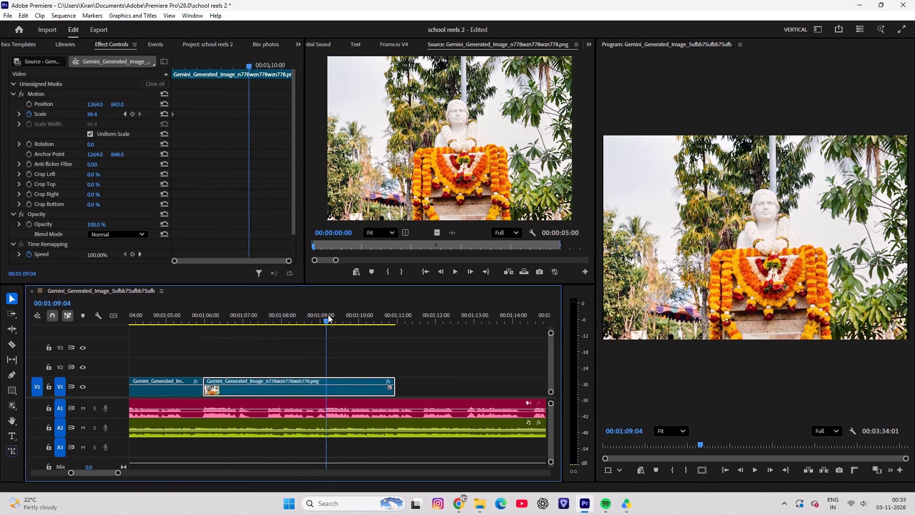
drag(328, 315, 327, 316)
drag(393, 378, 325, 378)
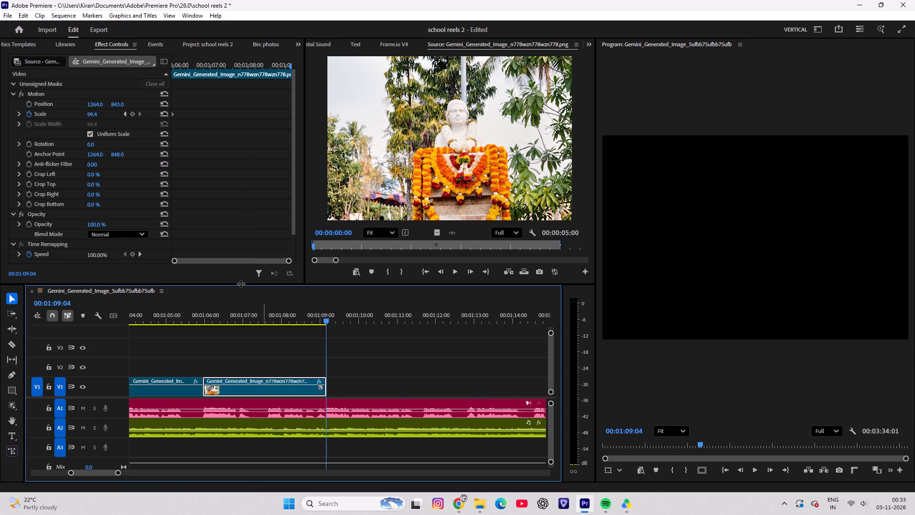
Keyframe the white garlanded statue clip's Scale at 138.4 at its end (00:01:09:03) and play back the zoom.
drag(216, 61, 327, 62)
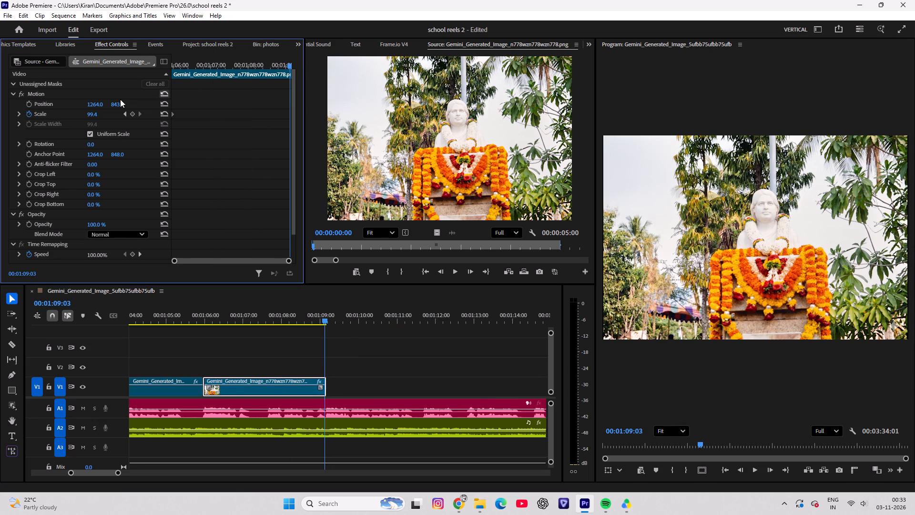
drag(91, 114, 96, 114)
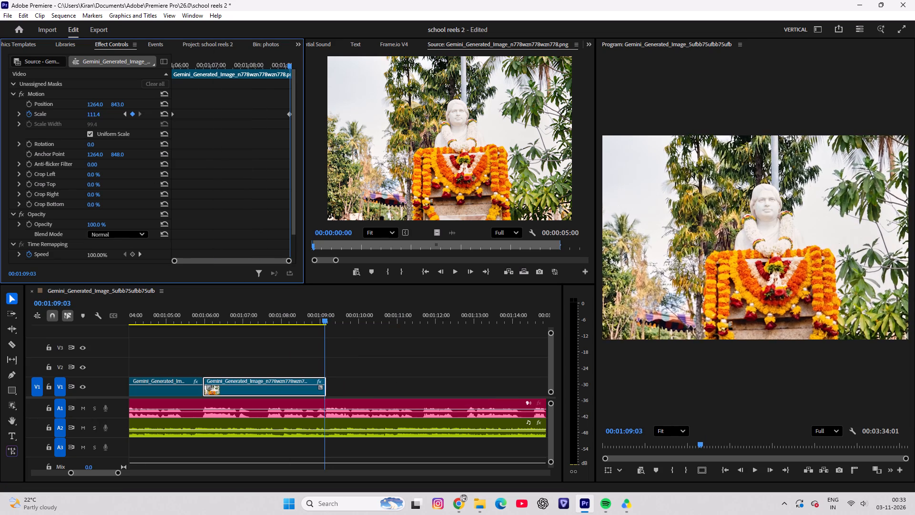
drag(96, 114, 104, 114)
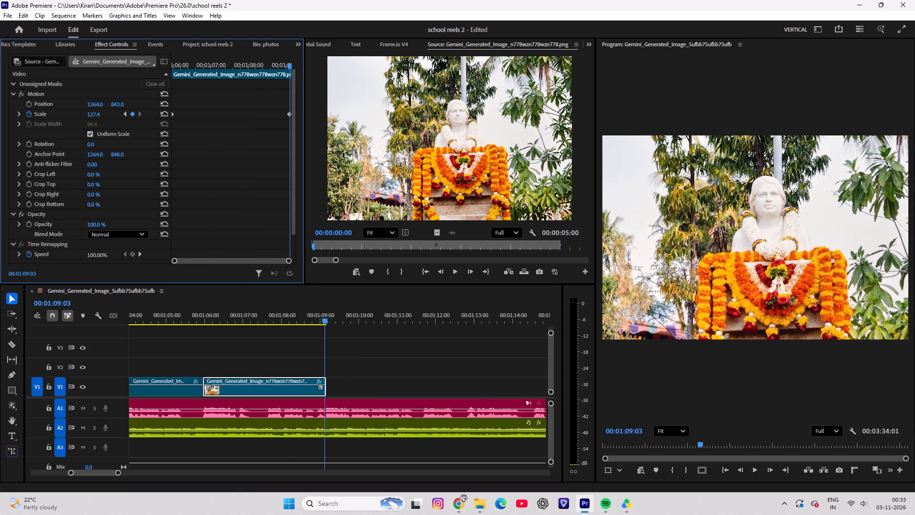
drag(104, 114, 109, 114)
drag(305, 304, 290, 307)
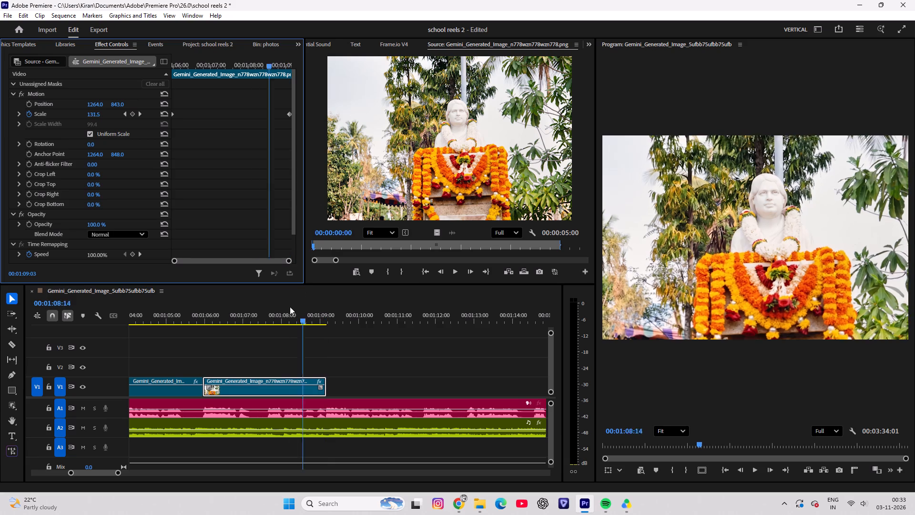
drag(290, 307, 185, 311)
key(space)
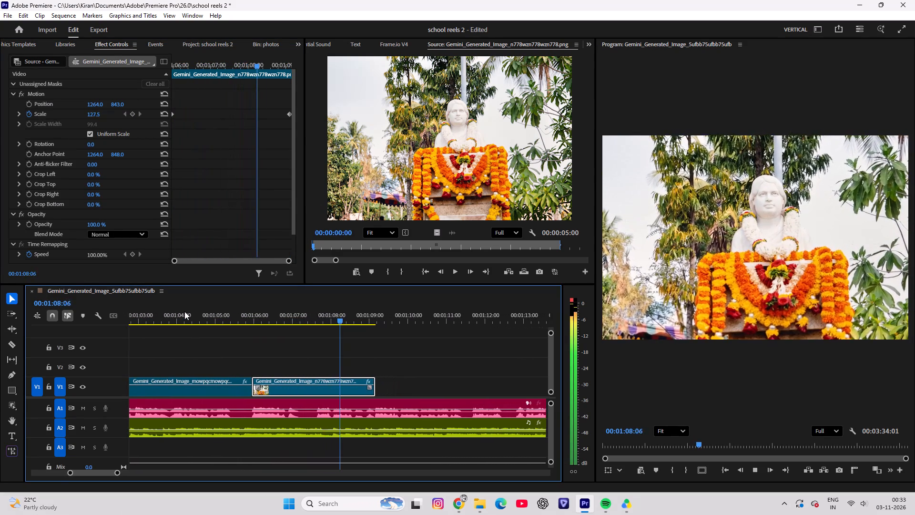
key(space)
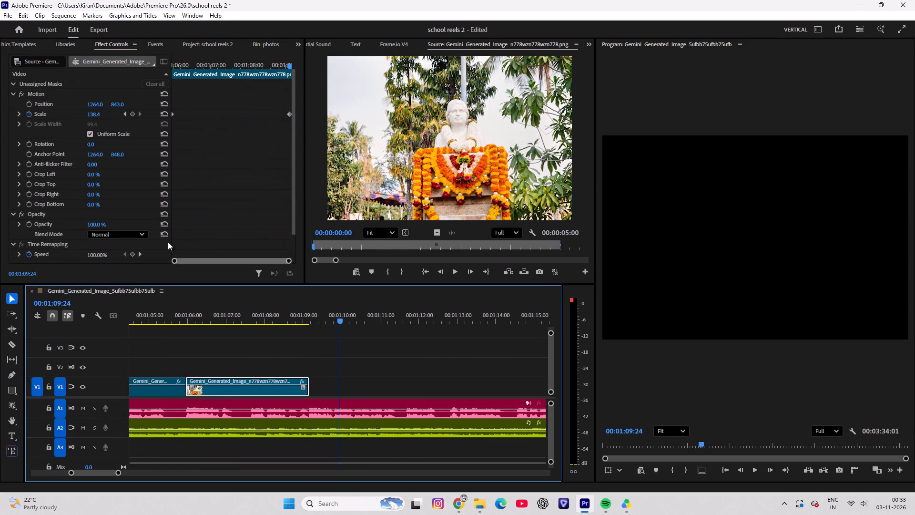
Find the photo of the garlanded statue between palm trees in the photos bin and place it on V1 directly after the white statue clip.
click(212, 38)
click(212, 43)
double_click(47, 114)
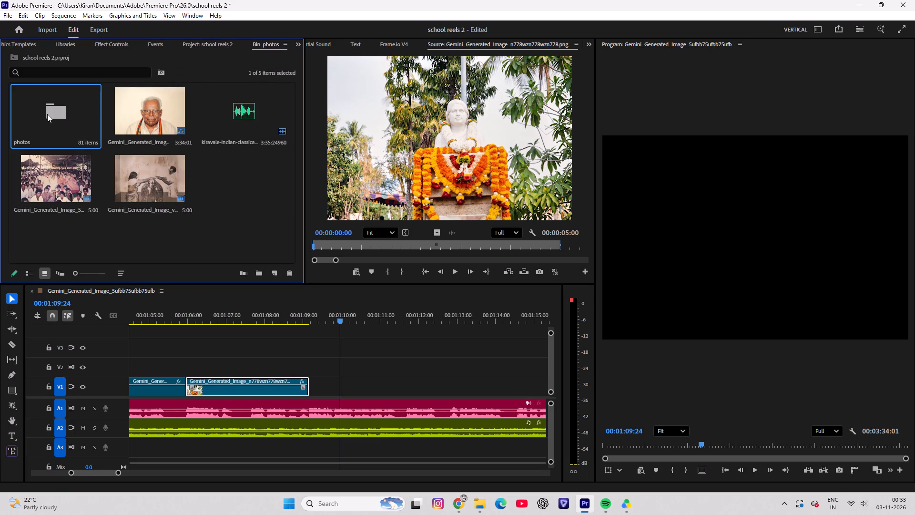
scroll(147, 183, down, 7)
scroll(148, 184, up, 2)
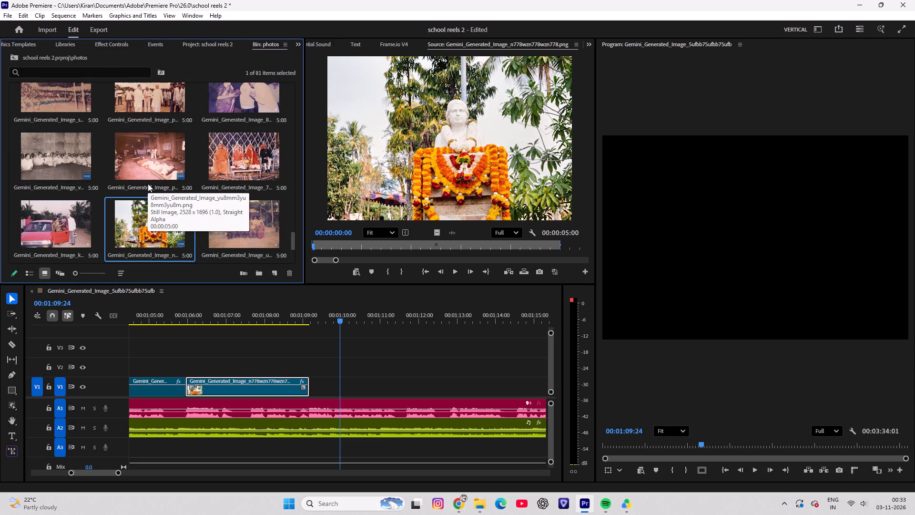
scroll(148, 184, up, 6)
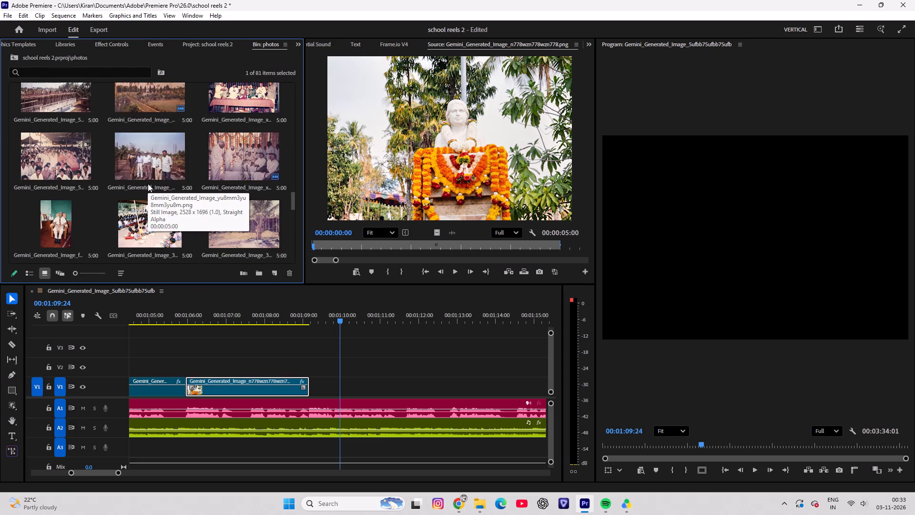
scroll(148, 184, up, 6)
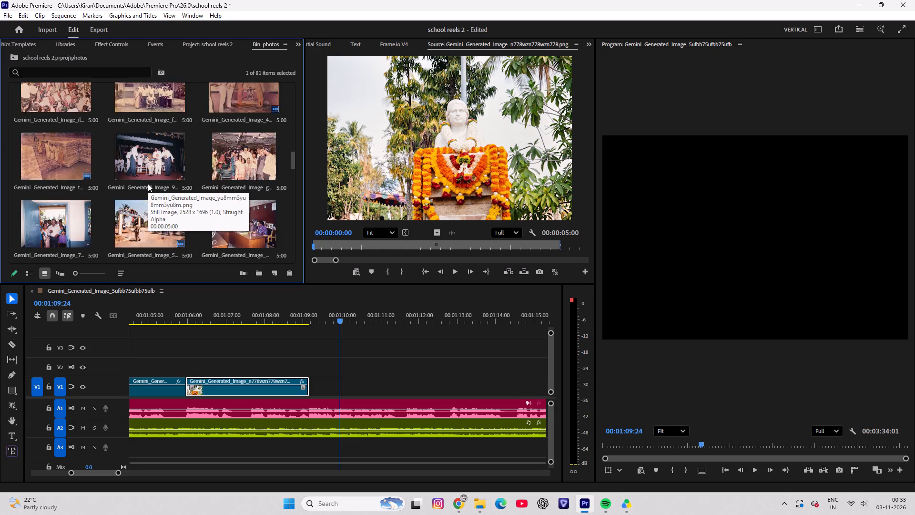
scroll(148, 184, up, 7)
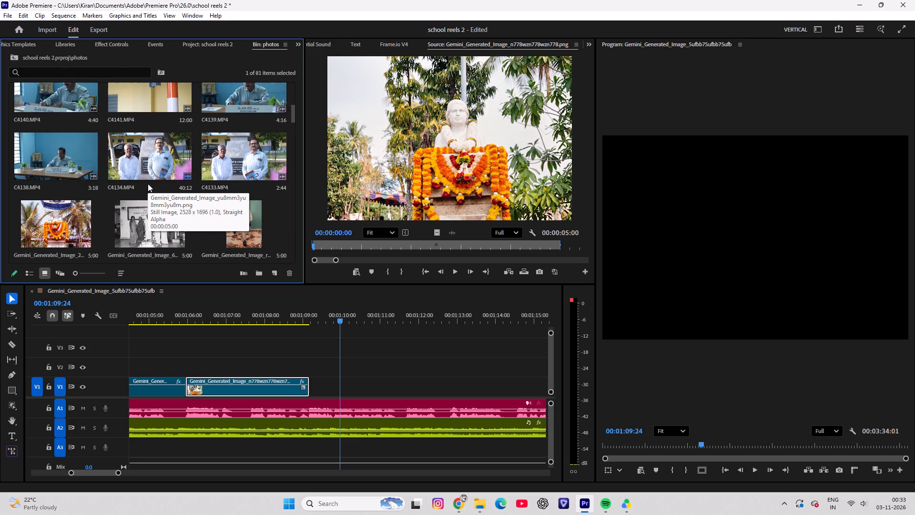
double_click(57, 222)
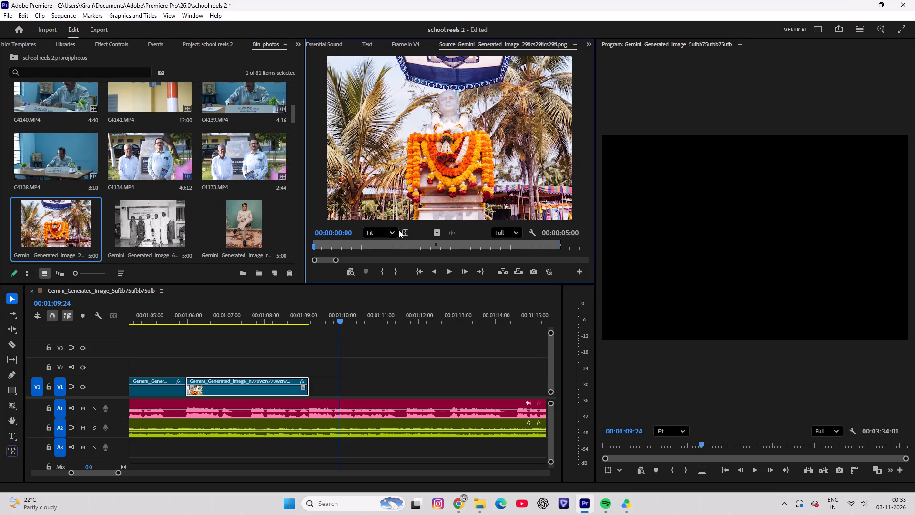
drag(433, 227, 310, 400)
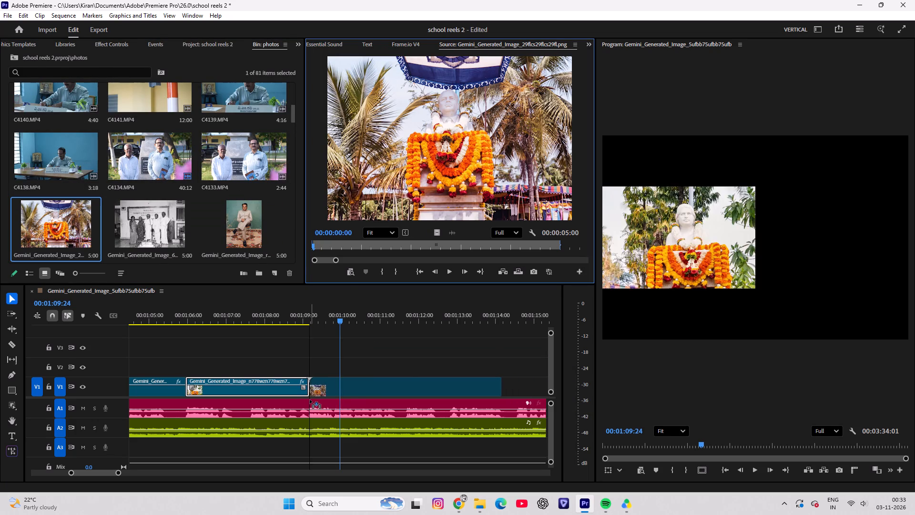
drag(310, 400, 309, 400)
Play the newly placed palm-tree statue clip, and move the white statue clip past it onto V2, starting at about 00:01:14:12.
click(347, 392)
key(space)
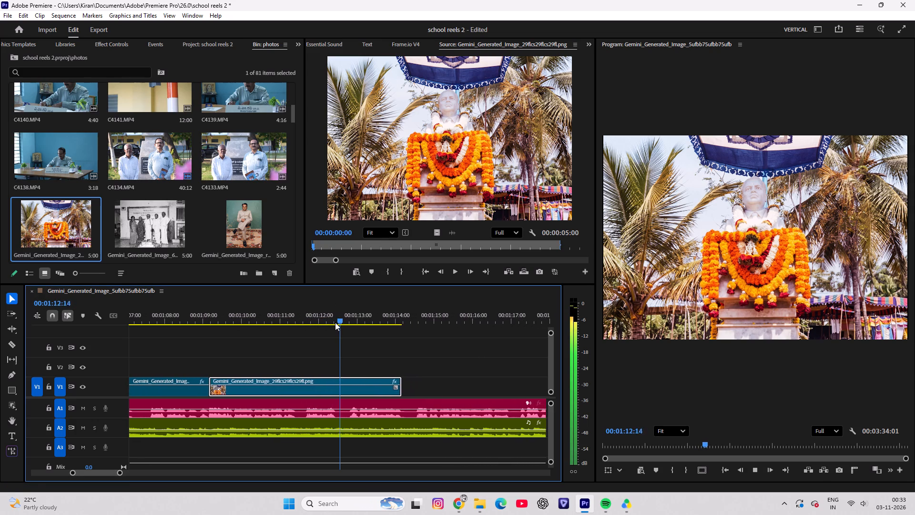
key(space)
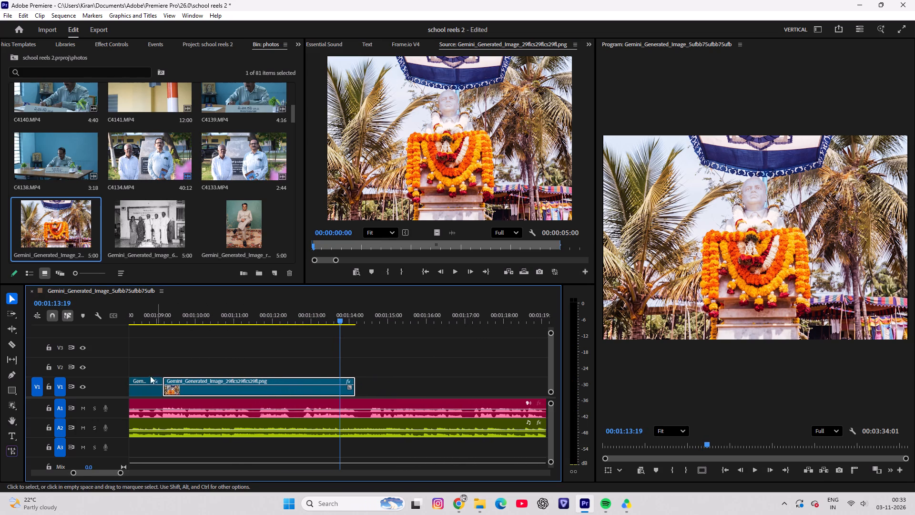
drag(139, 390, 468, 368)
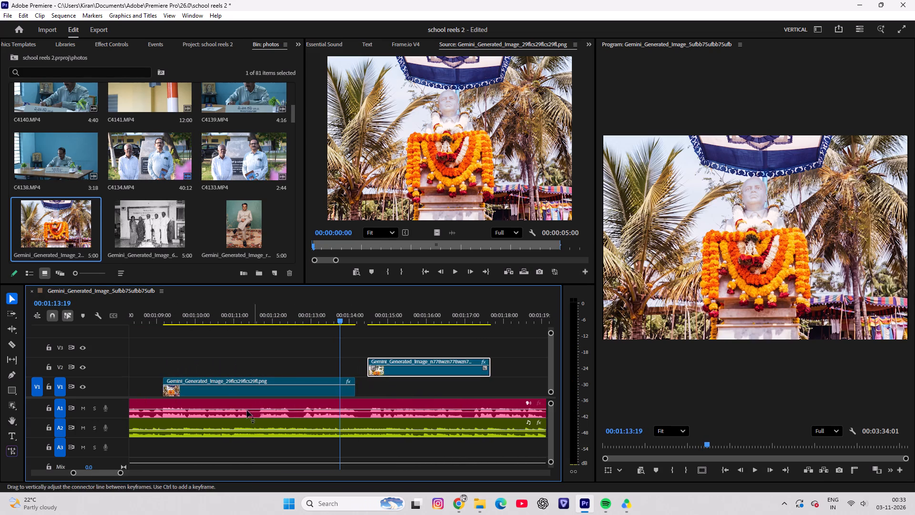
Shift the palm-tree statue clip earlier on V1 so that it starts directly after the garden clip at 00:01:05:24.
drag(234, 386, 165, 386)
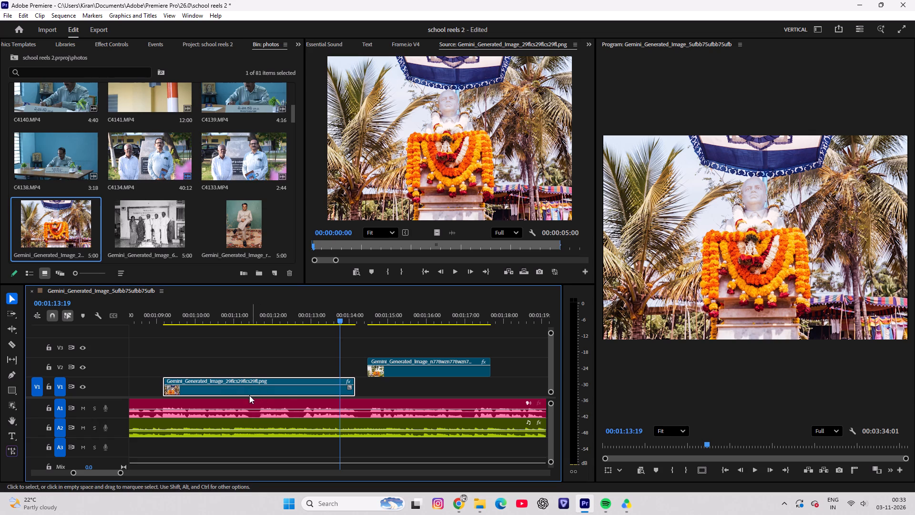
drag(254, 391, 190, 394)
drag(268, 307, 88, 309)
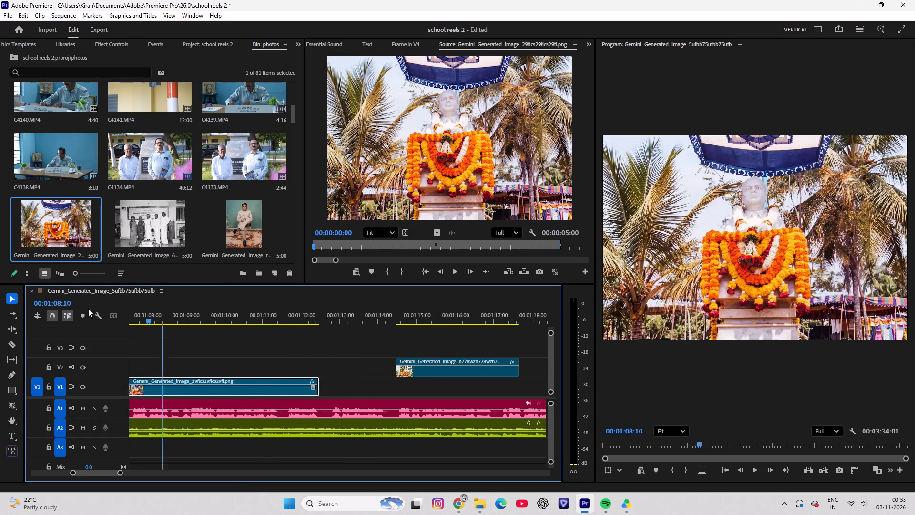
drag(88, 309, 523, 320)
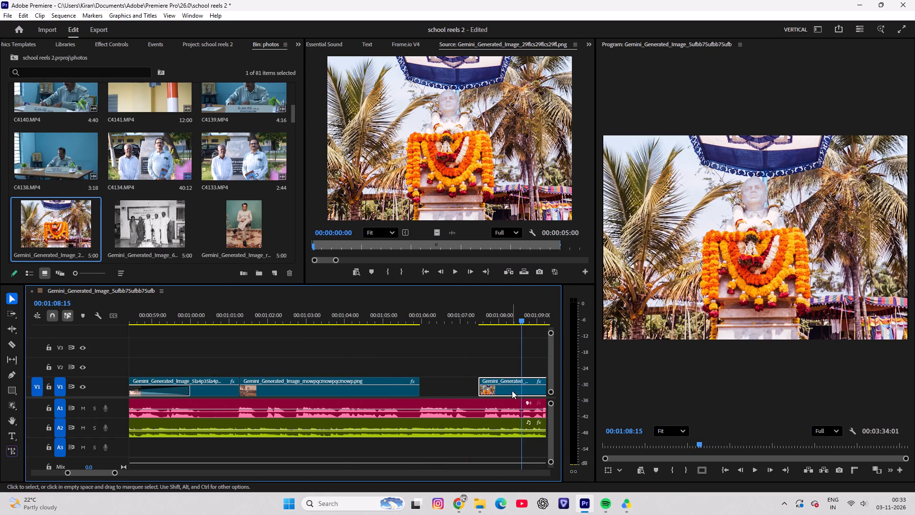
drag(512, 391, 454, 391)
Play back from the garden clip into the palm-tree statue clip and trim the statue clip's end to 00:01:09:03.
drag(457, 314, 398, 314)
key(space)
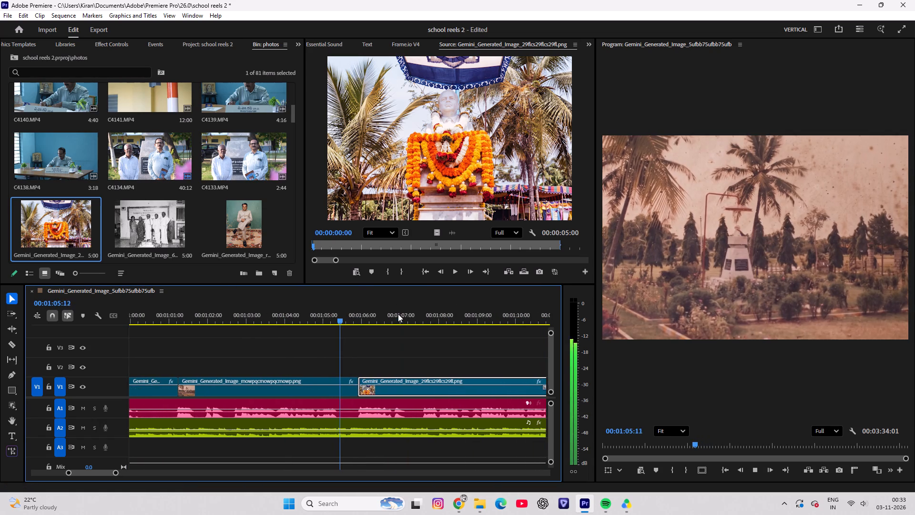
key(space)
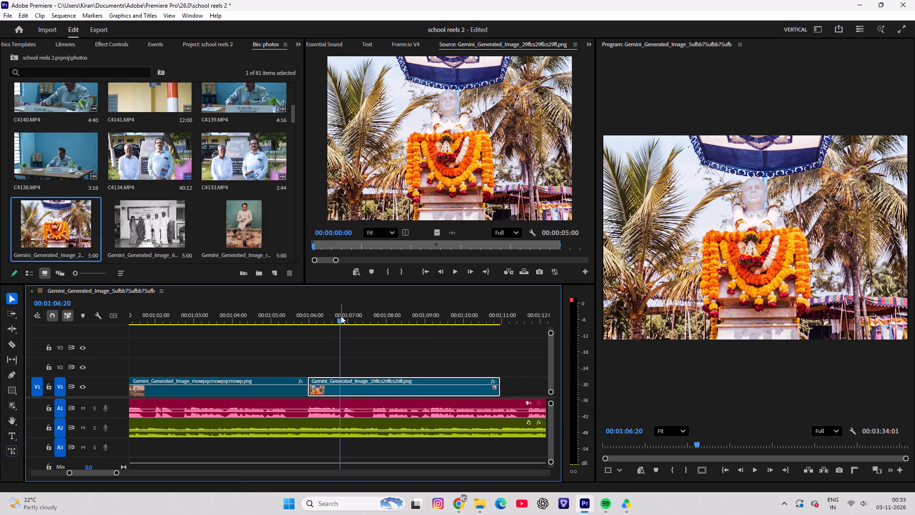
drag(341, 316, 325, 318)
key(space)
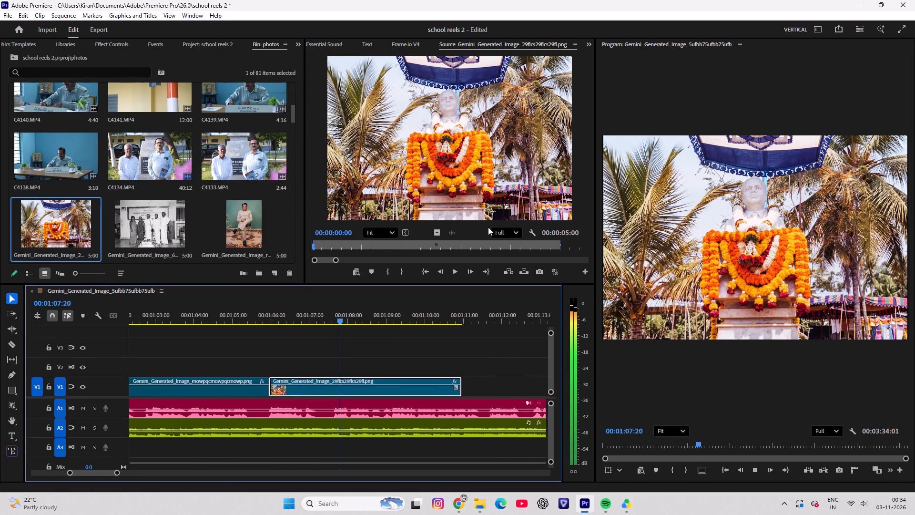
key(space)
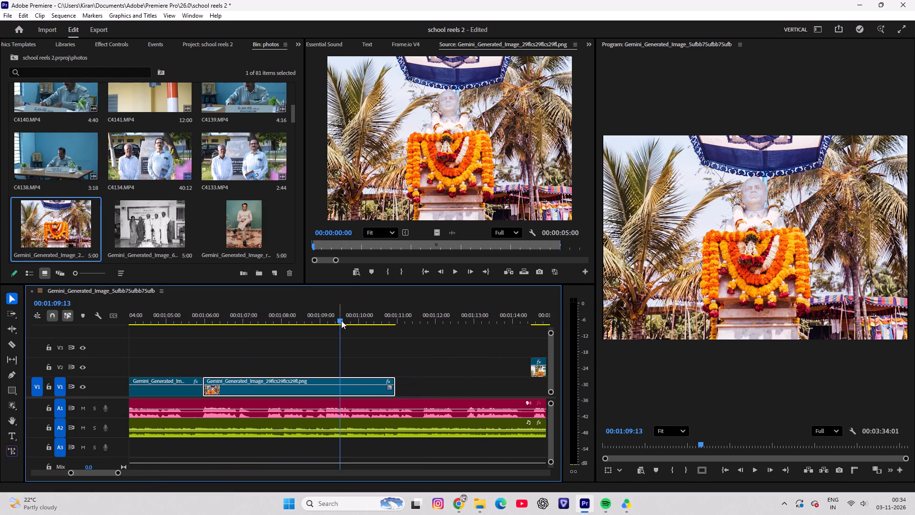
drag(341, 320, 326, 324)
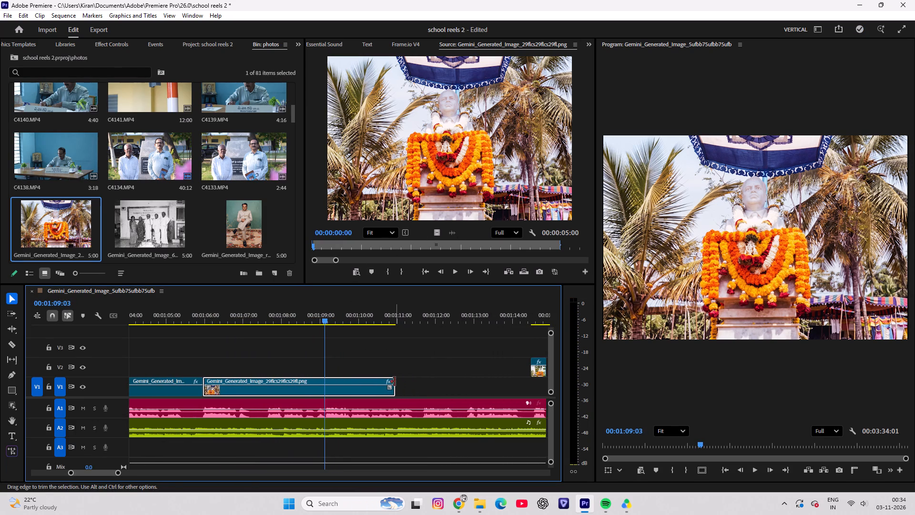
drag(395, 381, 325, 380)
Keyframe a zoom-in on the palm-tree statue clip, from Scale 99.4 at 00:01:05:24 to just above 132 at 00:01:09:02, and play it back.
drag(312, 317, 206, 320)
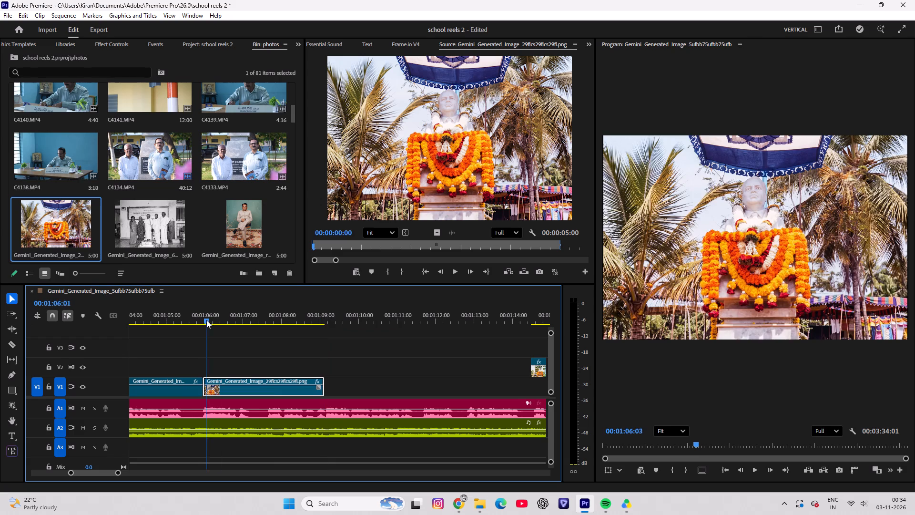
drag(206, 320, 208, 318)
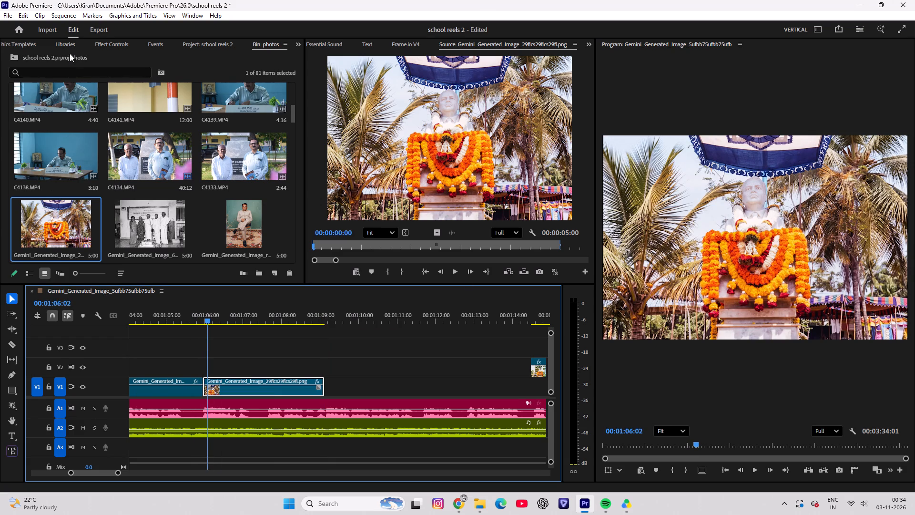
click(106, 43)
drag(180, 59, 130, 70)
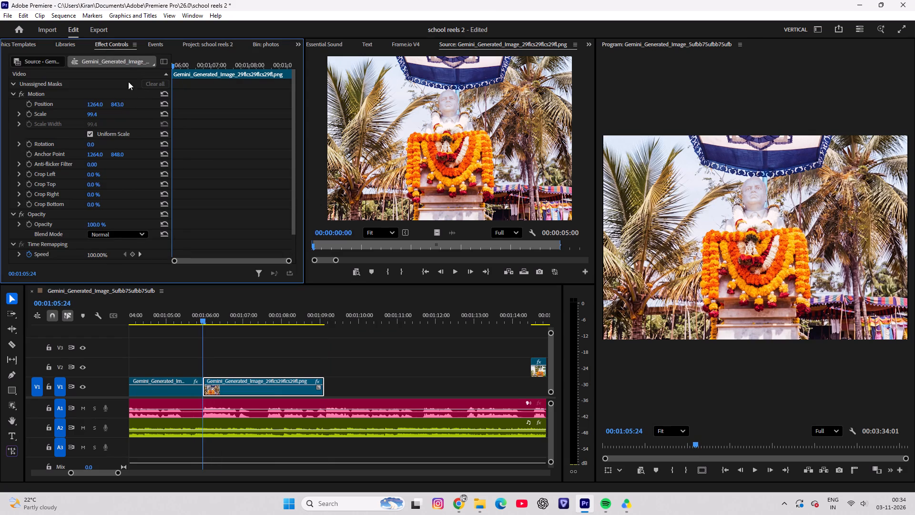
click(29, 114)
drag(177, 64, 367, 67)
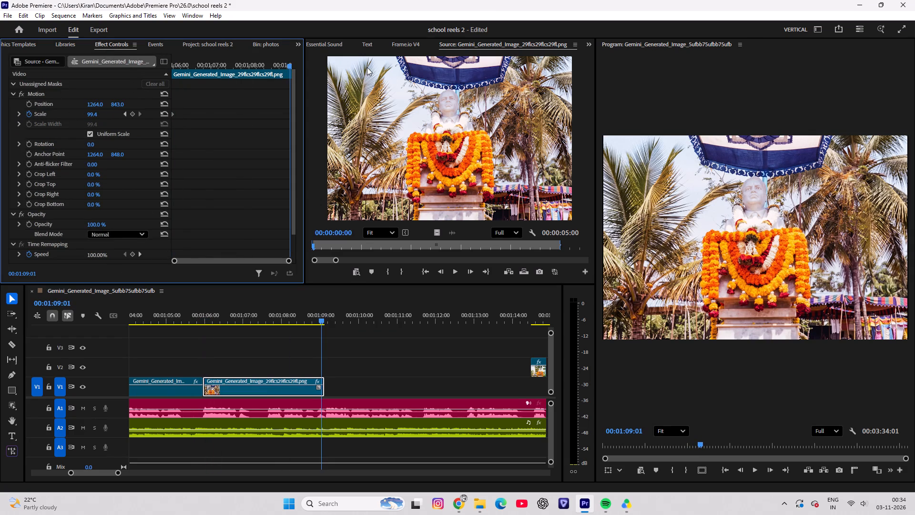
drag(91, 112, 96, 113)
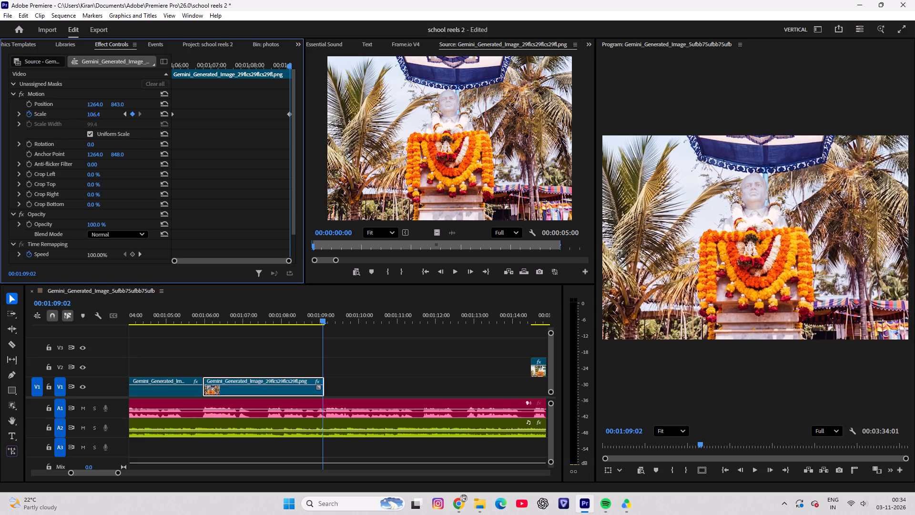
drag(96, 113, 109, 113)
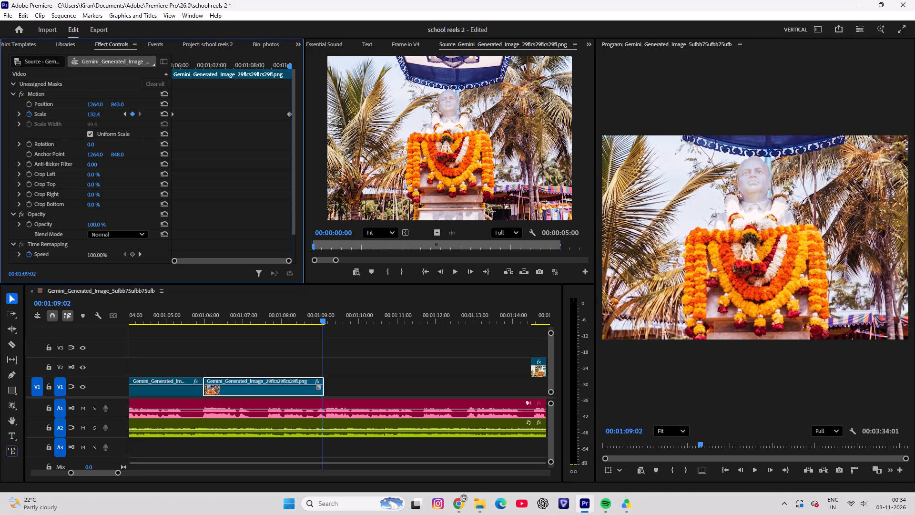
drag(109, 113, 110, 113)
drag(300, 310, 186, 319)
key(space)
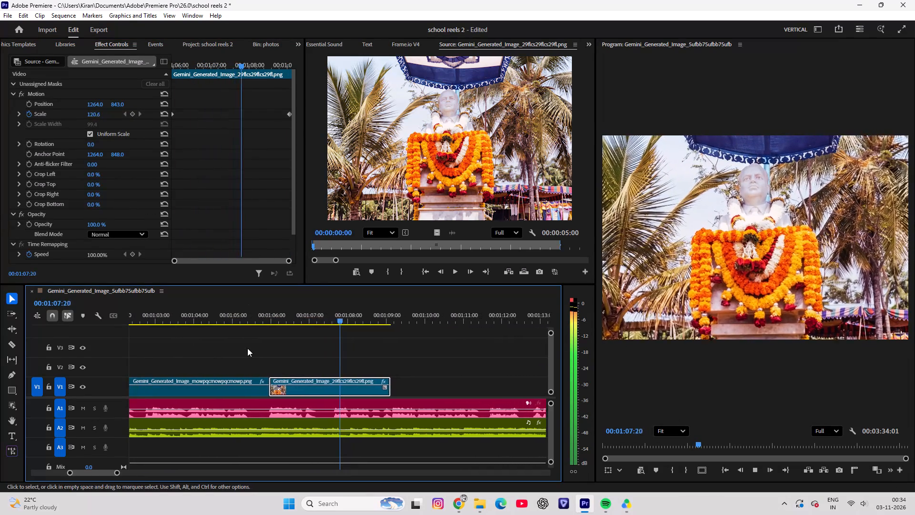
Move the white statue clip from V2 down to V1 so that it starts directly after the palm-tree statue clip at 00:01:09:03.
key(space)
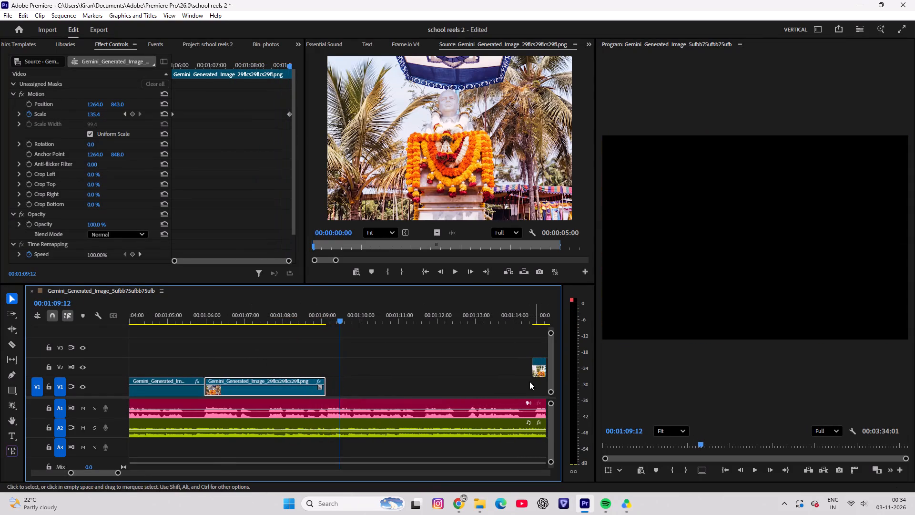
drag(540, 371, 333, 398)
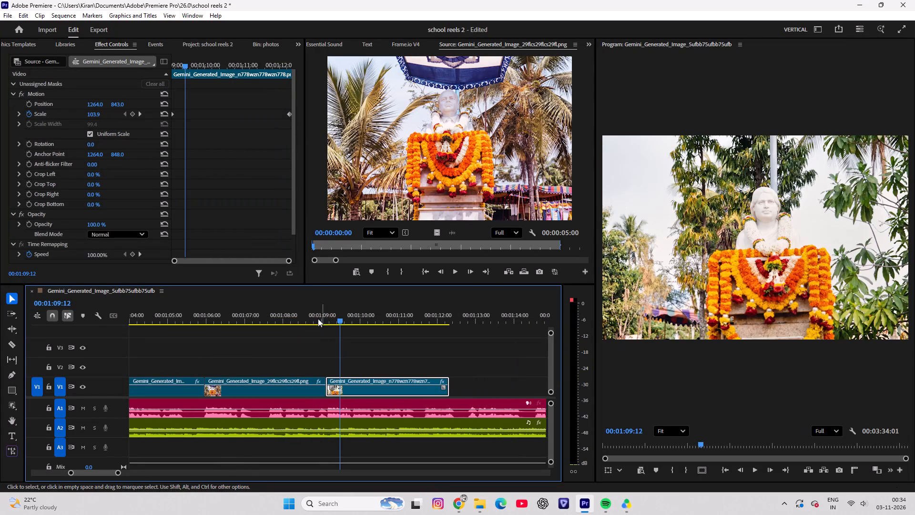
Play back the cut into the white statue clip and extend the clip's end to about 00:01:12:21.
drag(340, 312, 300, 312)
key(space)
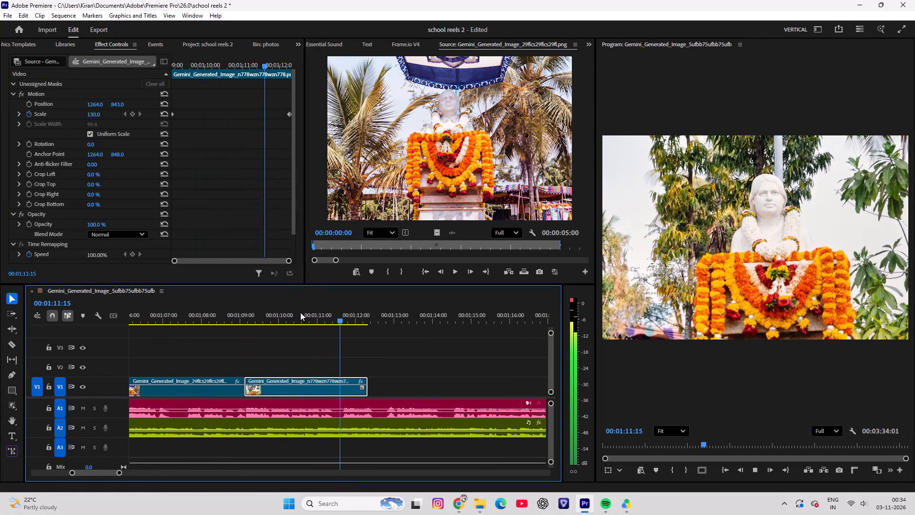
key(space)
key(space)
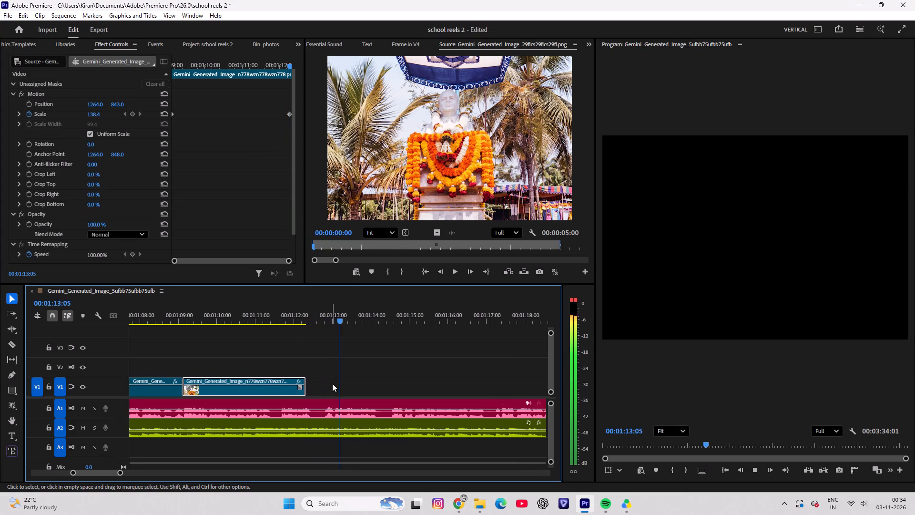
key(space)
drag(297, 379, 316, 380)
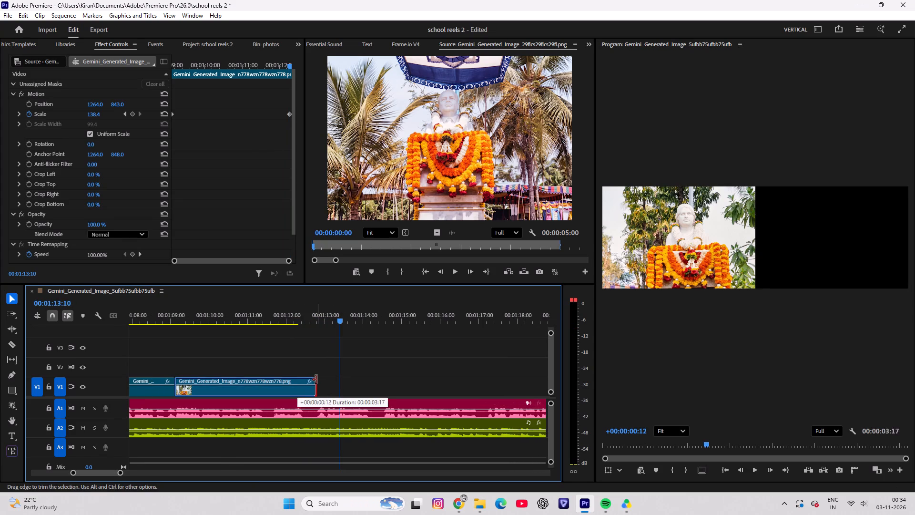
drag(316, 380, 318, 380)
Move the white statue clip's ending Scale keyframe to the clip's new end and play the zoom back.
drag(299, 319, 180, 320)
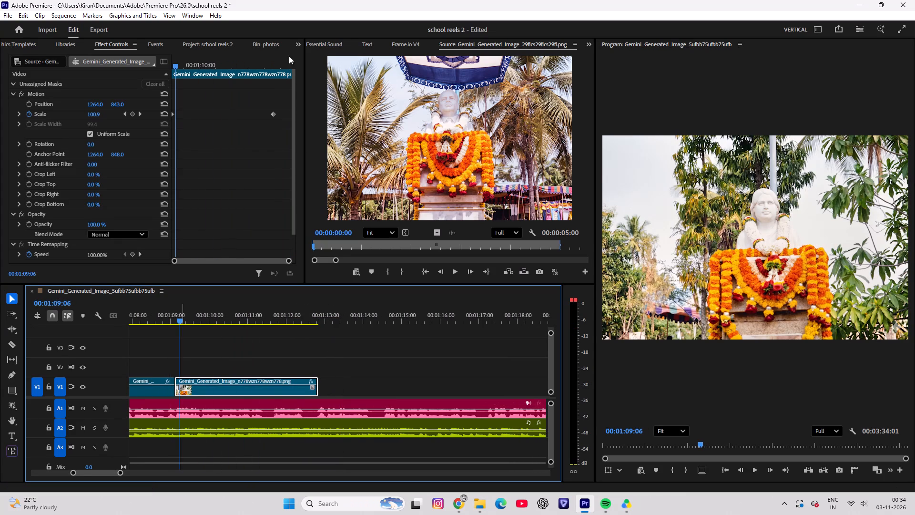
drag(273, 113, 317, 112)
drag(233, 58, 156, 67)
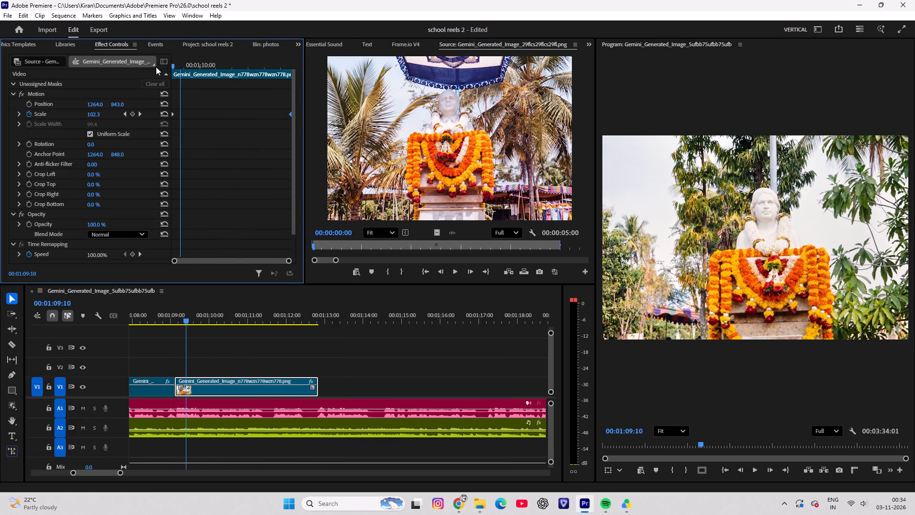
drag(156, 67, 150, 68)
key(space)
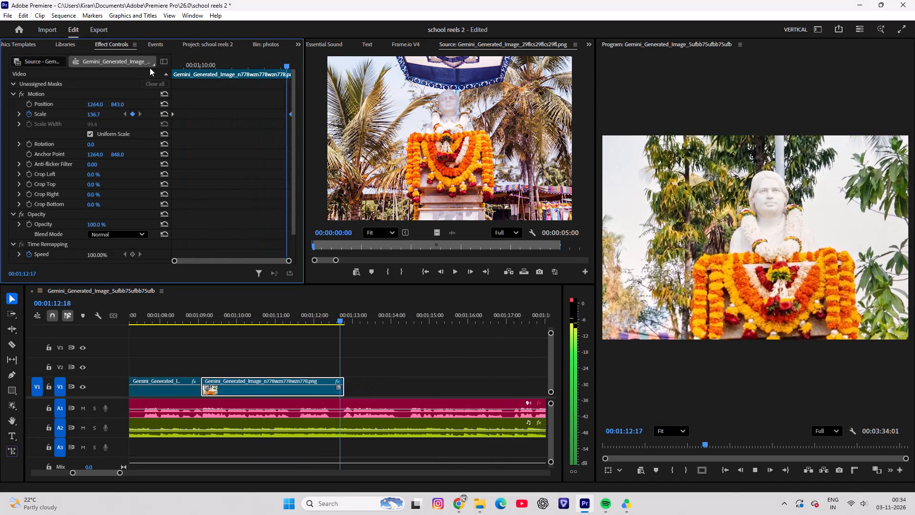
key(space)
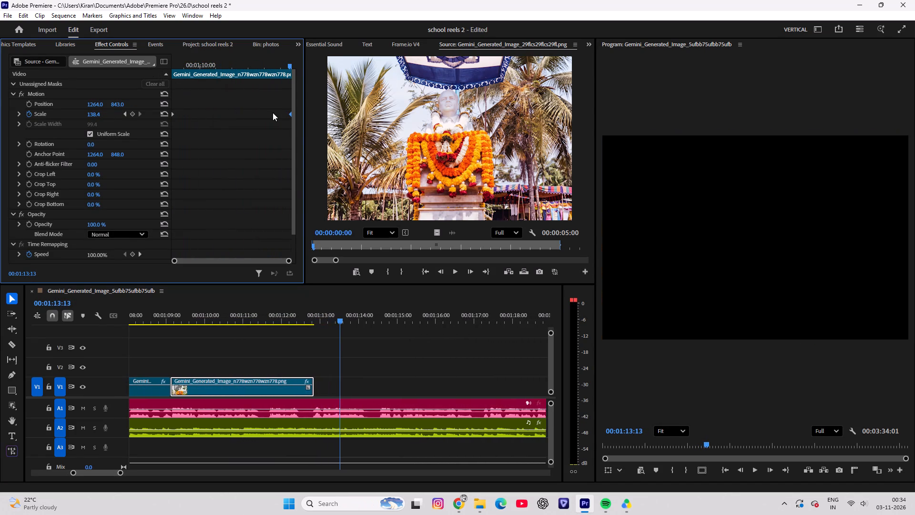
Add the old school building photo from the photos bin to V1, directly after the white statue clip.
click(203, 43)
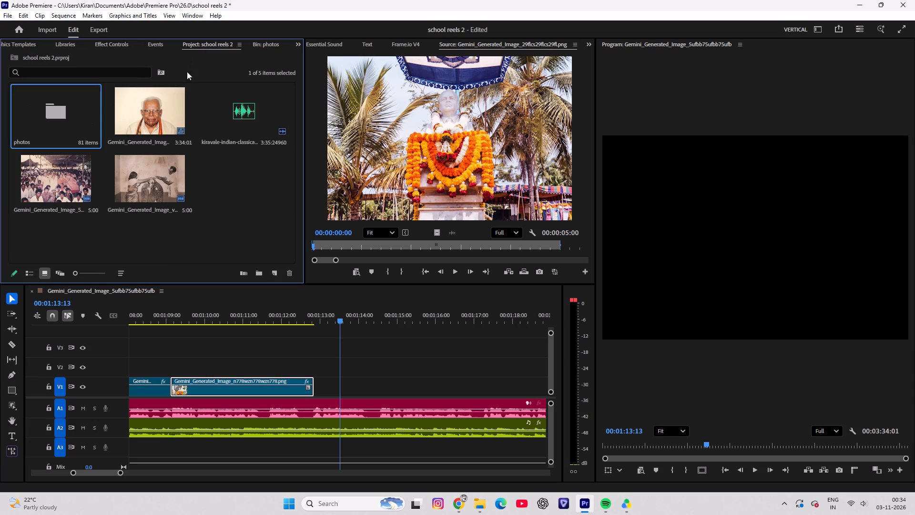
double_click(65, 104)
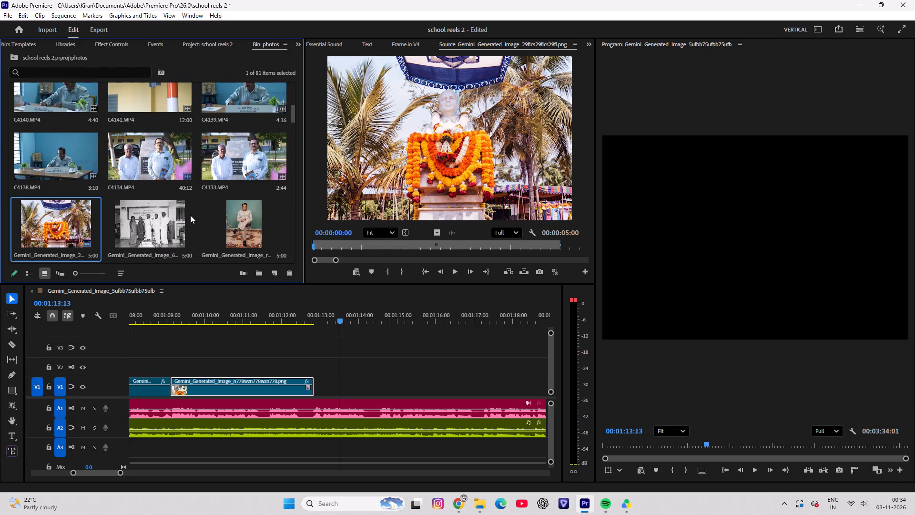
scroll(190, 215, up, 4)
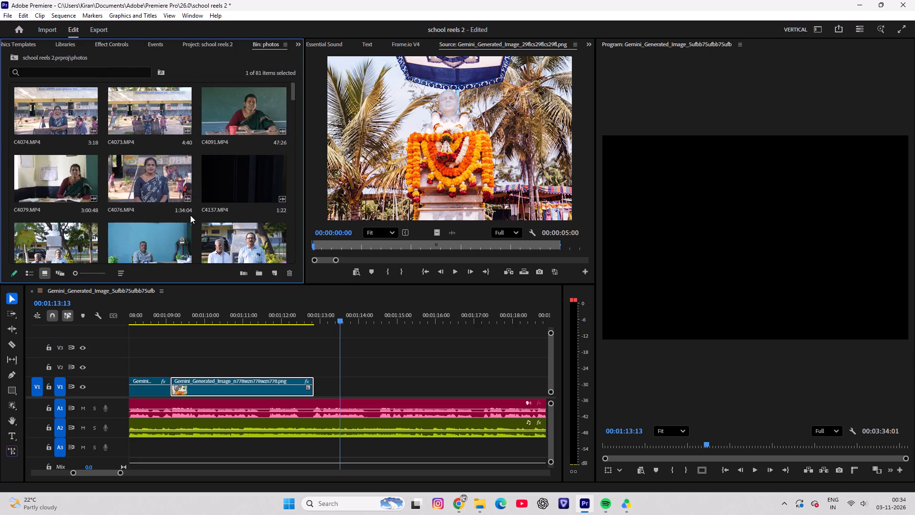
scroll(190, 215, down, 5)
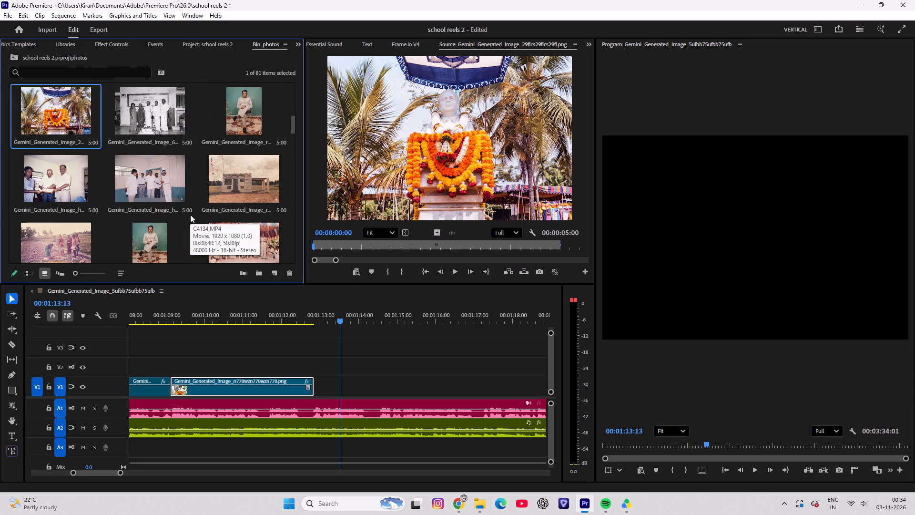
drag(230, 182, 355, 400)
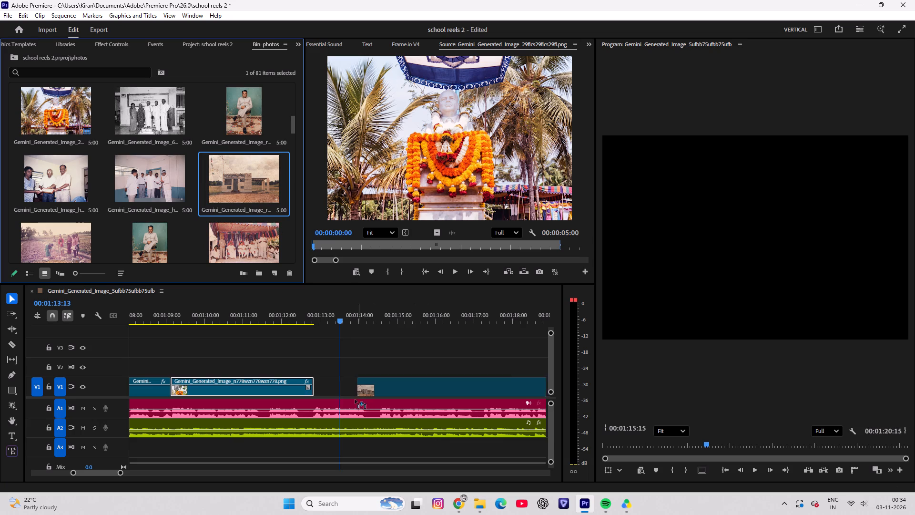
drag(355, 400, 315, 388)
Set the building clip's Crop Bottom to 10.0% and its Scale to 126.4 so the picture fills the frame.
click(356, 389)
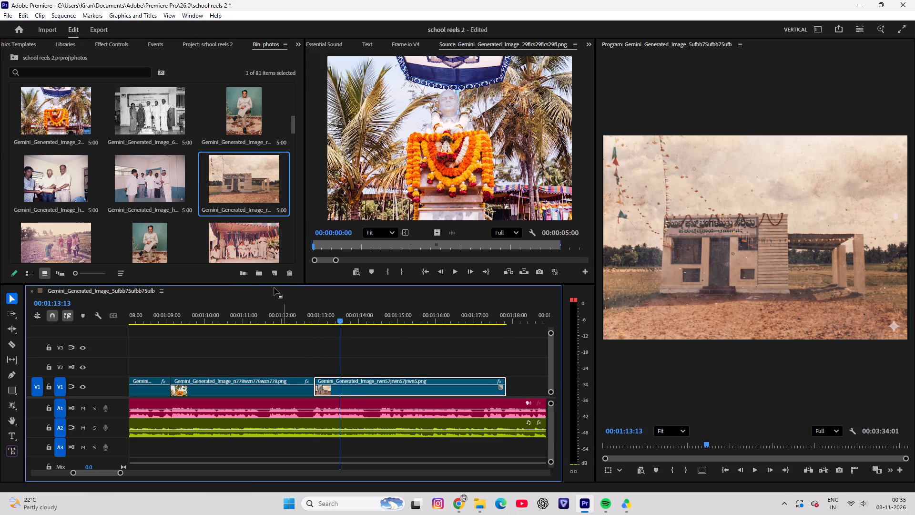
click(107, 45)
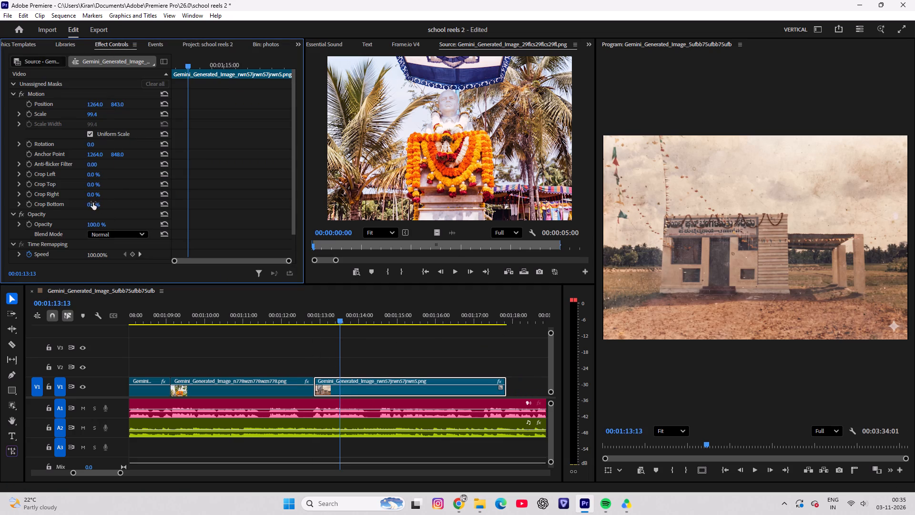
drag(92, 203, 97, 203)
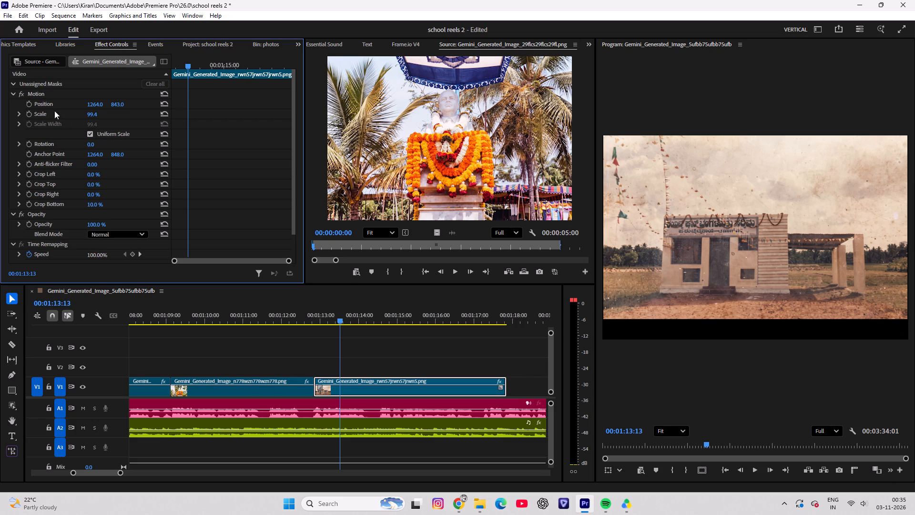
drag(94, 114, 109, 116)
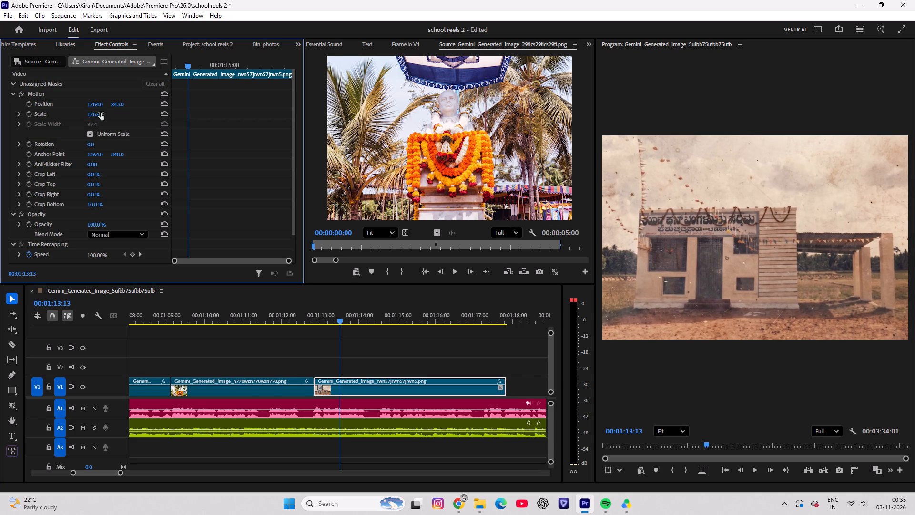
Play back the building clip against the audio and trim its end to 00:01:17:06.
drag(328, 311, 315, 311)
key(space)
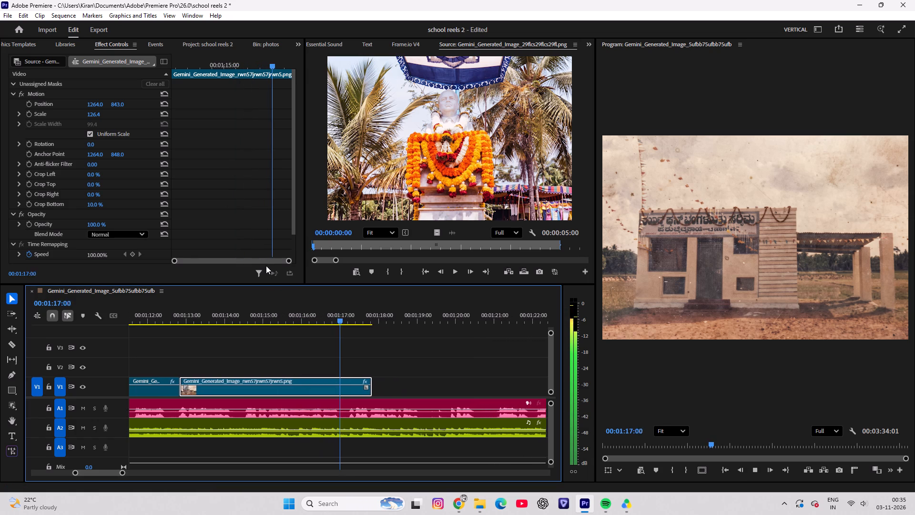
key(space)
drag(338, 308, 321, 314)
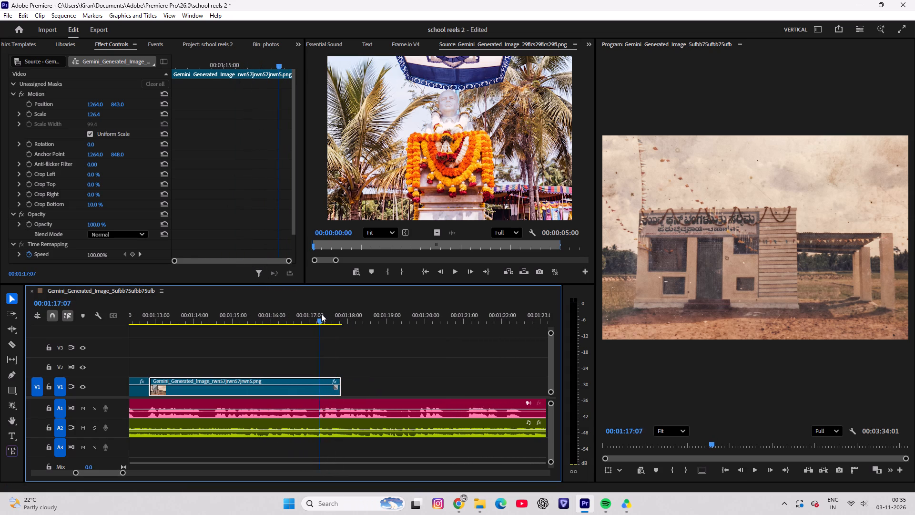
drag(321, 314, 320, 316)
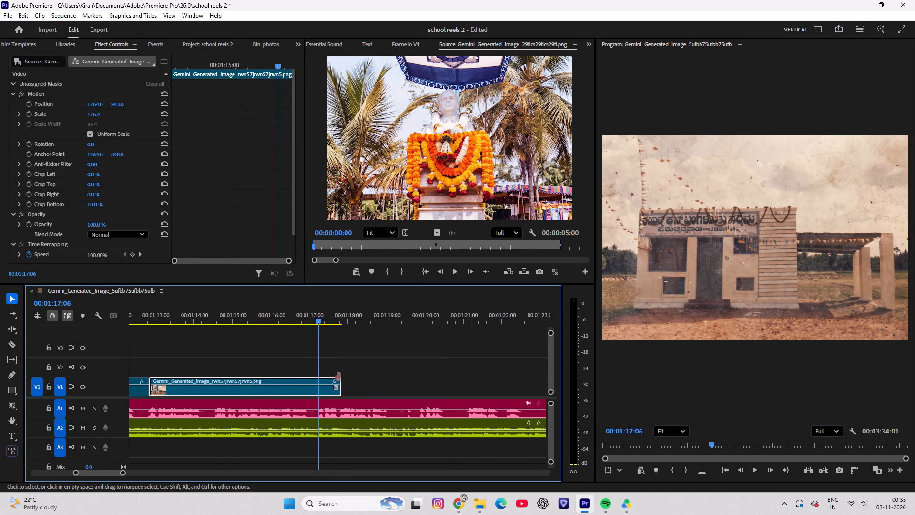
drag(340, 381, 319, 381)
Keyframe a zoom-in on the building clip, from Scale 126.4 at 00:01:12:21 to 161.4 at 00:01:17:05, and play it back.
drag(316, 312, 162, 314)
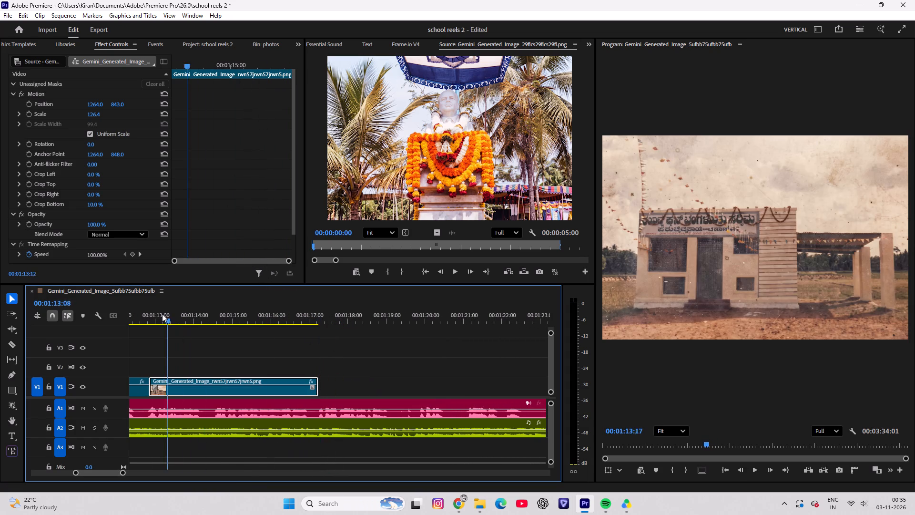
drag(162, 314, 153, 316)
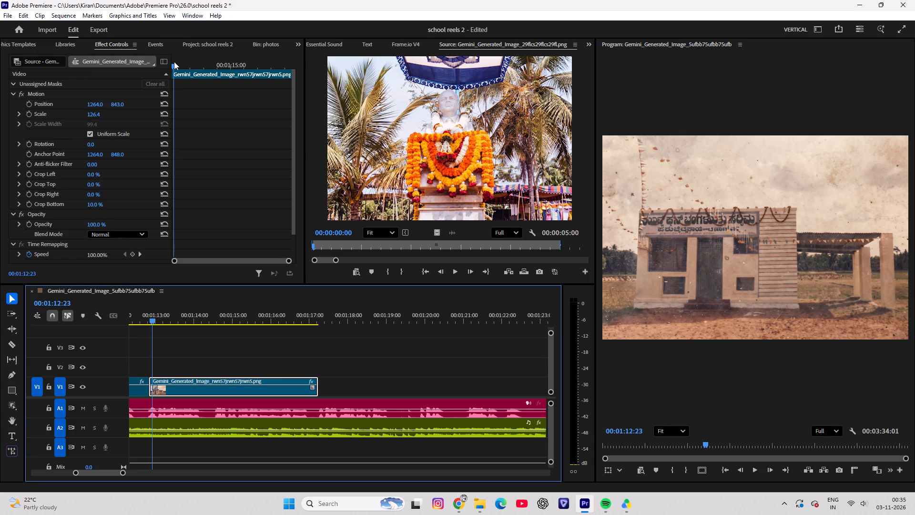
drag(174, 63, 154, 62)
click(28, 113)
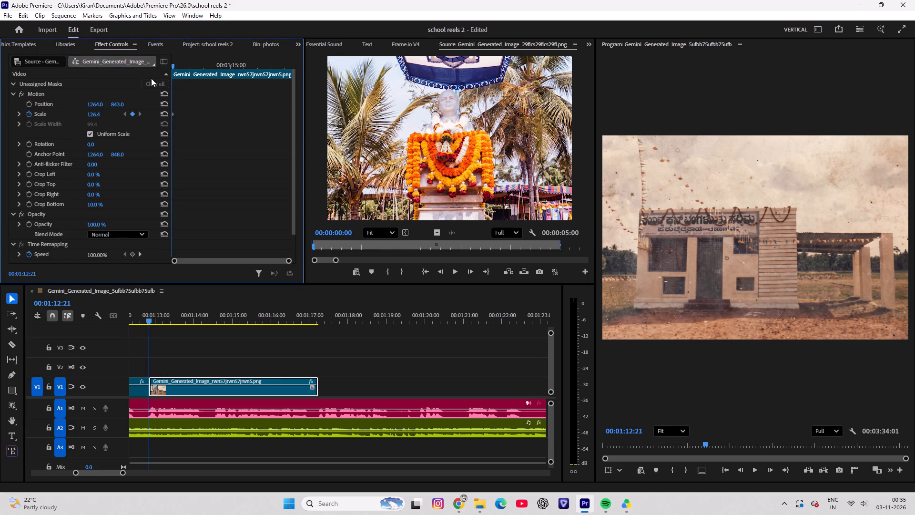
drag(175, 66, 383, 66)
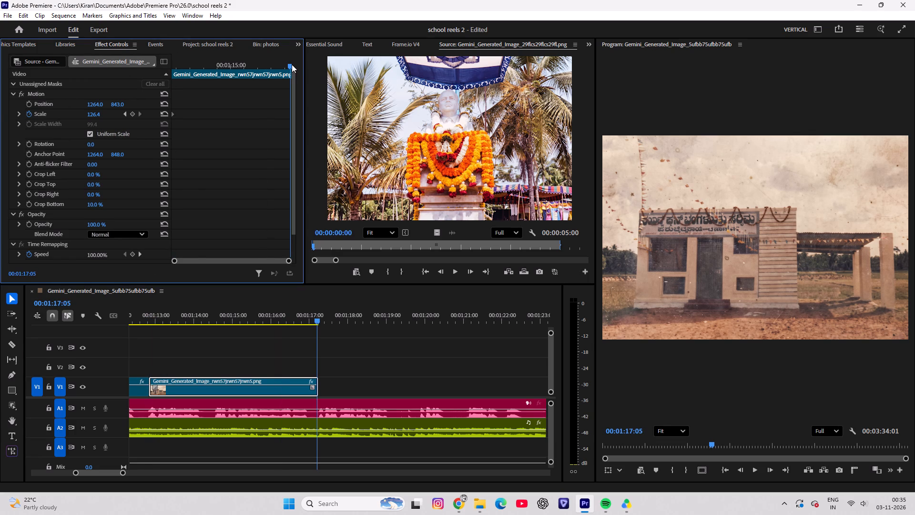
drag(292, 64, 315, 63)
drag(92, 113, 98, 113)
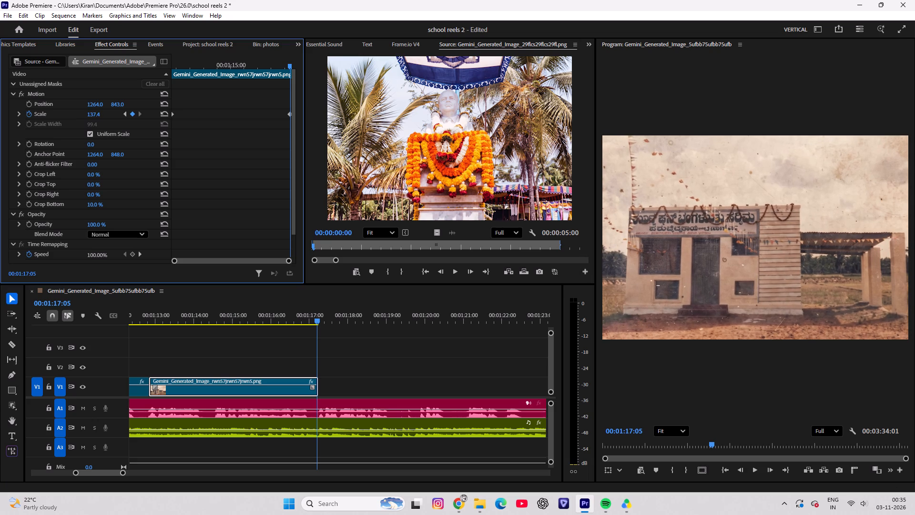
drag(98, 113, 105, 113)
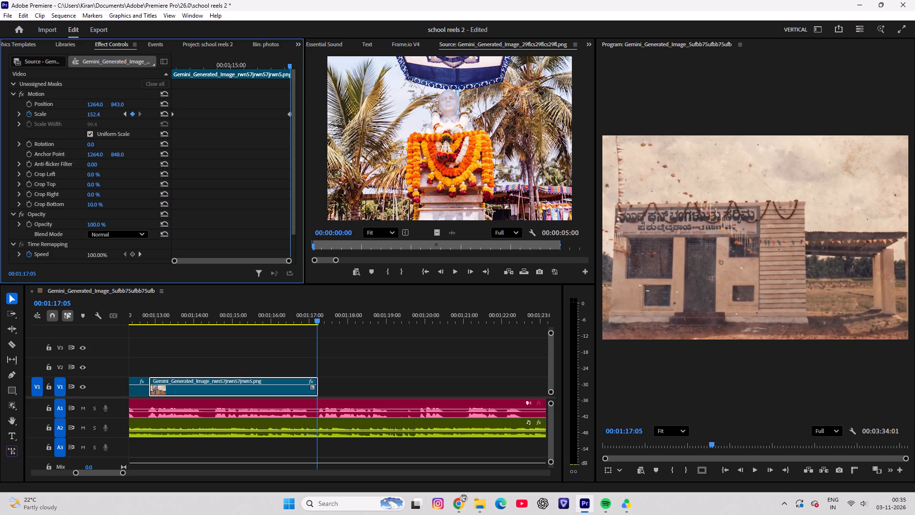
drag(105, 113, 110, 113)
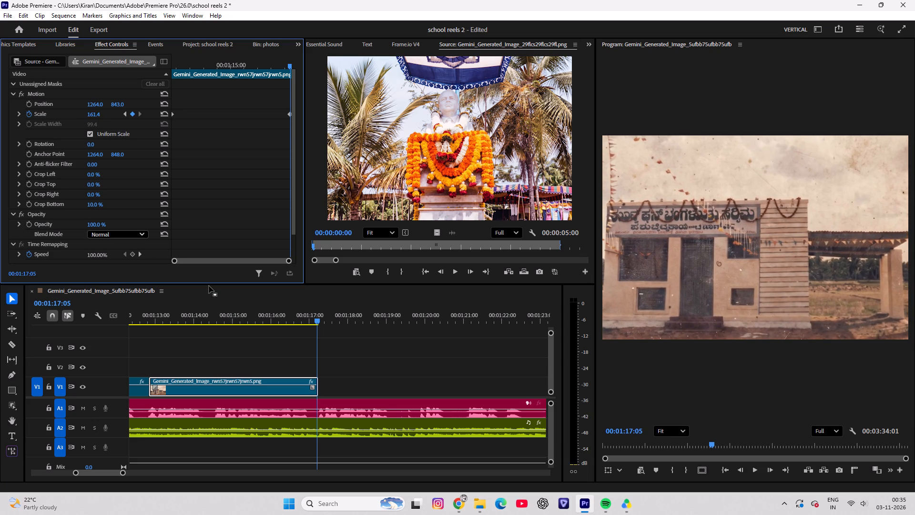
drag(289, 313, 129, 312)
key(space)
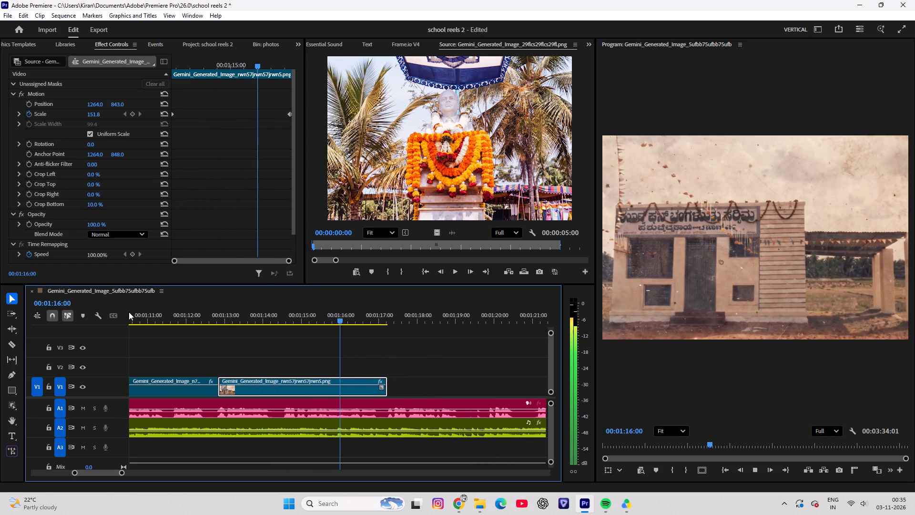
key(space)
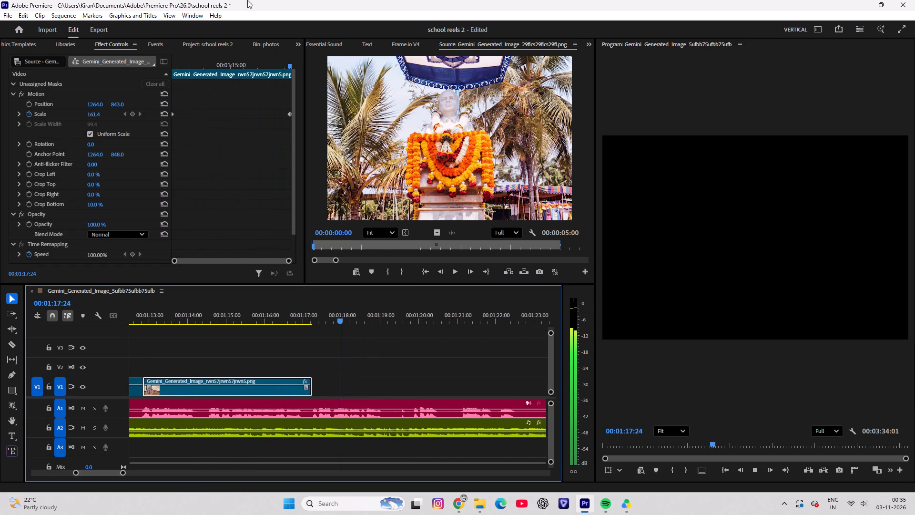
Add the photo of the seated guests on the tented stage to V1, directly after the building clip.
click(200, 40)
double_click(64, 117)
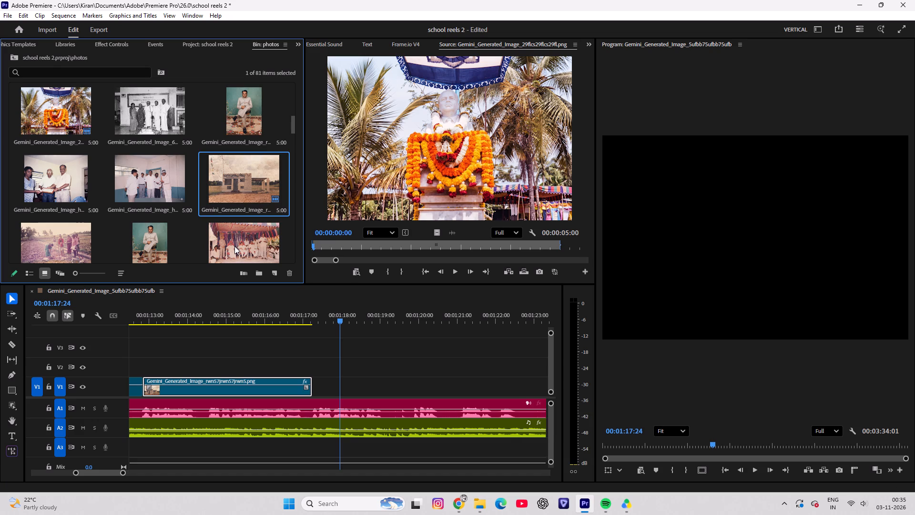
click(234, 246)
drag(234, 246, 314, 390)
Set the tented-stage clip's Crop Bottom to 9.0% and its Scale to 124.4 so the picture fills the frame.
click(345, 390)
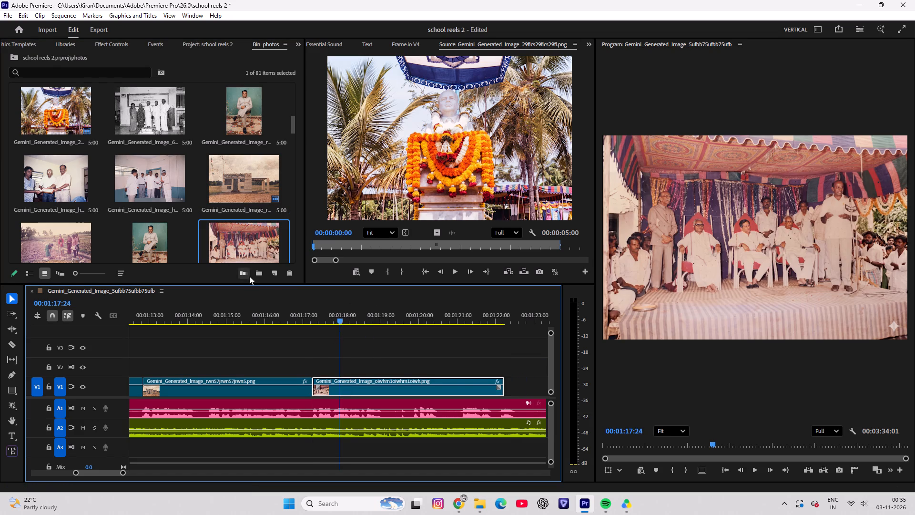
click(117, 43)
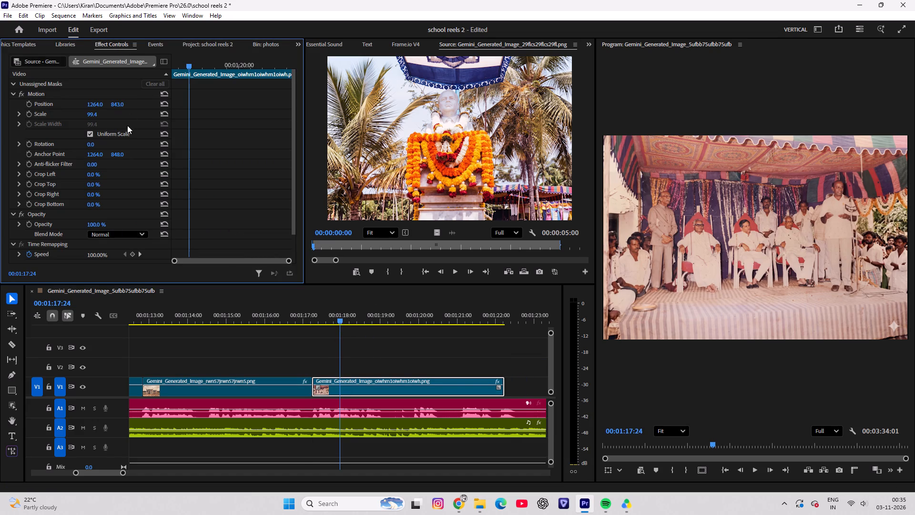
click(90, 206)
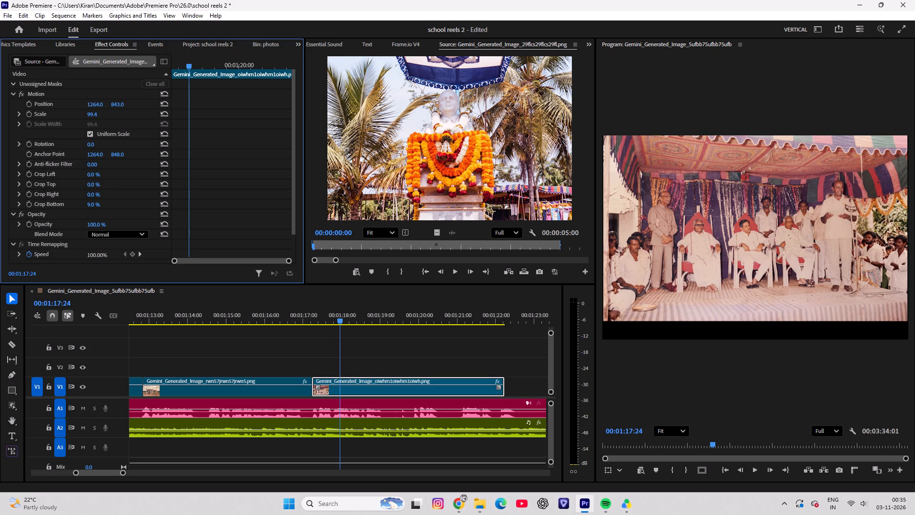
drag(89, 113, 96, 114)
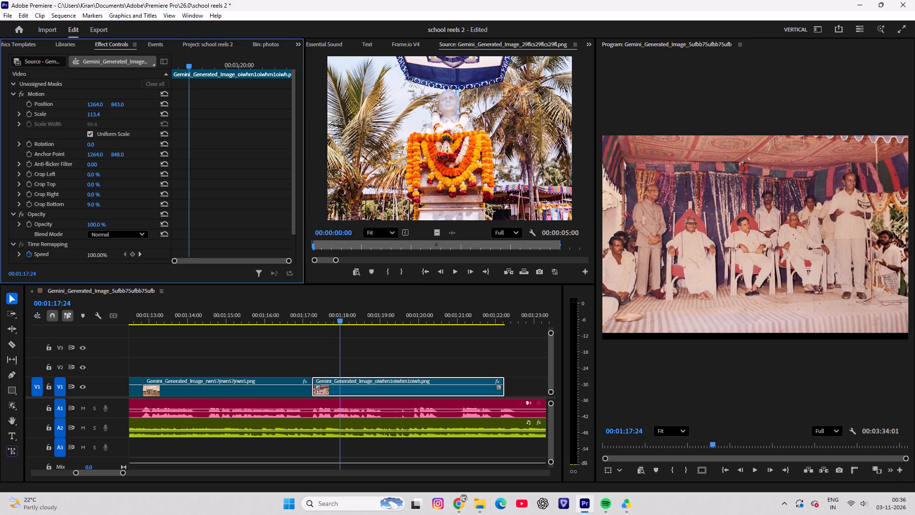
drag(96, 114, 105, 116)
Play back the tented-stage clip against the audio and trim its end to 00:01:21:03.
drag(328, 311, 310, 310)
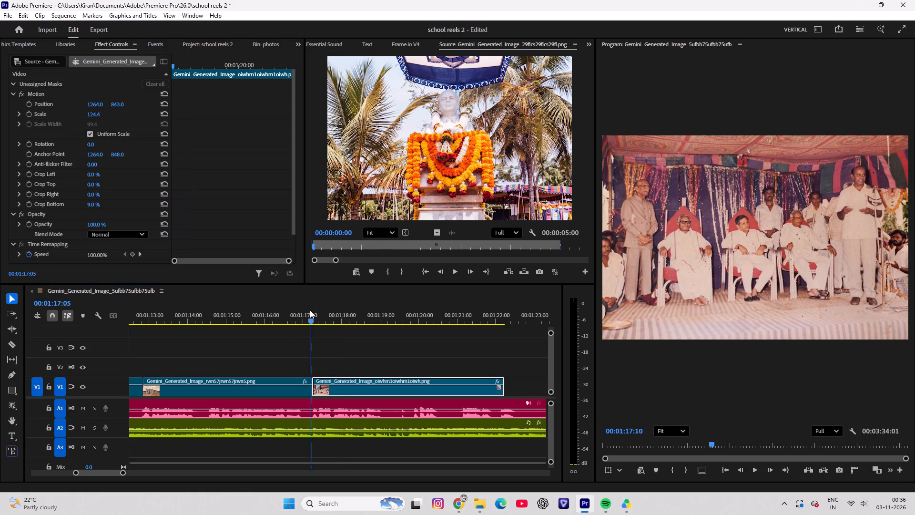
drag(310, 310, 305, 310)
key(space)
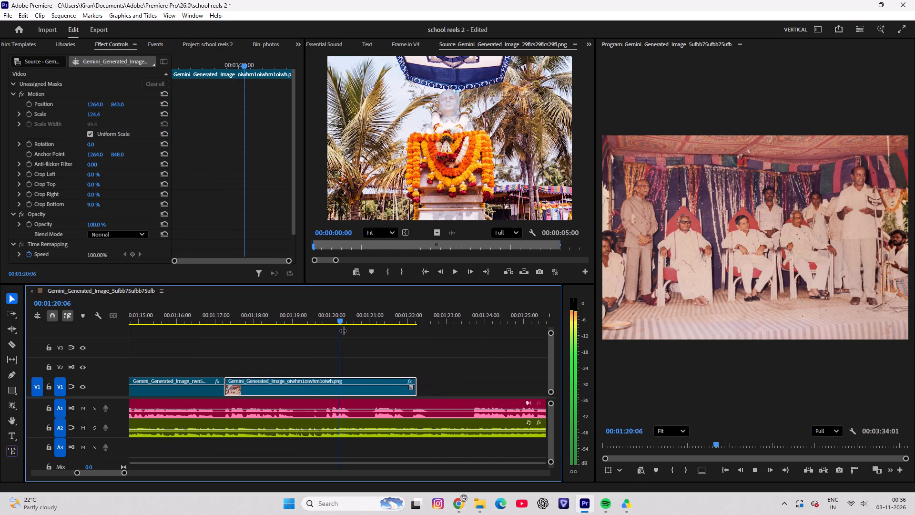
key(space)
drag(335, 315, 325, 317)
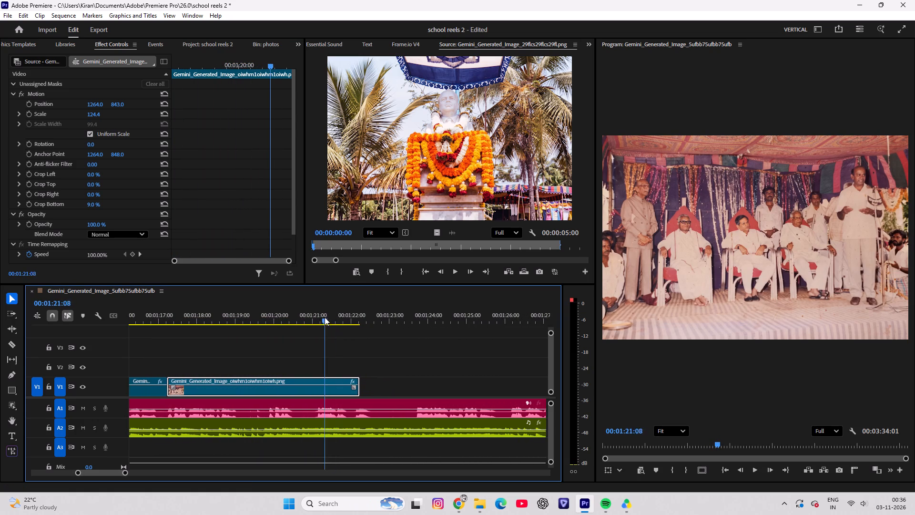
drag(325, 317, 318, 319)
drag(353, 378, 314, 378)
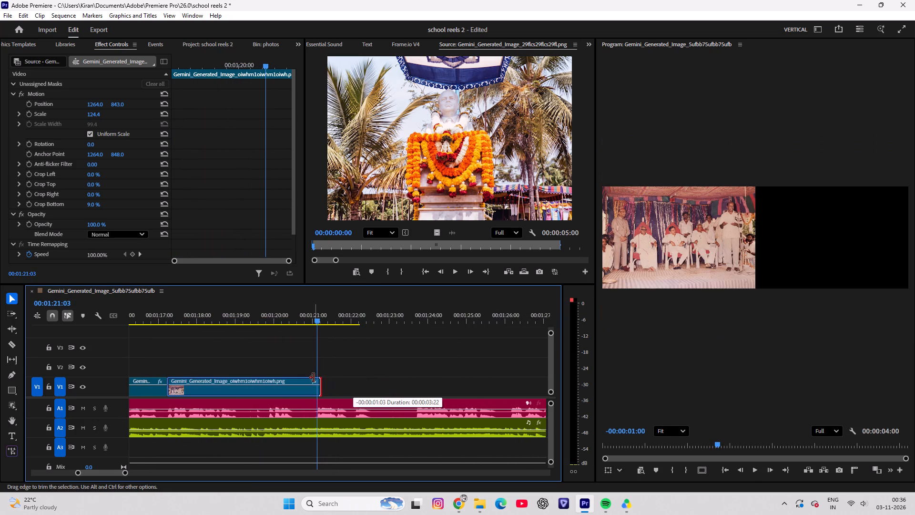
drag(314, 378, 313, 378)
Keyframe a zoom-in on the tented-stage clip, from Scale 124.4 at 00:01:17:06 to 170.4 at 00:01:21:02, and play it back.
drag(296, 314, 176, 316)
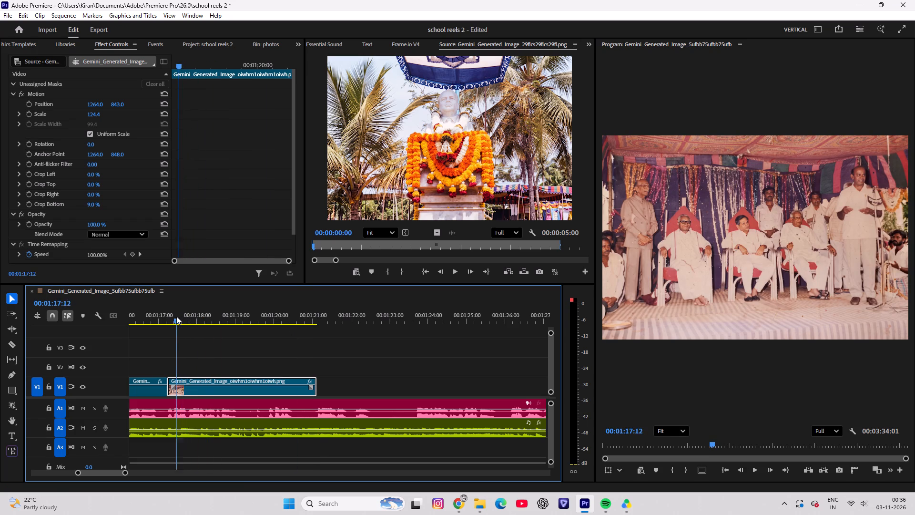
drag(176, 316, 173, 317)
drag(175, 63, 143, 63)
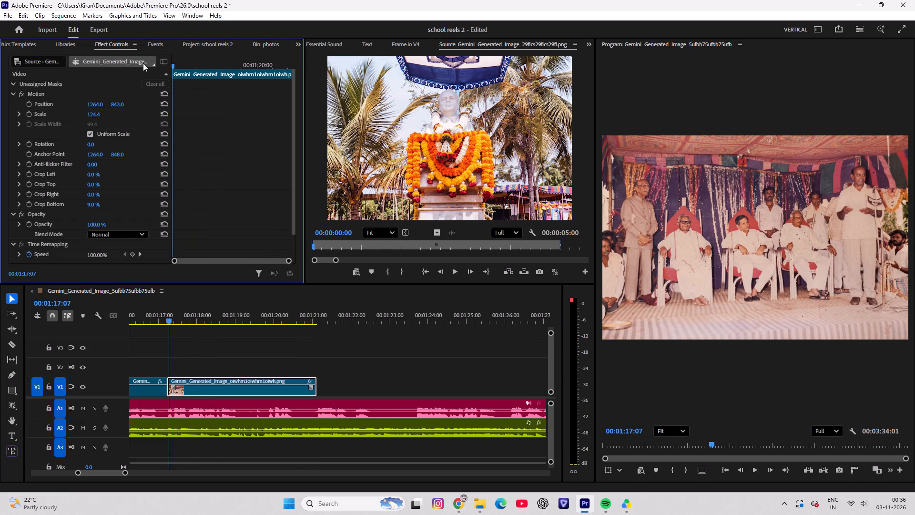
drag(143, 63, 134, 63)
click(27, 113)
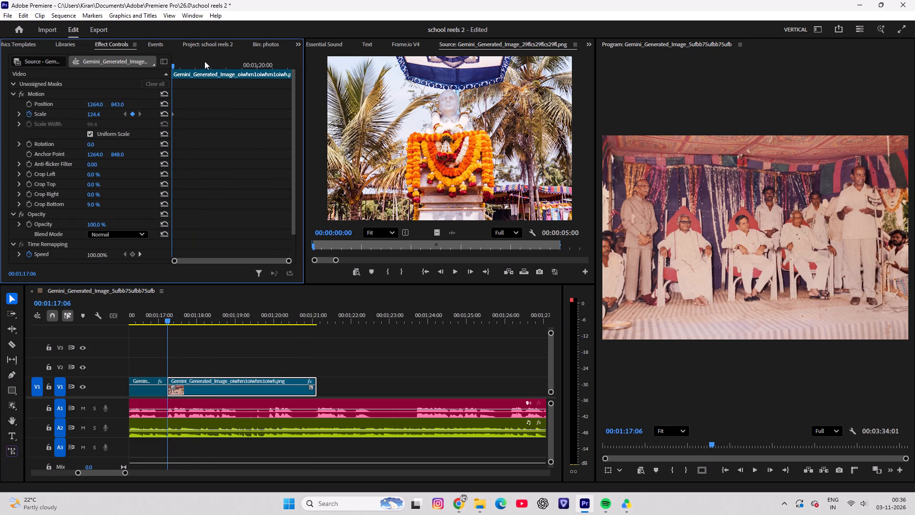
drag(174, 65, 343, 71)
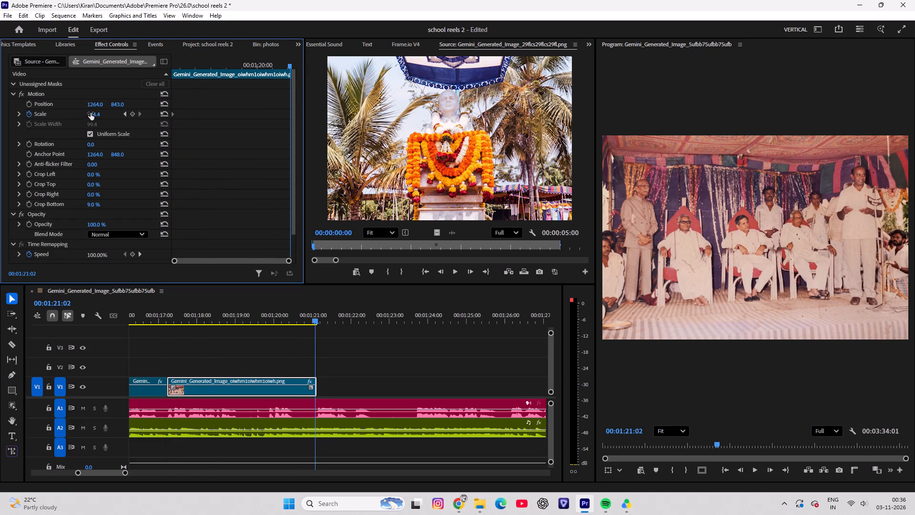
drag(91, 113, 97, 113)
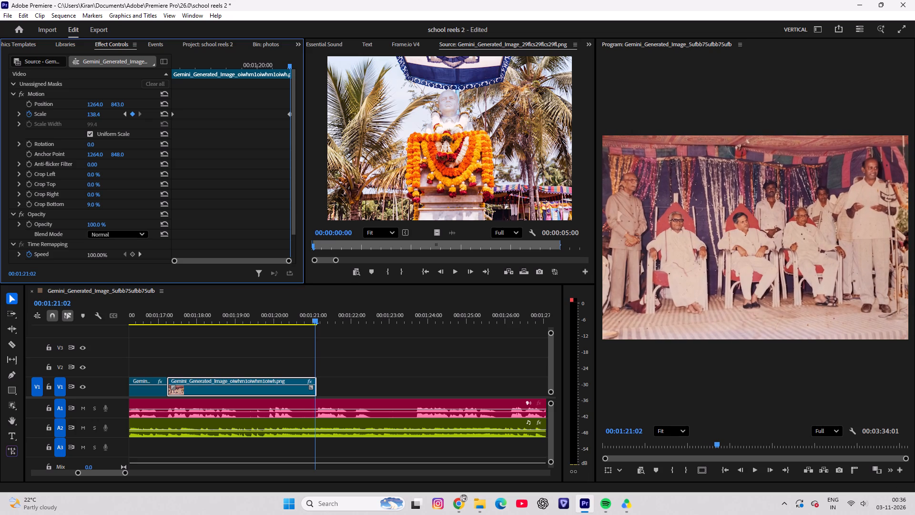
drag(97, 113, 107, 113)
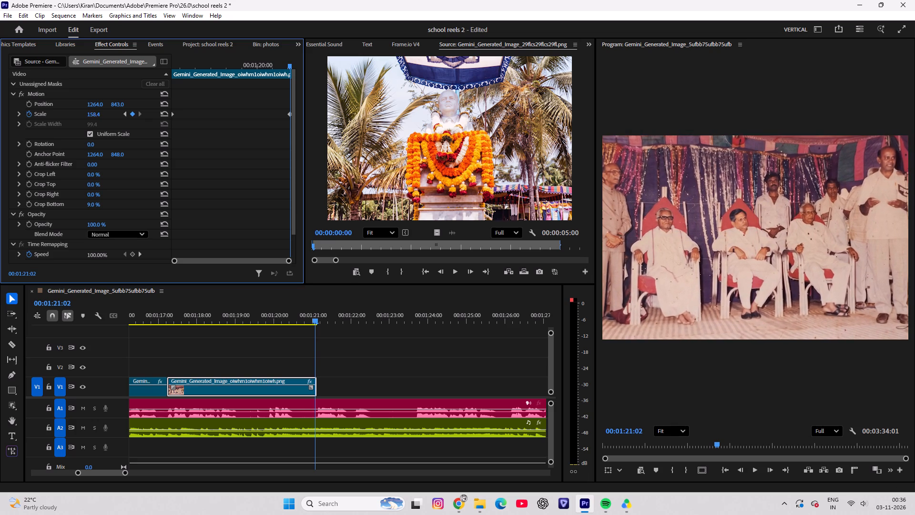
drag(107, 113, 112, 113)
drag(287, 312, 163, 309)
key(space)
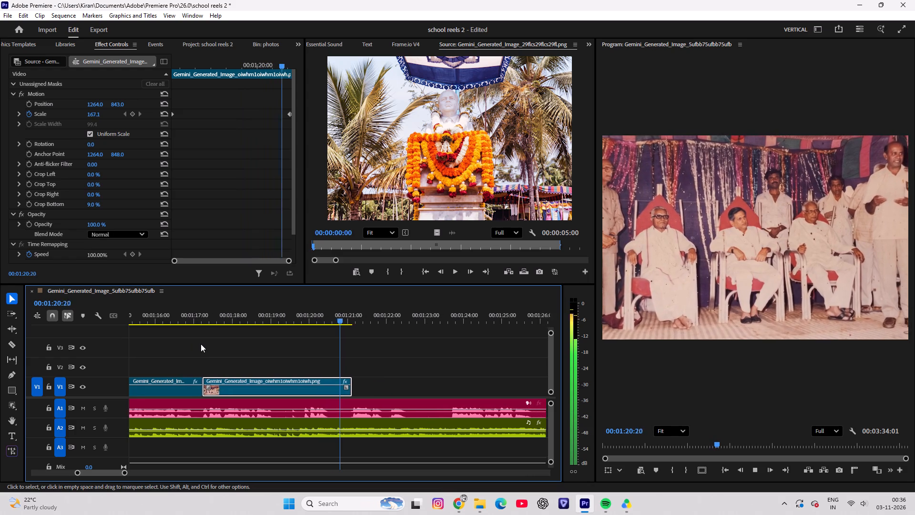
key(space)
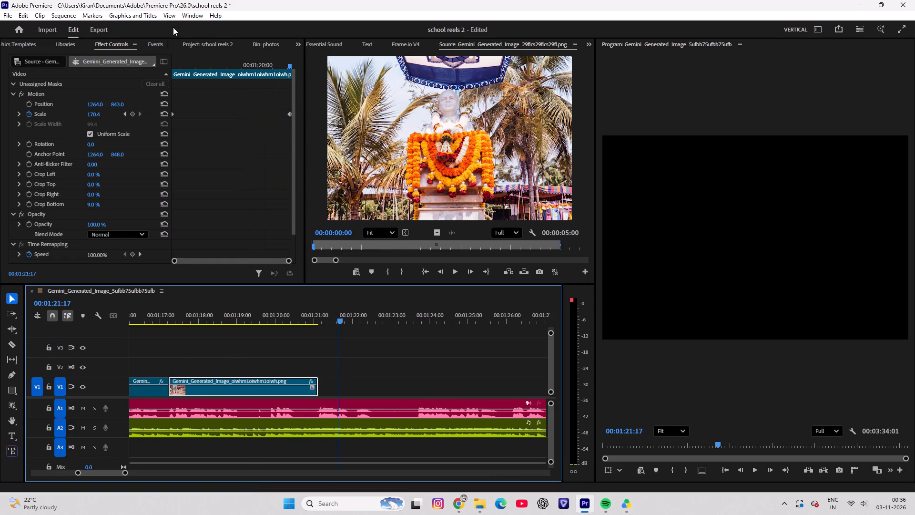
Find the photo of the seated orange-robed guests in the photos bin and add it to V1 directly after the tented-stage clip.
click(219, 40)
double_click(61, 113)
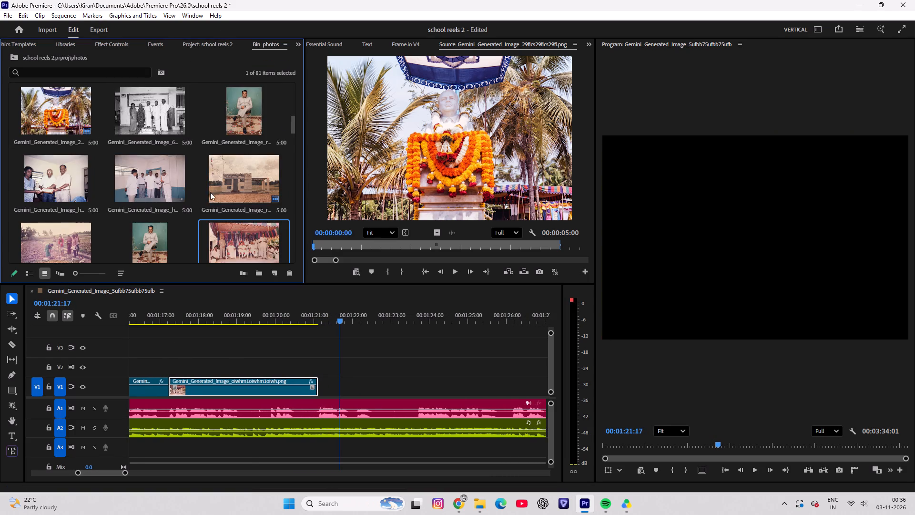
scroll(209, 201, down, 3)
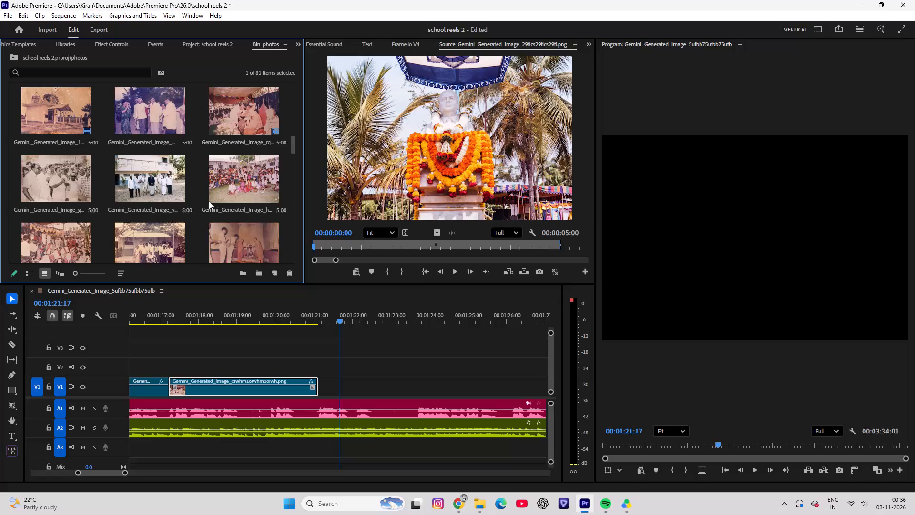
scroll(209, 201, down, 2)
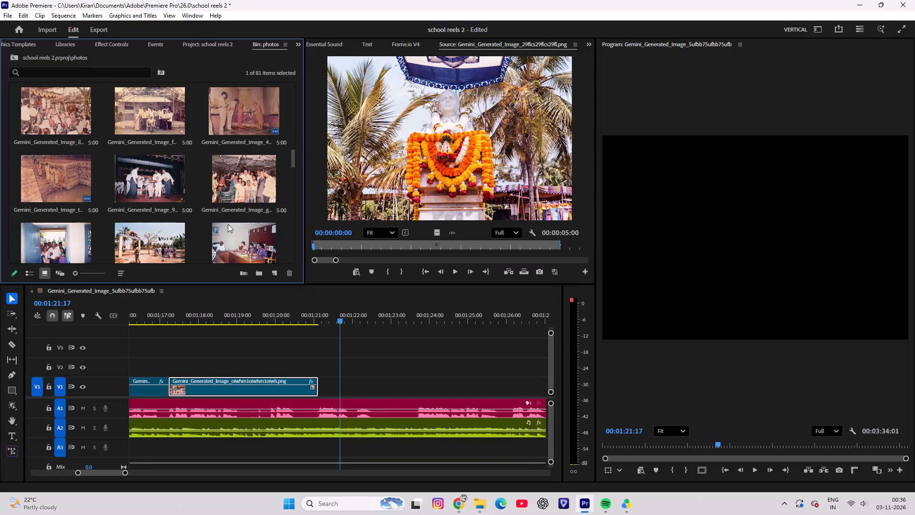
scroll(228, 224, down, 8)
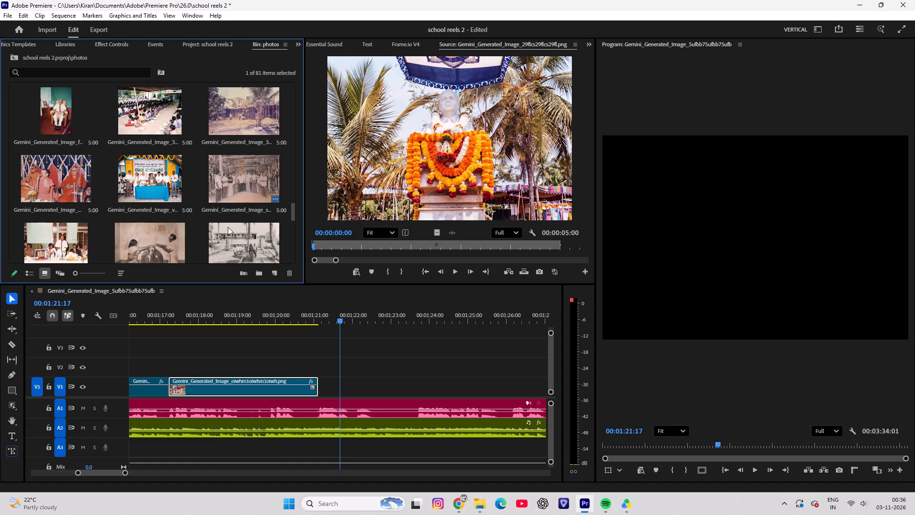
scroll(228, 227, up, 3)
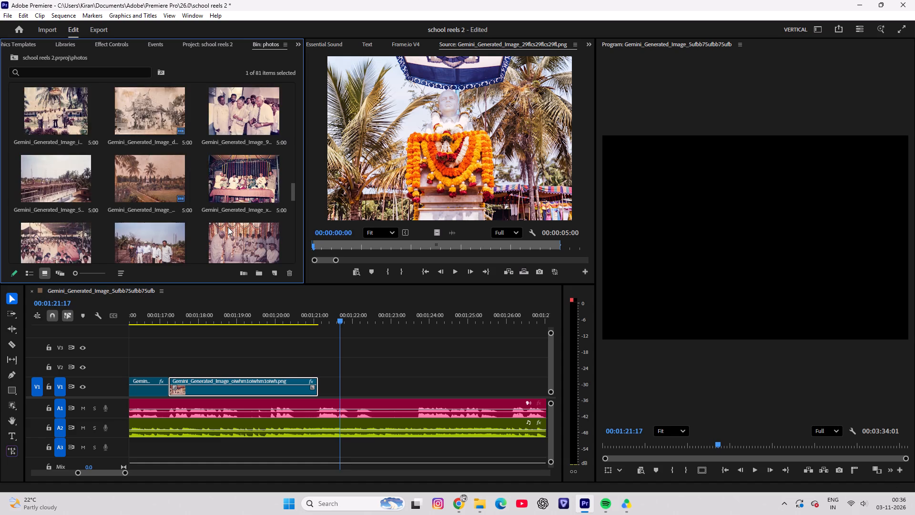
scroll(228, 227, down, 8)
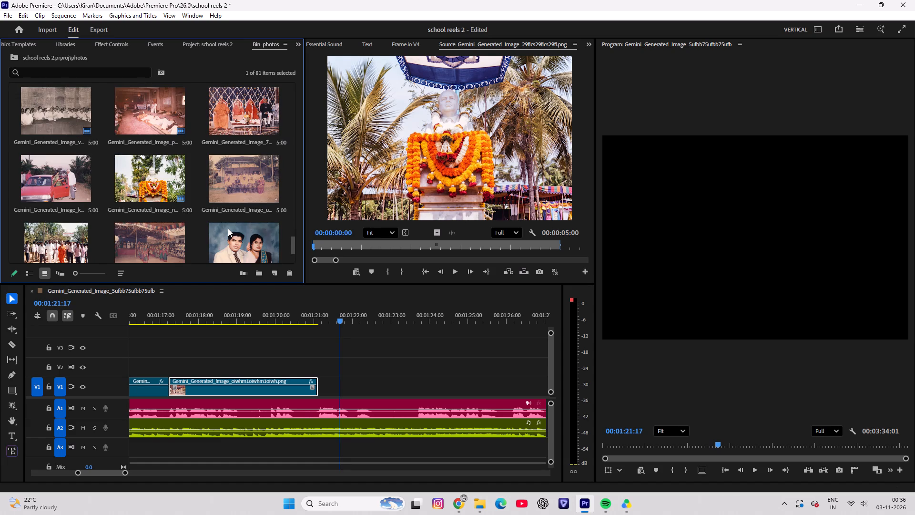
drag(239, 107, 369, 386)
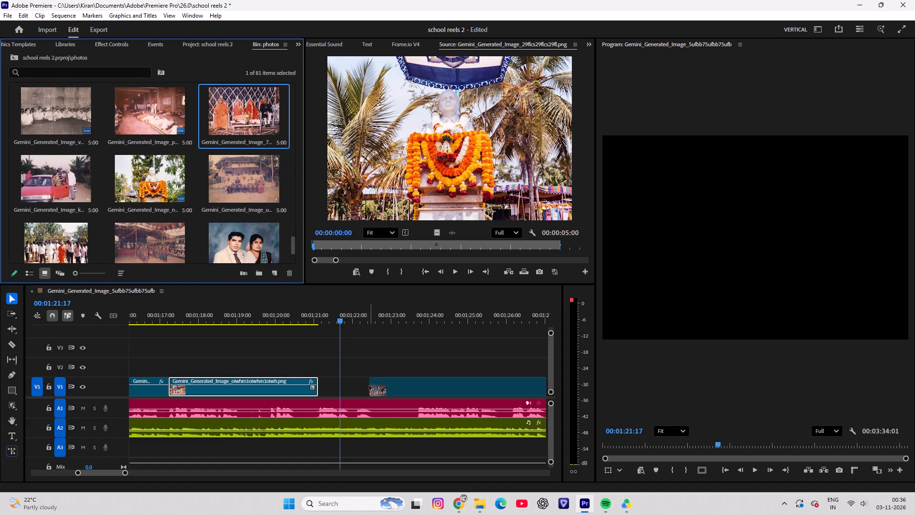
drag(369, 386, 322, 382)
Play back the orange-robed guests clip against the audio and extend its end slightly, to about 00:01:26:05.
click(355, 390)
key(space)
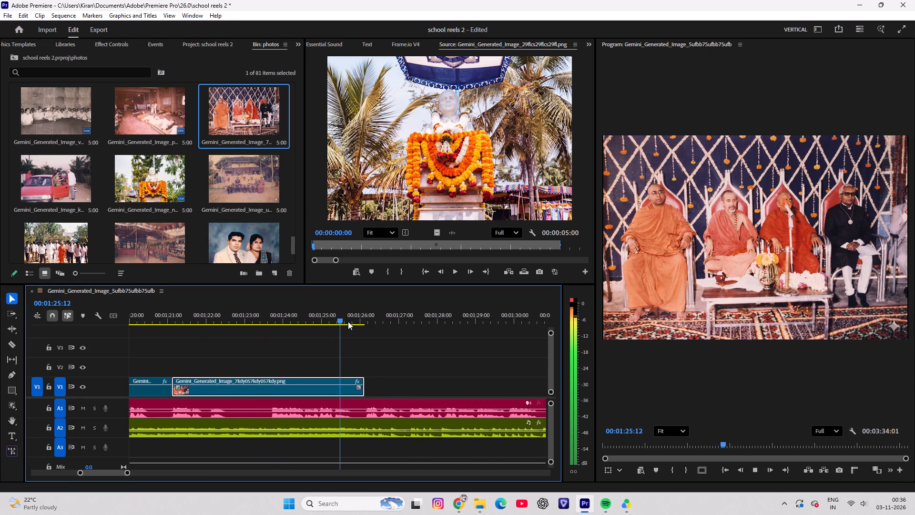
drag(333, 311, 136, 326)
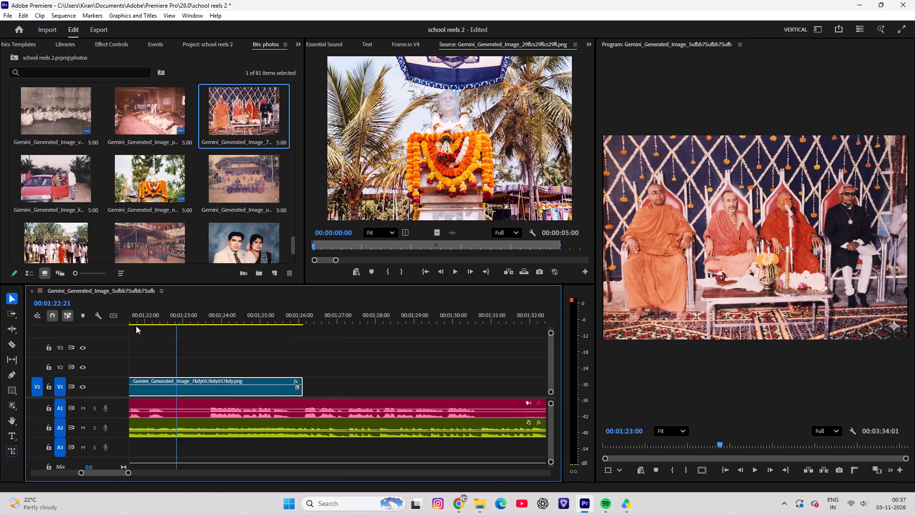
drag(136, 326, 435, 333)
key(space)
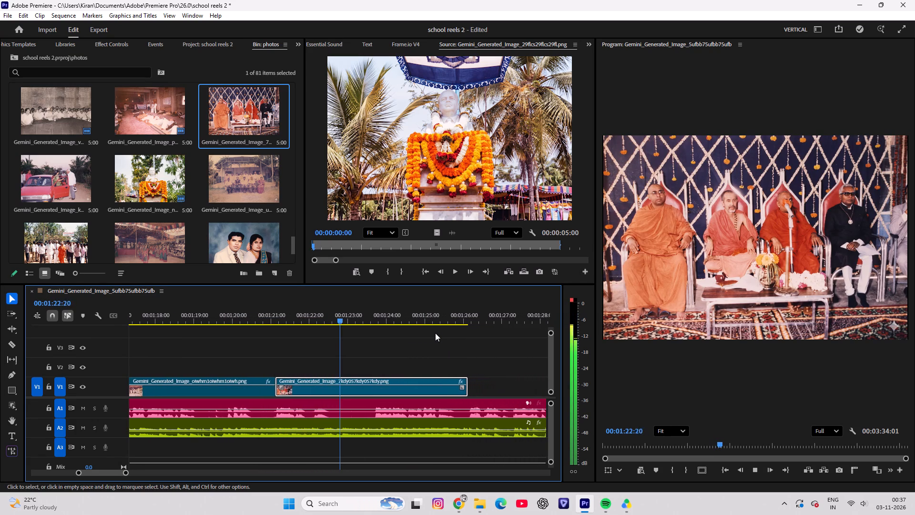
key(space)
drag(337, 313, 277, 330)
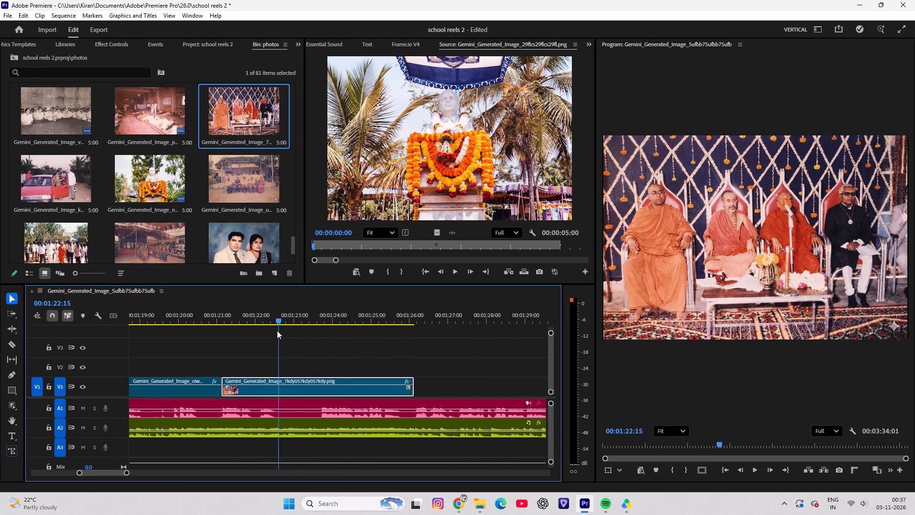
drag(277, 330, 305, 331)
key(space)
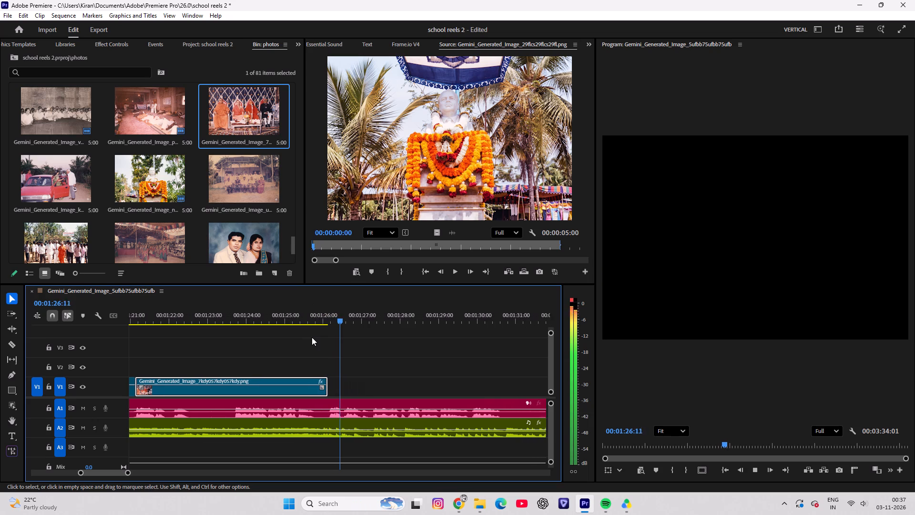
key(space)
click(310, 378)
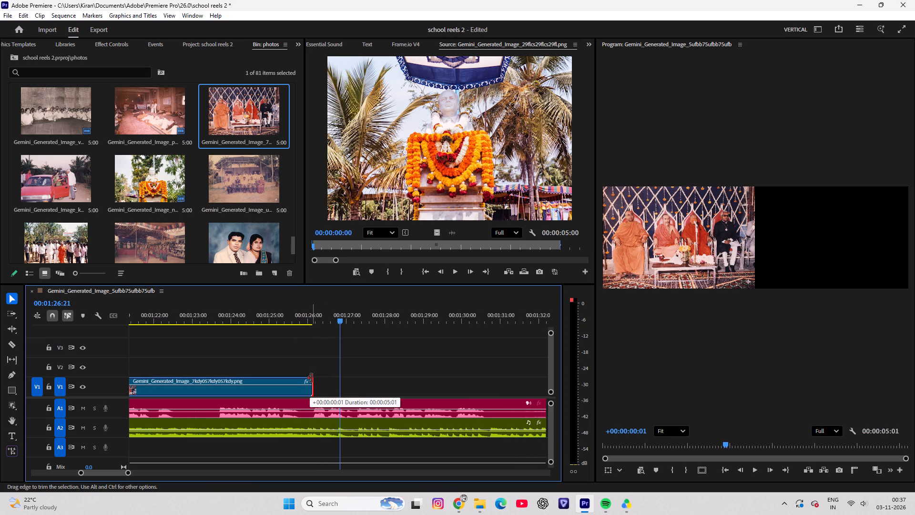
Keyframe a zoom-in on the orange-robed guests clip, from Scale 99.4 at 00:01:21:03 to 132.4 at 00:01:26:04, and play it back.
drag(306, 312, 454, 313)
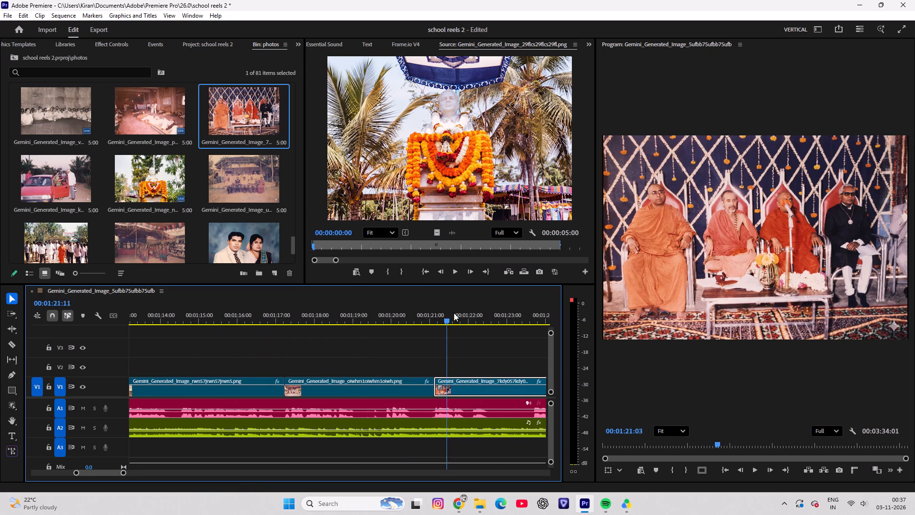
drag(454, 313, 473, 317)
click(488, 391)
drag(472, 313, 436, 320)
click(127, 44)
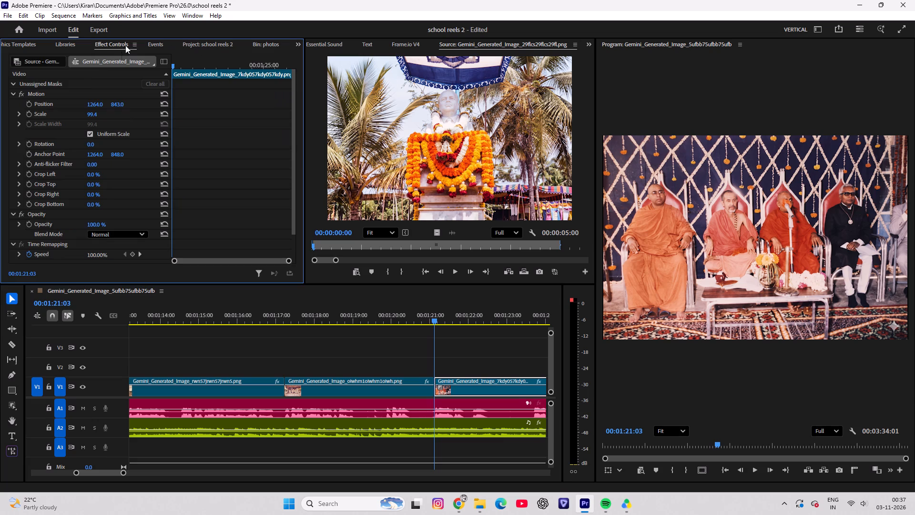
drag(176, 64, 92, 66)
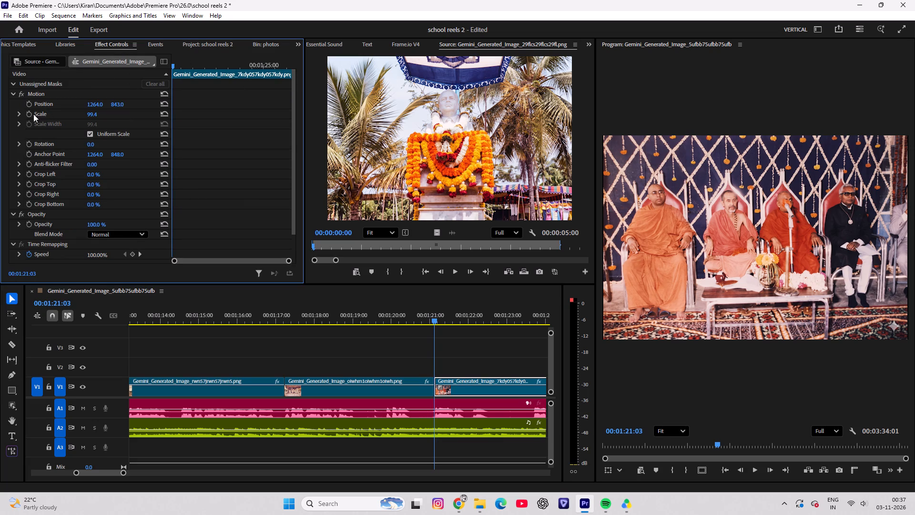
click(30, 113)
drag(174, 66, 279, 67)
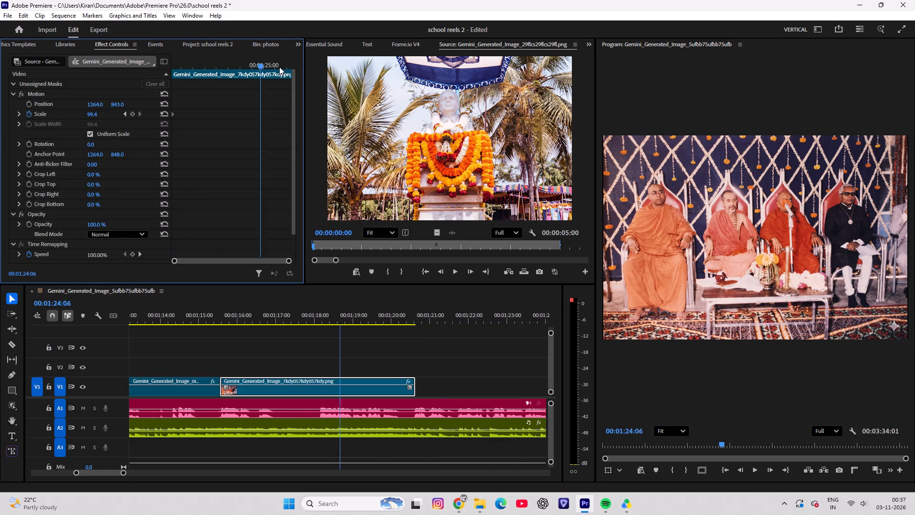
drag(279, 67, 488, 67)
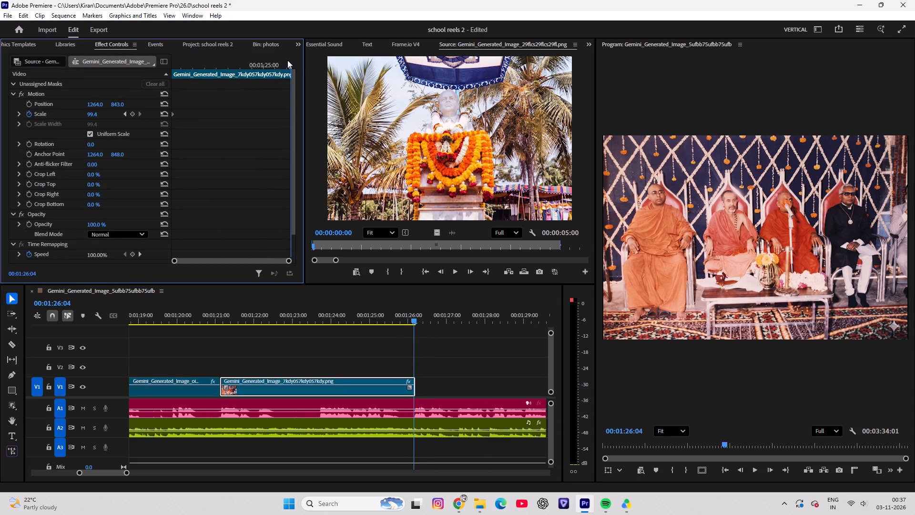
drag(289, 60, 325, 61)
drag(90, 113, 96, 113)
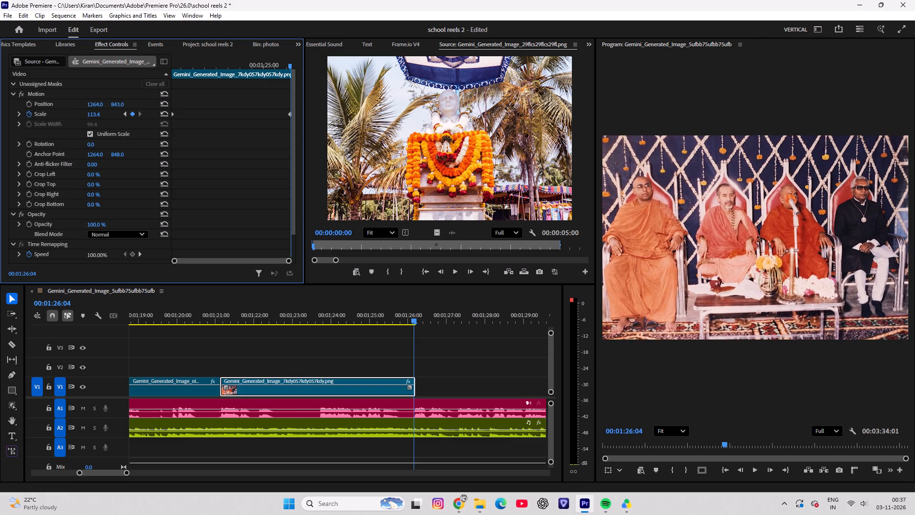
drag(96, 113, 102, 113)
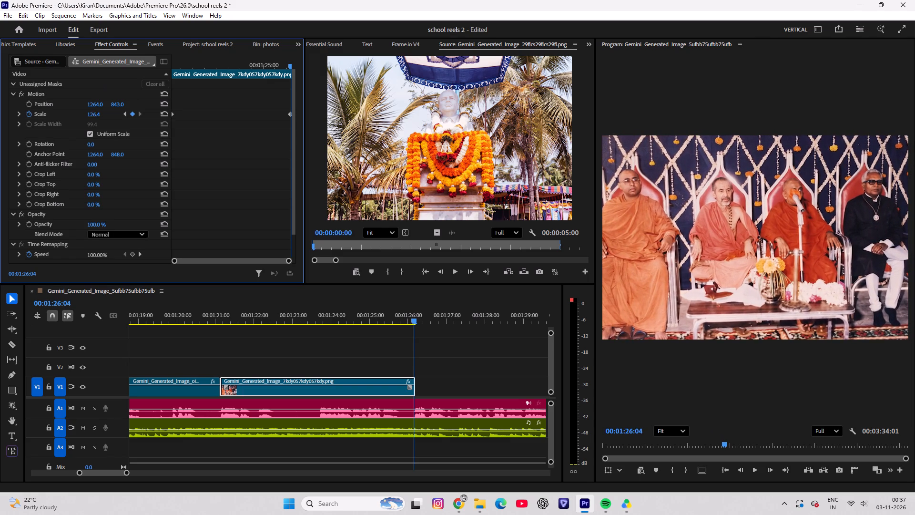
drag(102, 113, 105, 113)
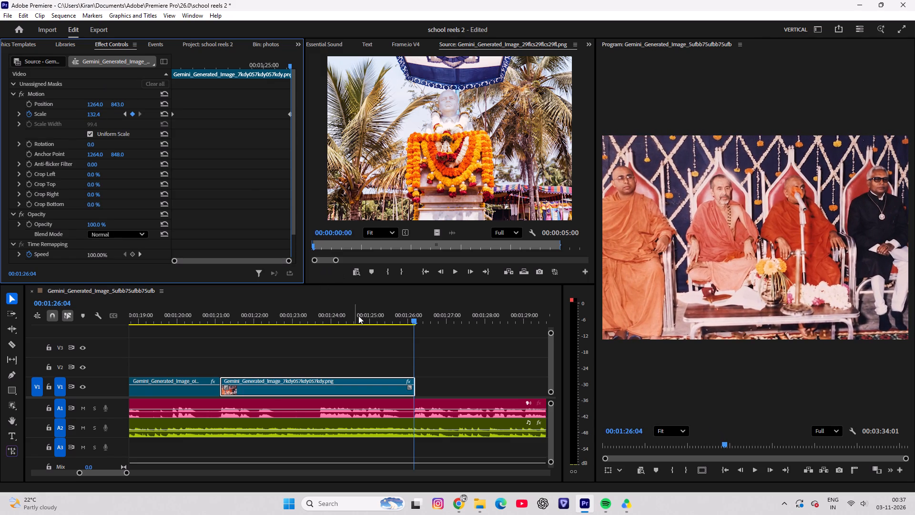
drag(358, 316, 219, 316)
key(space)
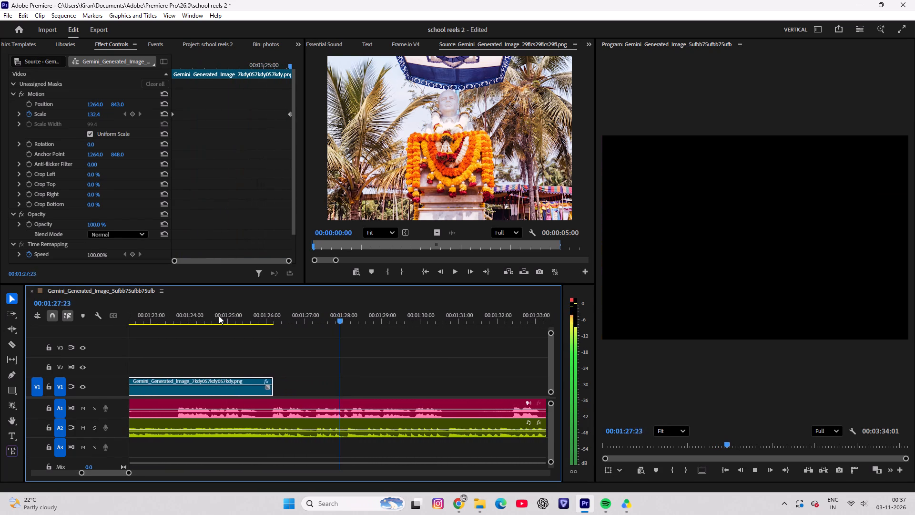
key(space)
Find the photo of the crowd seated around the garlanded tent in the photos bin and add it to V1 directly after the orange-robed guests clip.
click(221, 44)
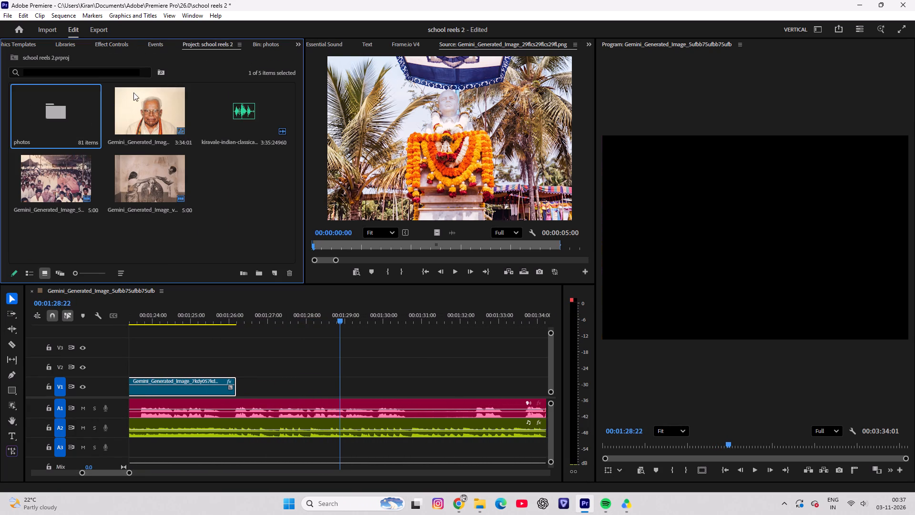
double_click(69, 120)
scroll(189, 194, down, 1)
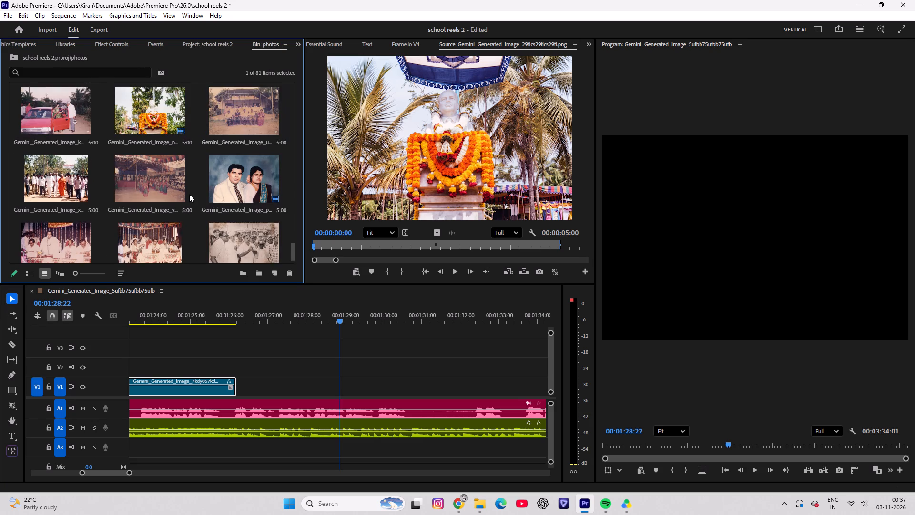
scroll(189, 194, down, 4)
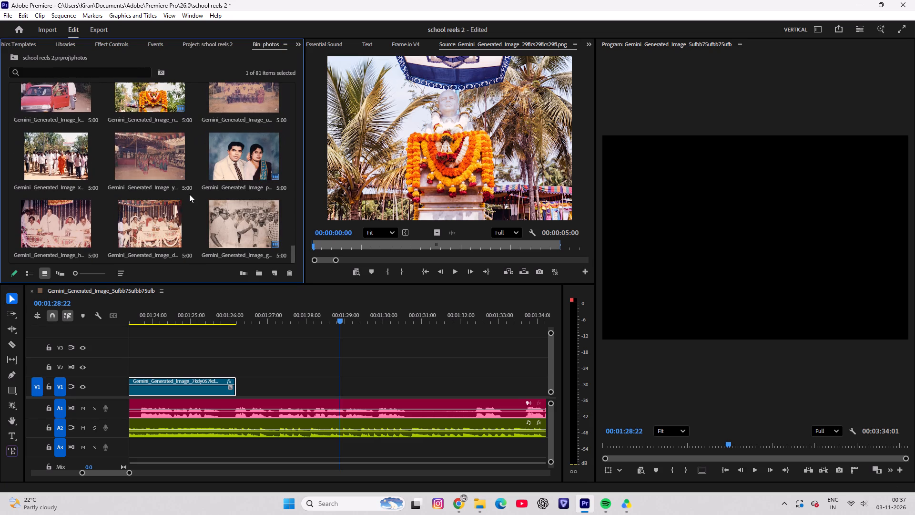
scroll(189, 194, up, 8)
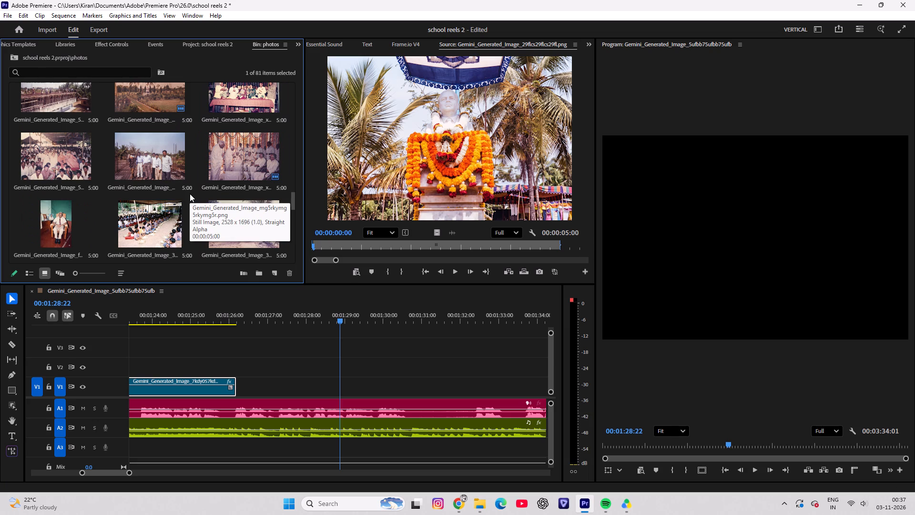
scroll(190, 194, up, 2)
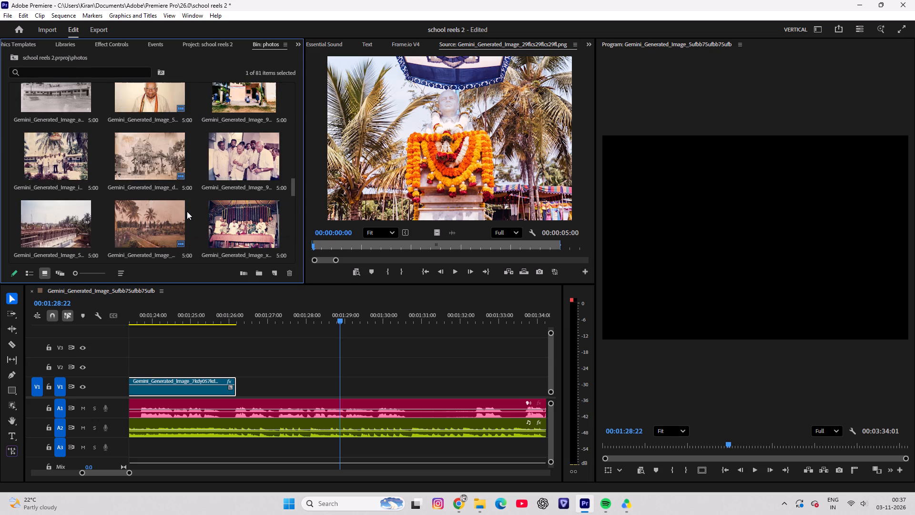
scroll(187, 211, up, 3)
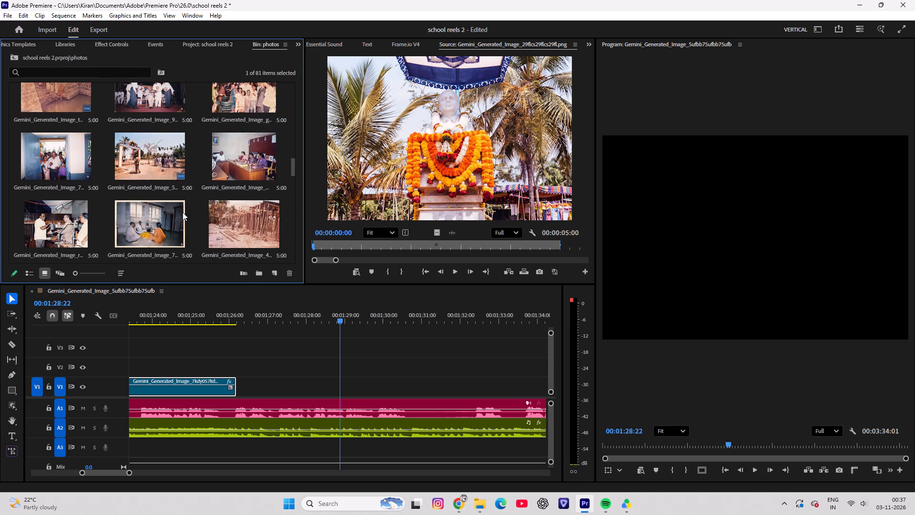
scroll(183, 212, down, 1)
scroll(183, 212, up, 3)
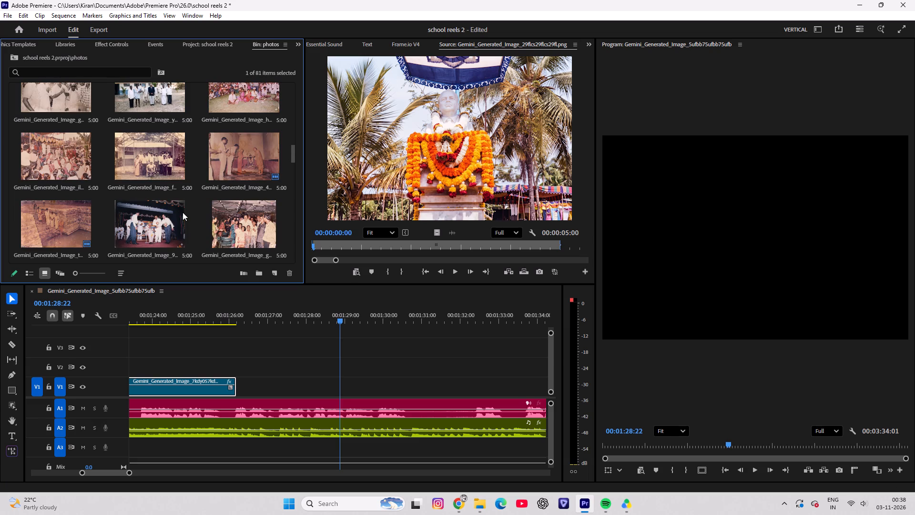
drag(57, 151, 249, 381)
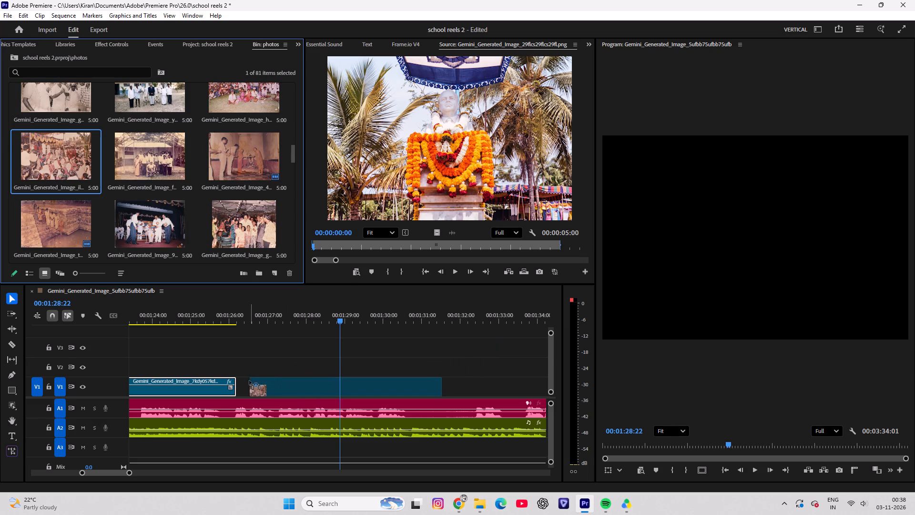
drag(249, 381, 238, 383)
Play back the tent-crowd clip against the audio, trim its end to about 00:01:30:15, and review the cut into it.
click(271, 384)
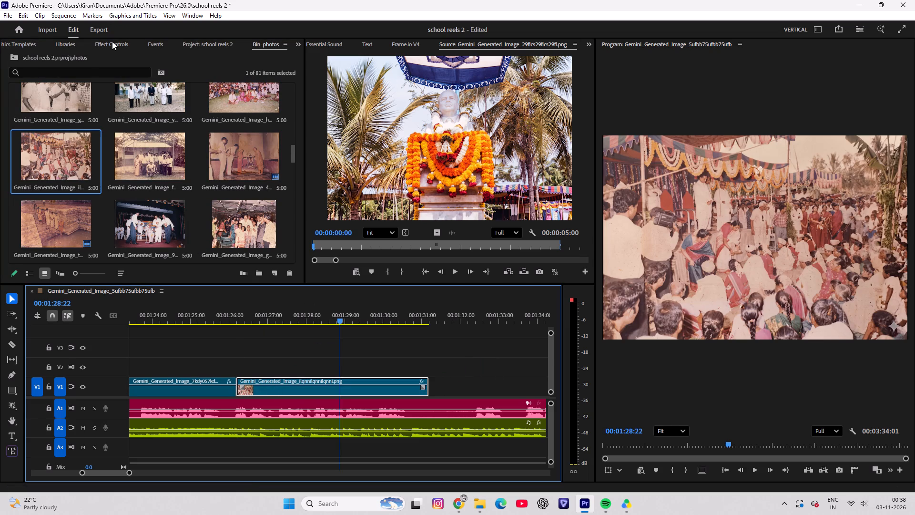
click(112, 41)
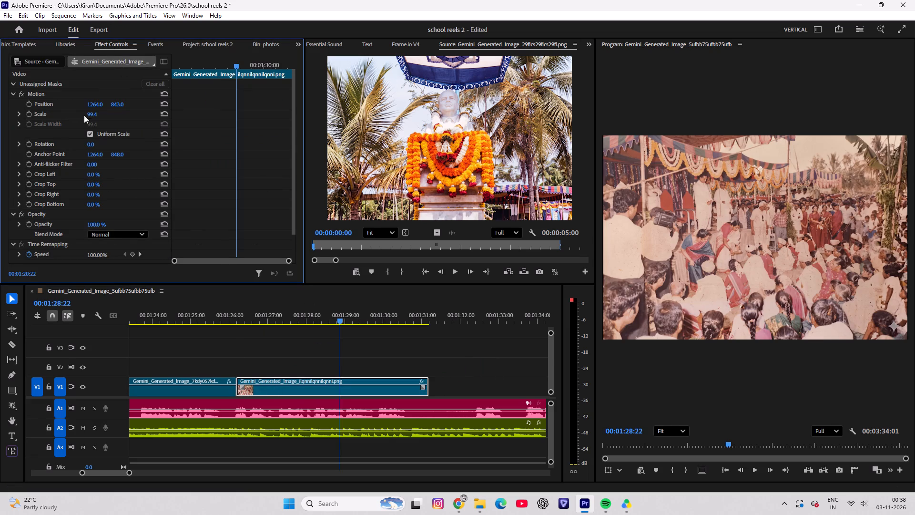
drag(237, 60, 103, 67)
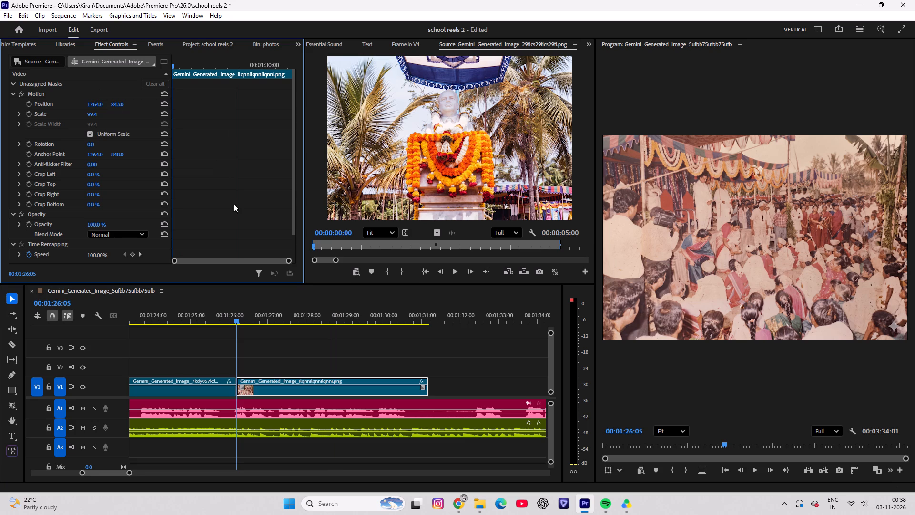
key(space)
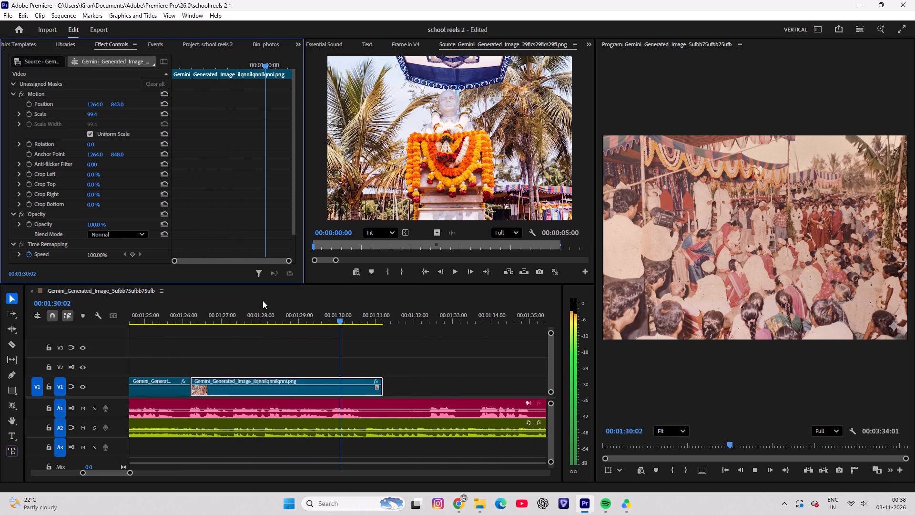
key(space)
drag(346, 378, 334, 381)
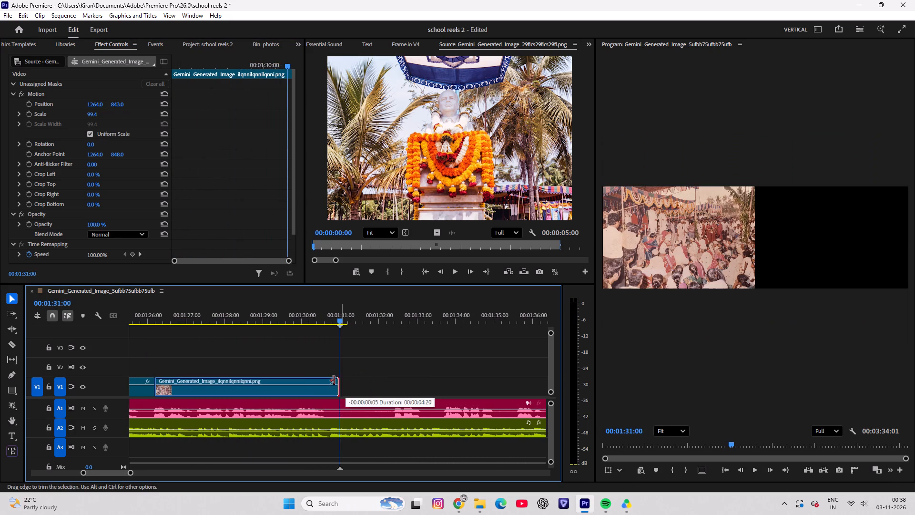
drag(334, 381, 323, 385)
drag(292, 313, 133, 313)
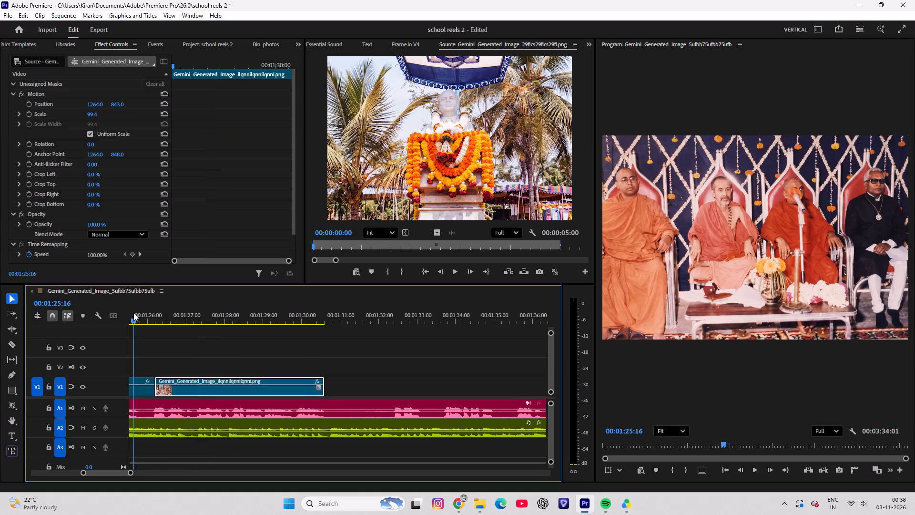
drag(133, 313, 126, 313)
key(space)
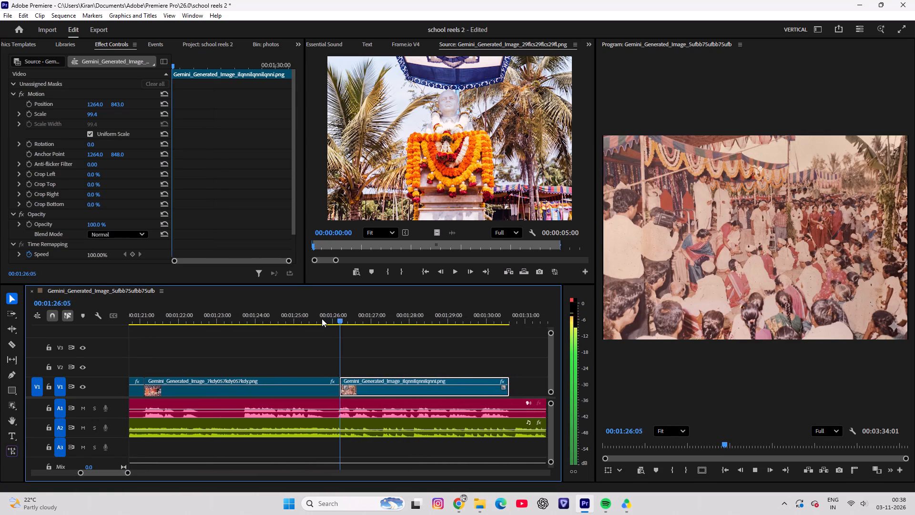
key(space)
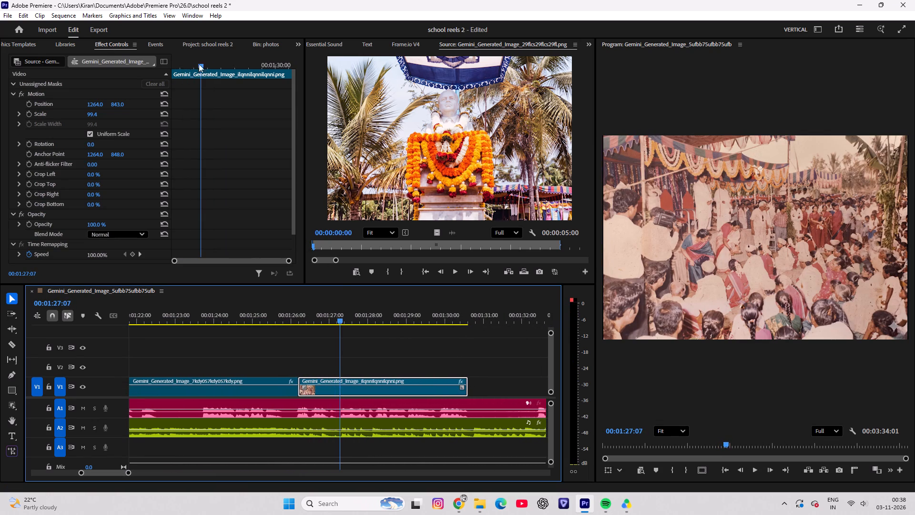
Keyframe a zoom-in on the tent-crowd clip, from Scale 99.4 at 00:01:26:05 to 140.4 at 00:01:30:14, and play it back.
drag(181, 60, 109, 60)
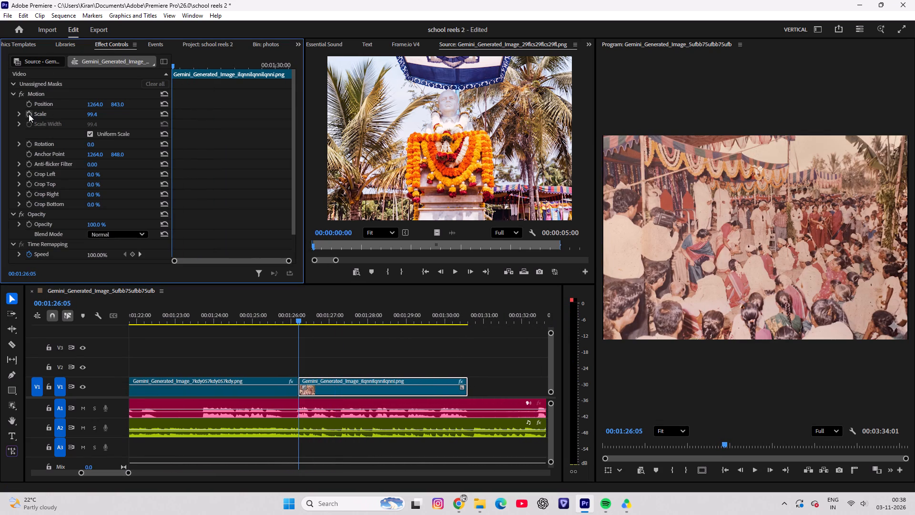
click(29, 114)
drag(174, 62, 364, 62)
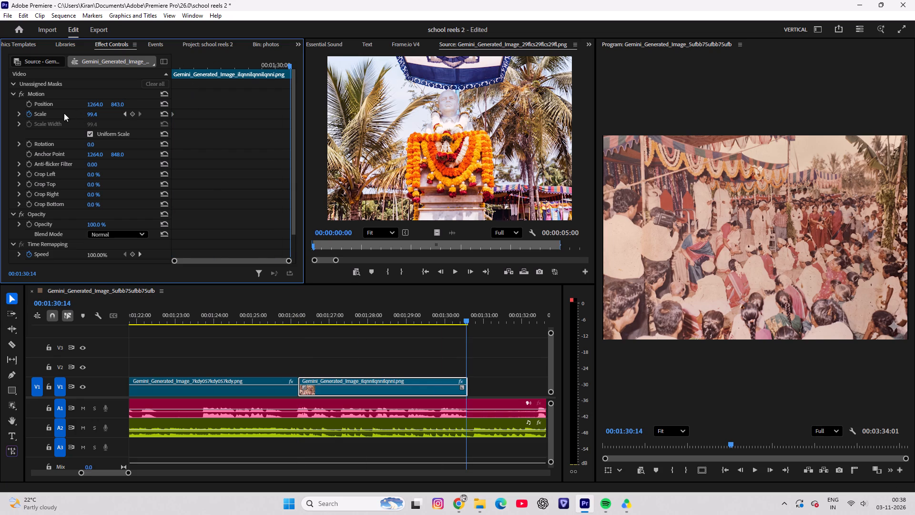
drag(89, 115, 98, 115)
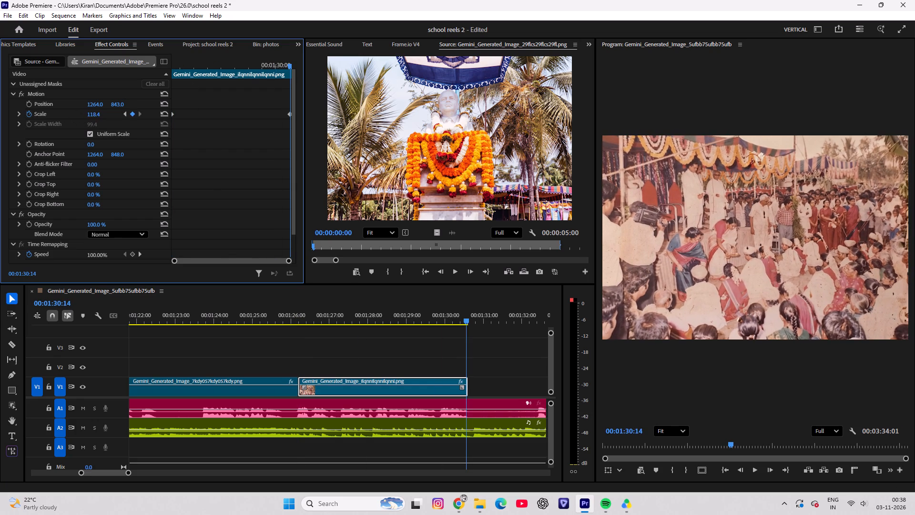
drag(98, 115, 108, 115)
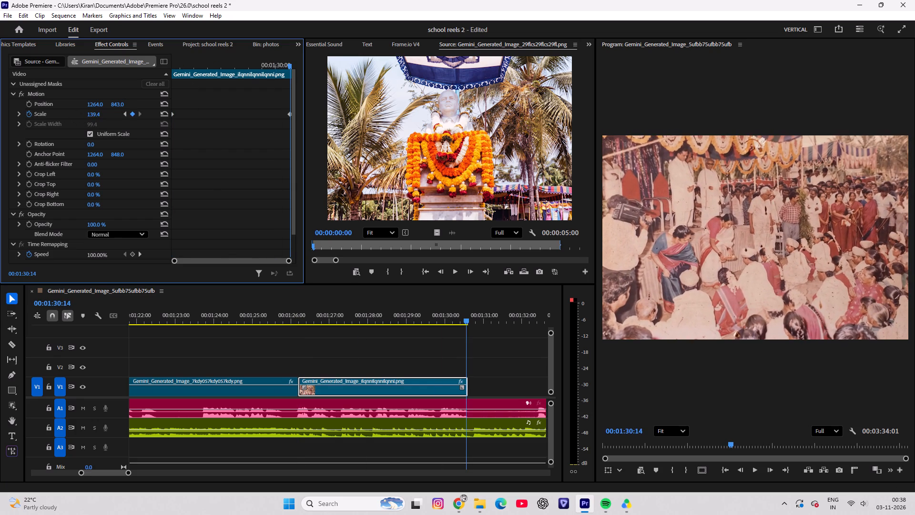
drag(108, 115, 109, 115)
drag(358, 319, 251, 310)
key(space)
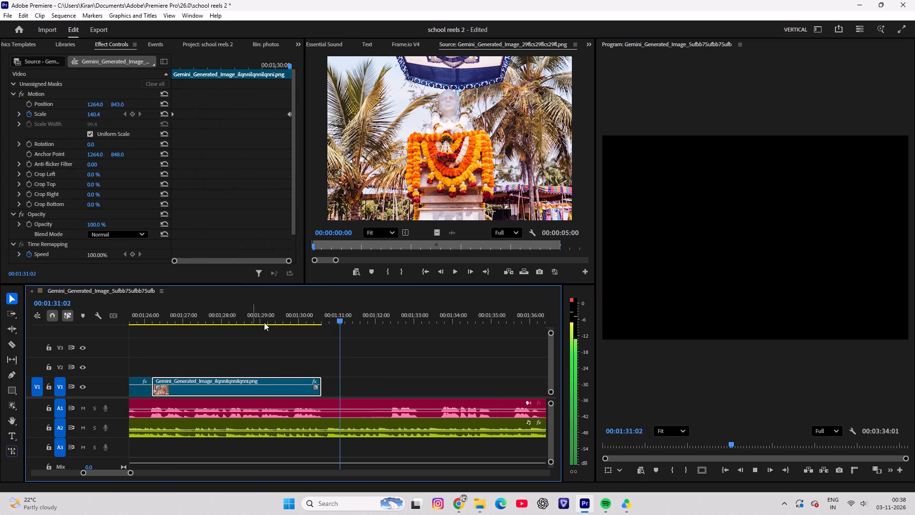
Listen to the audio beyond the tent-crowd clip and split the A1 voice clip at 00:01:31:12.
drag(335, 310, 287, 315)
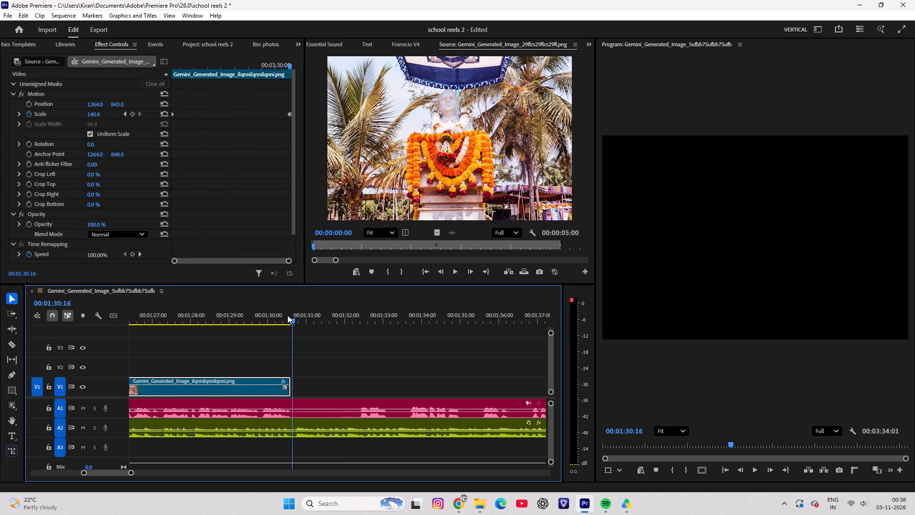
drag(287, 315, 287, 316)
key(space)
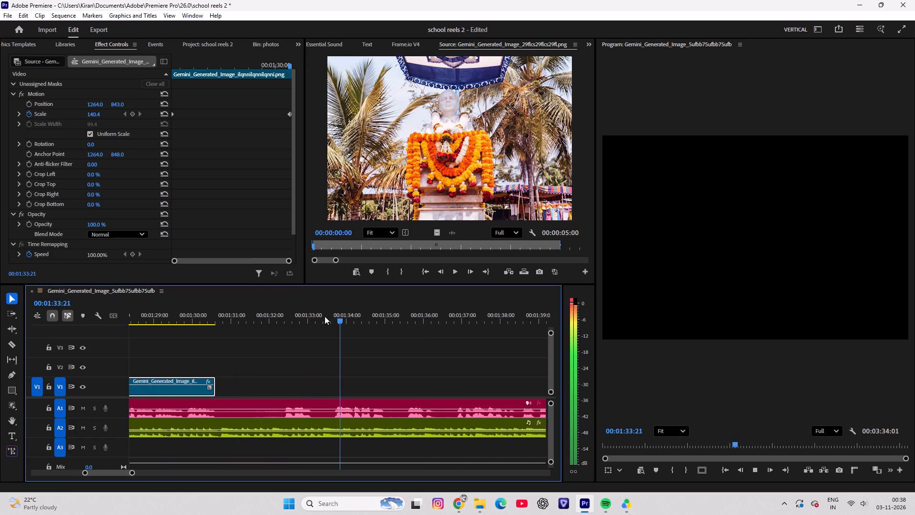
key(space)
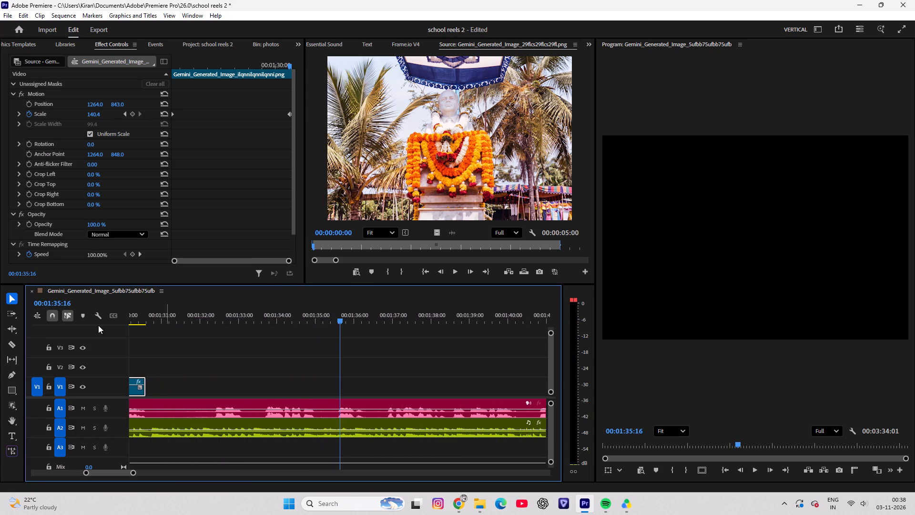
drag(160, 319, 181, 322)
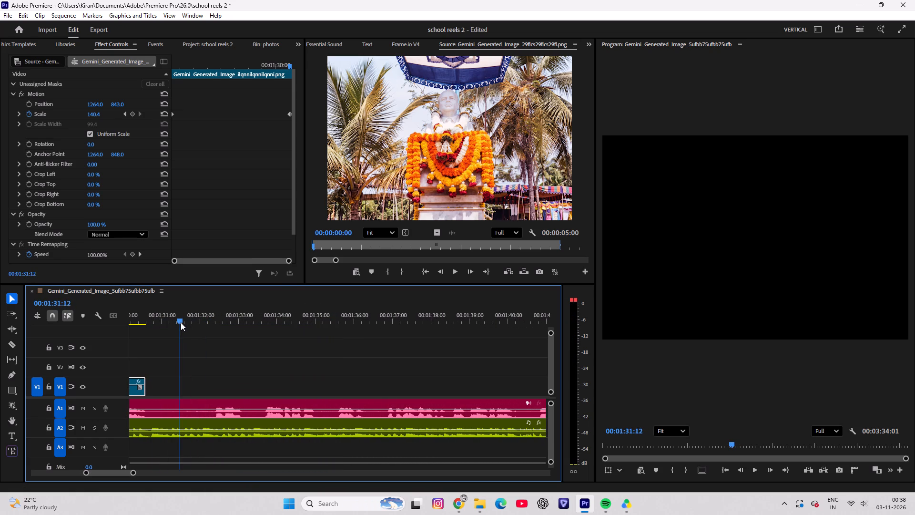
key(c)
click(181, 403)
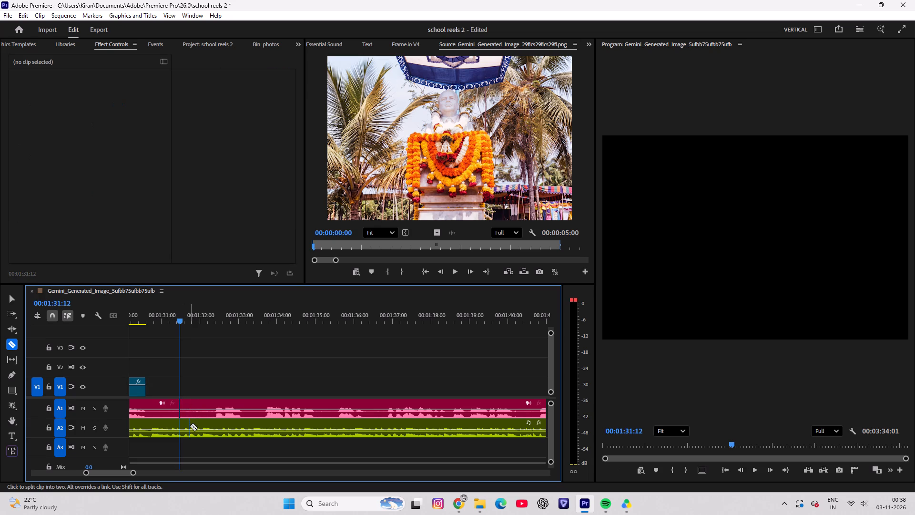
Cut the pause around the A1 split by trimming the first piece to the tent-crowd clip's end and the second's start about 19 frames, close the gap, and replay.
key(v)
click(149, 412)
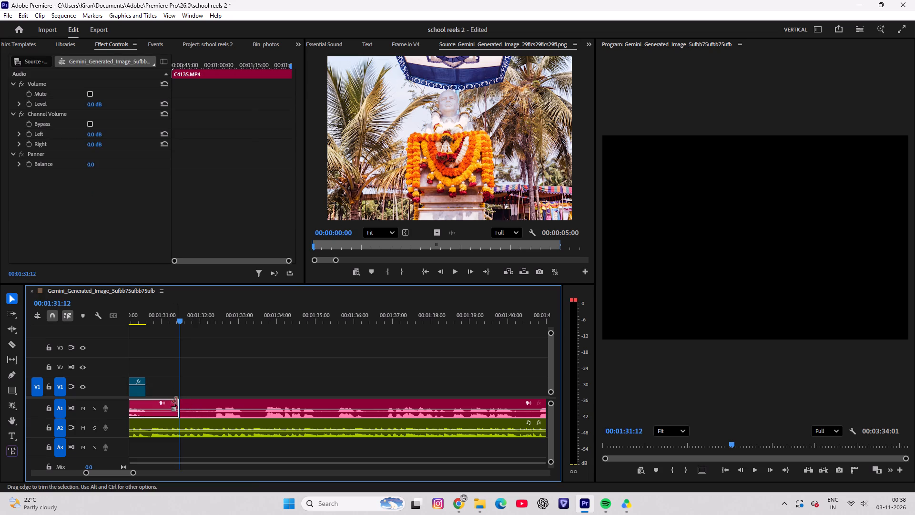
drag(176, 402, 145, 401)
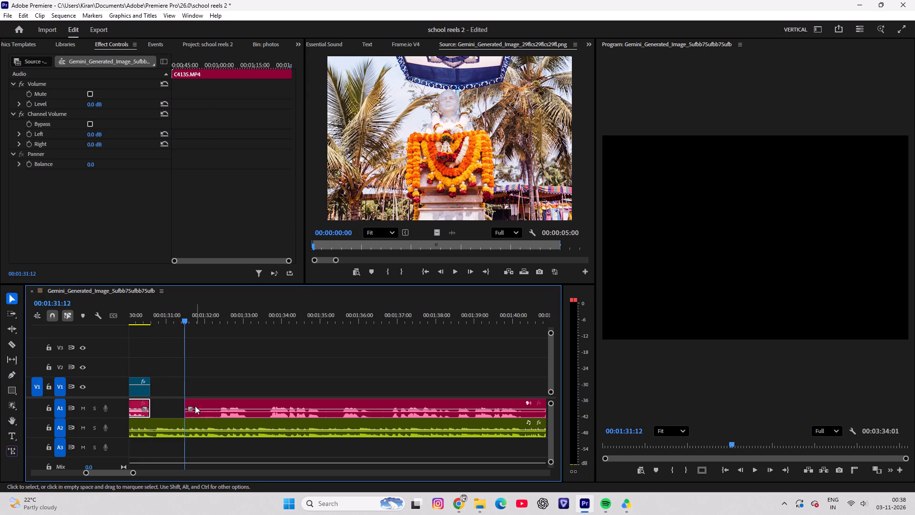
drag(186, 401, 214, 402)
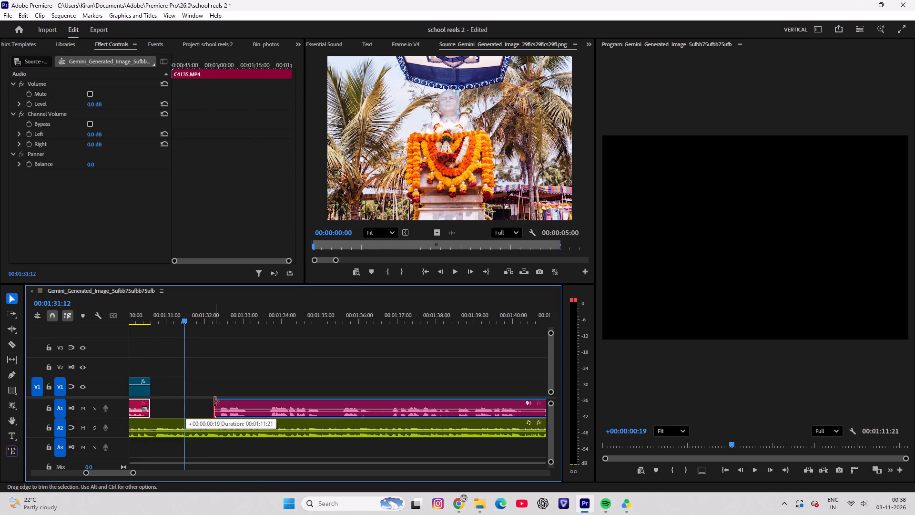
drag(214, 402, 216, 402)
drag(241, 415, 188, 415)
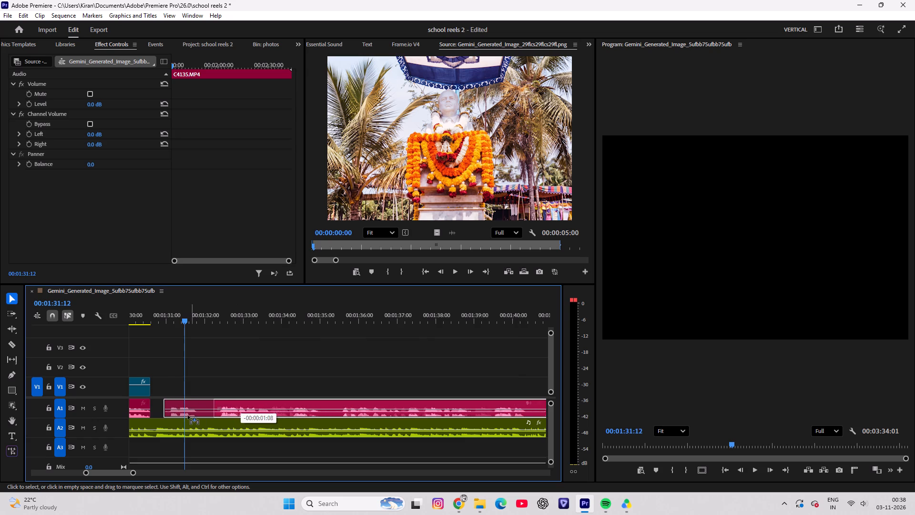
drag(188, 415, 179, 415)
drag(185, 308, 118, 300)
key(space)
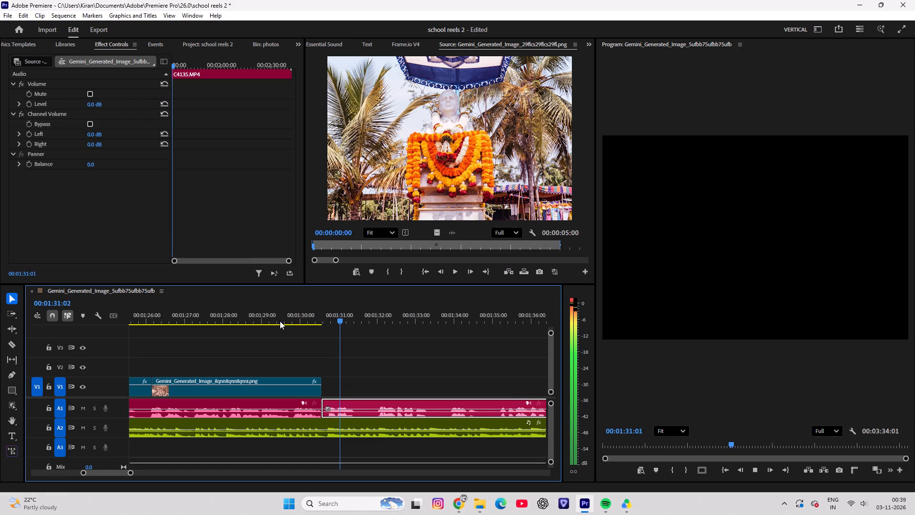
key(space)
drag(342, 312, 299, 313)
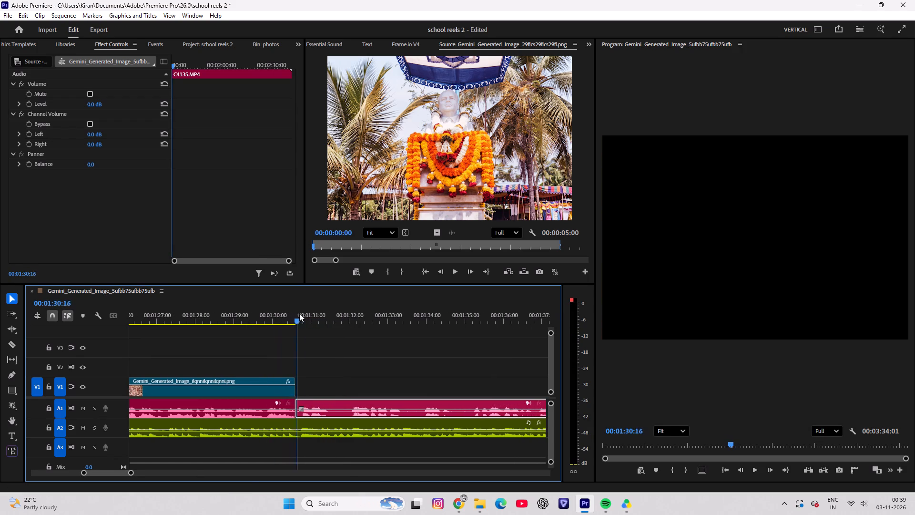
drag(299, 313, 302, 313)
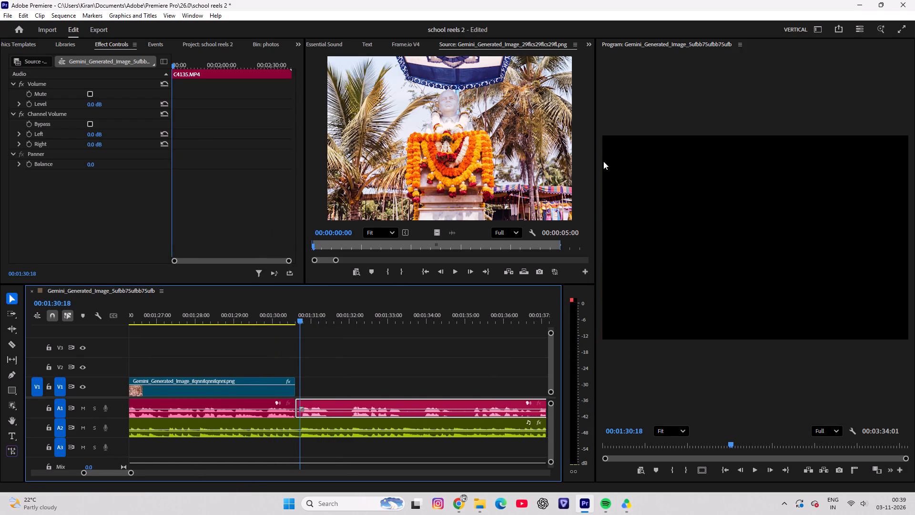
Find the photo of the man standing at the microphone behind the decorated table in the photos bin and add it to V1 directly after the tent-crowd clip.
click(203, 43)
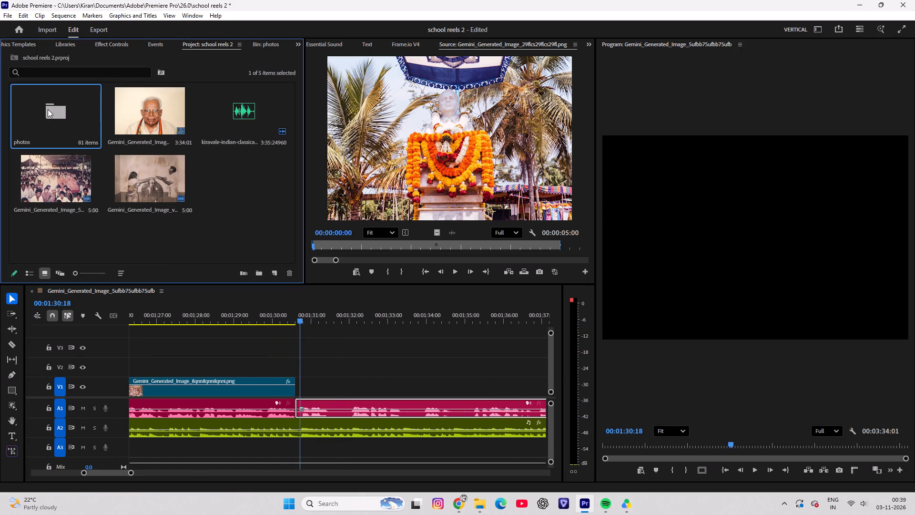
double_click(48, 109)
scroll(145, 204, down, 3)
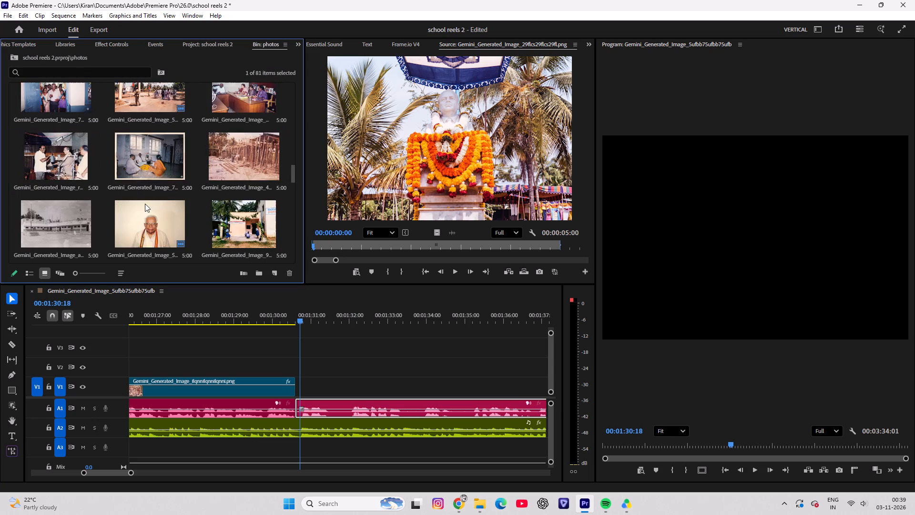
scroll(145, 204, down, 3)
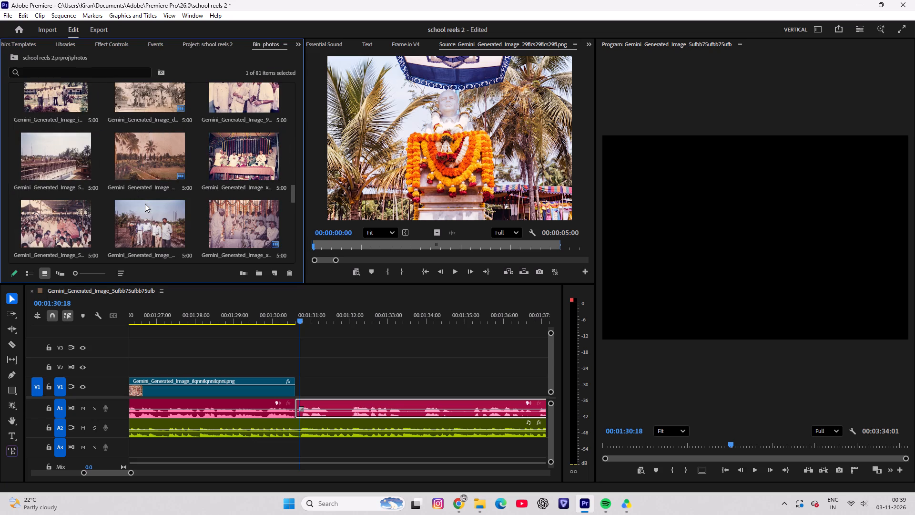
scroll(145, 204, down, 6)
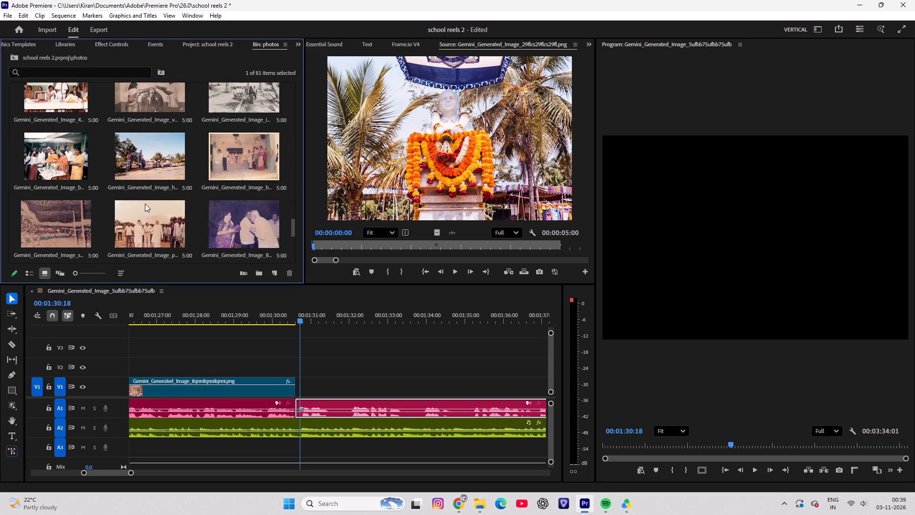
scroll(145, 204, down, 1)
scroll(145, 204, up, 1)
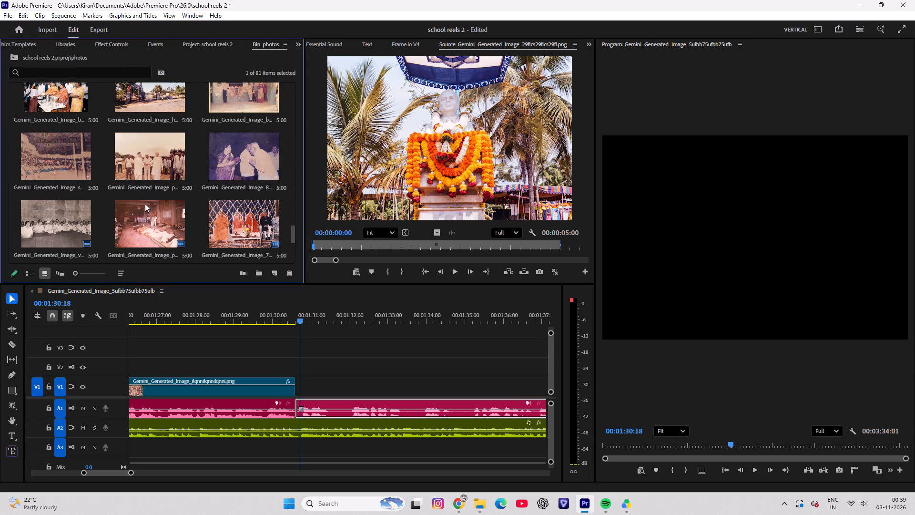
scroll(145, 204, down, 8)
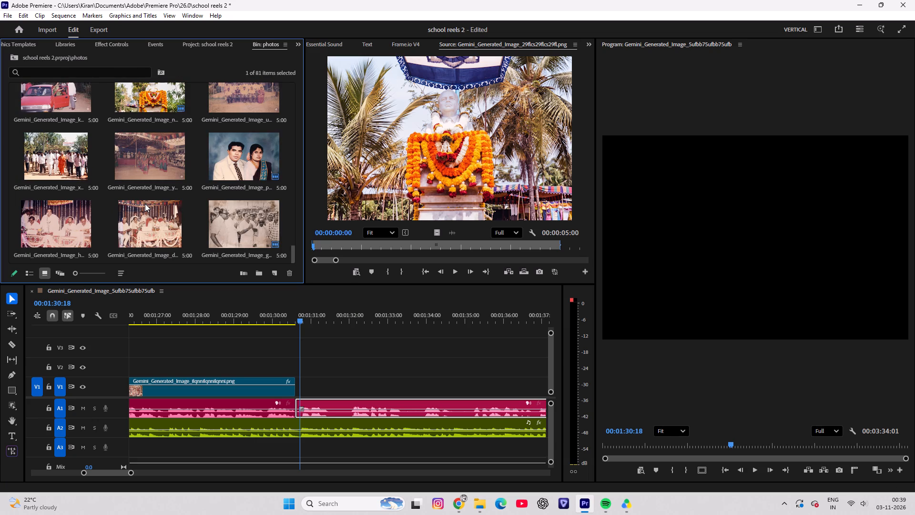
drag(46, 225, 327, 382)
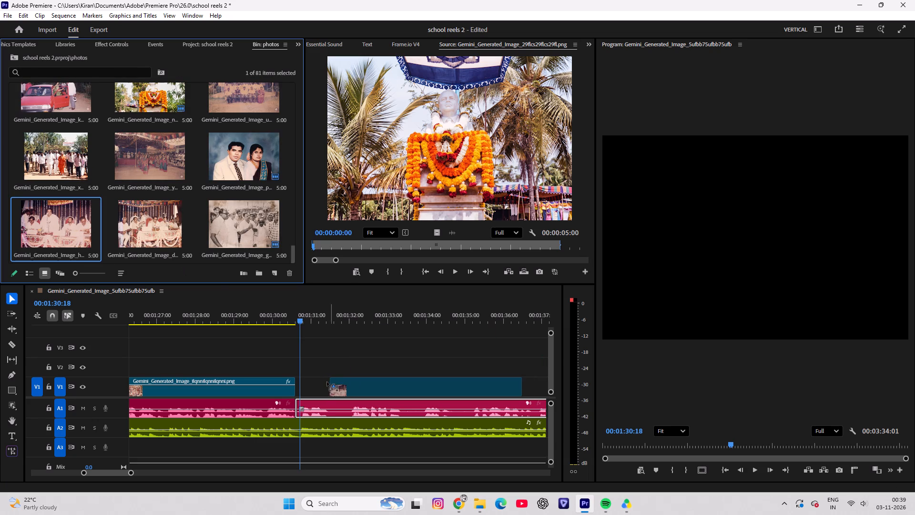
drag(327, 382, 296, 389)
click(333, 387)
Play back the microphone-speaker clip against the audio and trim its end to about 00:01:33:24.
key(space)
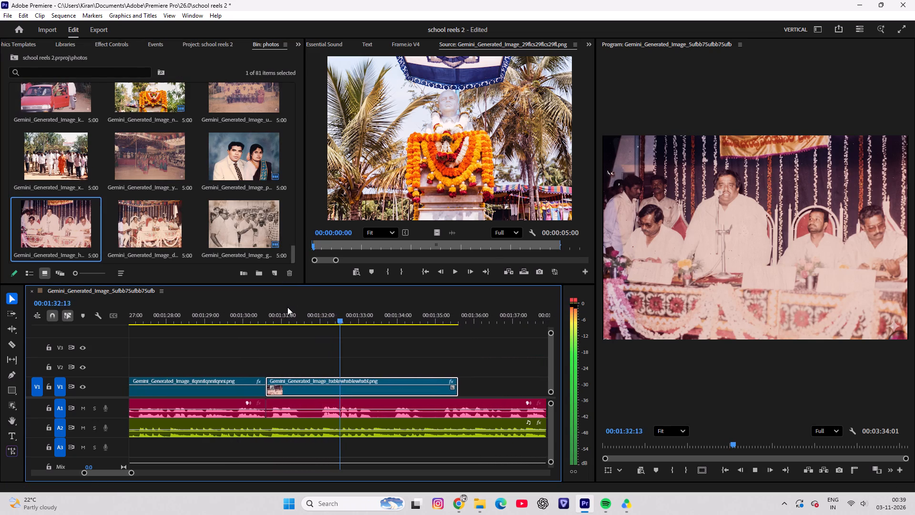
key(space)
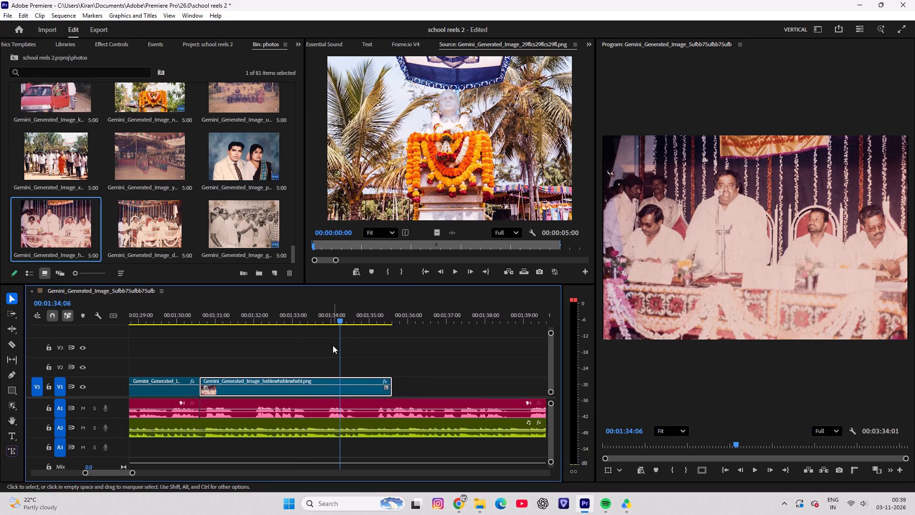
drag(336, 315, 331, 319)
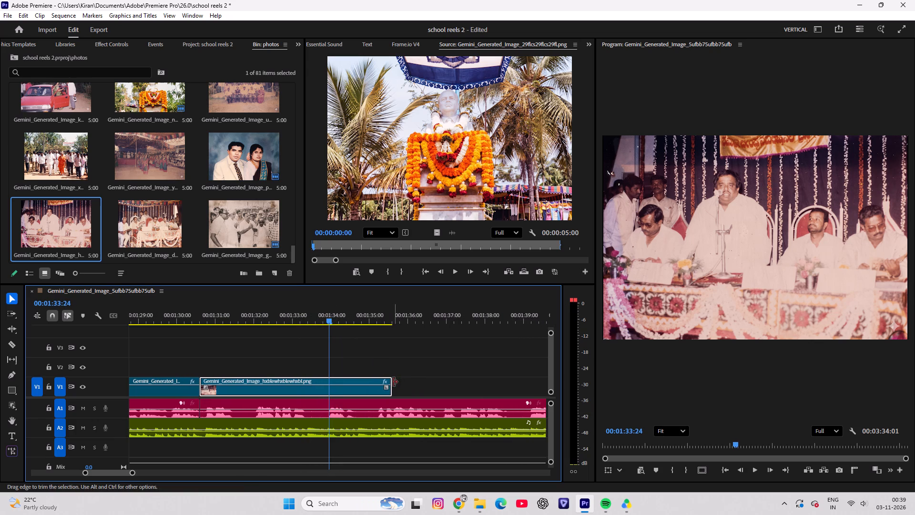
drag(388, 381, 327, 381)
Keyframe a zoom-in on the microphone-speaker clip, from Scale 99.4 at 00:01:30:15 to 128.4 at 00:01:33:23, and play it back.
drag(310, 317, 190, 315)
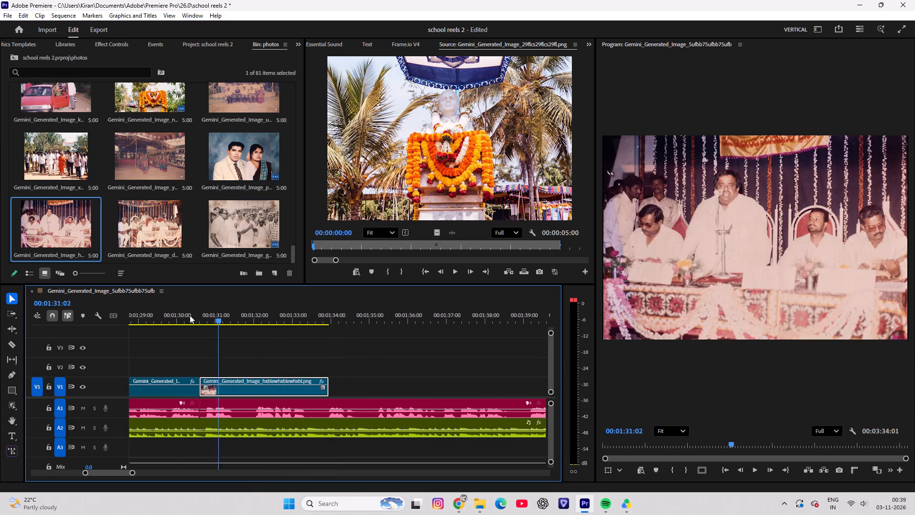
drag(190, 315, 216, 313)
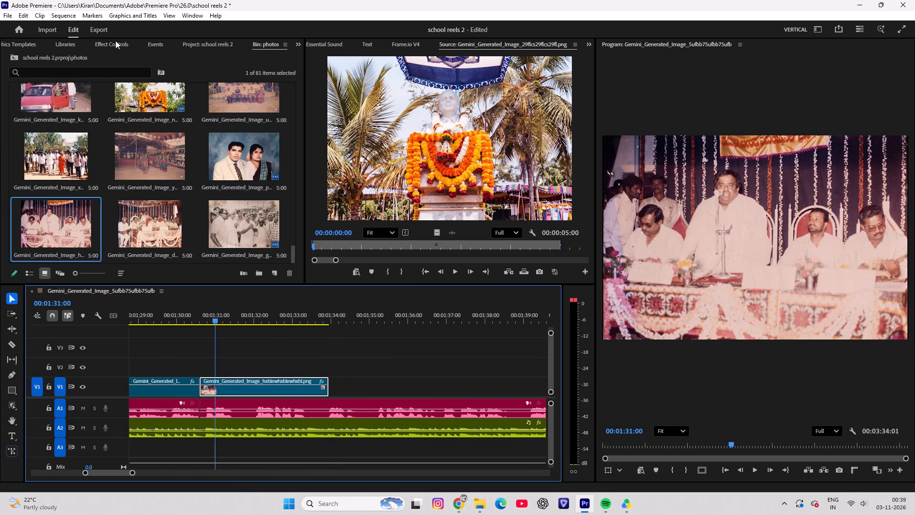
click(112, 41)
drag(182, 60, 132, 59)
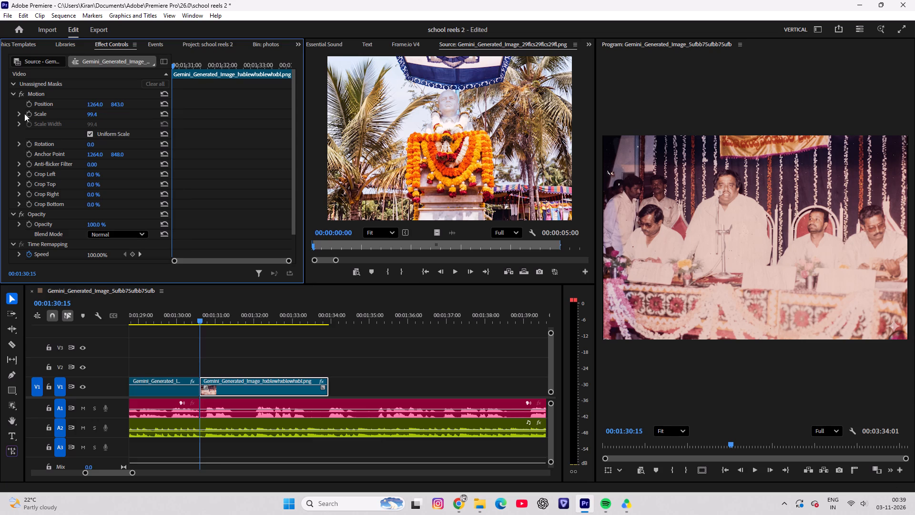
click(28, 113)
drag(175, 61, 271, 72)
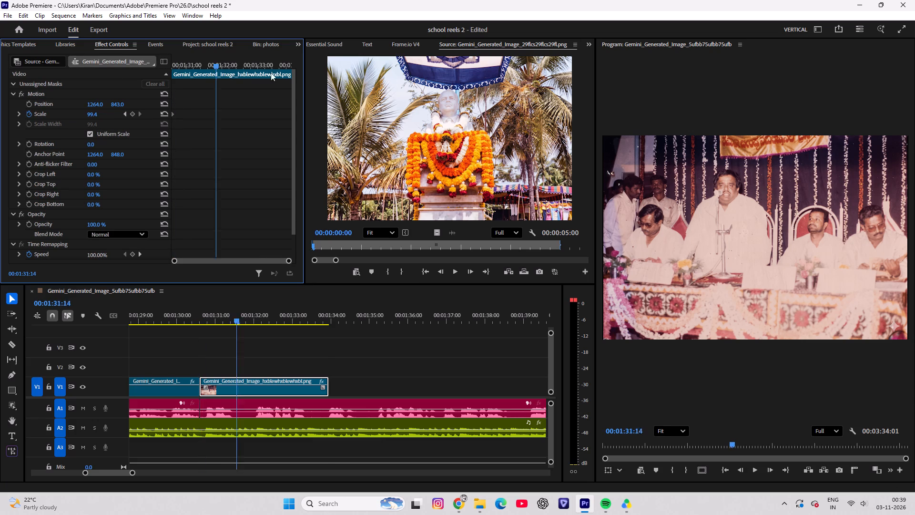
drag(271, 72, 381, 72)
drag(89, 115, 91, 115)
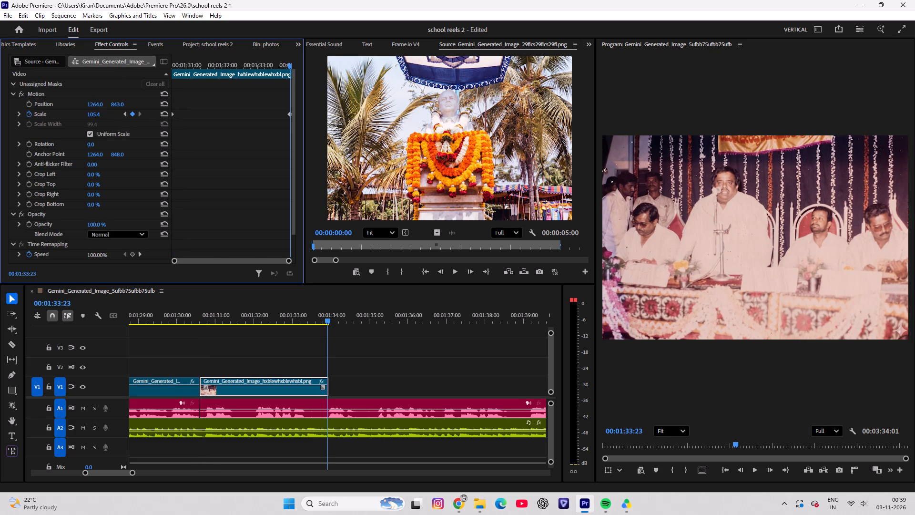
drag(91, 115, 97, 115)
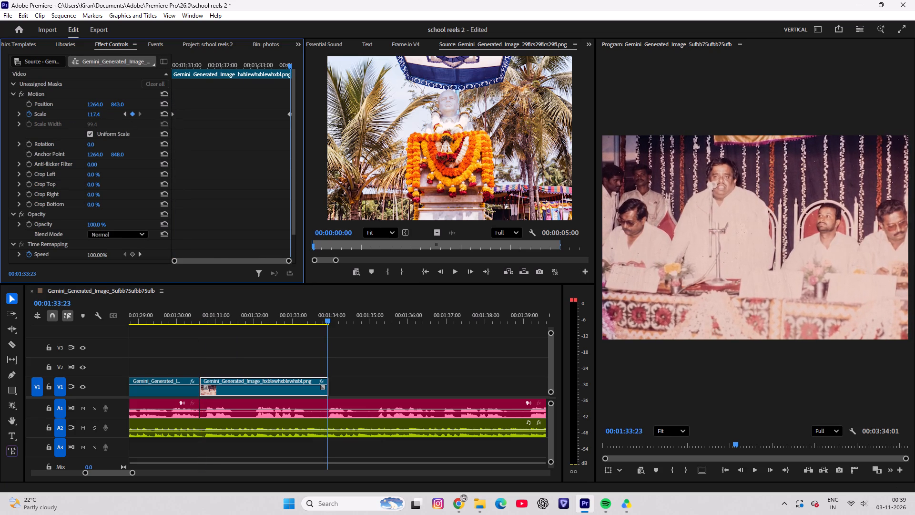
drag(97, 115, 102, 115)
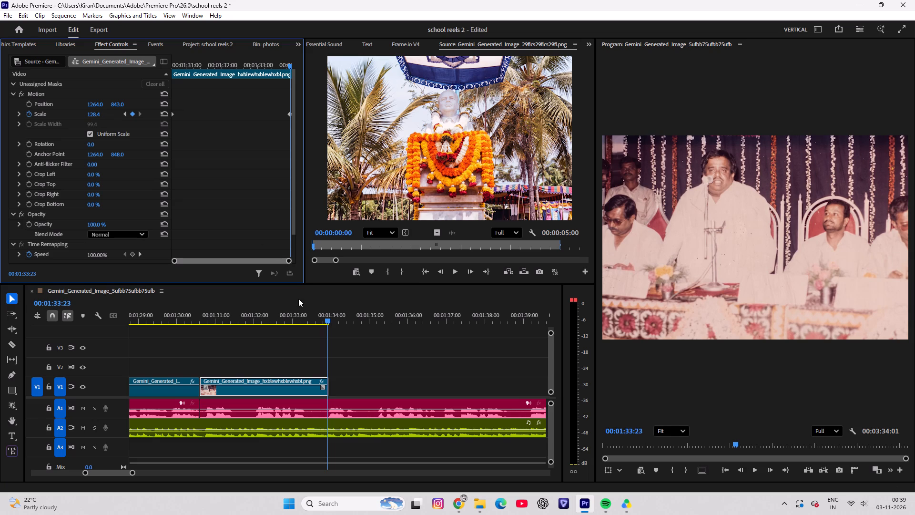
drag(311, 317, 166, 317)
key(space)
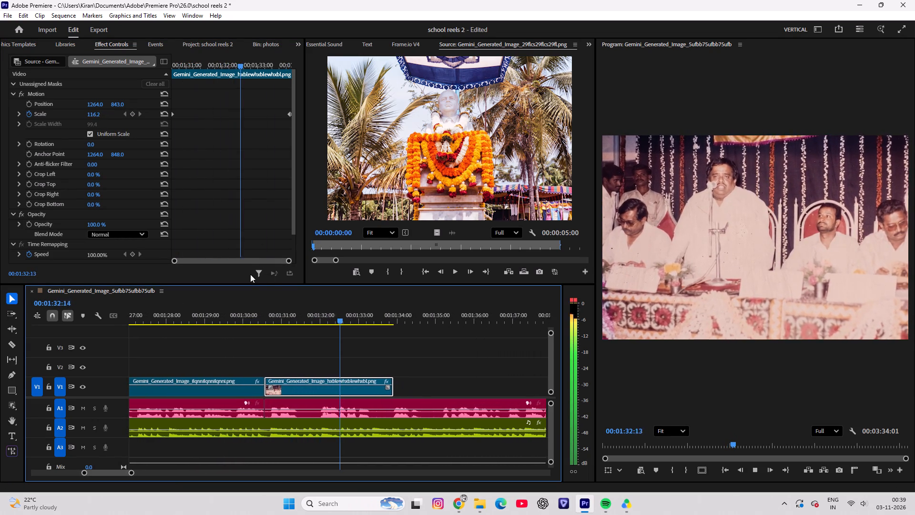
key(space)
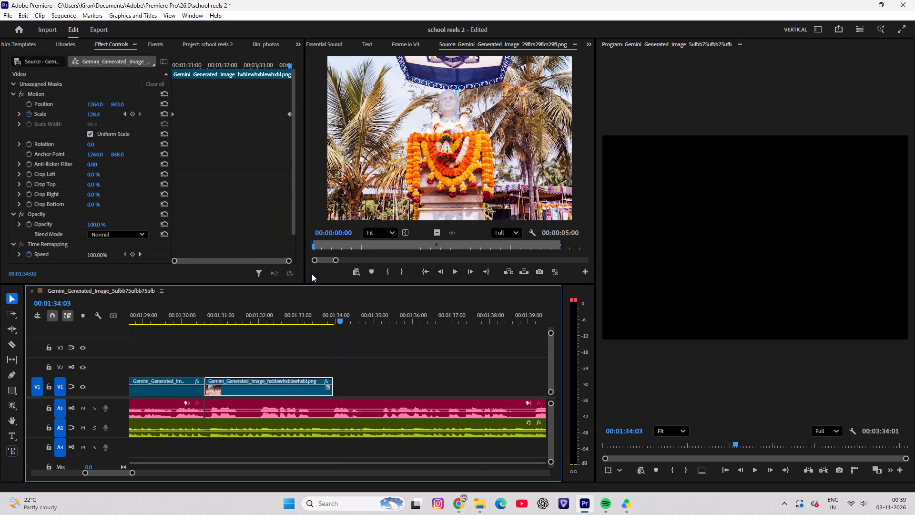
Find the group photo in front of the tiled-roof building in the photos bin and add it to V1 directly after the microphone-speaker clip.
click(205, 43)
double_click(50, 111)
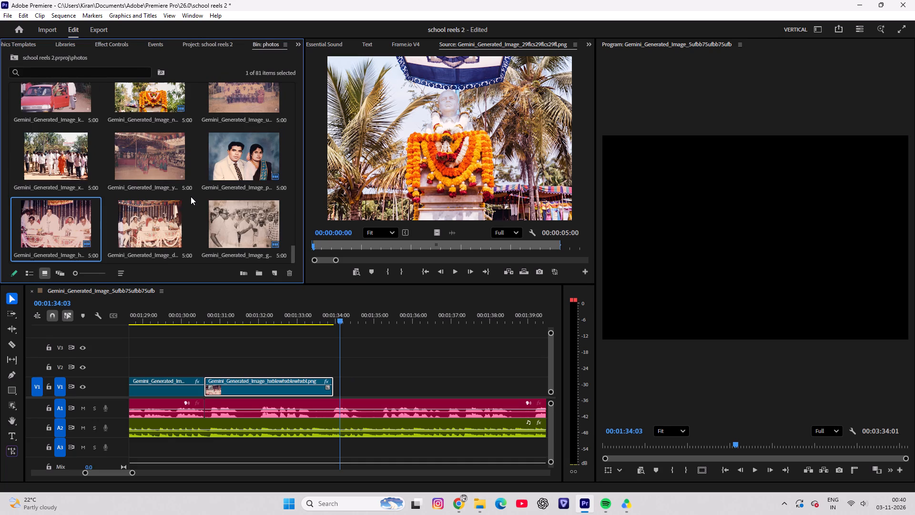
scroll(191, 196, down, 3)
scroll(191, 196, up, 1)
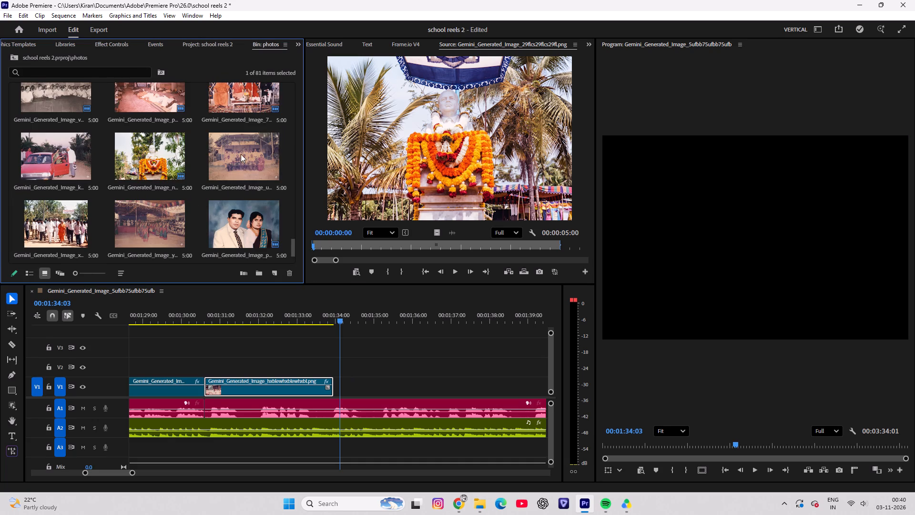
drag(241, 153, 336, 398)
click(370, 388)
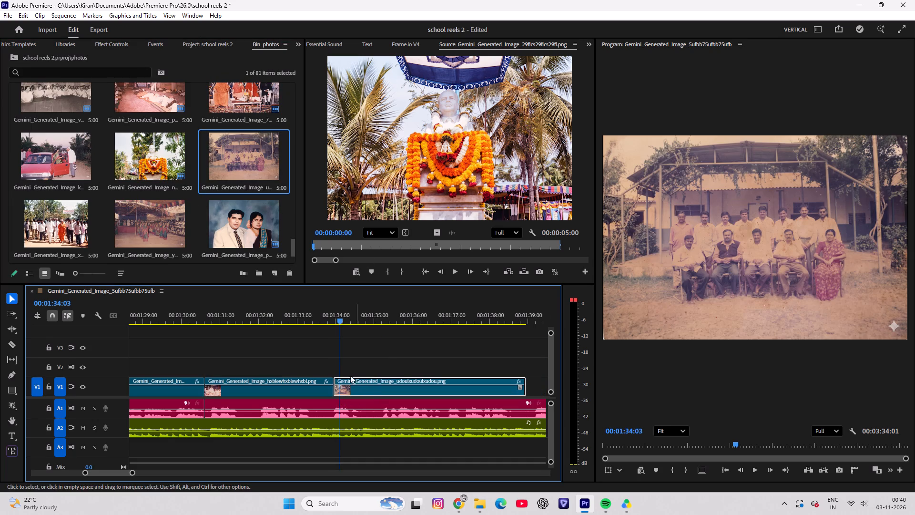
Play back the tiled-roof group photo clip against the audio and extend its end to about 00:01:39:04.
key(space)
key(space)
key(space)
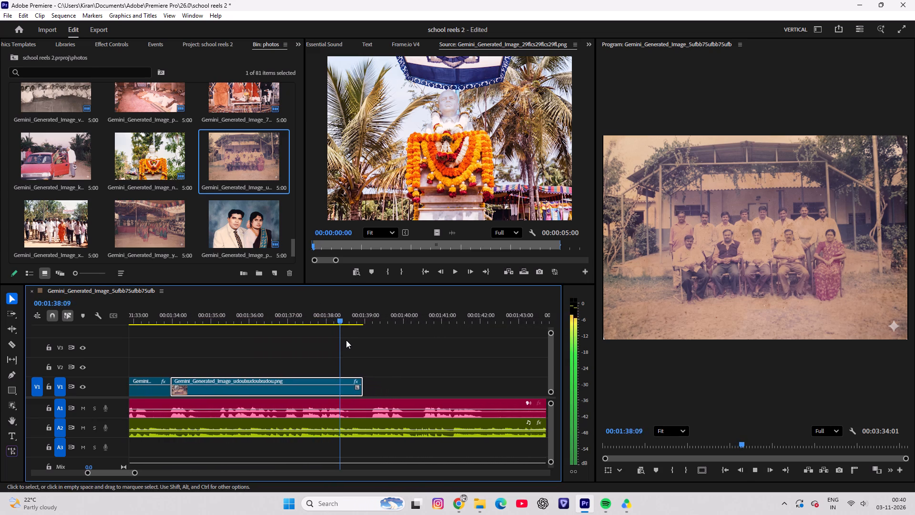
key(space)
key(space)
key(space)
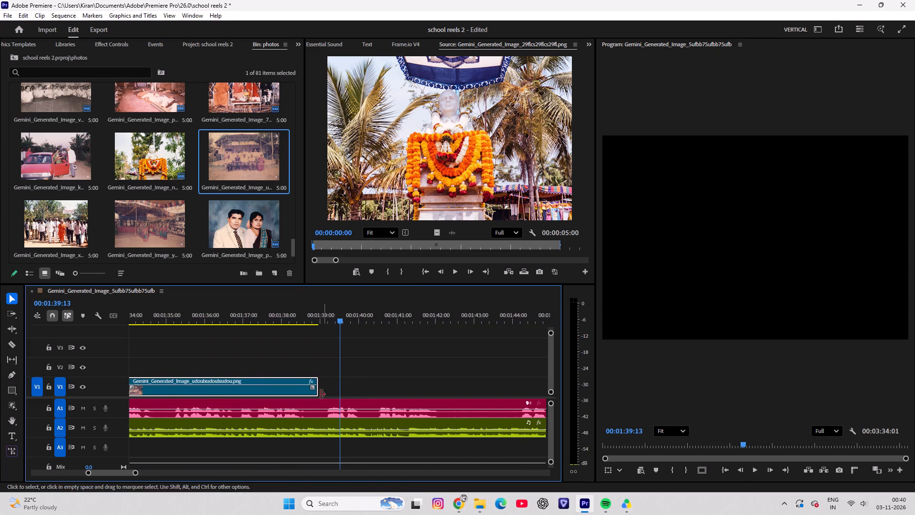
drag(316, 380, 324, 379)
drag(336, 309, 232, 309)
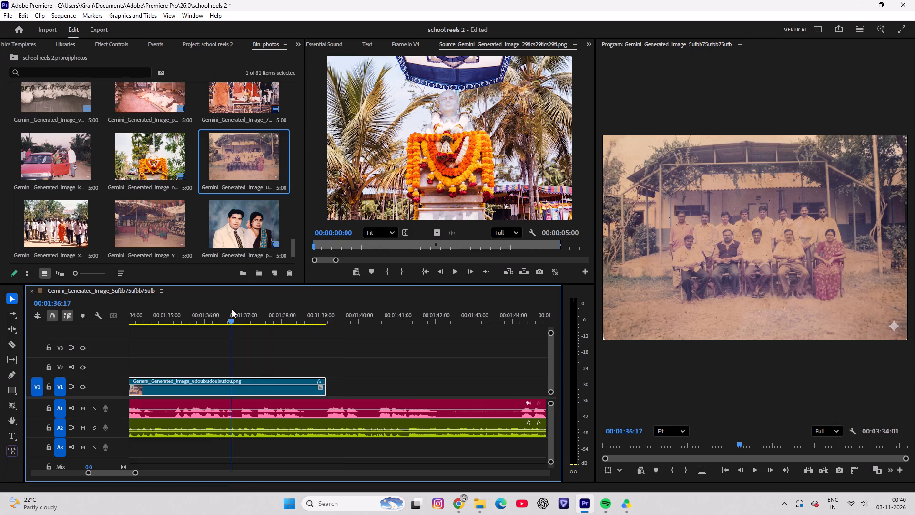
drag(232, 309, 352, 310)
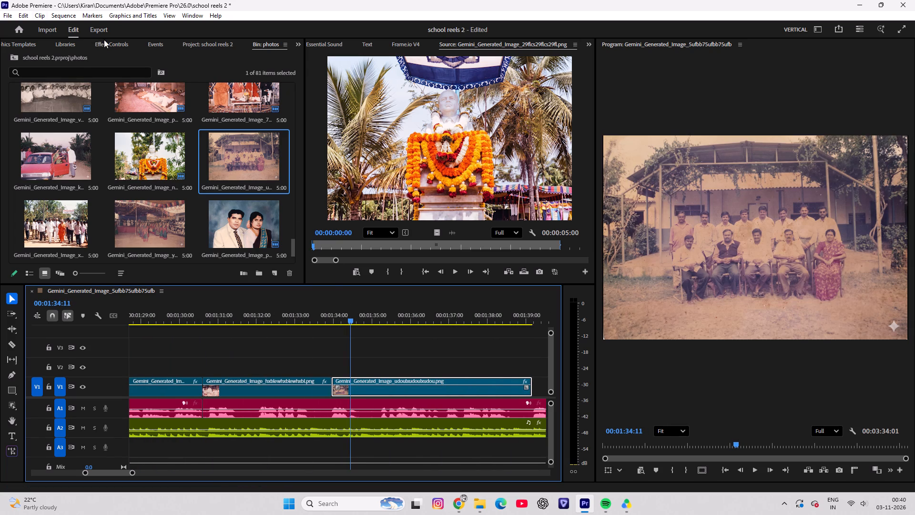
Set the tiled-roof group photo clip's Crop Bottom to 11.0% and its Scale to 130.4.
click(107, 42)
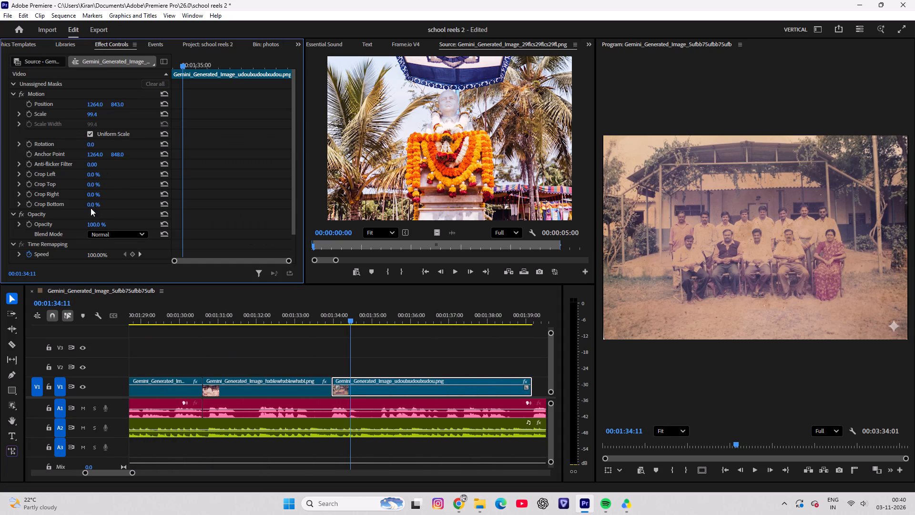
drag(95, 203, 100, 203)
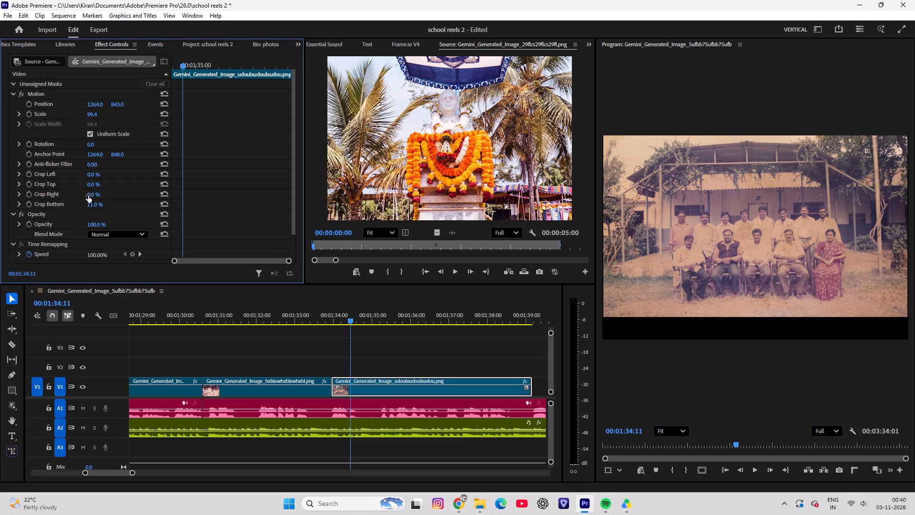
drag(89, 113, 101, 115)
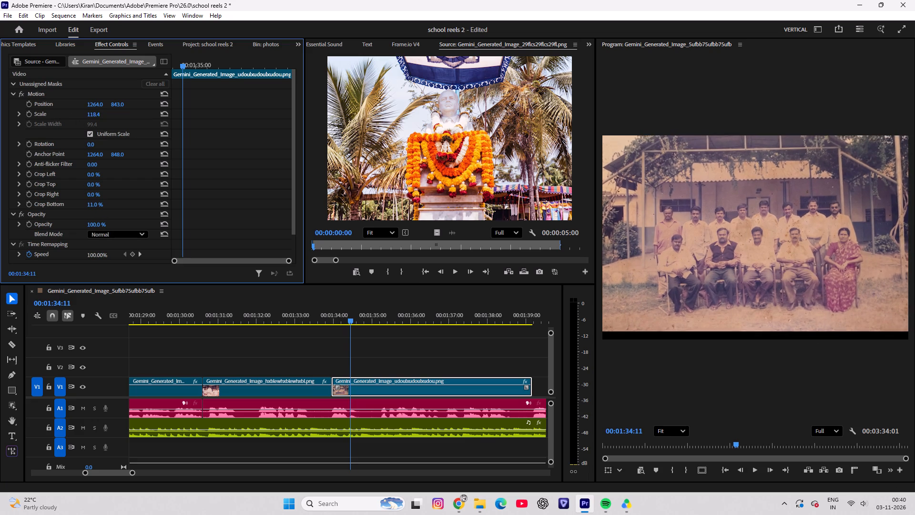
drag(101, 115, 111, 117)
Keyframe a zoom-in on the tiled-roof group photo clip, from Scale 130.4 at 00:01:33:24 to 180.4 at 00:01:39:03, and play it back.
drag(347, 316, 337, 315)
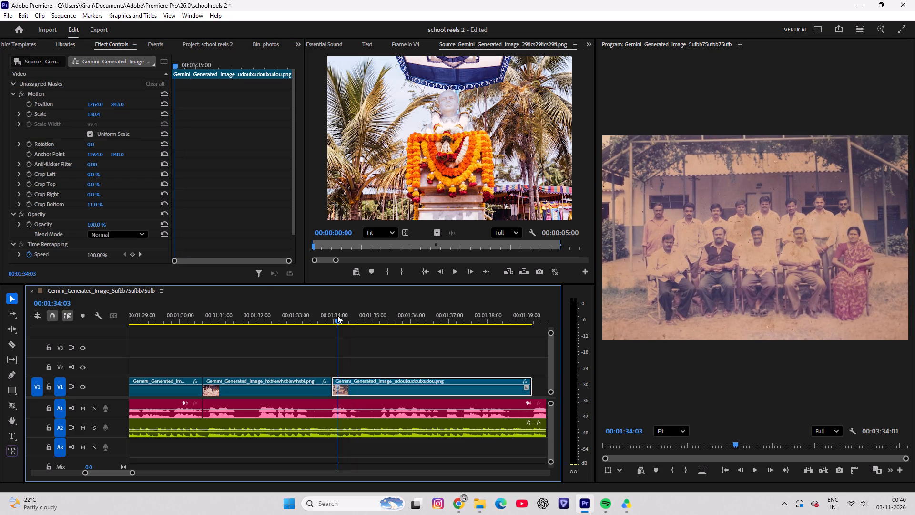
drag(337, 315, 336, 315)
drag(173, 64, 166, 63)
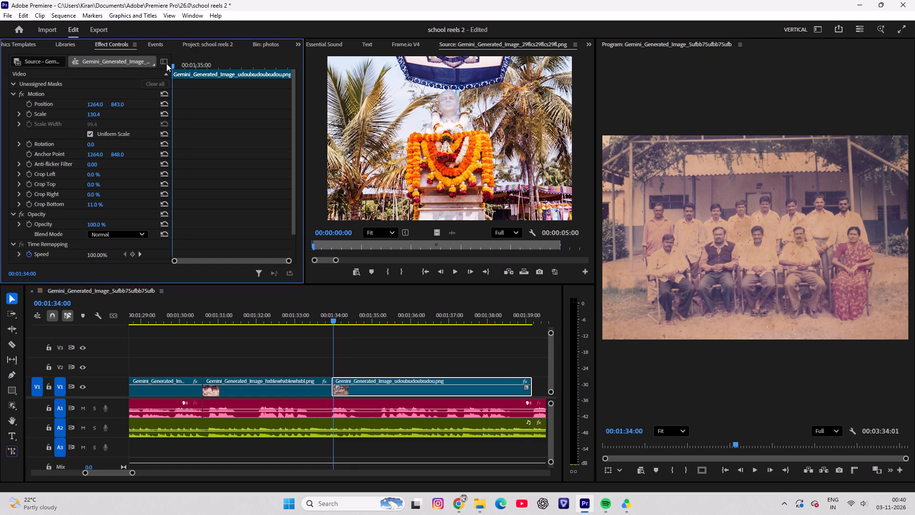
drag(166, 63, 156, 63)
click(30, 113)
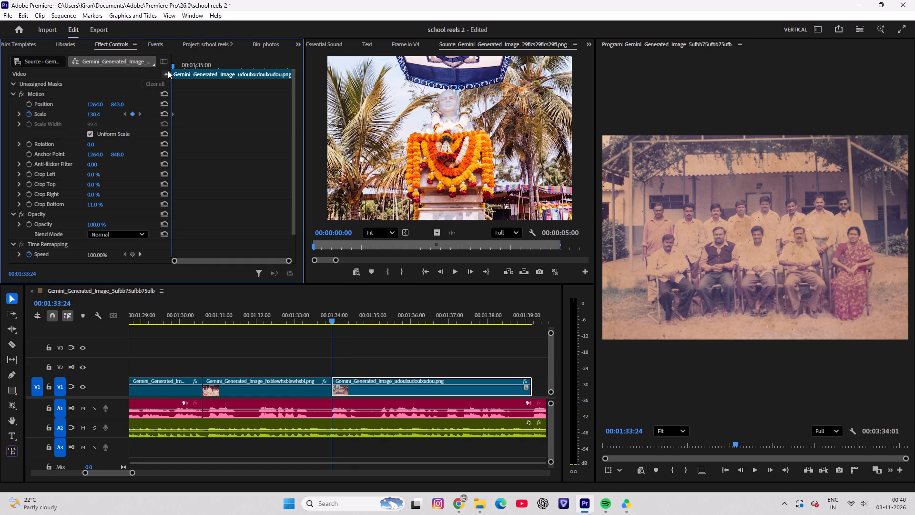
drag(174, 65, 385, 55)
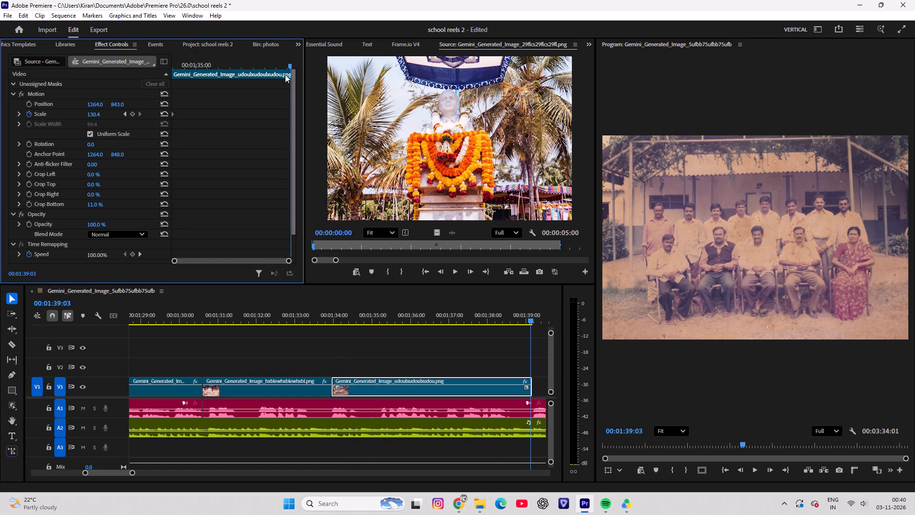
drag(290, 63, 344, 58)
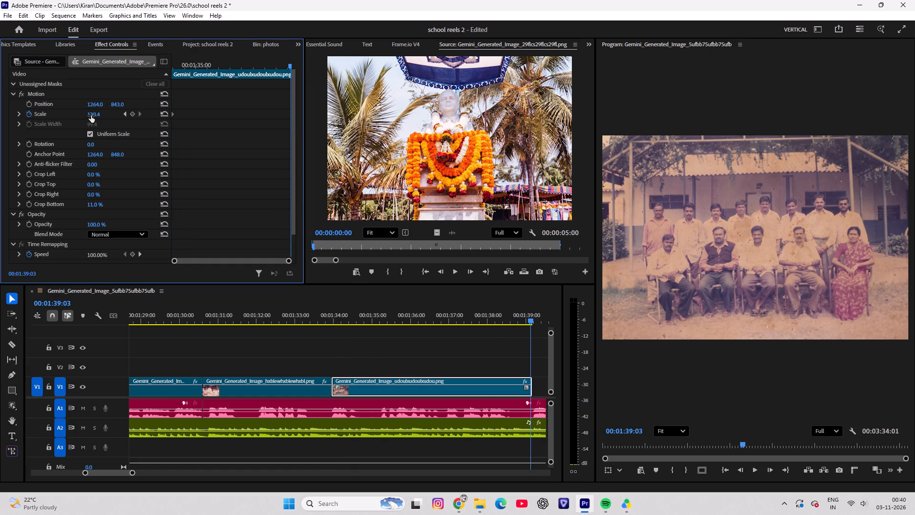
drag(91, 114, 96, 114)
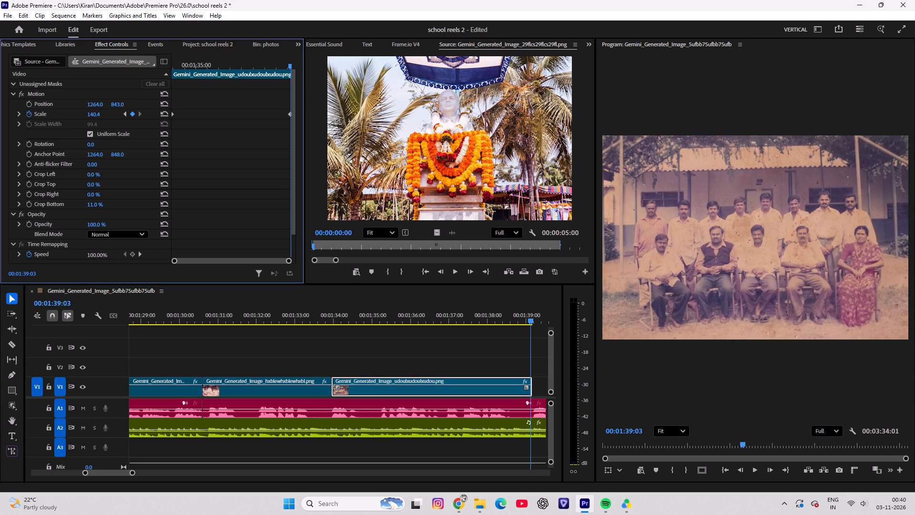
drag(96, 114, 103, 114)
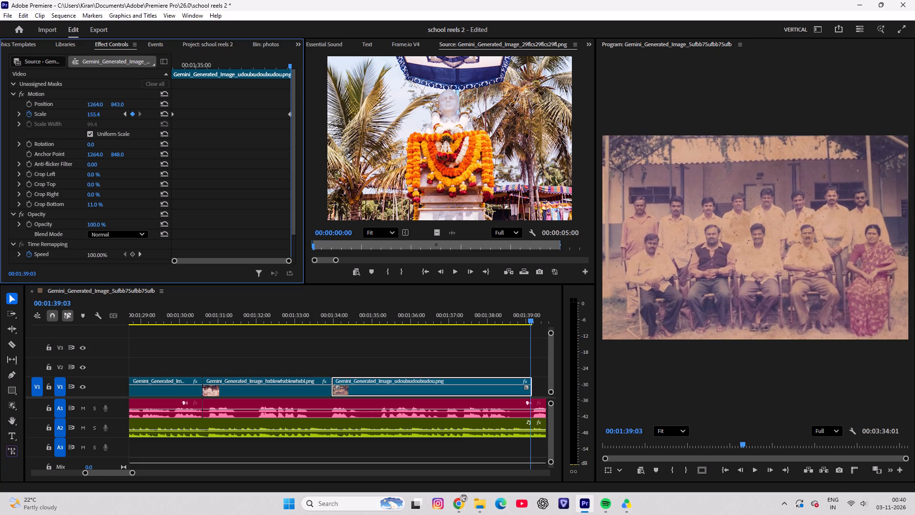
drag(103, 114, 109, 114)
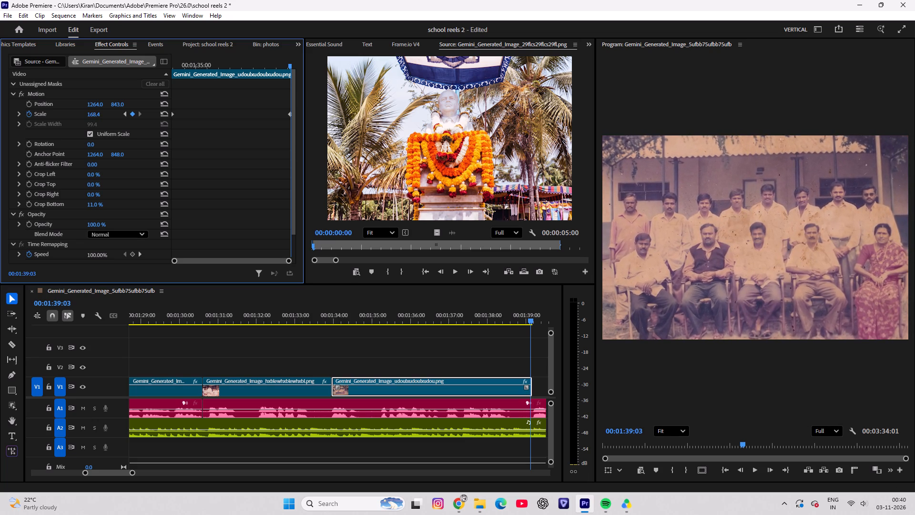
drag(109, 114, 115, 114)
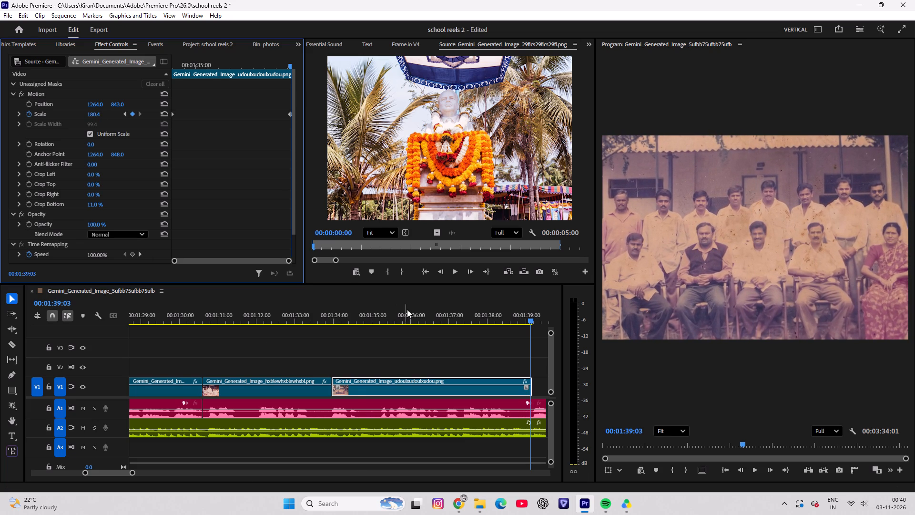
drag(407, 309, 314, 311)
key(space)
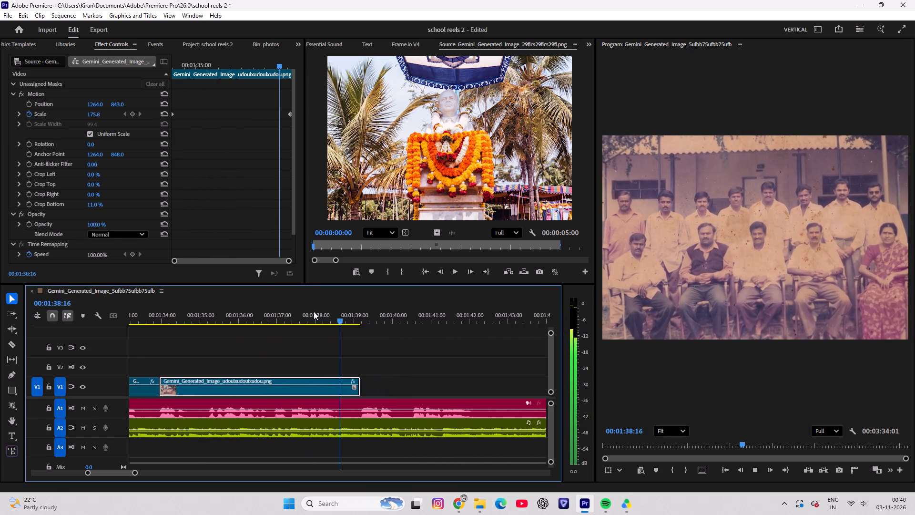
key(space)
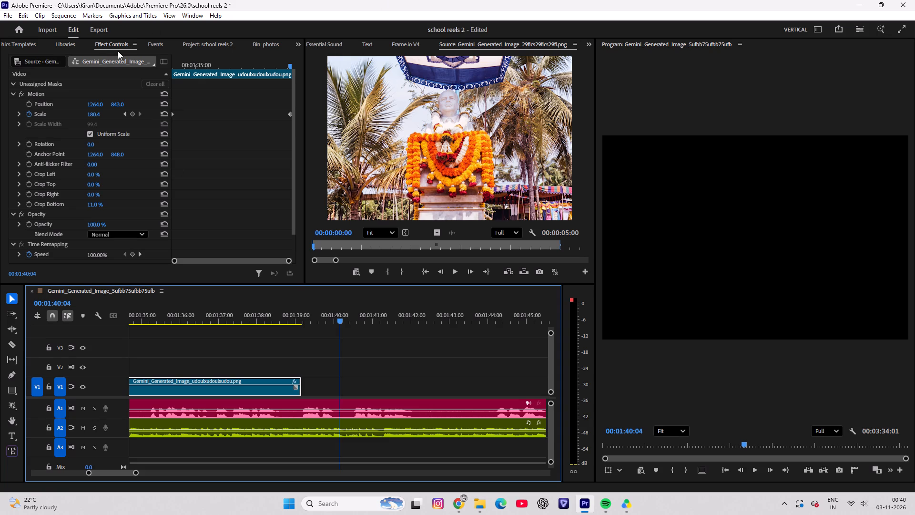
Find the photo of the large crowd seated on the ground in the photos bin and add it to V1 directly after the tiled-roof group photo clip.
click(210, 43)
double_click(65, 109)
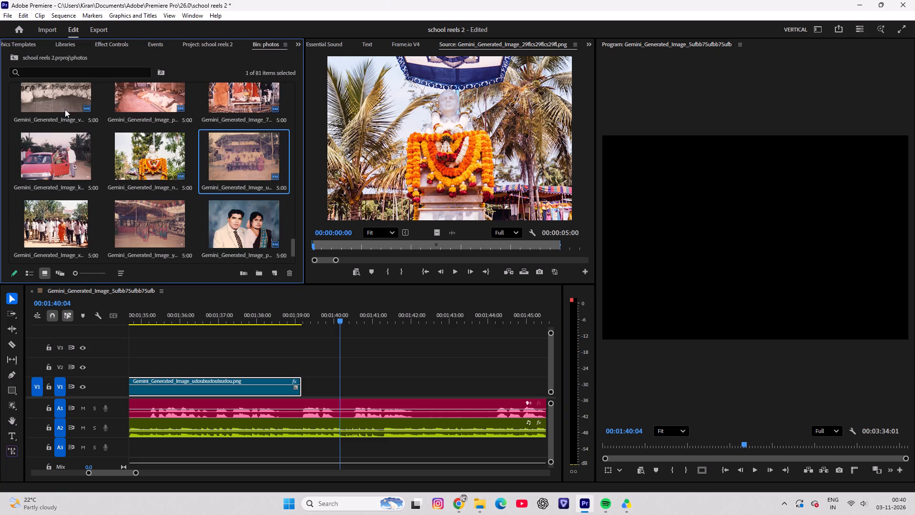
scroll(193, 202, down, 11)
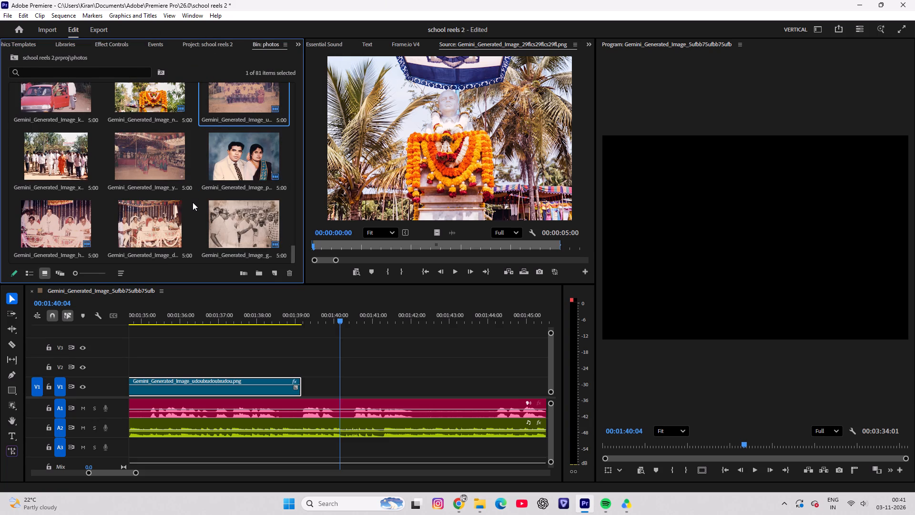
scroll(193, 202, up, 5)
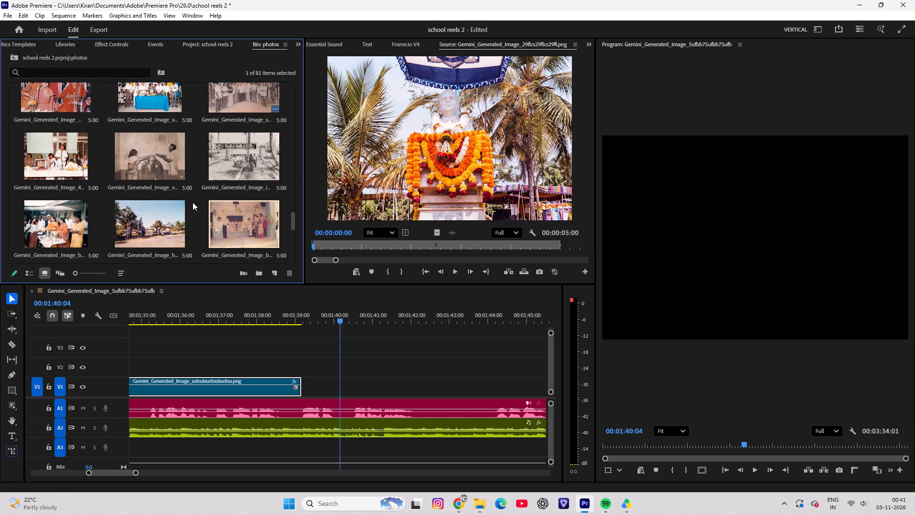
scroll(193, 202, up, 3)
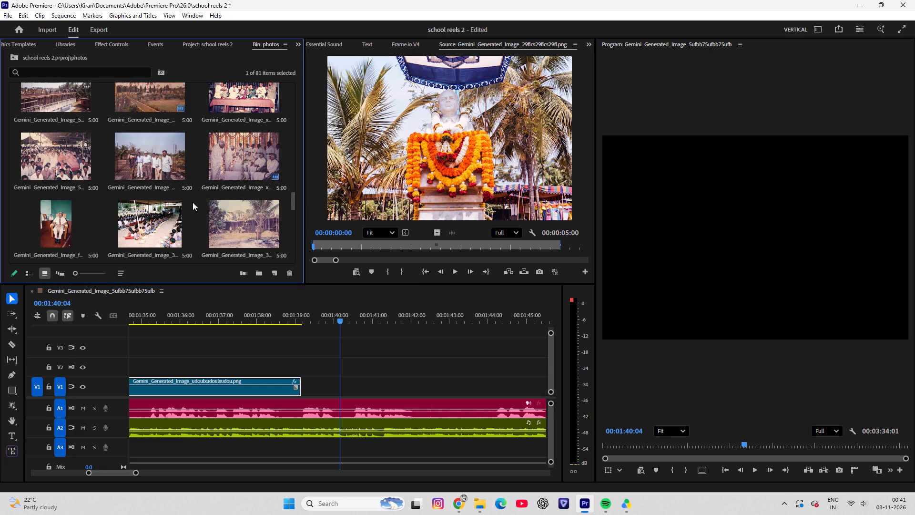
scroll(172, 218, up, 1)
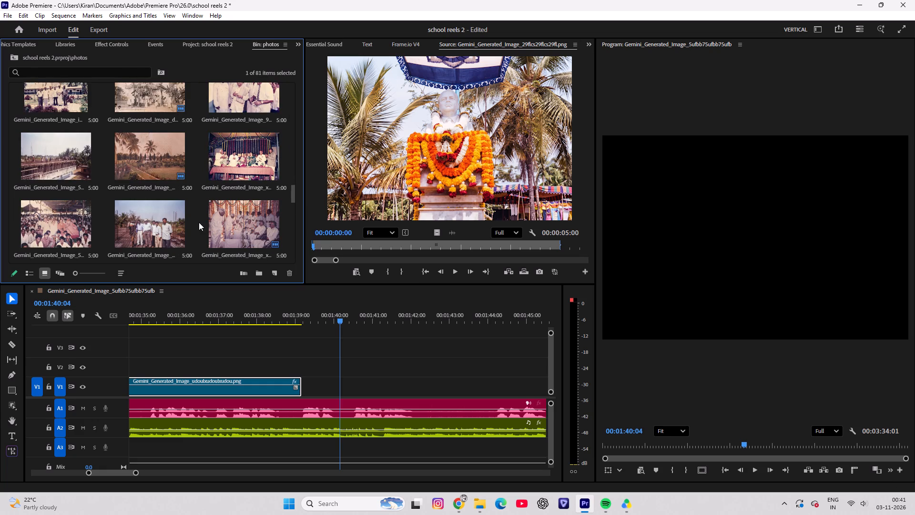
scroll(199, 222, up, 4)
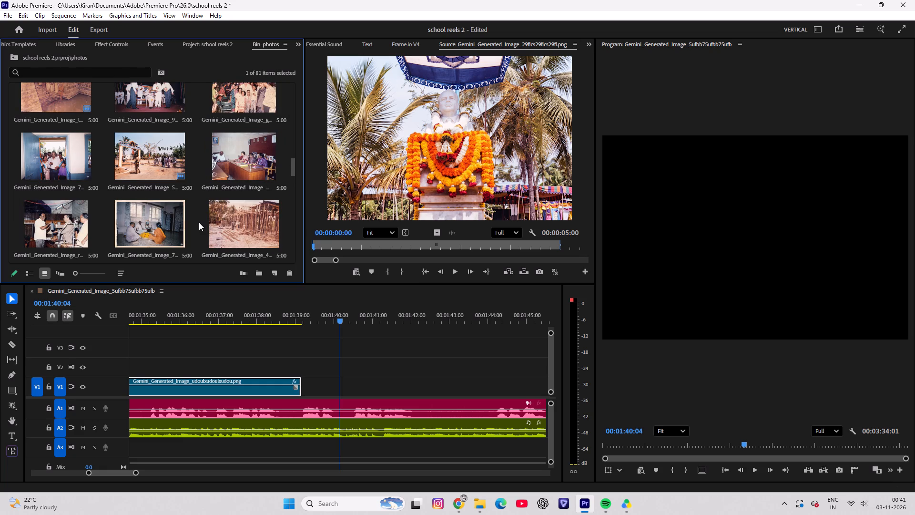
scroll(199, 222, up, 2)
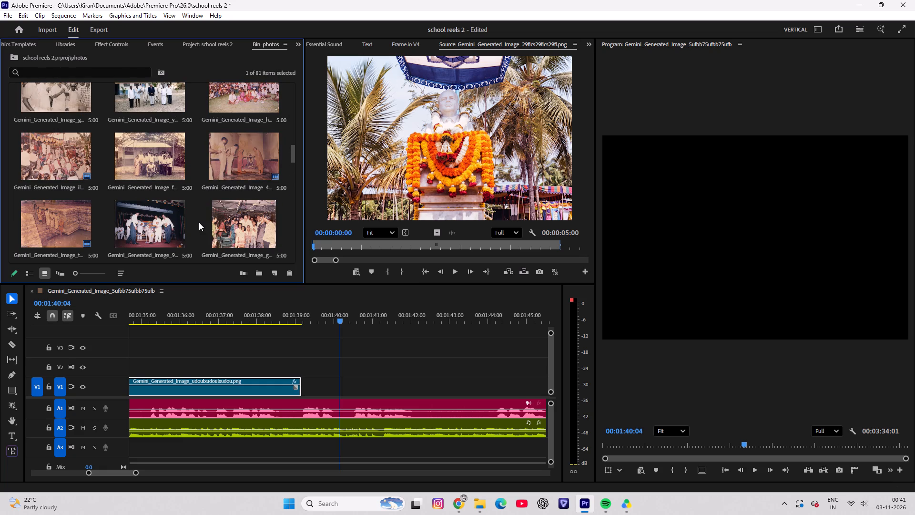
scroll(199, 222, up, 1)
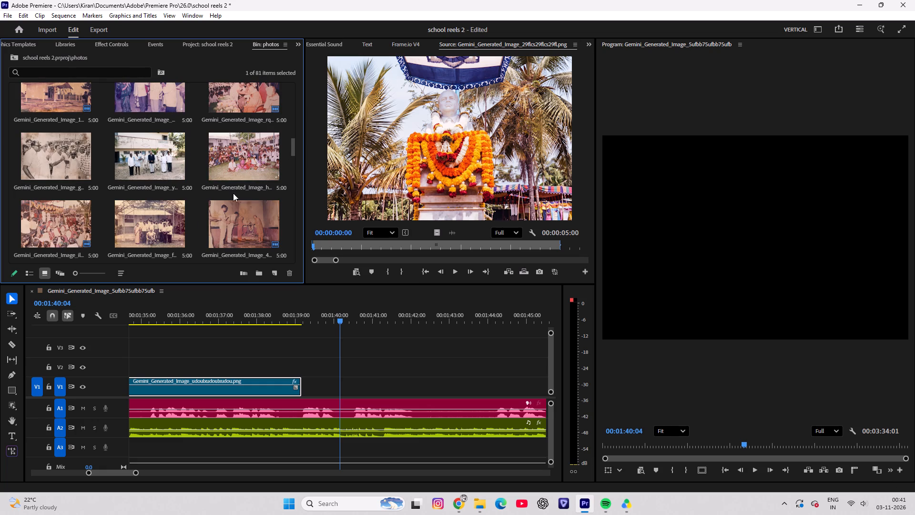
drag(241, 152, 305, 389)
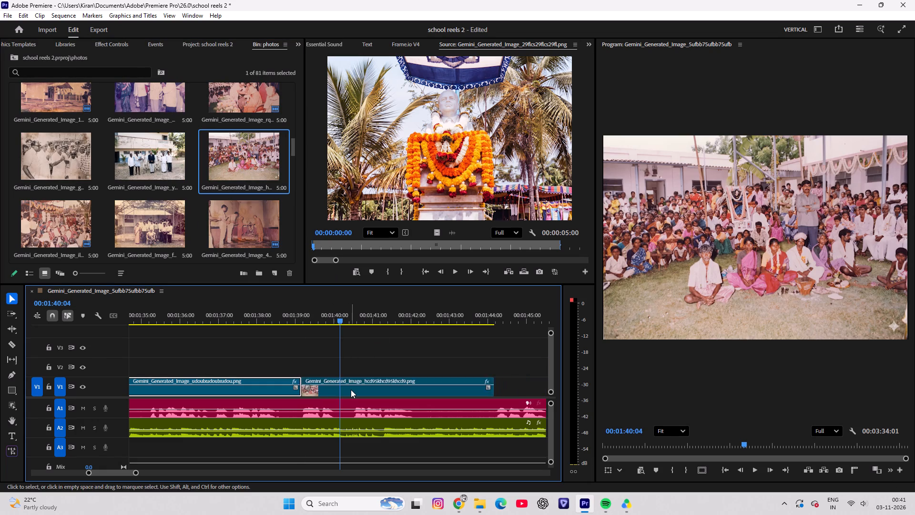
click(351, 390)
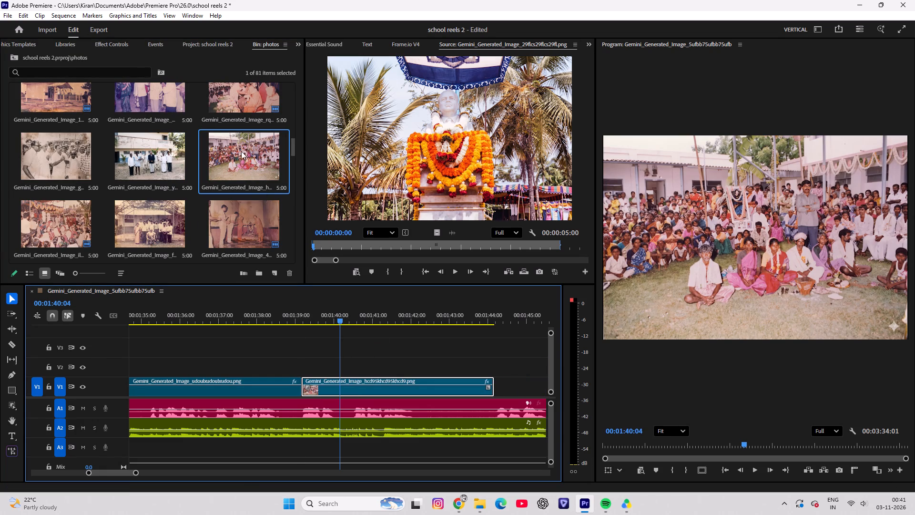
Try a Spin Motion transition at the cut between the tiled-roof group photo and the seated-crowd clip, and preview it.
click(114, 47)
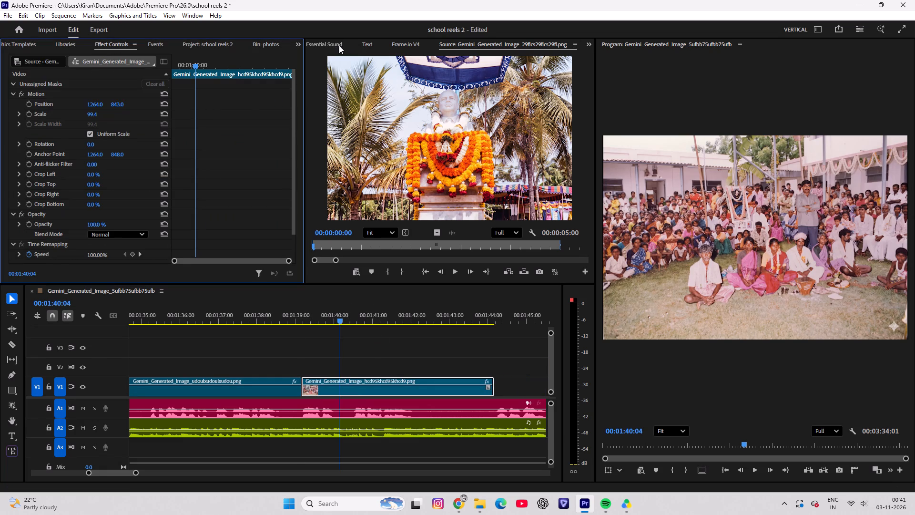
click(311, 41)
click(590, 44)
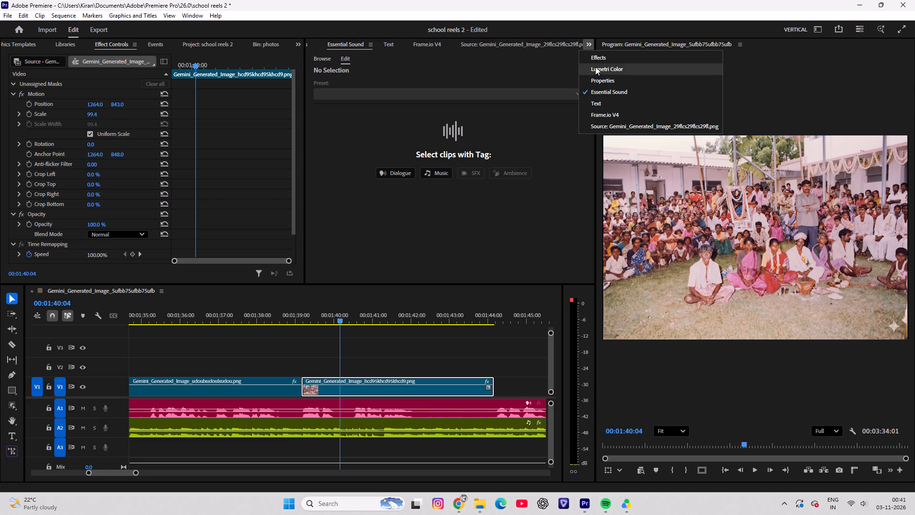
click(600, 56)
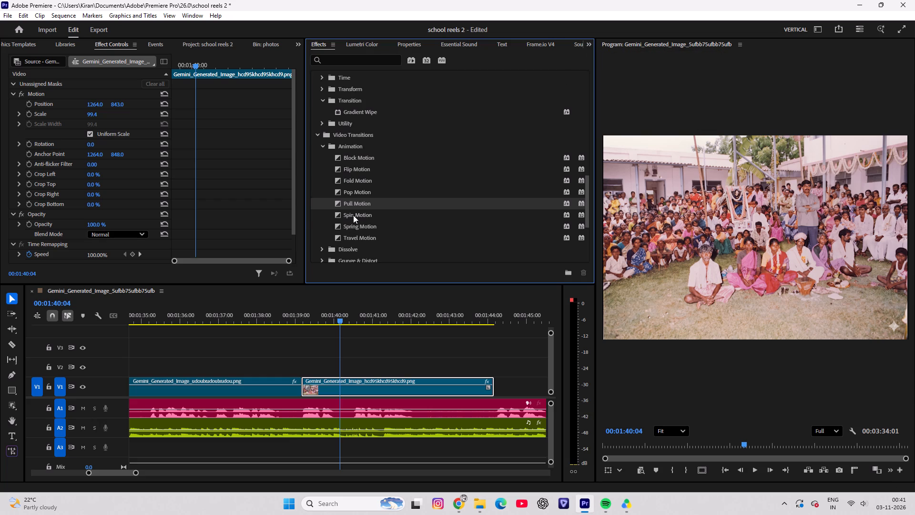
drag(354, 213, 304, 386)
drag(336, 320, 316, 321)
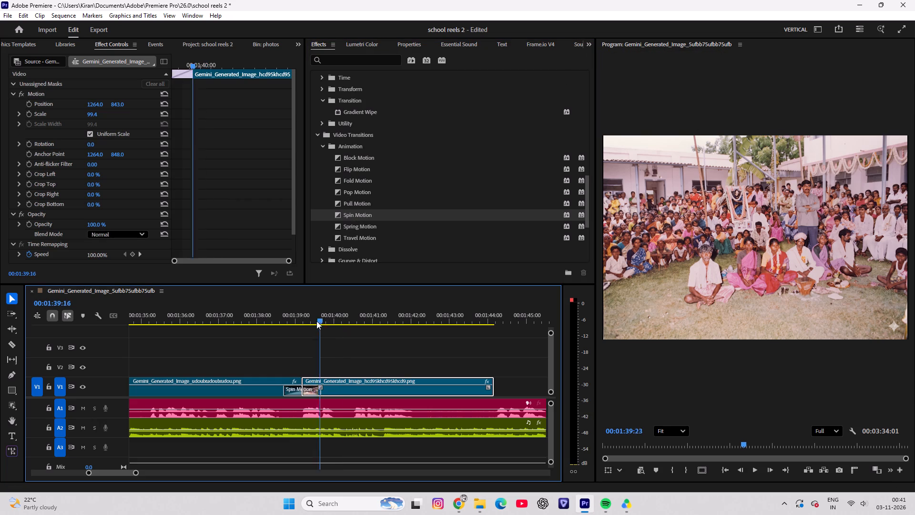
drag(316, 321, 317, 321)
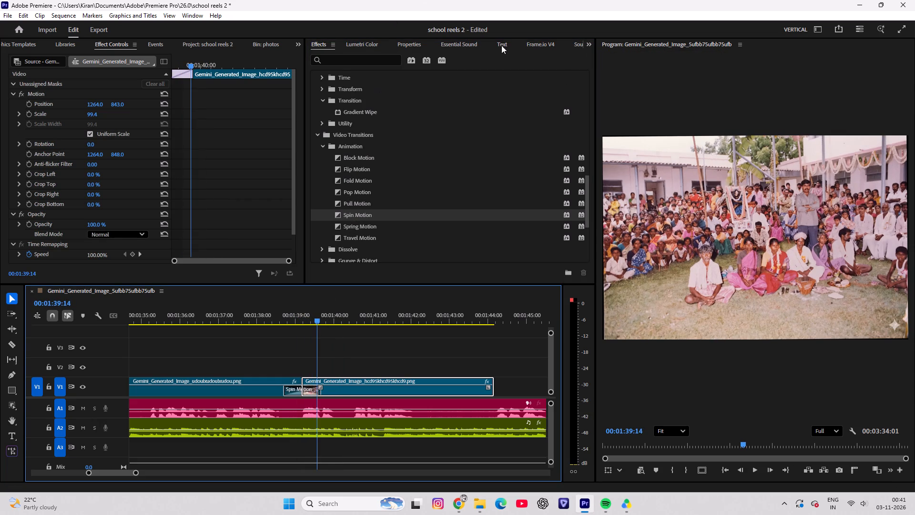
Apply the Spring Motion transition at the cut between the tiled-roof group photo and the seated-crowd clip, replacing Spin Motion, and preview it.
drag(354, 226, 303, 387)
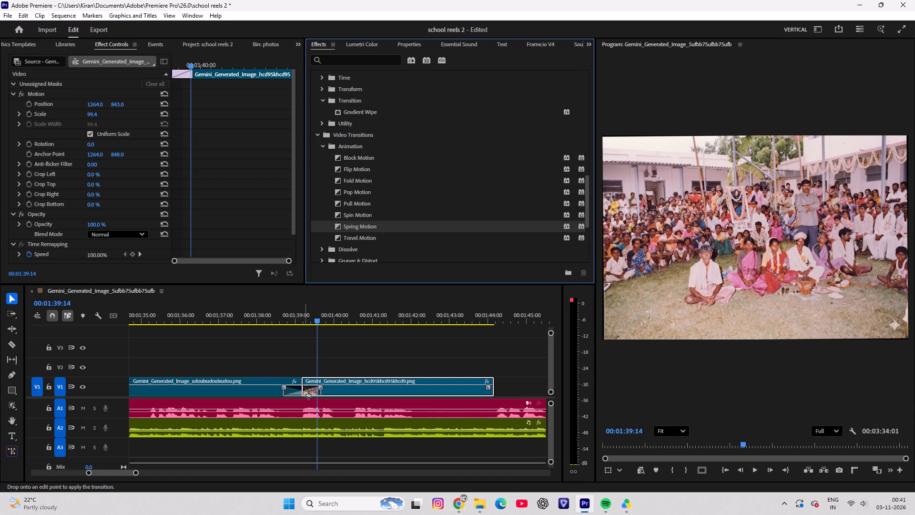
drag(303, 387, 302, 390)
drag(321, 317, 296, 321)
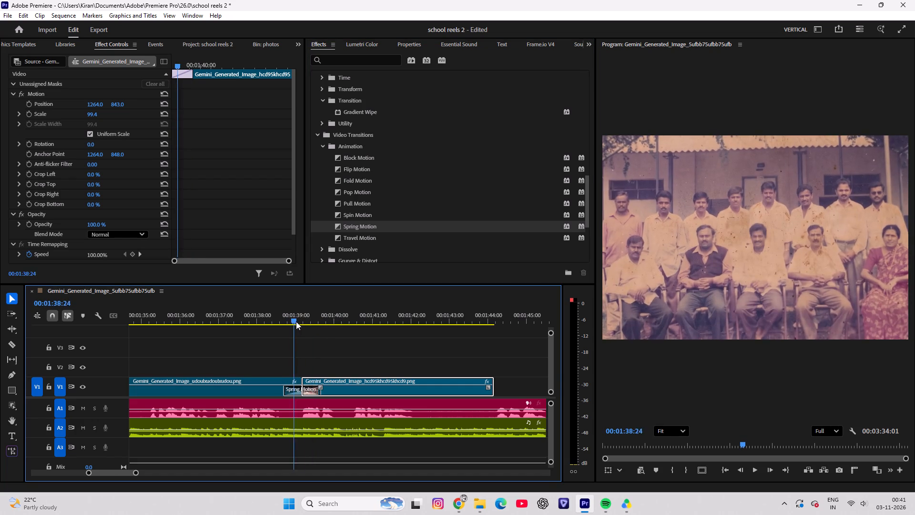
Lengthen the Spring Motion transition between the tiled-roof group photo and the seated-crowd clip to about 4 seconds, and play it back.
drag(296, 321, 314, 321)
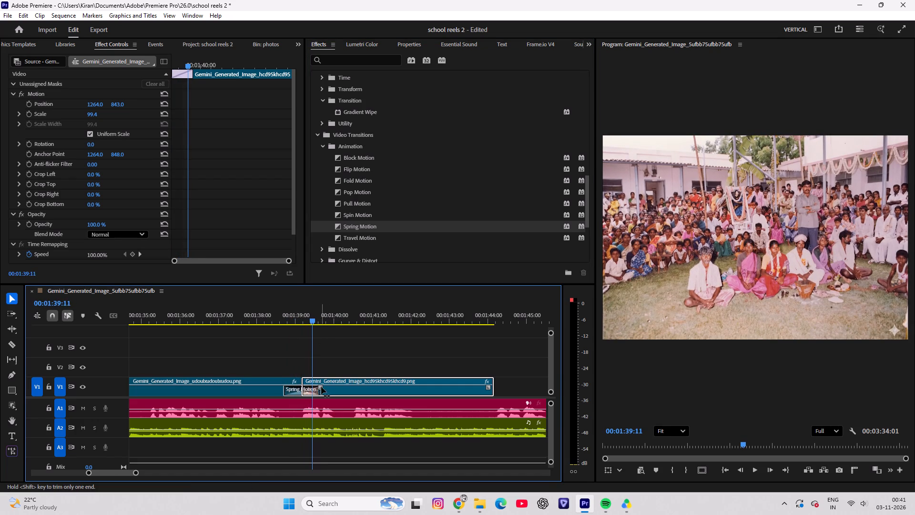
drag(323, 387, 388, 388)
drag(307, 317, 207, 318)
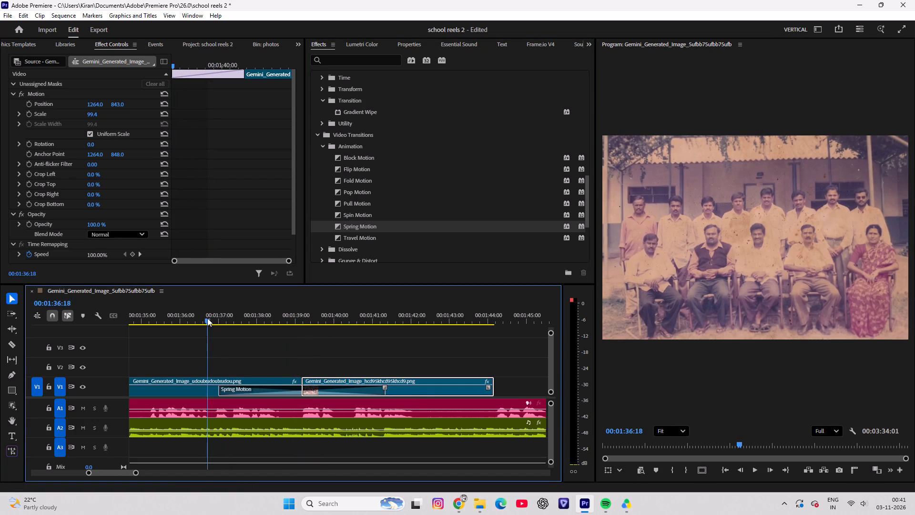
drag(207, 318, 203, 319)
key(space)
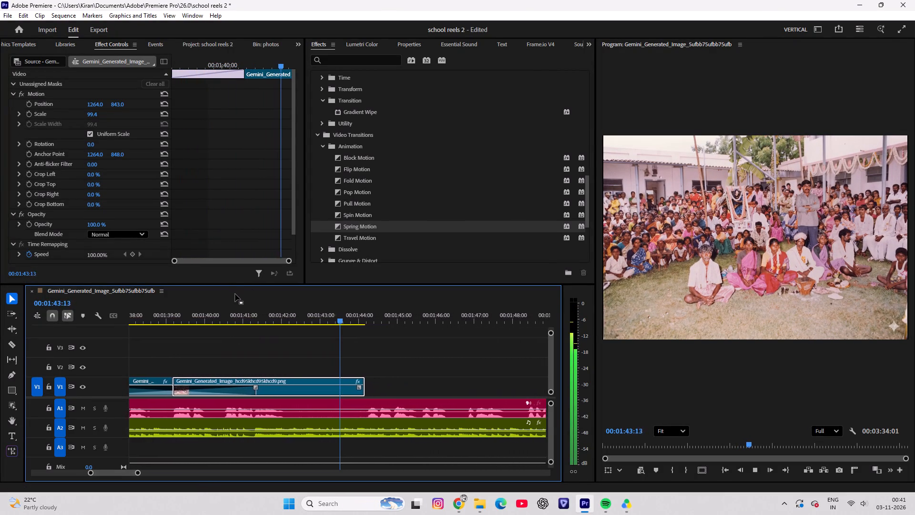
key(space)
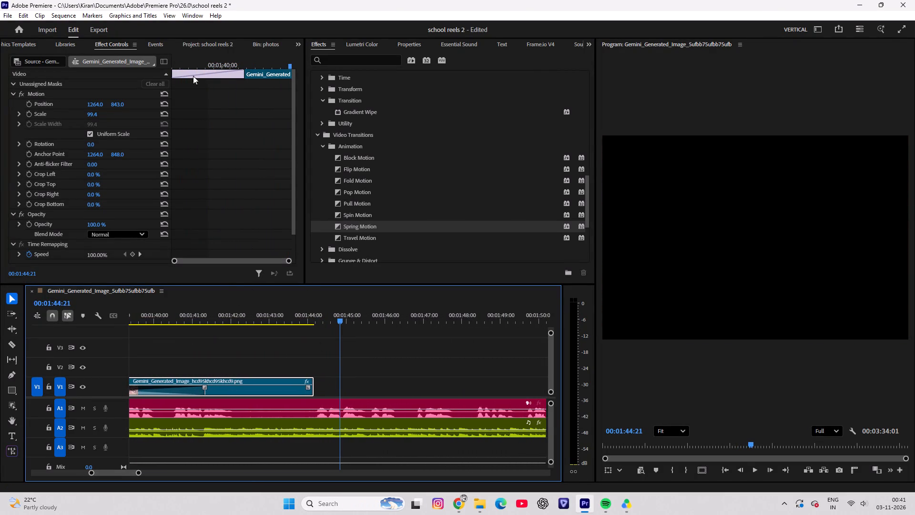
Find the photo of people working in the ploughed field in the photos bin and add it to V1 directly after the seated-crowd clip.
click(199, 42)
double_click(69, 115)
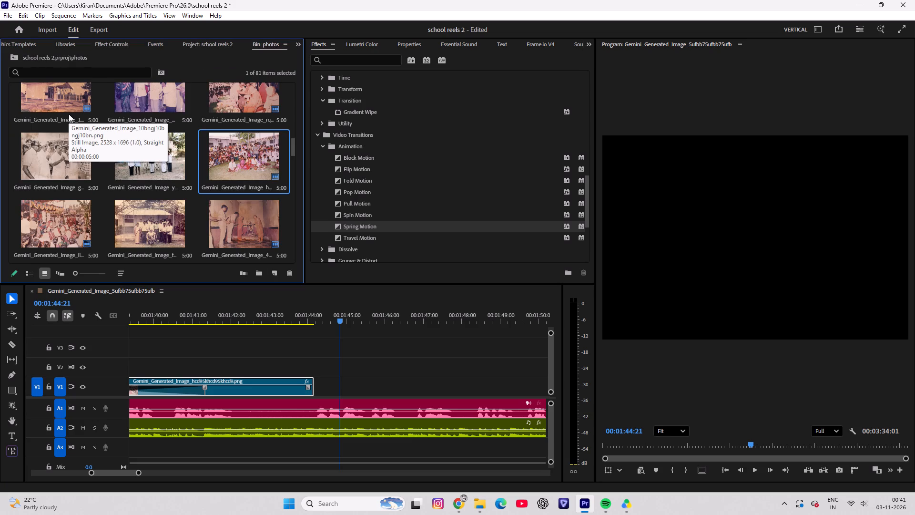
scroll(144, 181, up, 2)
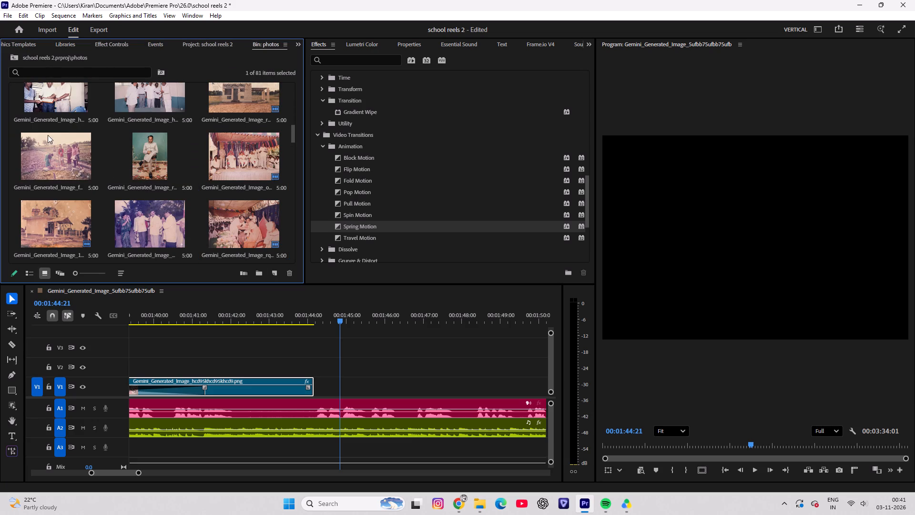
drag(51, 163, 314, 389)
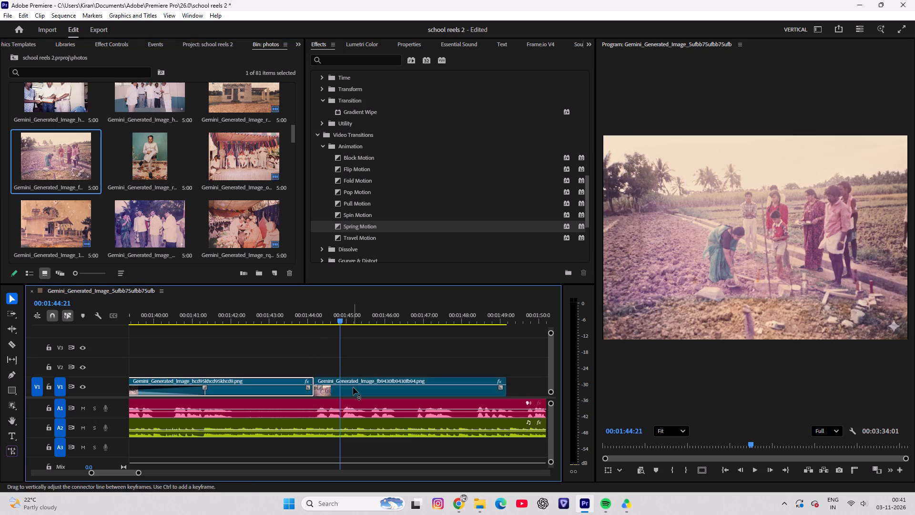
click(353, 387)
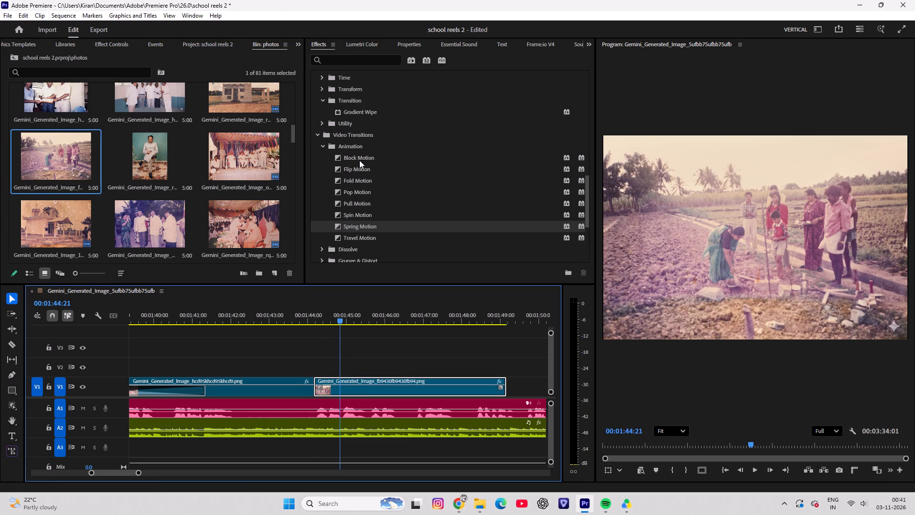
Apply the Travel Motion transition at the cut between the seated-crowd clip and the ploughed-field clip, and scrub through it.
drag(359, 239, 322, 391)
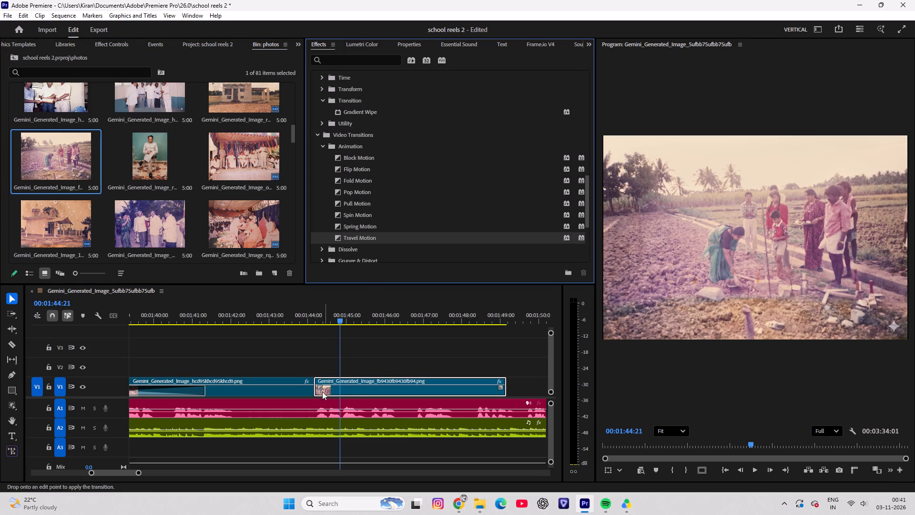
drag(322, 391, 312, 388)
drag(338, 307, 315, 309)
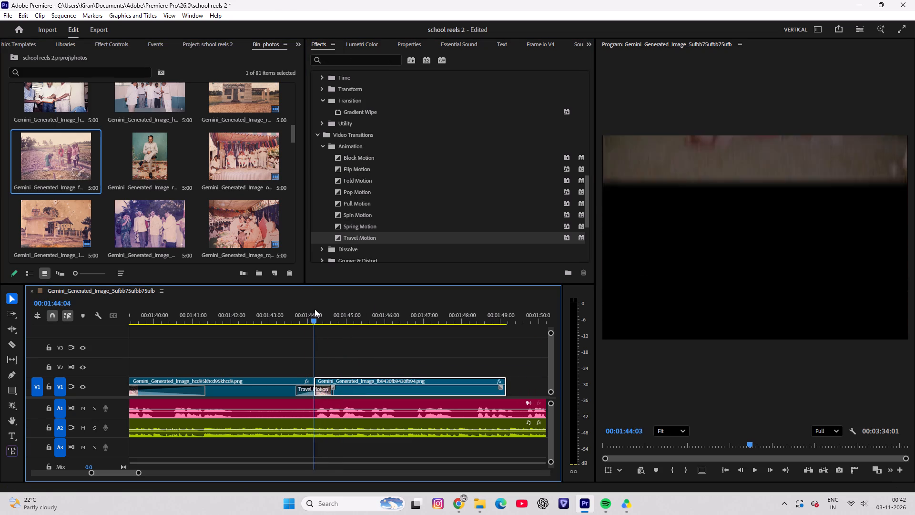
drag(315, 309, 326, 309)
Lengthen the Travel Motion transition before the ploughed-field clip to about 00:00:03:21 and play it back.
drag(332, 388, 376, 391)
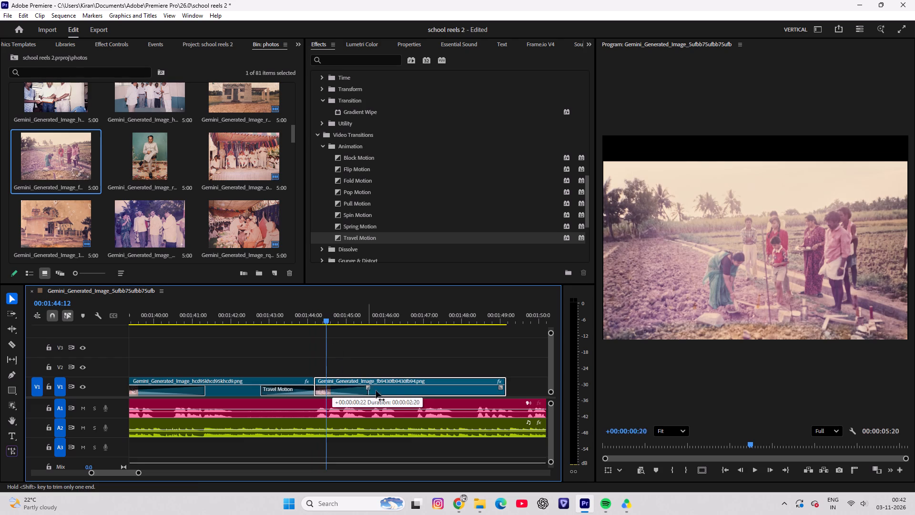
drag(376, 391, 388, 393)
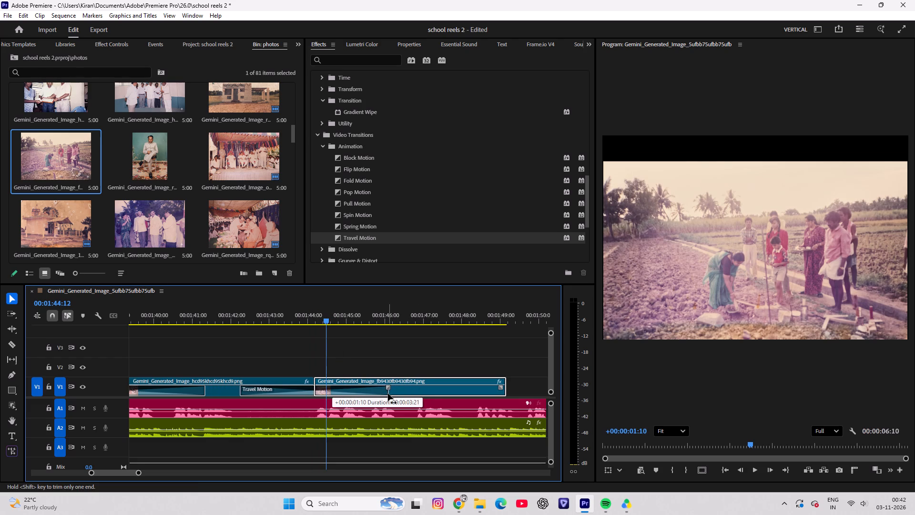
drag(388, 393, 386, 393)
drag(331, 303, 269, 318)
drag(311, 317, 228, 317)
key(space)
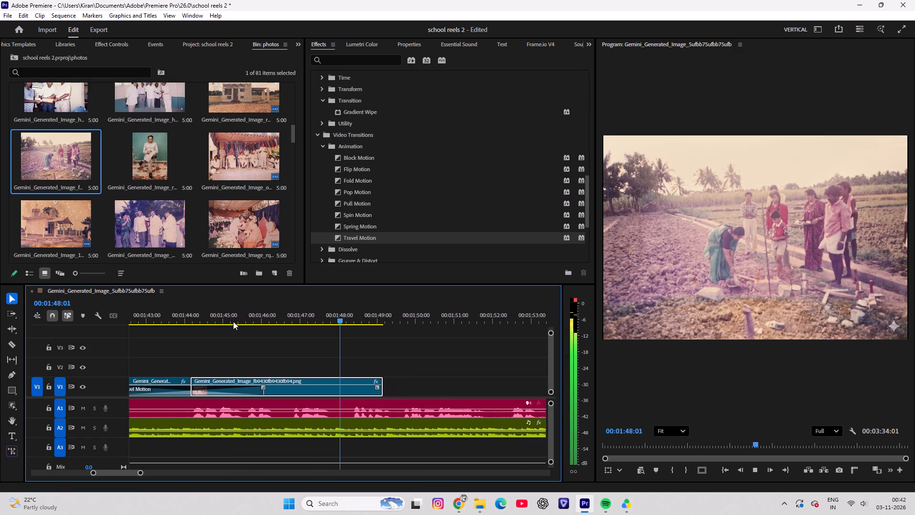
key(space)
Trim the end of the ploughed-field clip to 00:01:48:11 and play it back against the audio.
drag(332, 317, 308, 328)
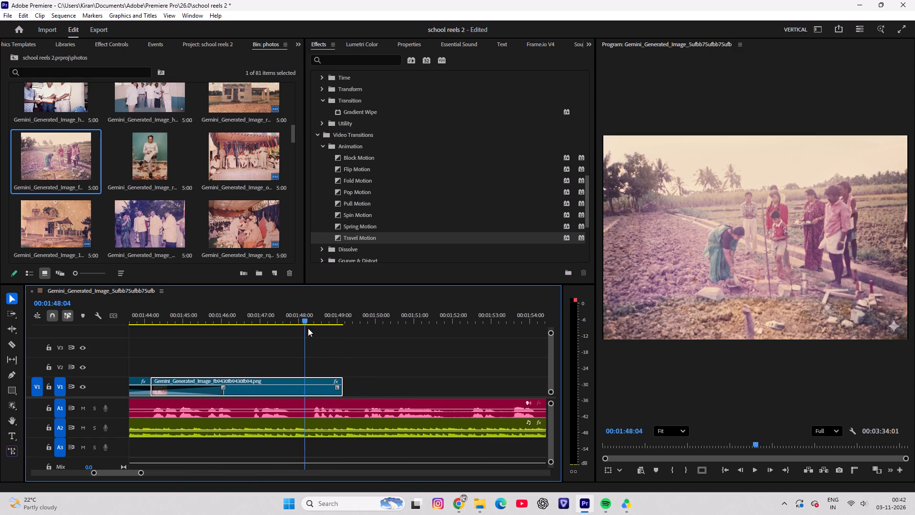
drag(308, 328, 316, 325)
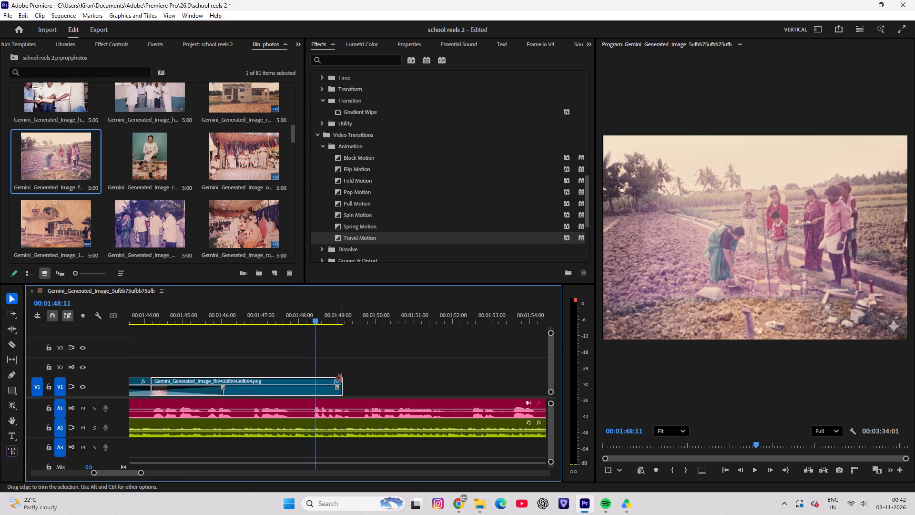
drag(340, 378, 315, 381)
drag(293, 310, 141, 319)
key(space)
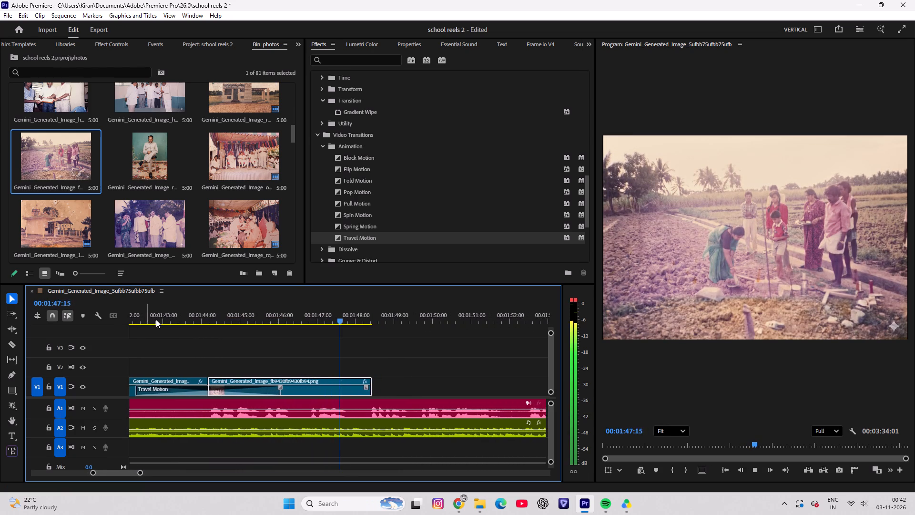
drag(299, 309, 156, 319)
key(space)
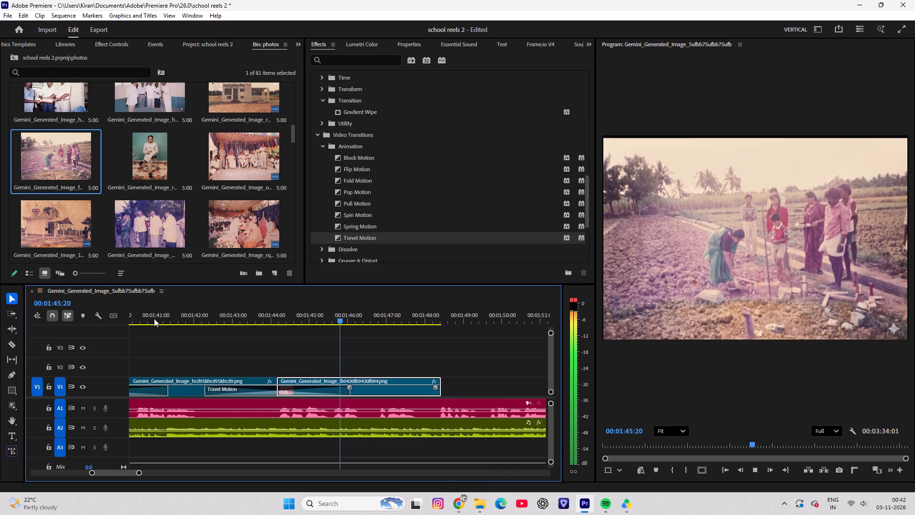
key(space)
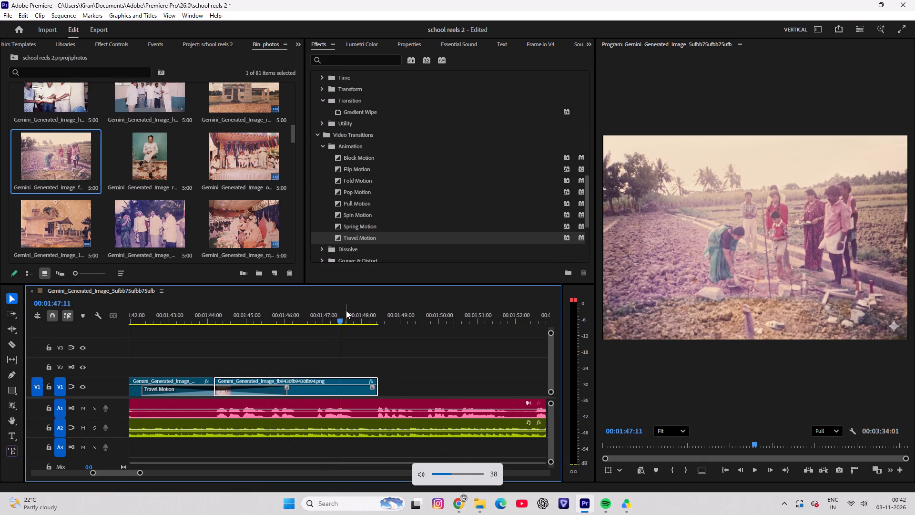
Trim the end of the ploughed-field clip to 00:01:46:21.
drag(329, 313, 319, 319)
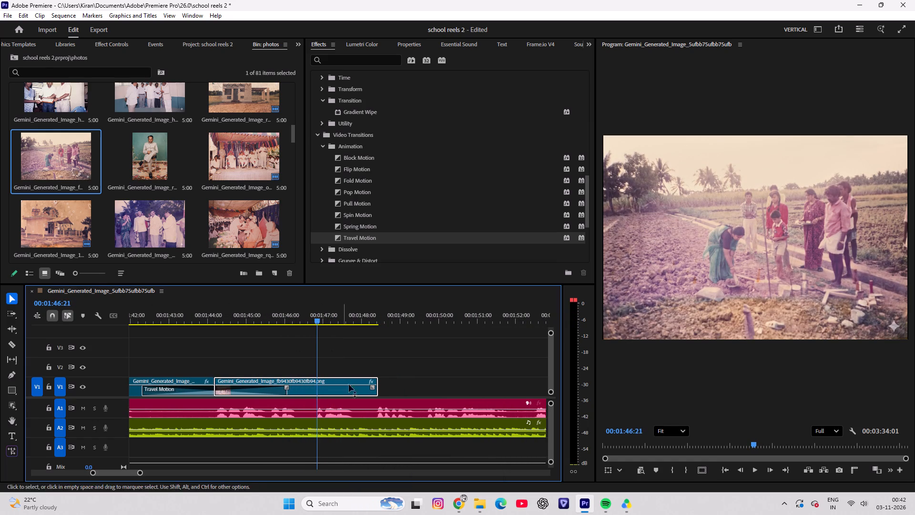
click(366, 378)
drag(376, 381, 354, 381)
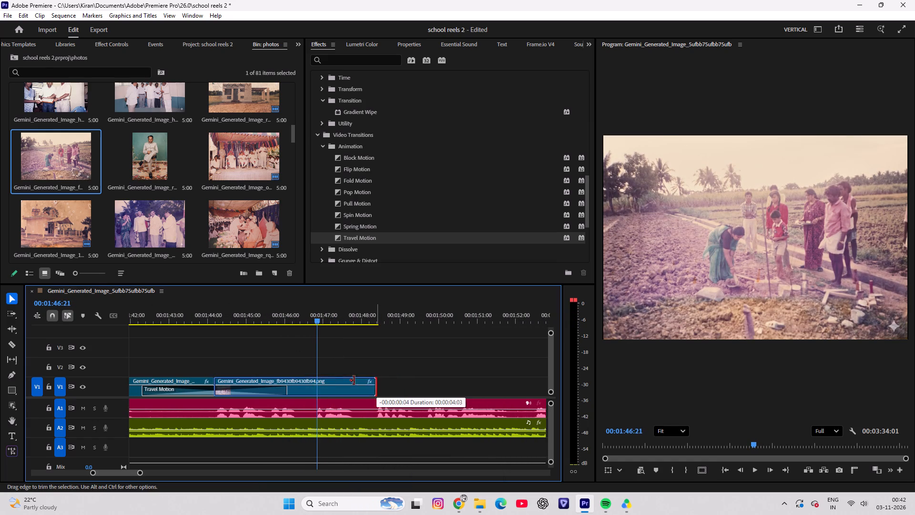
drag(354, 381, 315, 381)
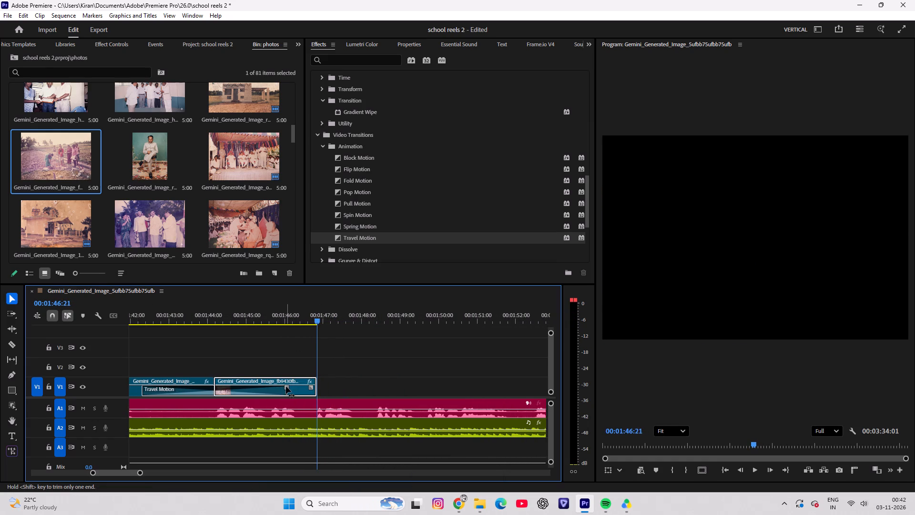
Shorten the Travel Motion transition before the ploughed-field clip to about 2 seconds and play it back.
drag(286, 386, 256, 384)
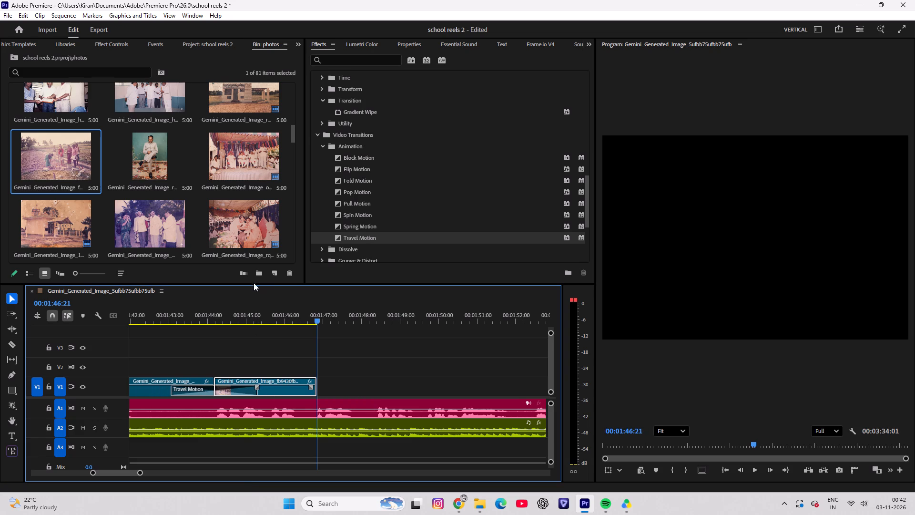
drag(277, 312, 167, 320)
key(space)
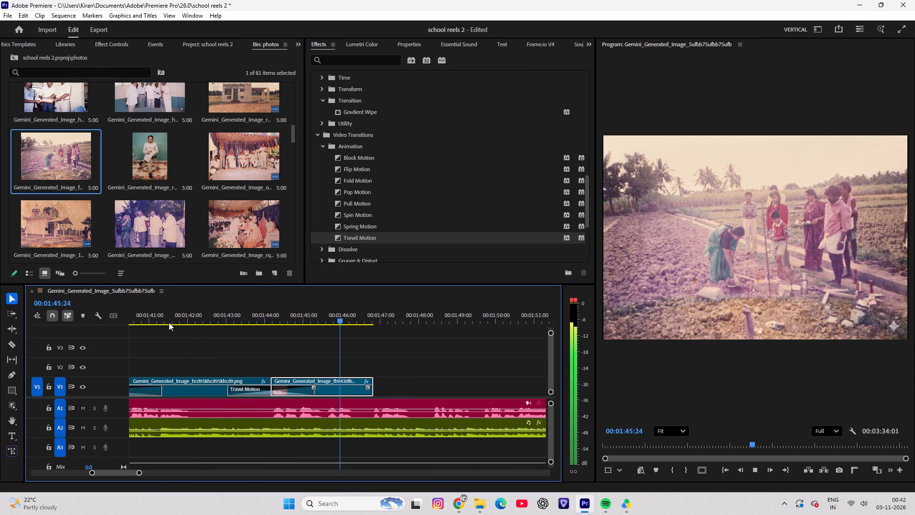
key(space)
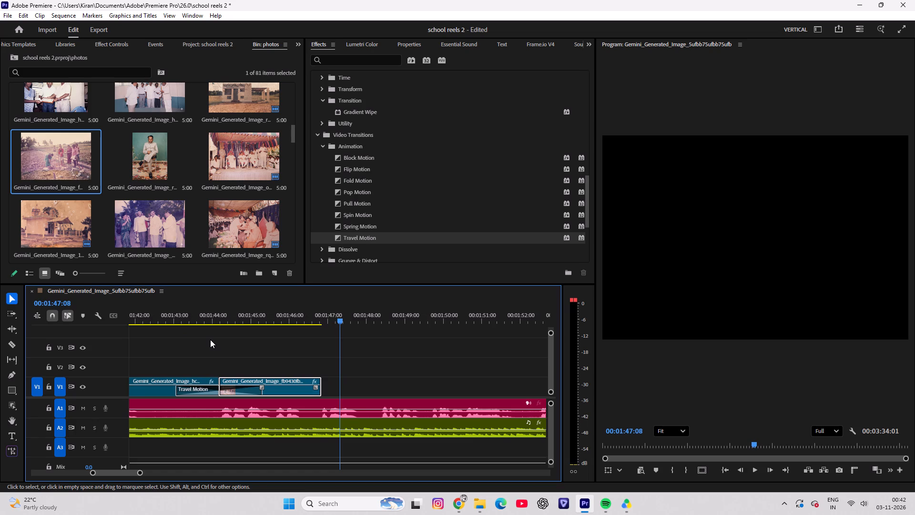
Find the photo of men standing among construction rebar in the Downloads folder and add it to V1 directly after the ploughed-field clip.
scroll(165, 193, up, 1)
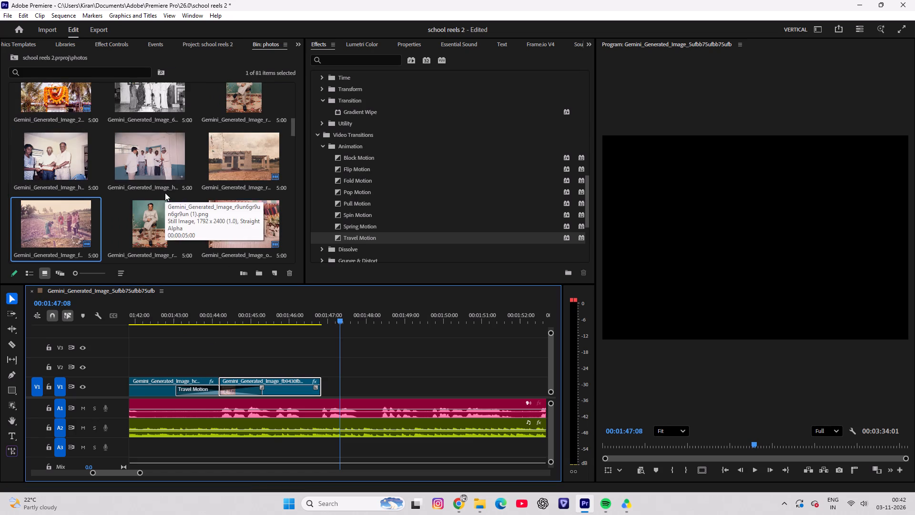
scroll(138, 198, up, 1)
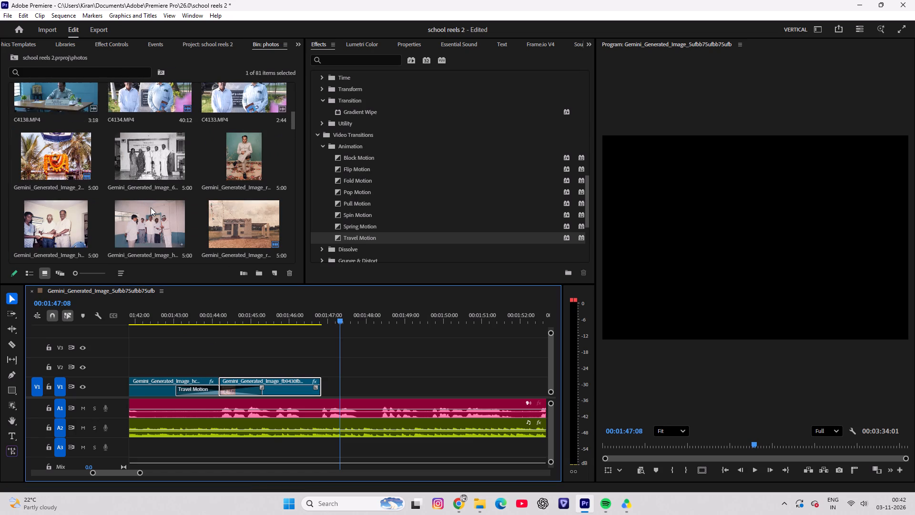
scroll(147, 214, up, 1)
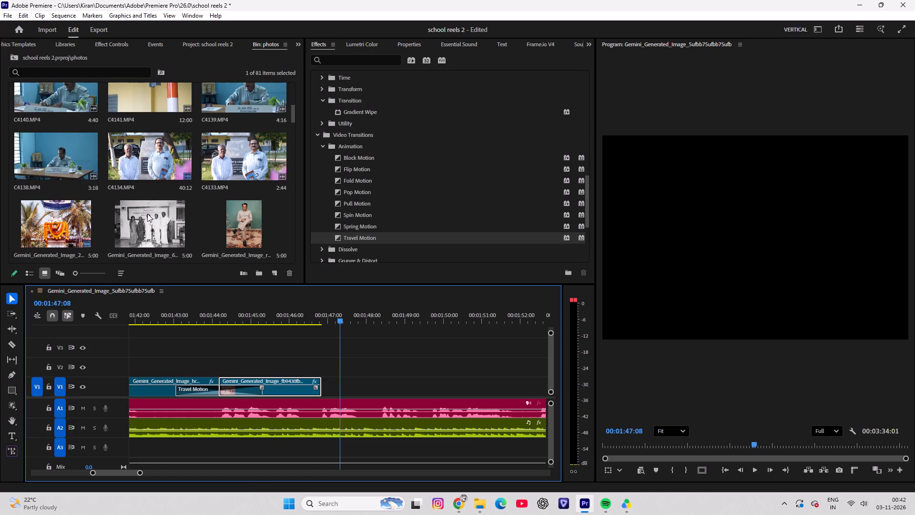
scroll(147, 214, down, 2)
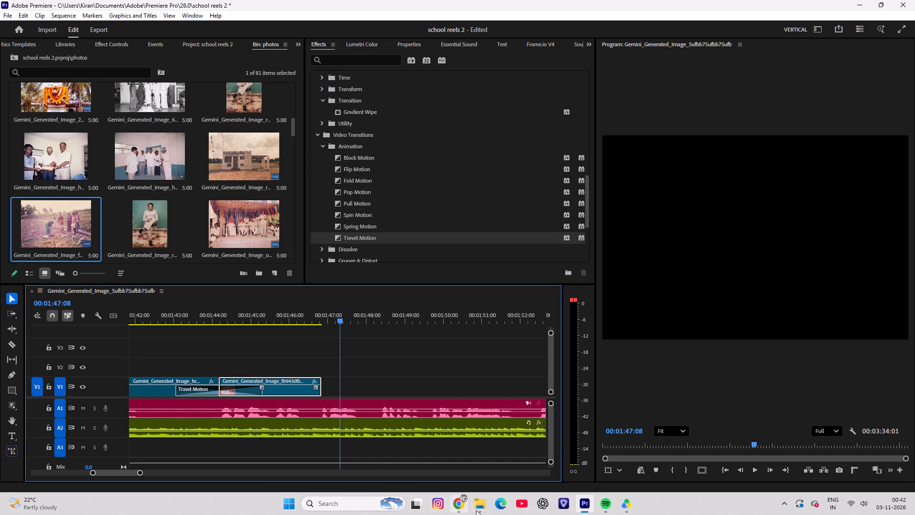
click(484, 506)
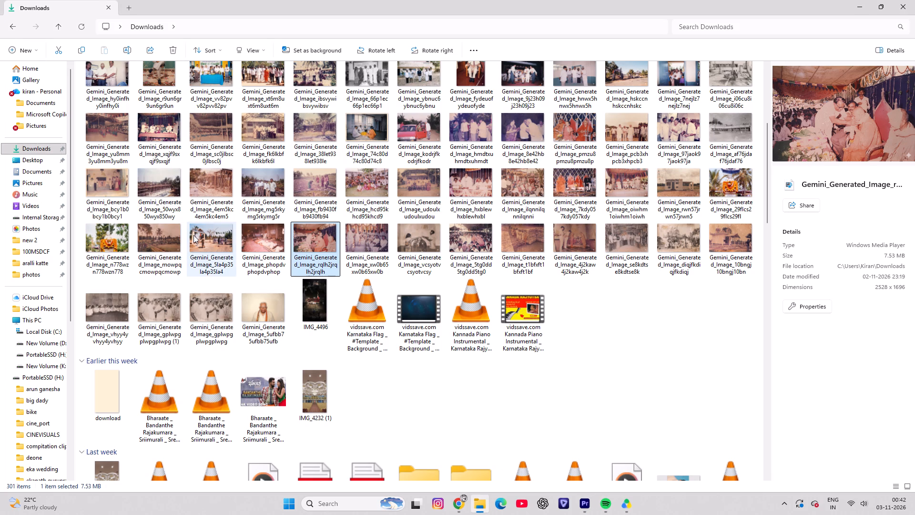
drag(254, 182, 518, 508)
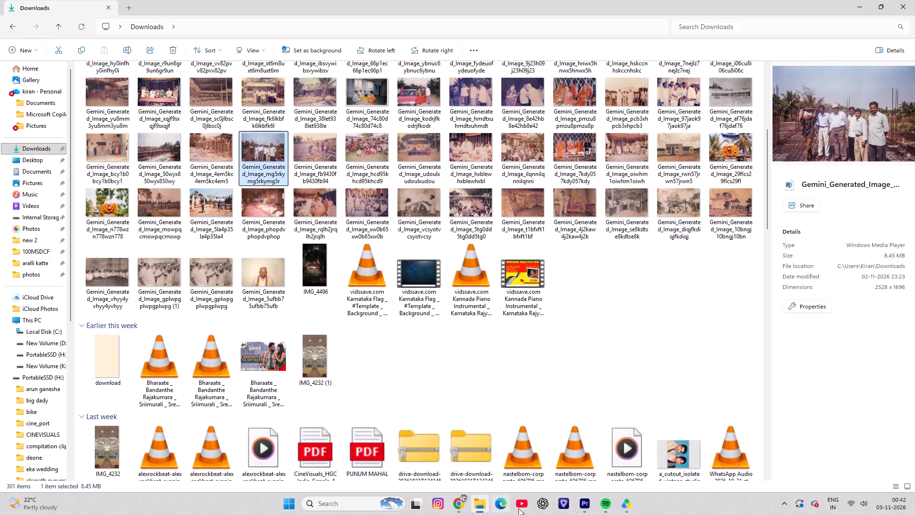
drag(518, 508, 317, 387)
Animate the rebar clip's Scale with keyframes from 99.4 at its start (00:01:46:21) to 137.4 at 00:01:51:20.
drag(340, 313, 325, 316)
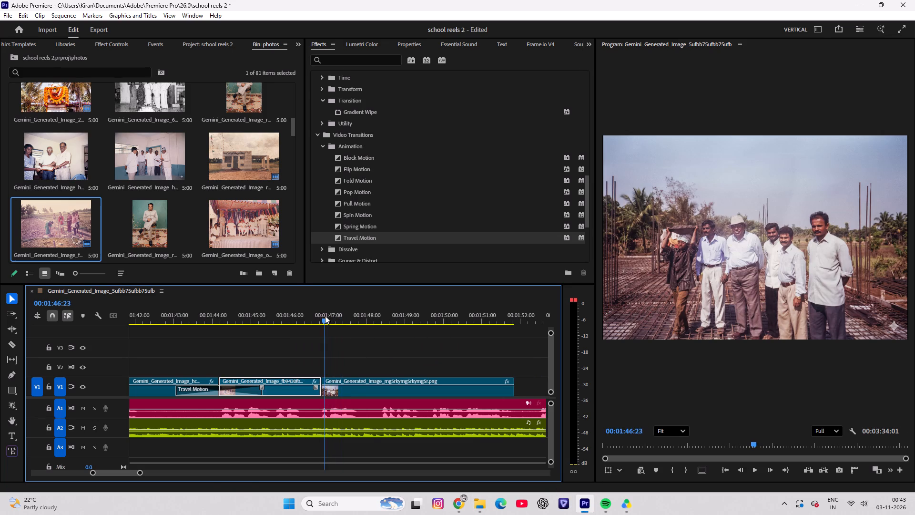
drag(325, 316, 320, 317)
click(354, 382)
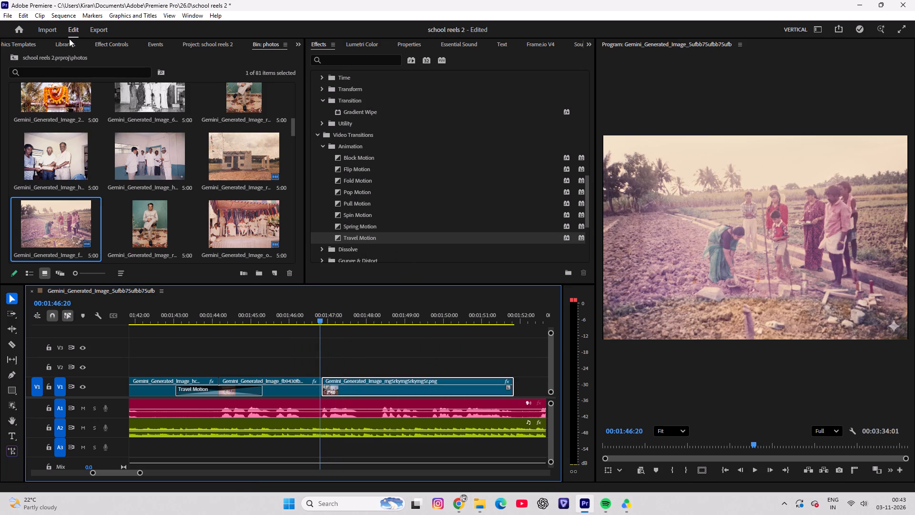
click(211, 40)
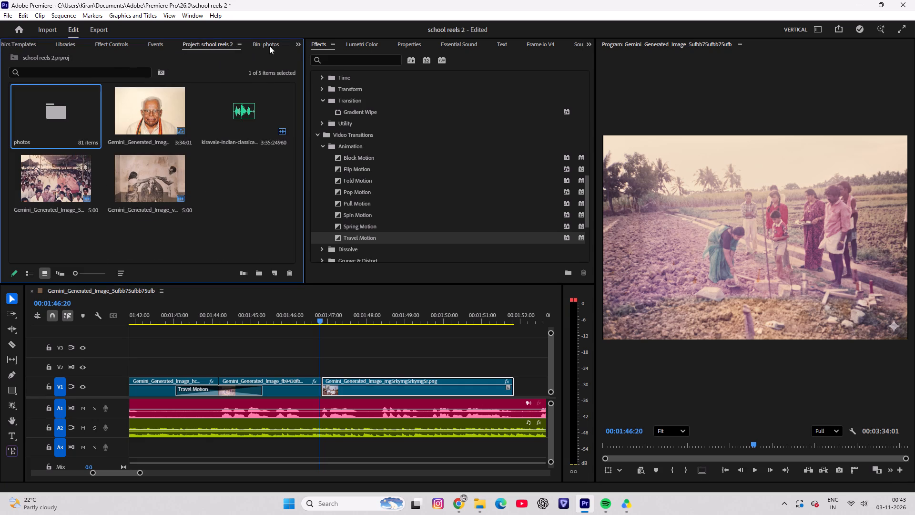
click(303, 42)
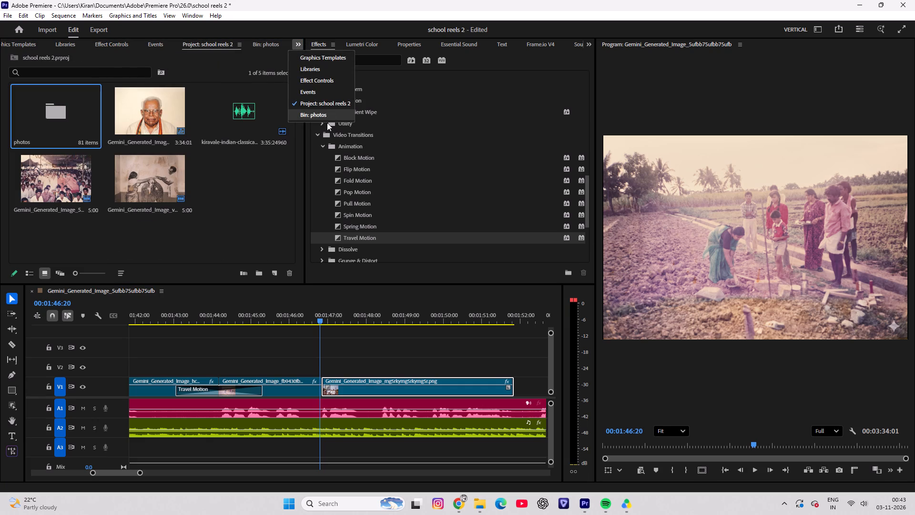
click(314, 82)
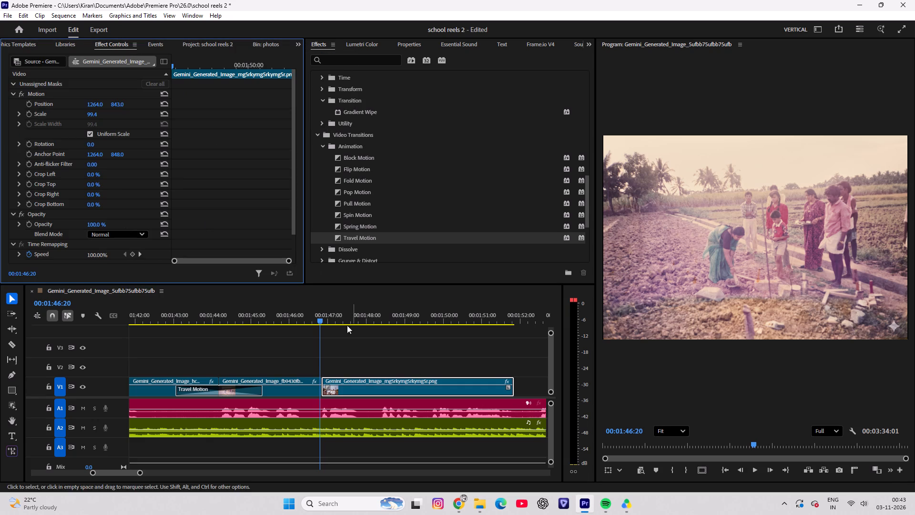
drag(321, 315, 325, 319)
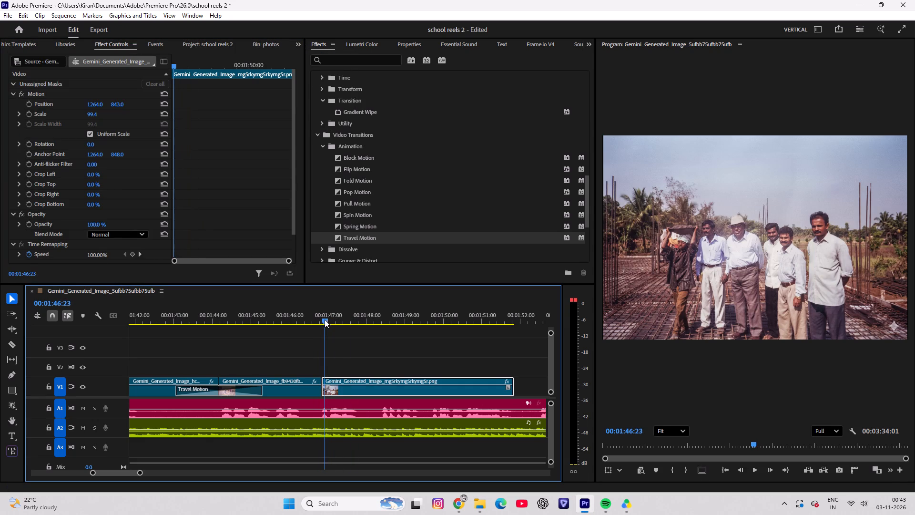
drag(325, 319, 324, 319)
drag(177, 61, 142, 60)
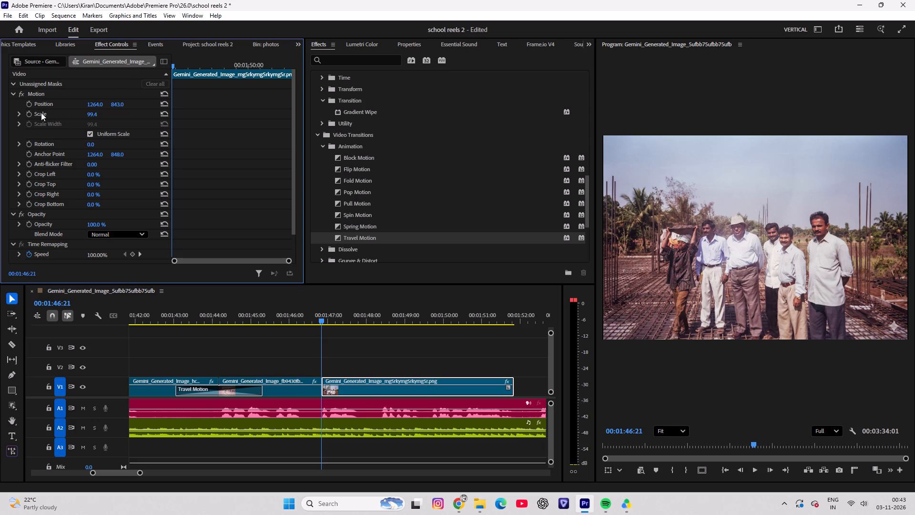
click(30, 113)
drag(173, 63, 344, 65)
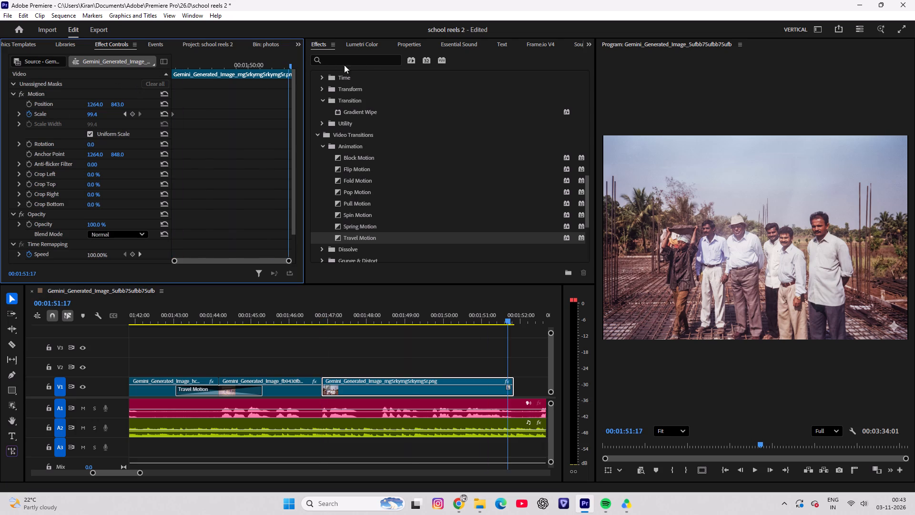
drag(344, 65, 368, 65)
drag(90, 113, 99, 113)
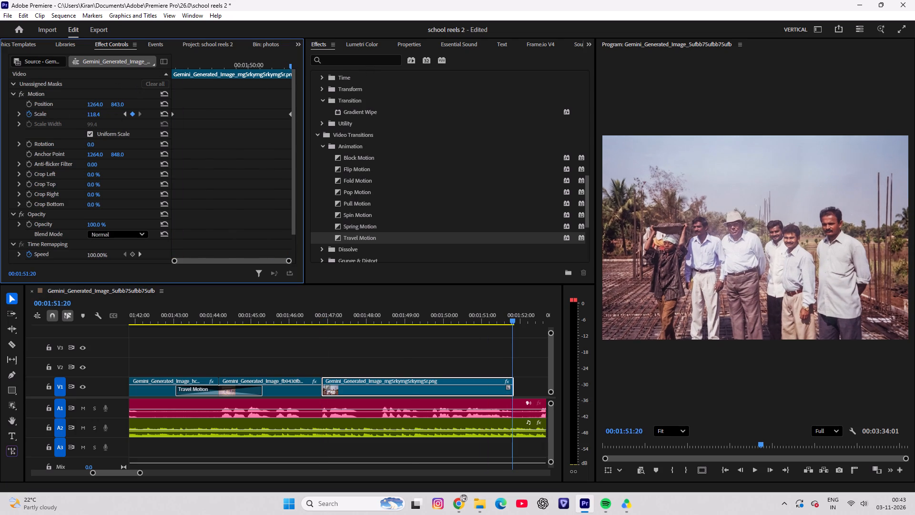
drag(99, 113, 108, 113)
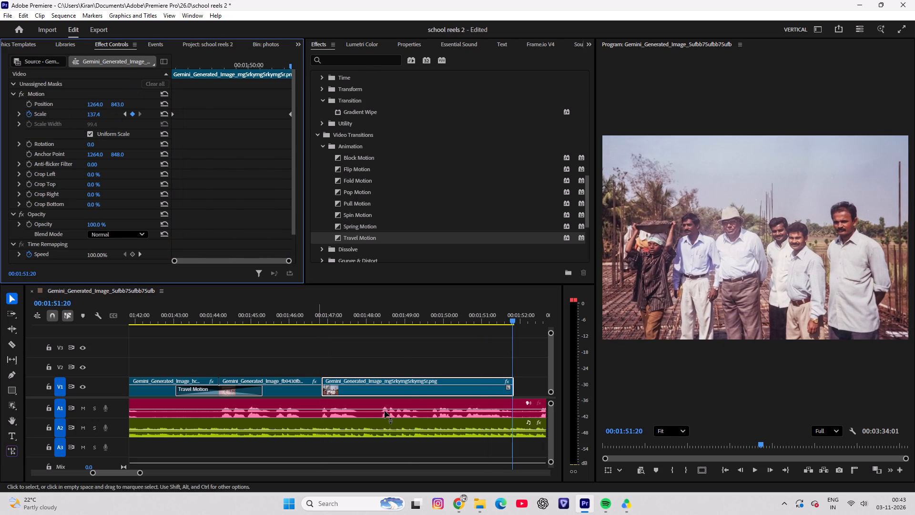
Play back the rebar clip against the audio and trim its end to 00:01:49:18.
drag(433, 314, 307, 314)
key(space)
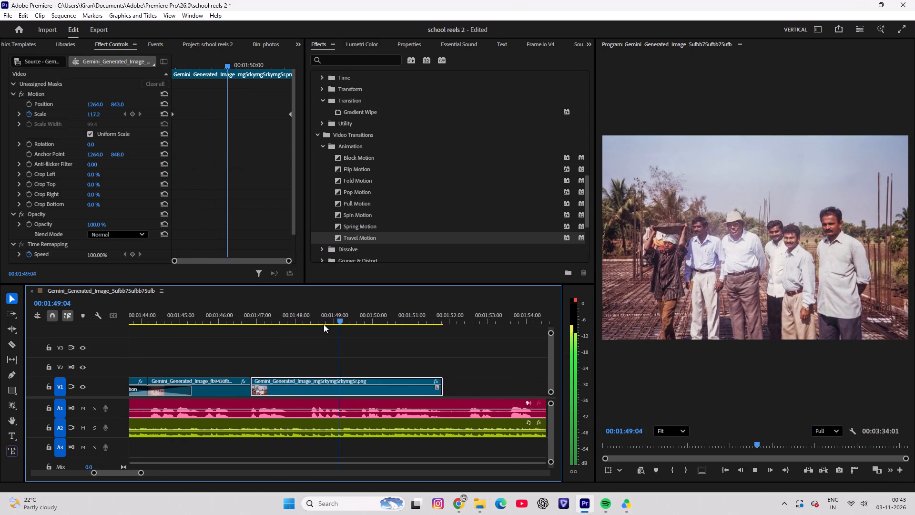
key(space)
drag(341, 317, 320, 322)
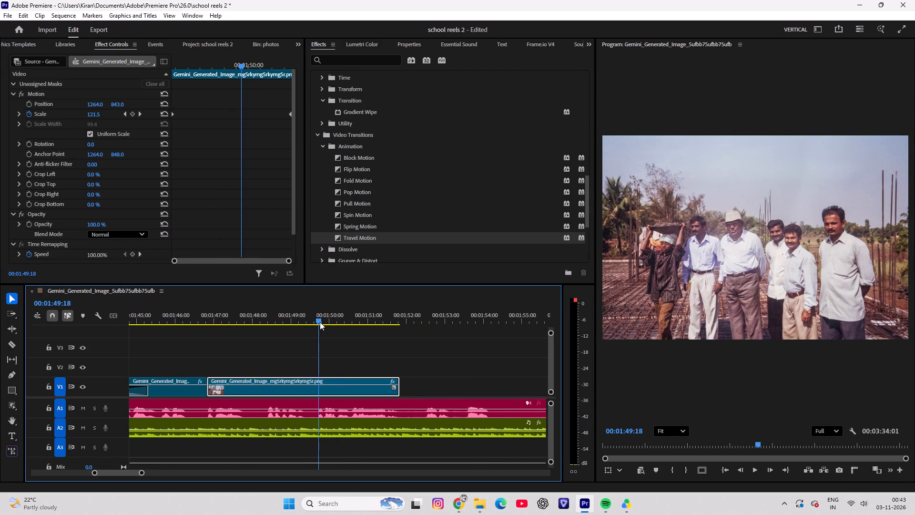
drag(320, 322, 319, 323)
drag(395, 380, 313, 377)
key(ctrl+z)
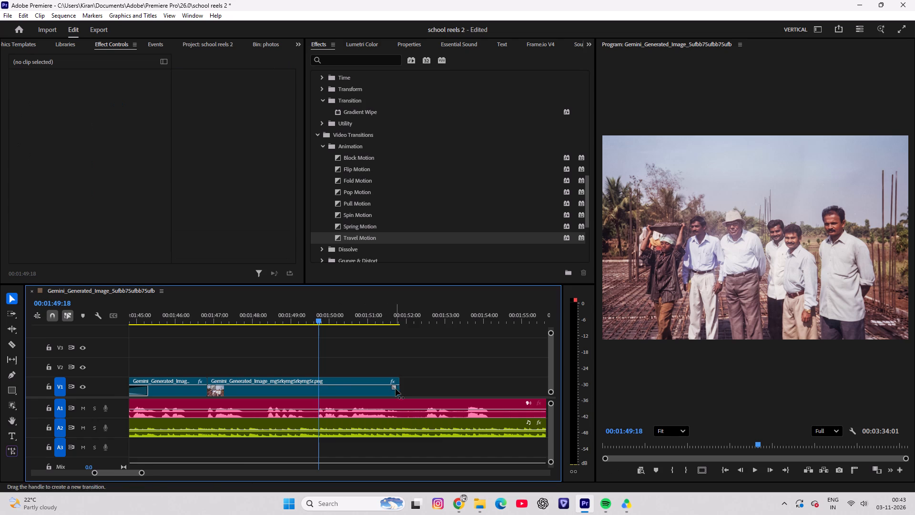
drag(399, 379, 315, 377)
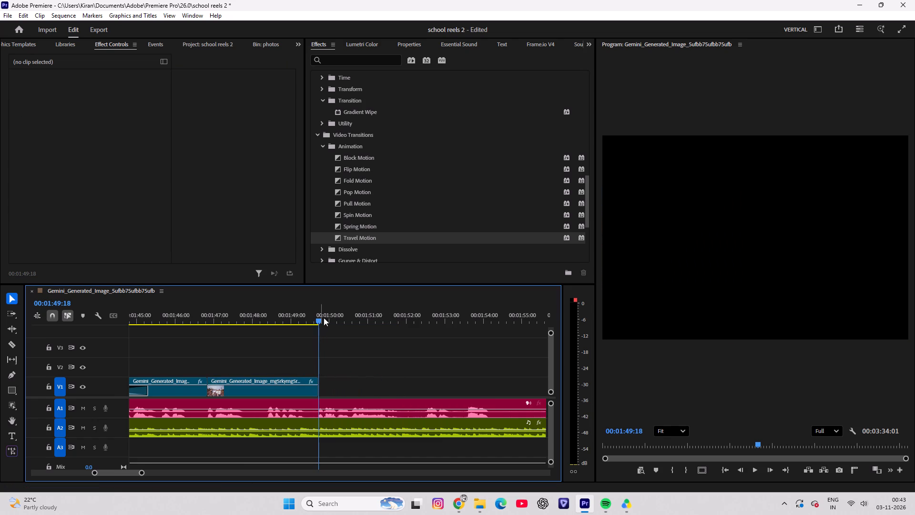
Find the photo of the building site with wooden scaffolding poles in the photos bin and add it to V1 directly after the rebar clip.
drag(318, 316, 304, 316)
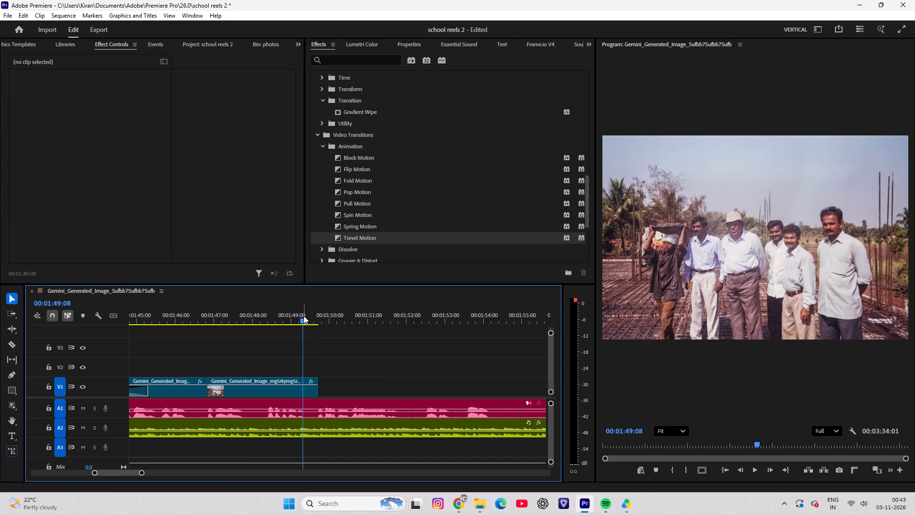
click(221, 43)
double_click(56, 104)
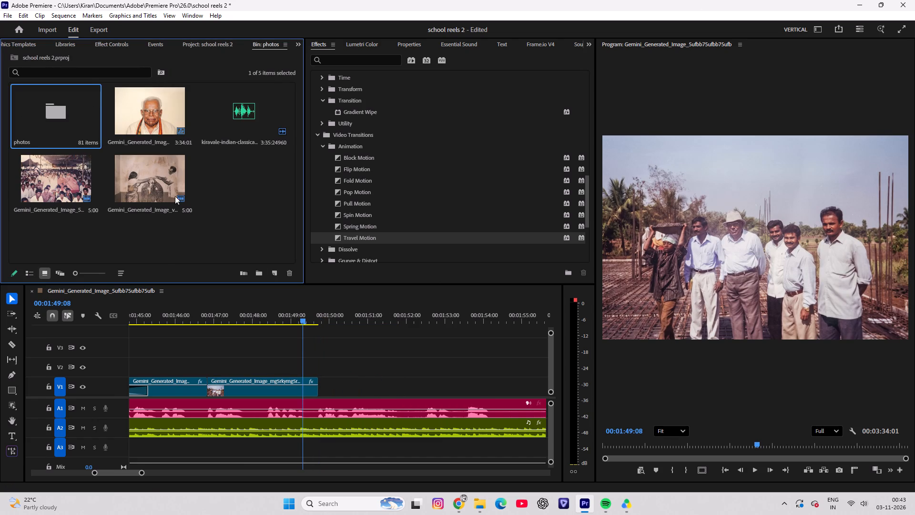
scroll(218, 202, down, 1)
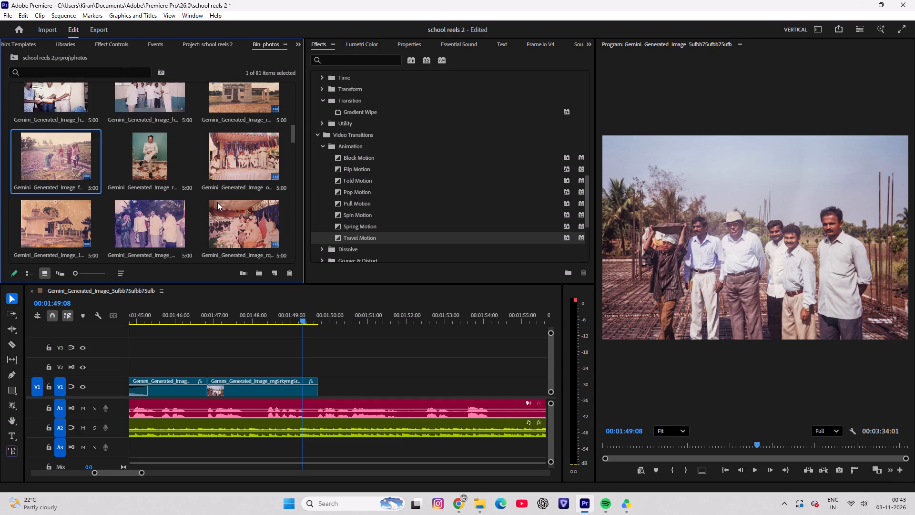
scroll(217, 202, down, 5)
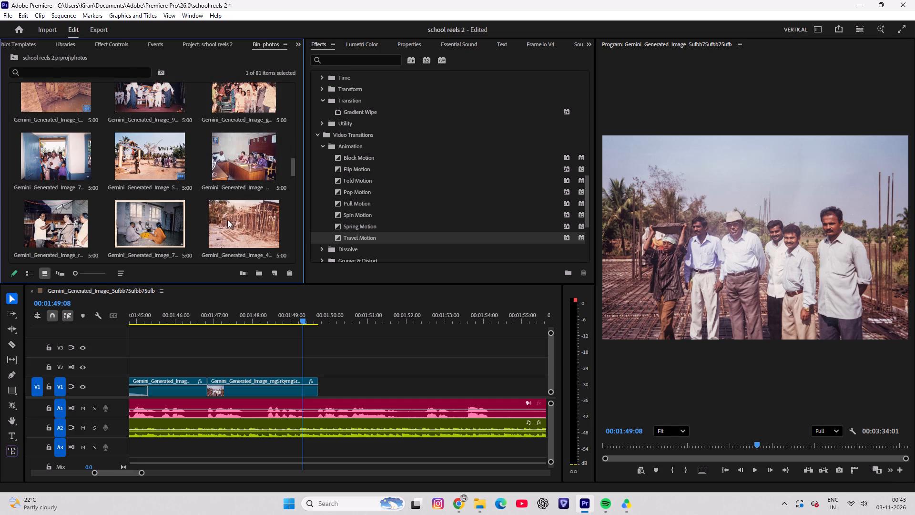
drag(232, 222, 322, 387)
Play back the scaffolding clip against the audio and trim its end to 00:01:52:13.
drag(328, 313, 301, 312)
key(space)
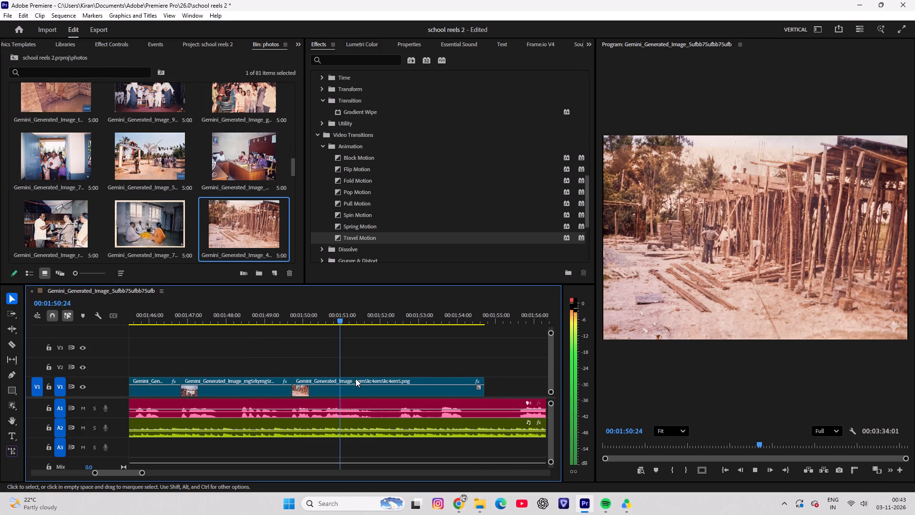
key(space)
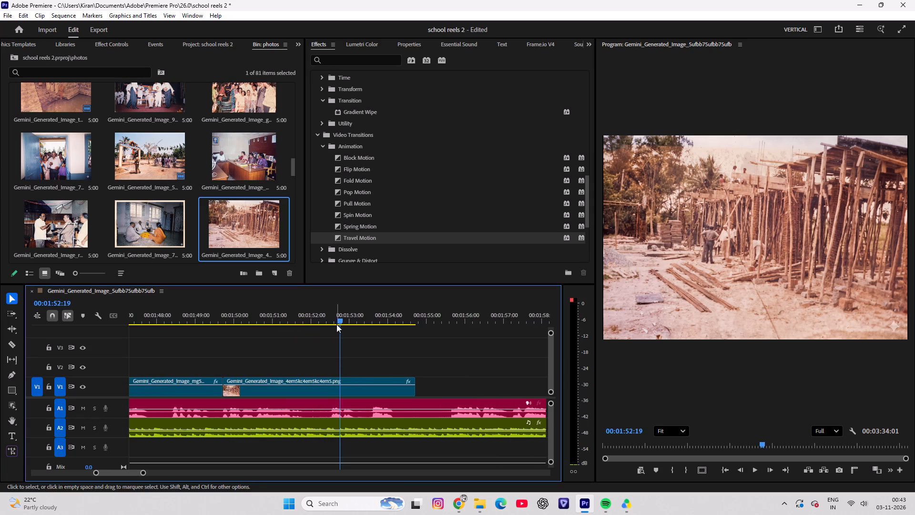
drag(343, 312, 333, 315)
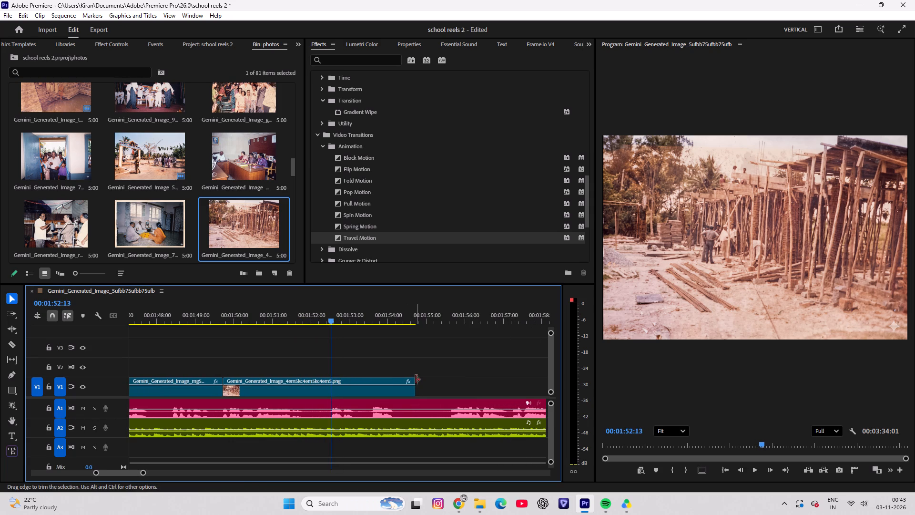
drag(415, 380, 325, 375)
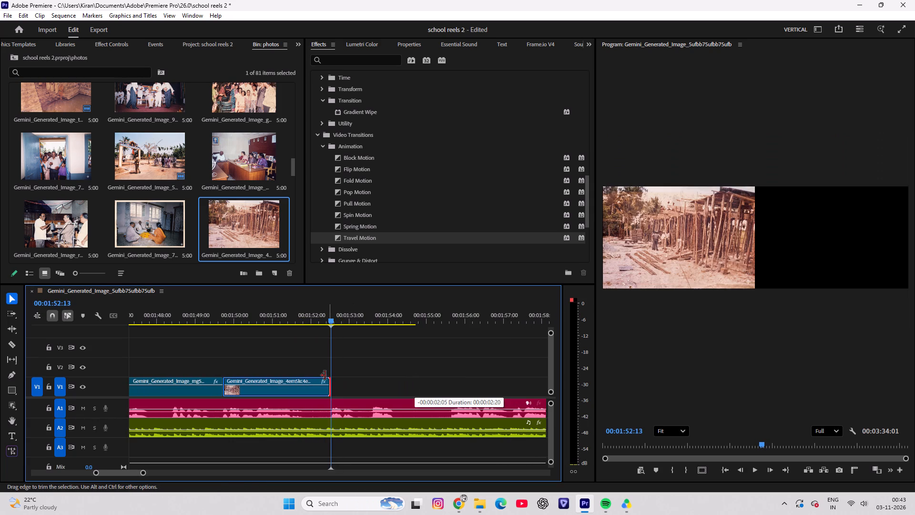
drag(325, 375, 333, 375)
Animate the scaffolding clip's Scale with keyframes from 99.4 at its start (00:01:49:18) to 145.4 at 00:01:52:12.
drag(313, 310, 235, 314)
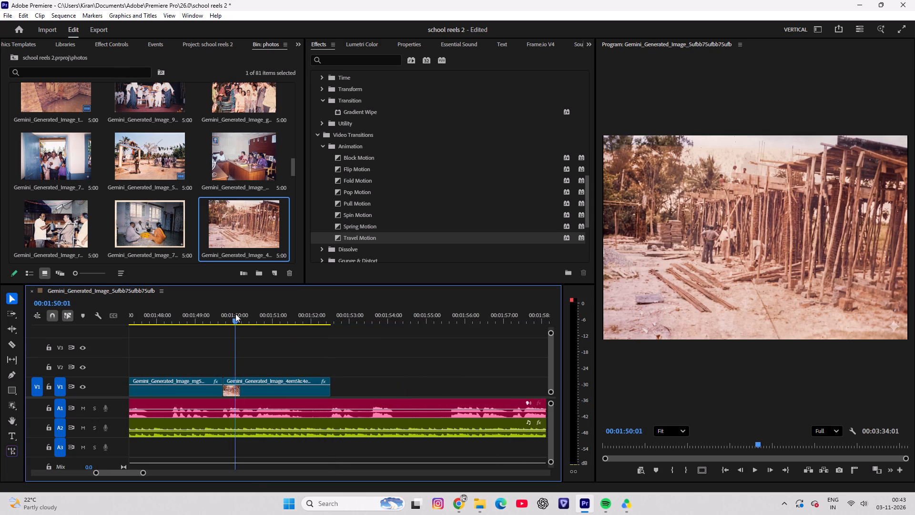
drag(235, 314, 225, 316)
click(254, 397)
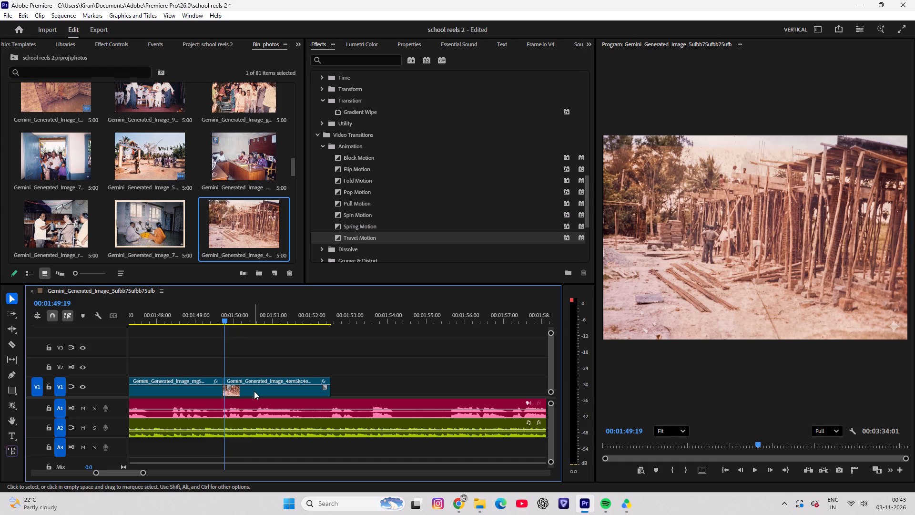
click(254, 391)
drag(226, 320, 229, 316)
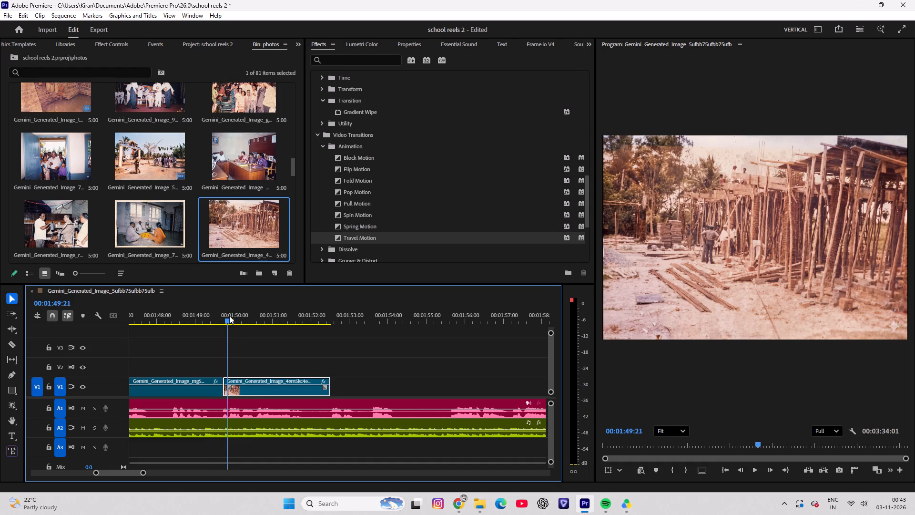
drag(229, 316, 226, 316)
click(207, 42)
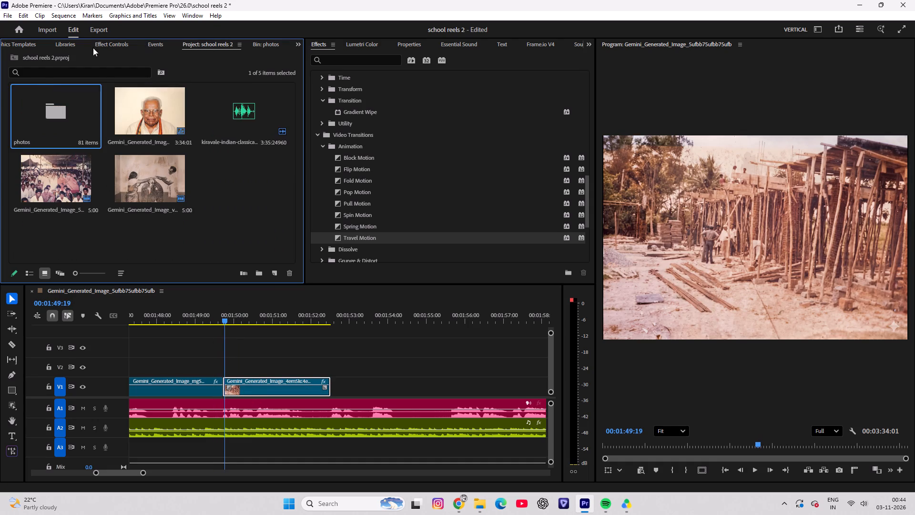
click(101, 41)
drag(179, 62, 103, 64)
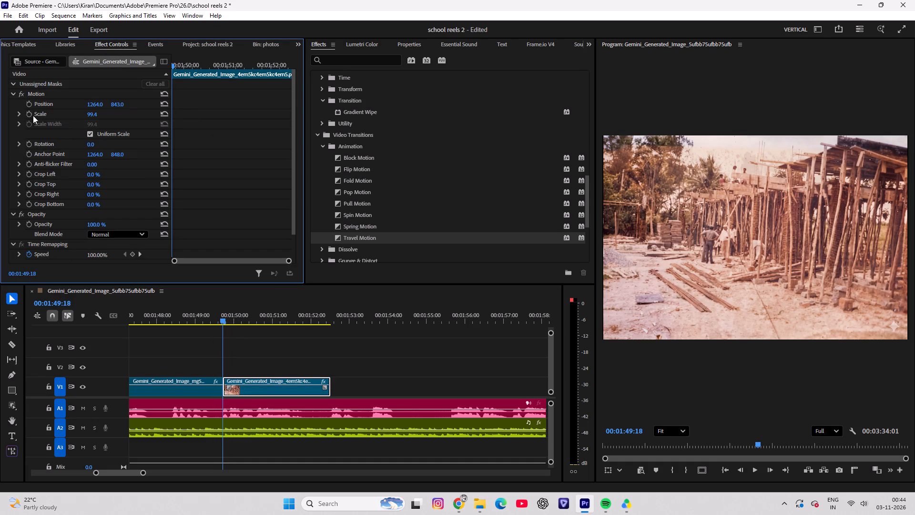
click(27, 113)
drag(226, 319, 290, 316)
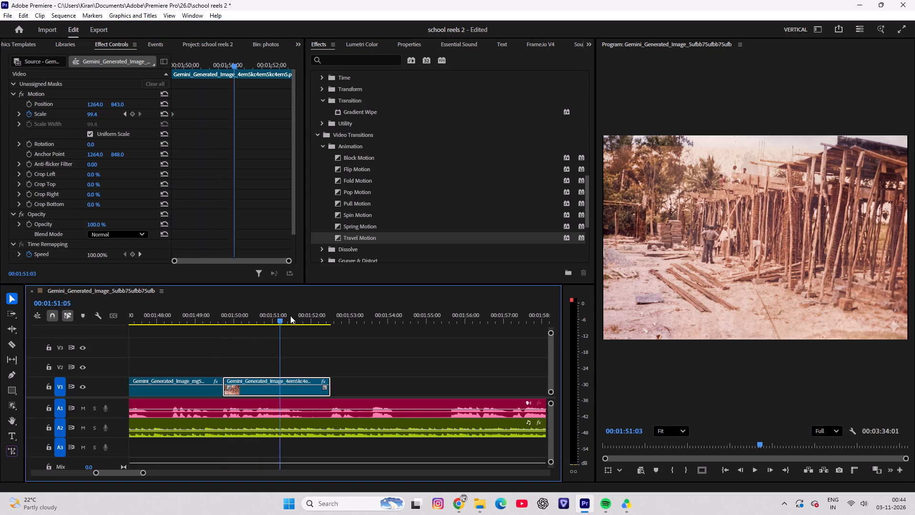
drag(290, 316, 332, 312)
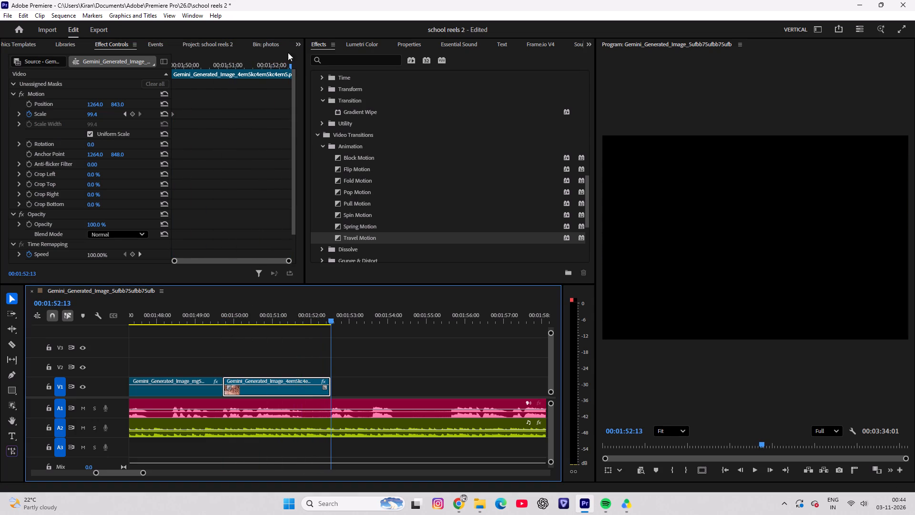
drag(285, 64, 384, 41)
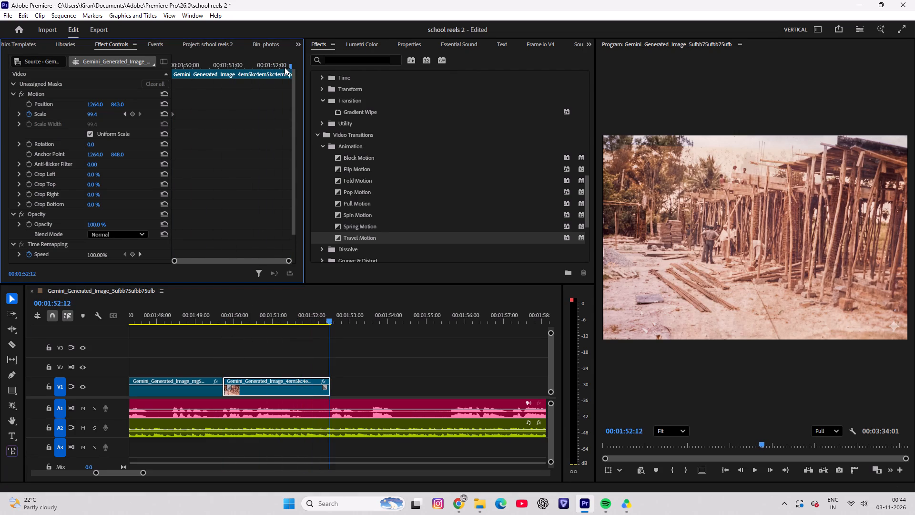
drag(91, 116, 103, 114)
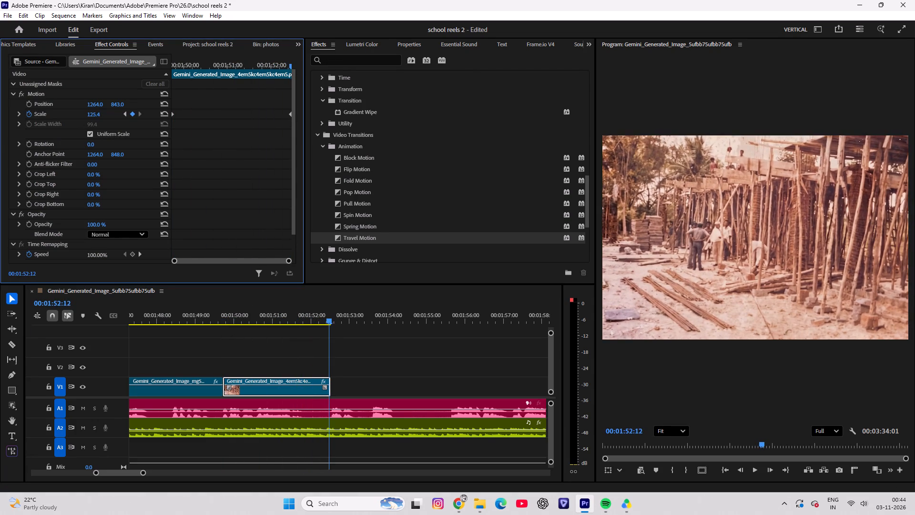
drag(103, 114, 112, 114)
Play back the cut from the rebar clip into the zooming scaffolding clip to check it against the audio.
drag(306, 314, 179, 306)
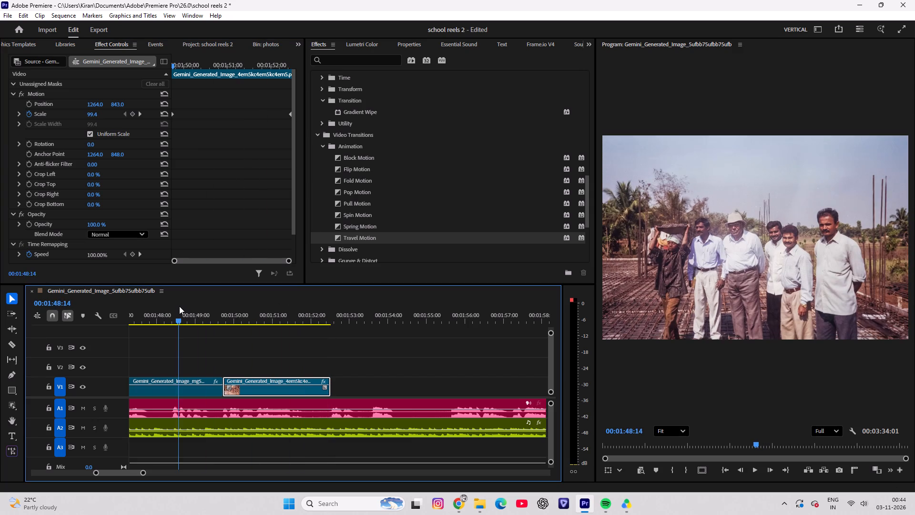
drag(179, 306, 178, 306)
key(space)
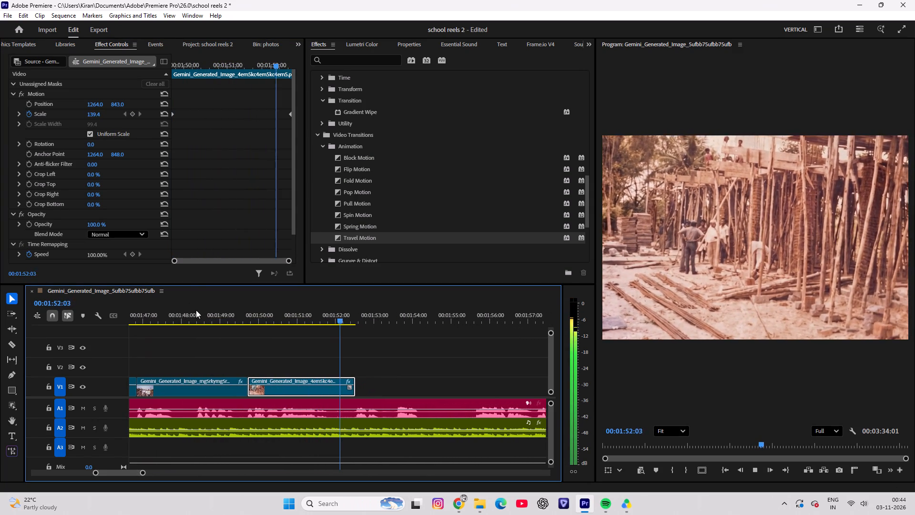
key(space)
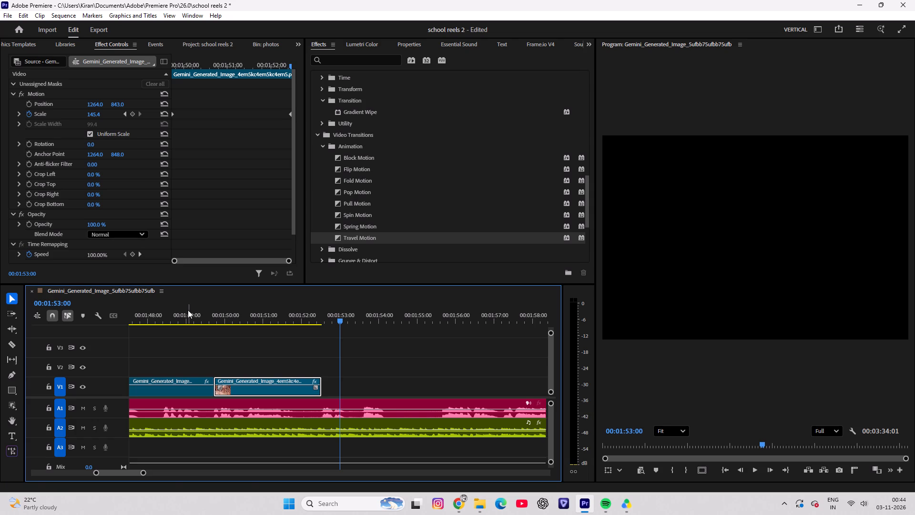
drag(314, 319, 170, 312)
key(space)
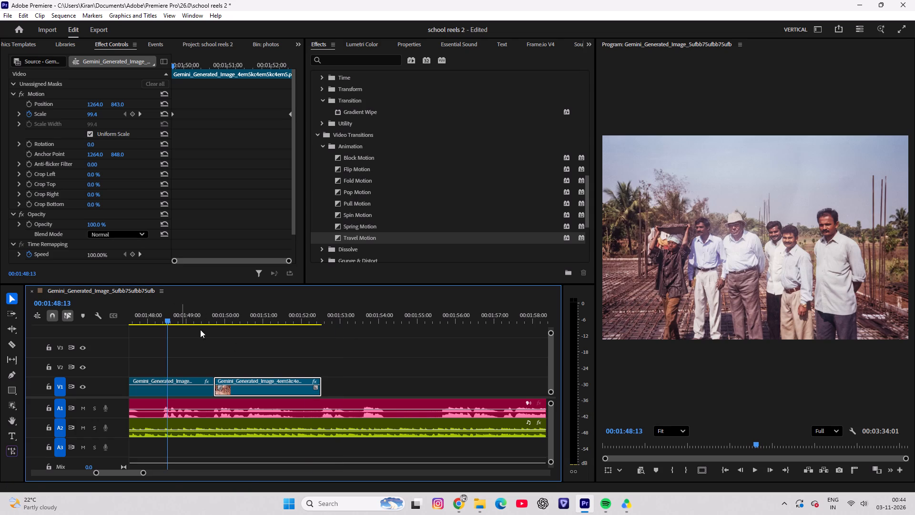
Play back the rebar and scaffolding clips and the audio just beyond them to check the zoom and timing.
key(space)
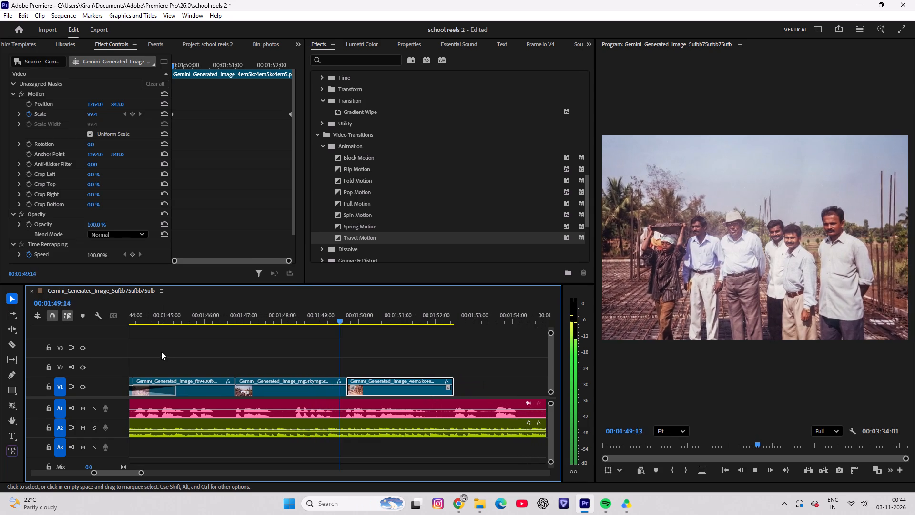
key(space)
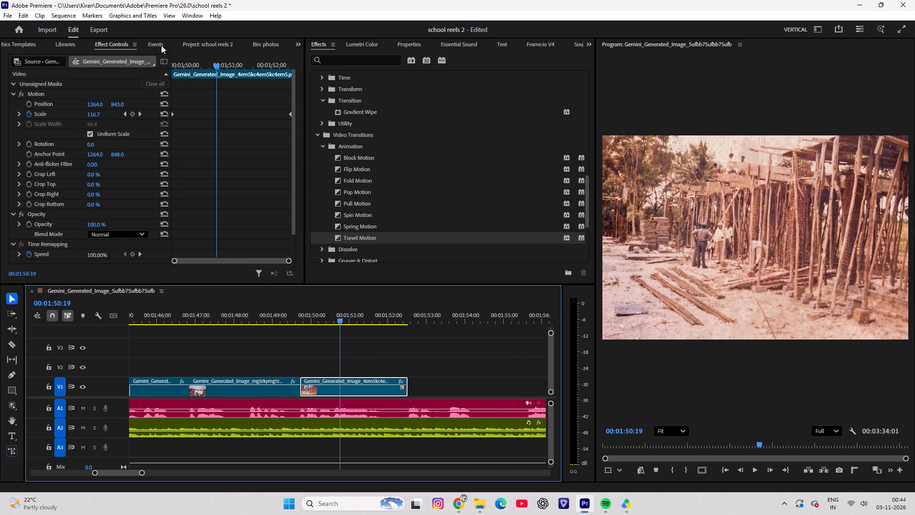
drag(215, 64, 269, 68)
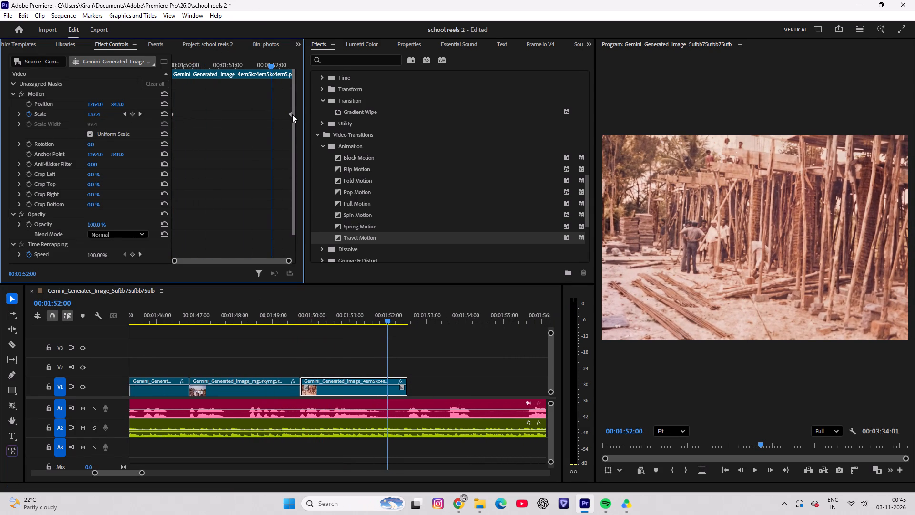
key(space)
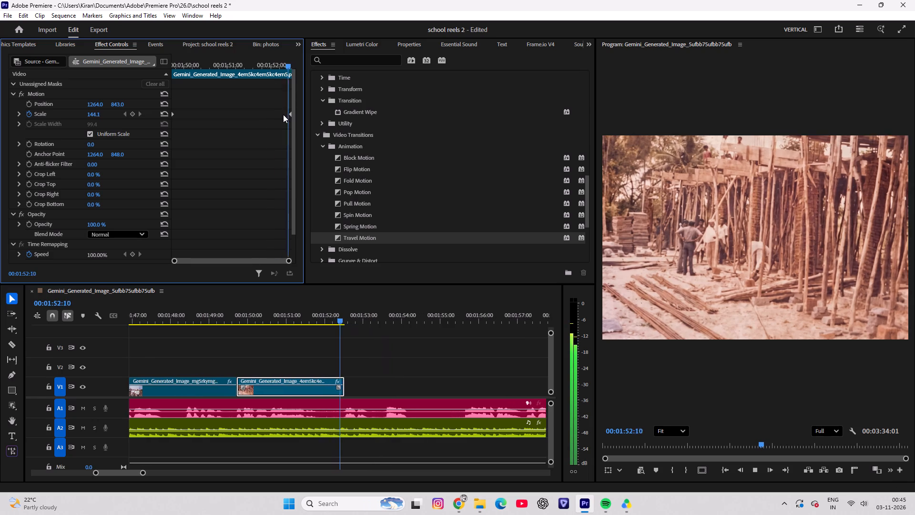
key(space)
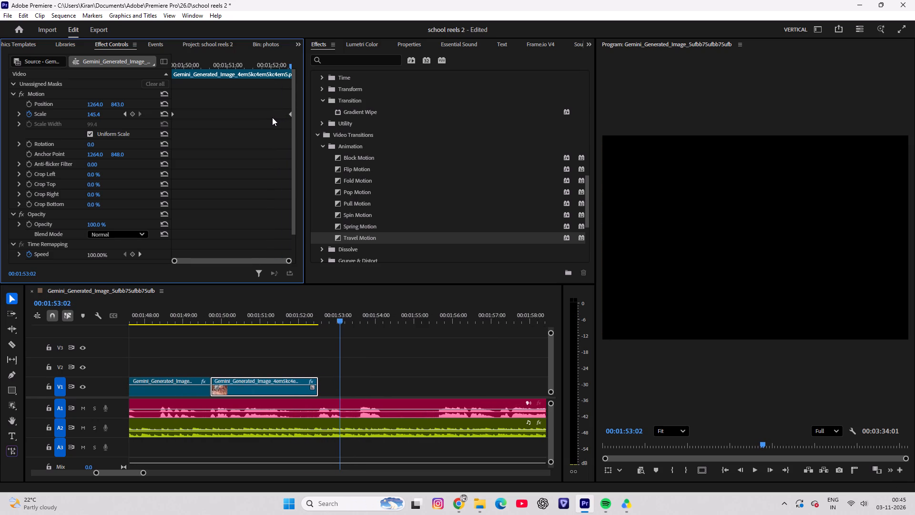
key(space)
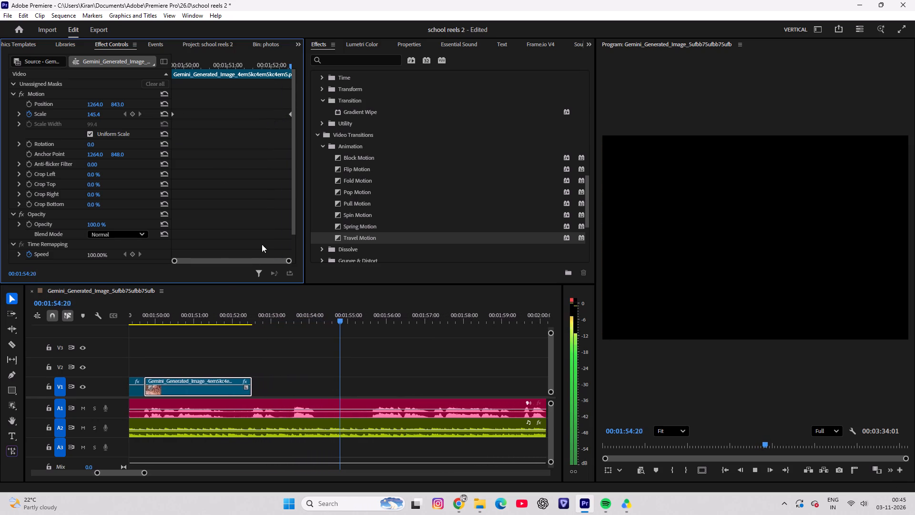
key(space)
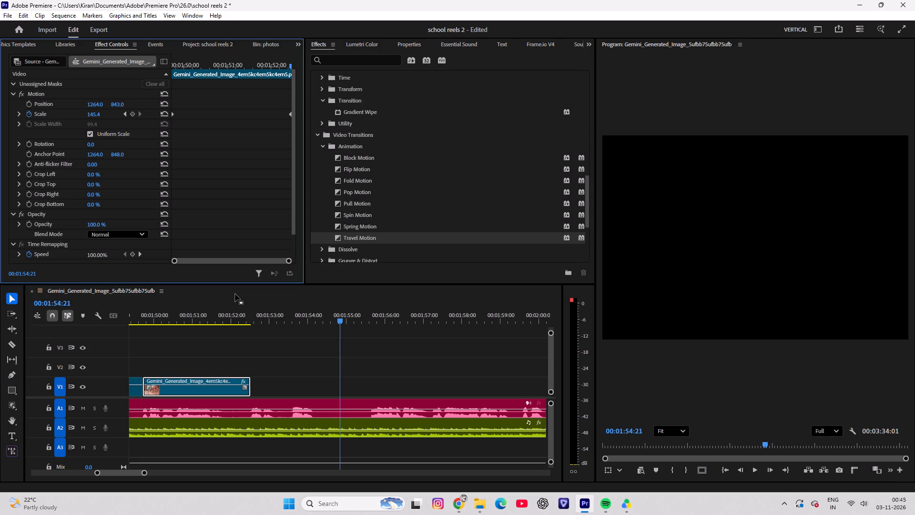
drag(277, 315, 156, 321)
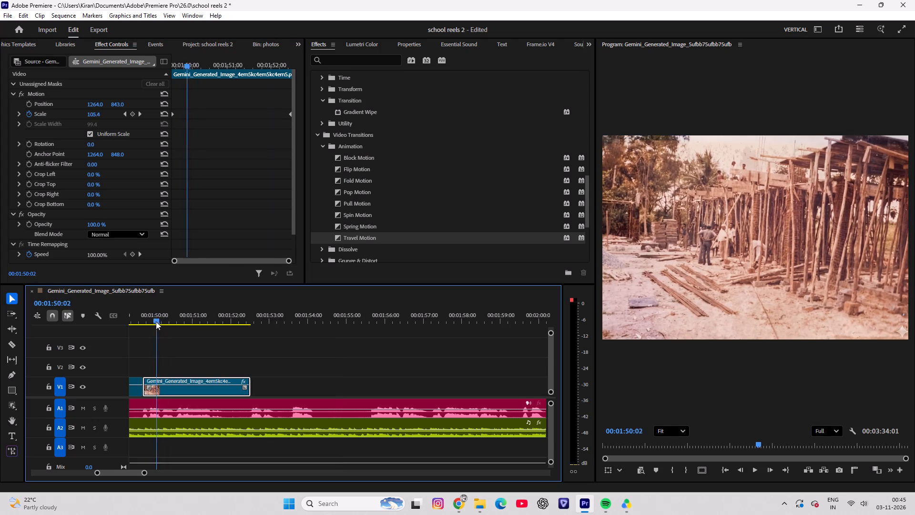
drag(156, 321, 174, 325)
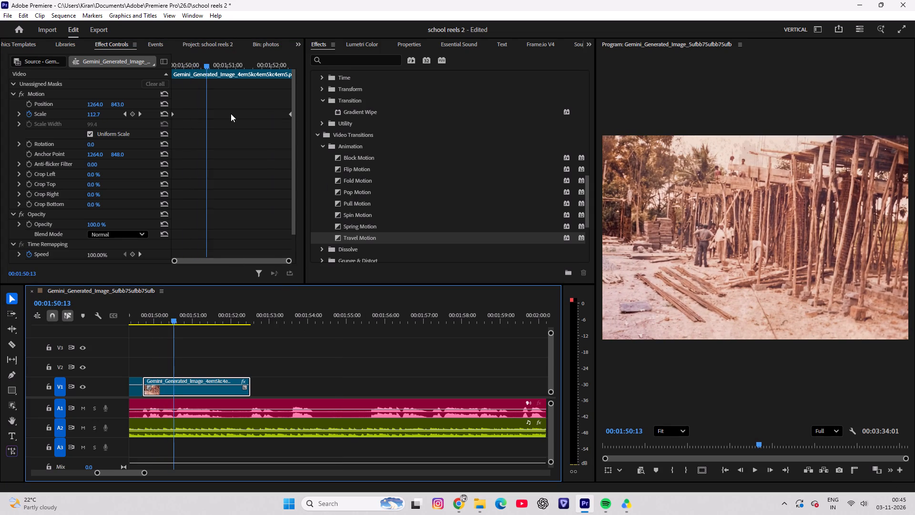
Add the photo of workers on the scaffolded roof deck from File Explorer's Downloads folder to V1 directly after the scaffolding clip.
click(204, 40)
double_click(59, 122)
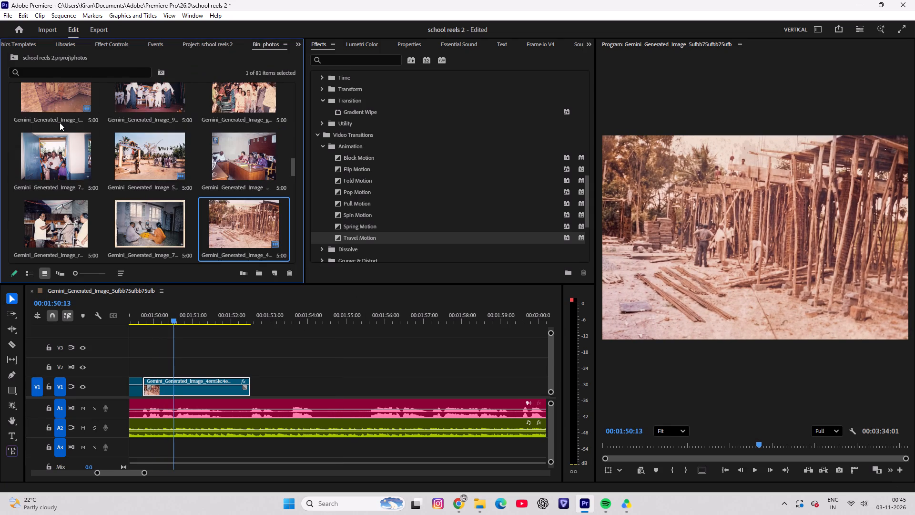
scroll(185, 208, up, 1)
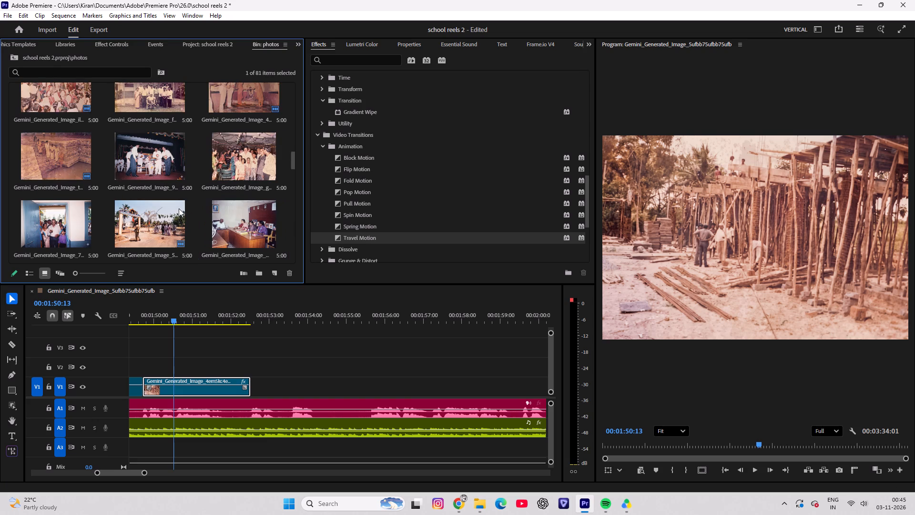
scroll(189, 212, up, 1)
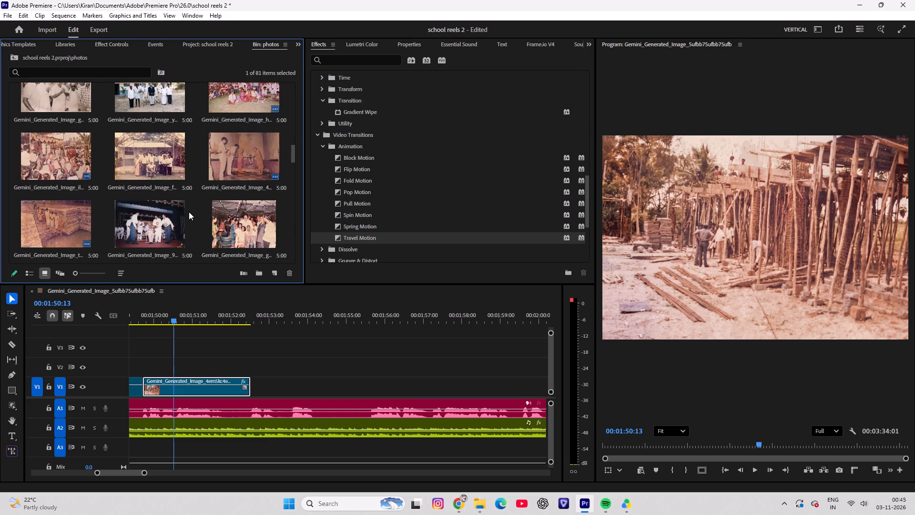
scroll(189, 212, up, 5)
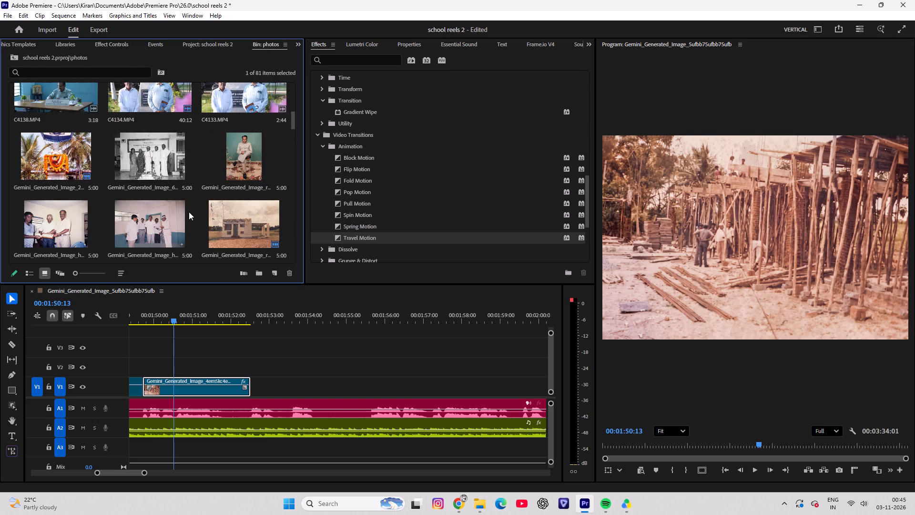
scroll(192, 213, up, 2)
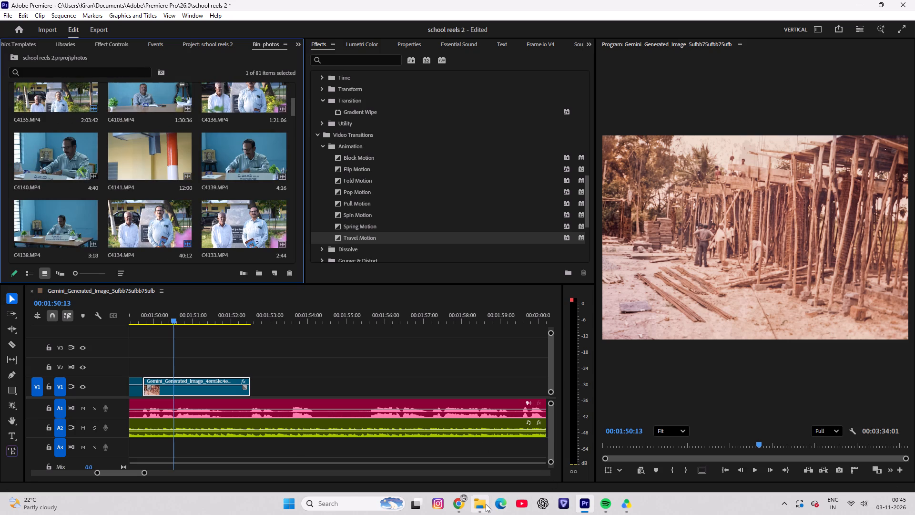
click(486, 504)
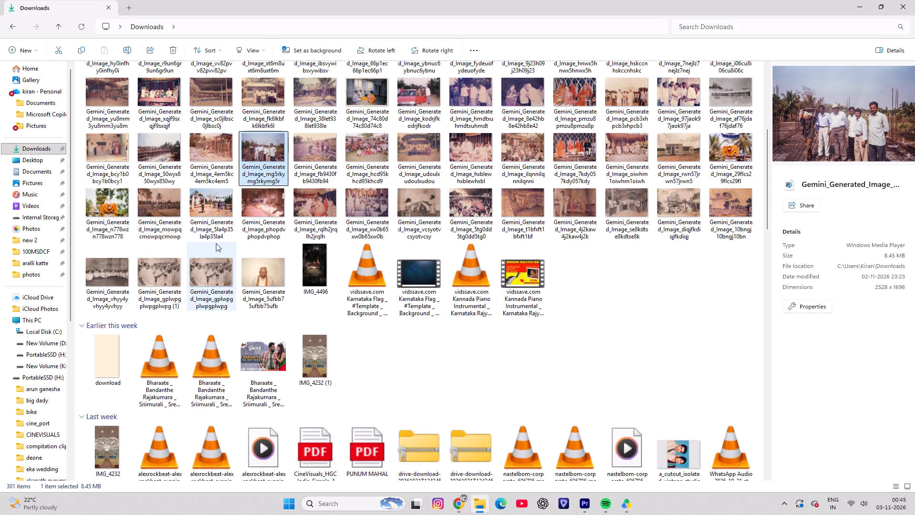
scroll(398, 300, up, 1)
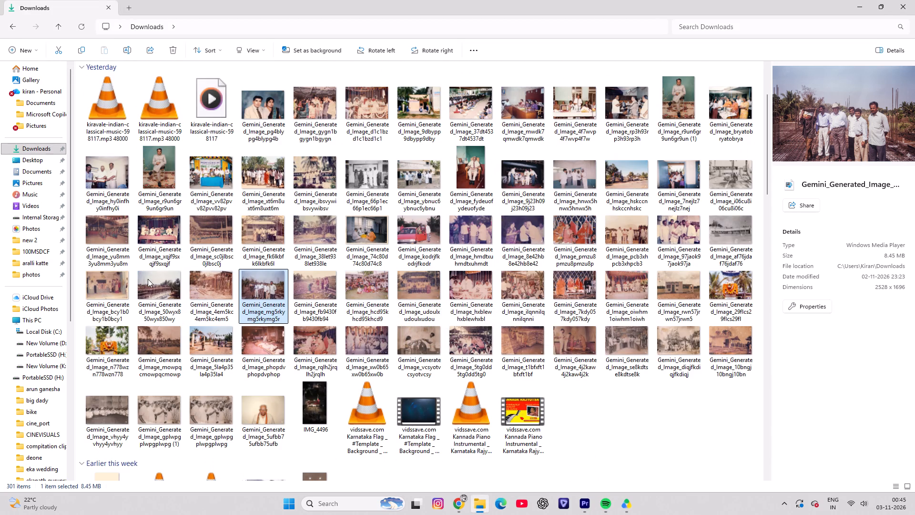
drag(152, 278, 583, 503)
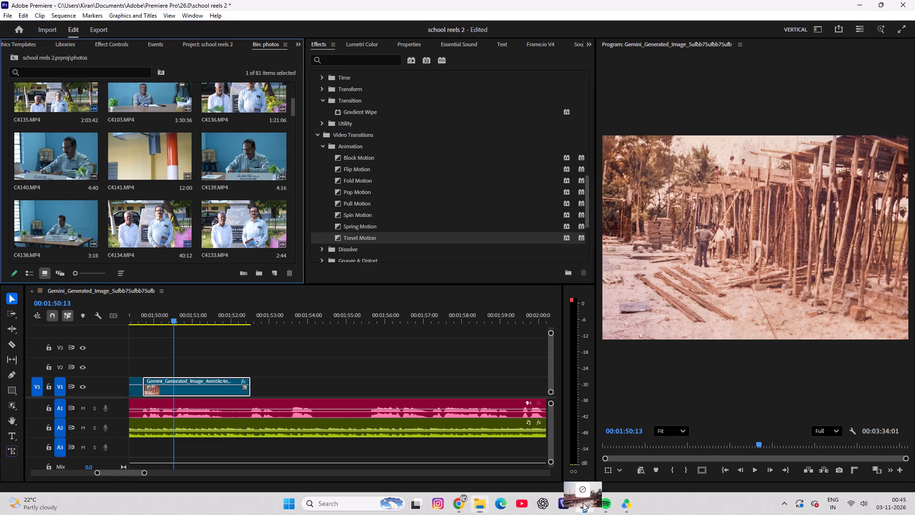
drag(583, 503, 253, 386)
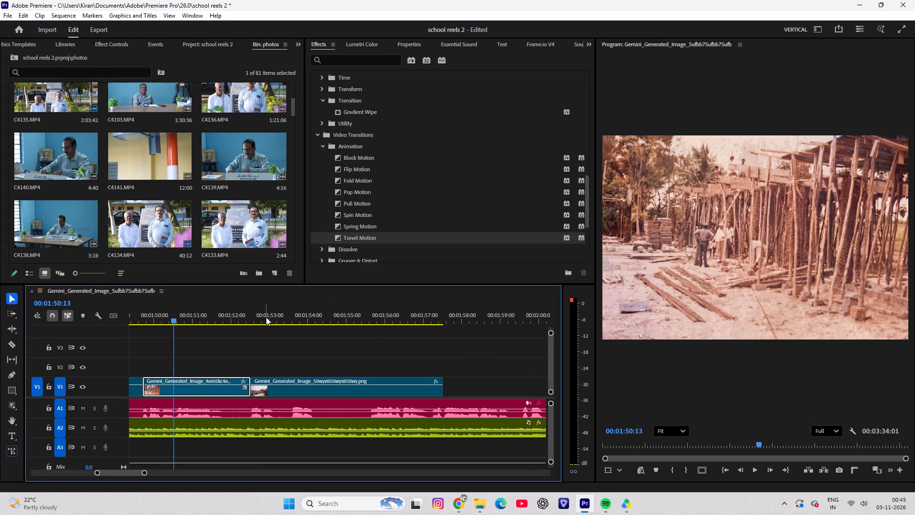
Play back the roof deck clip against the audio and trim its end to 00:01:55:15.
click(266, 315)
click(293, 383)
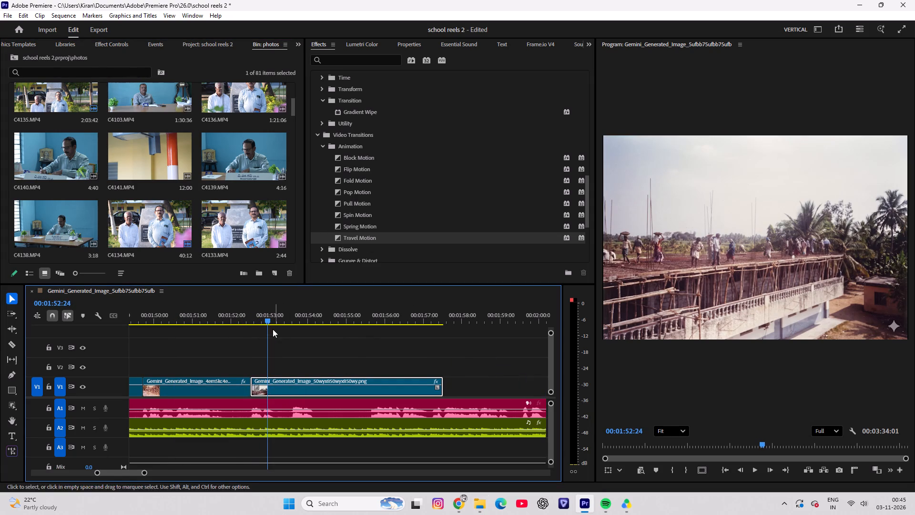
drag(269, 320, 264, 320)
key(space)
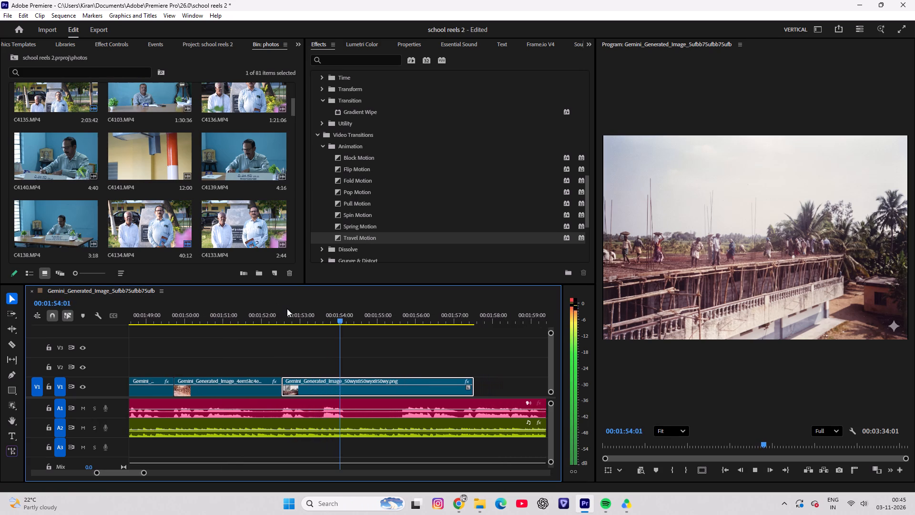
key(space)
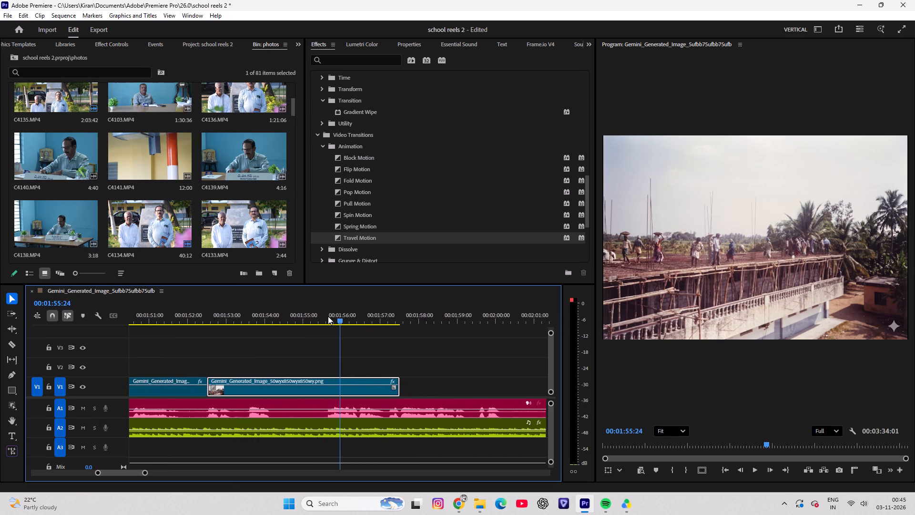
drag(335, 309, 328, 316)
drag(396, 376, 398, 381)
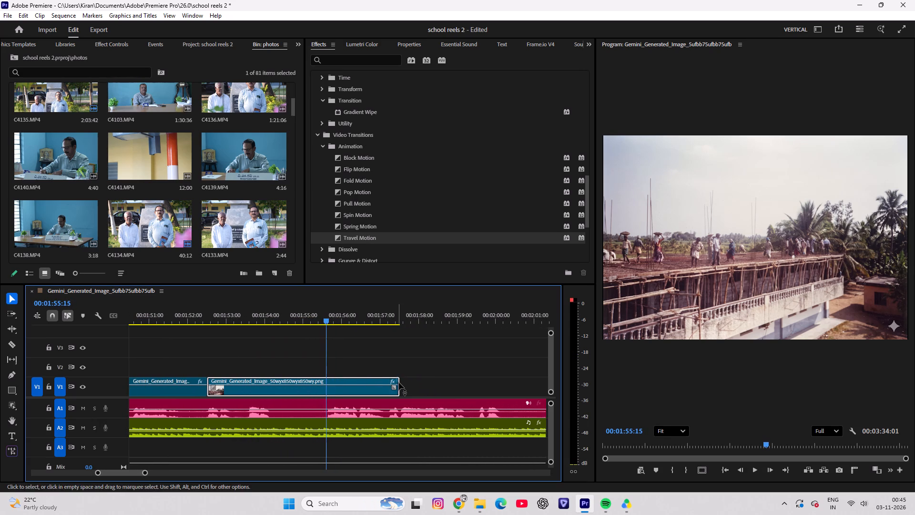
drag(396, 380, 326, 380)
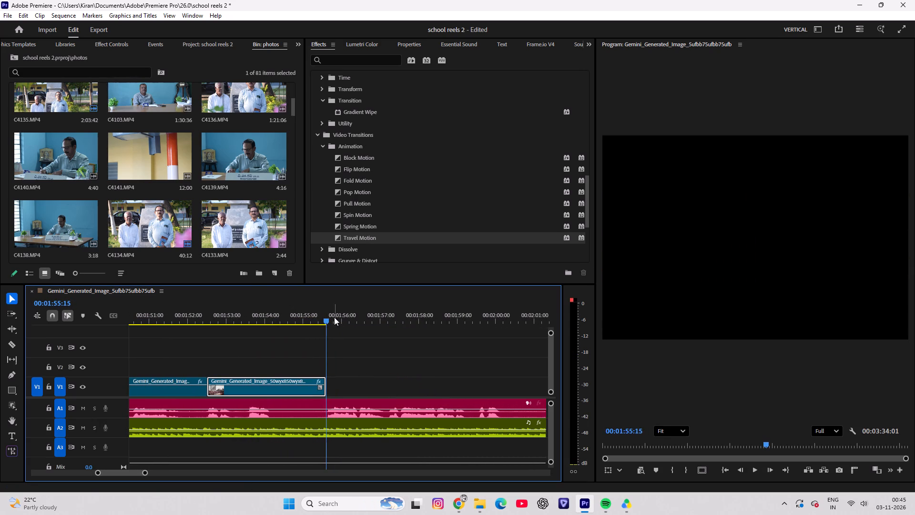
Animate the roof deck clip's Scale with keyframes from 99.4 at its start (00:01:52:13) to 151.4 at 00:01:55:14.
drag(324, 310, 213, 321)
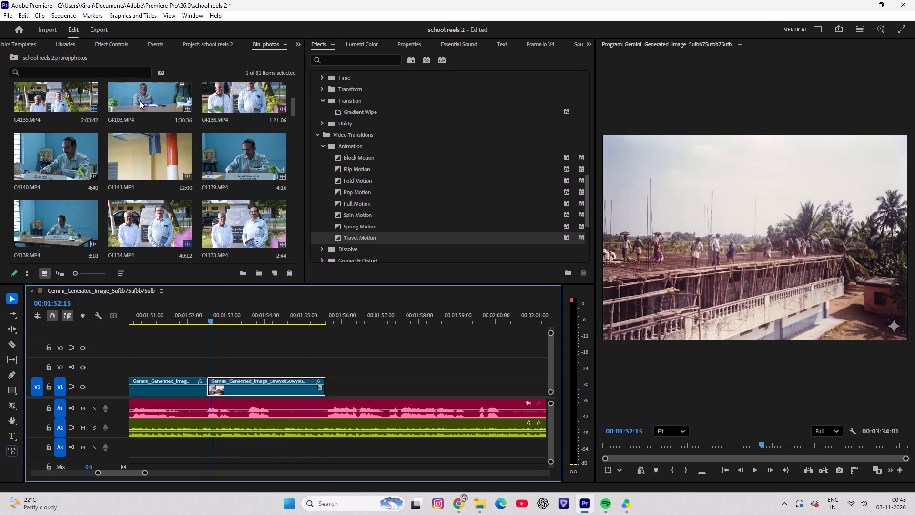
click(121, 32)
click(118, 44)
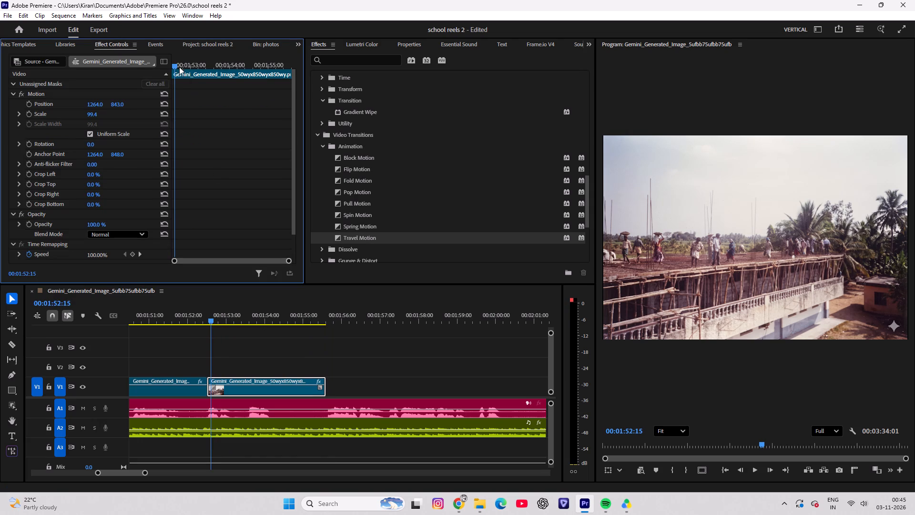
drag(174, 59, 121, 68)
click(28, 114)
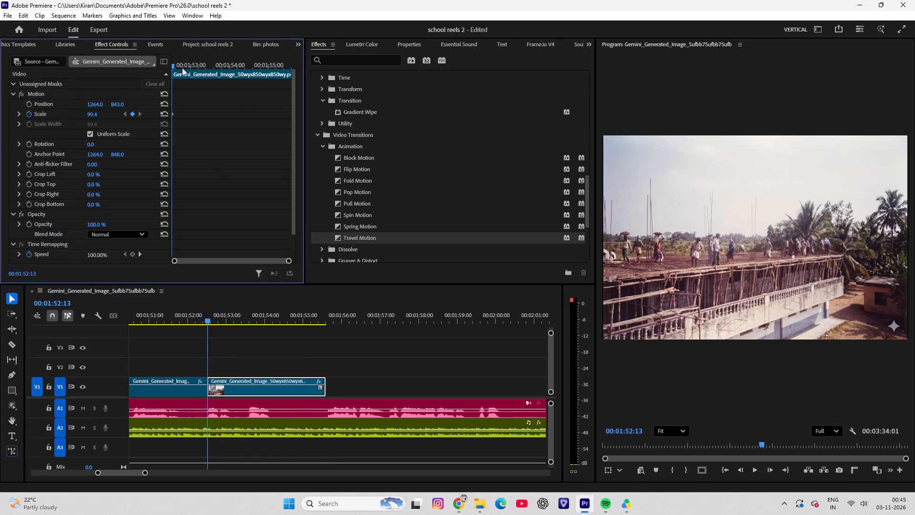
drag(181, 67, 395, 67)
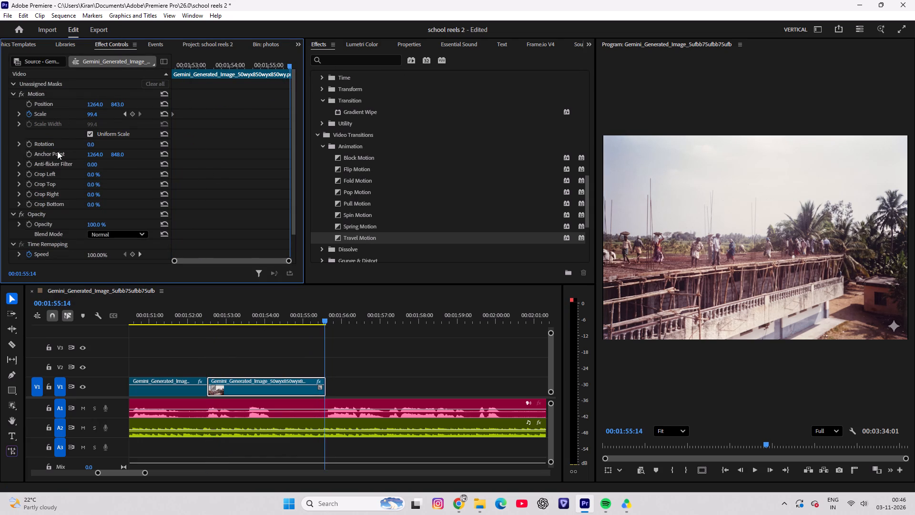
drag(91, 116, 101, 116)
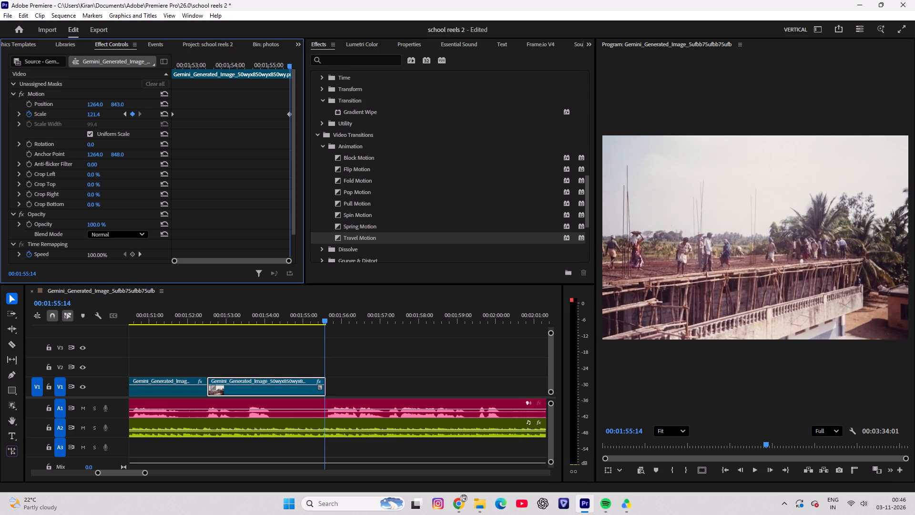
drag(101, 116, 115, 116)
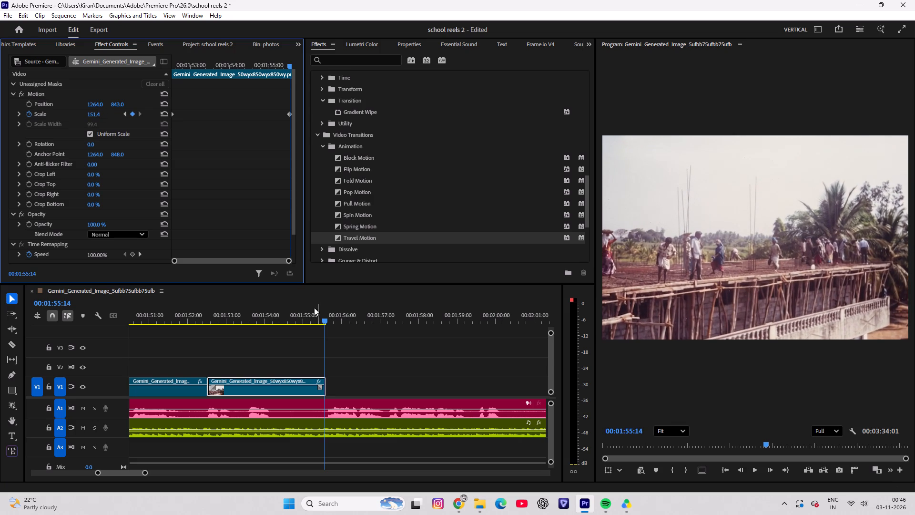
Play back the cut from the scaffolding clip into the zooming roof deck clip to check it.
drag(308, 308, 172, 317)
key(space)
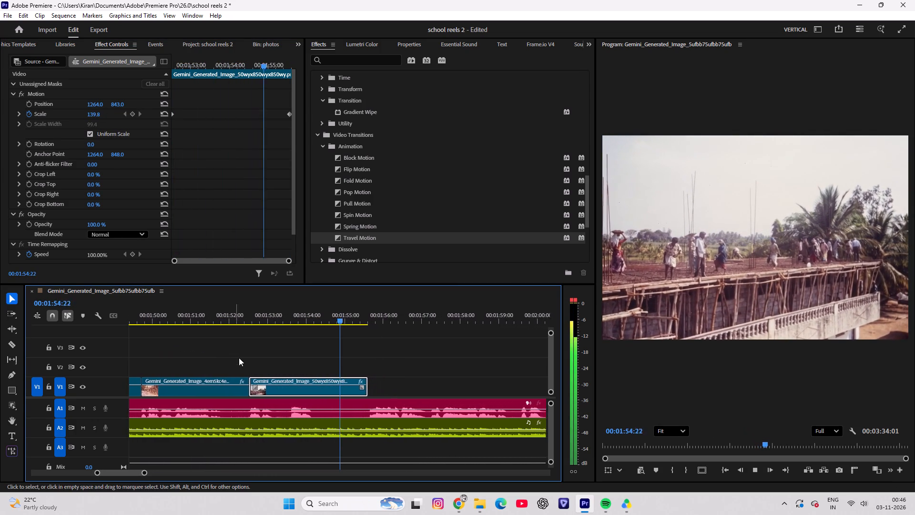
key(space)
At the roof deck clip's start (00:01:52:13), set Crop Bottom to 10% and the Scale keyframe to 131.4.
drag(317, 310, 251, 321)
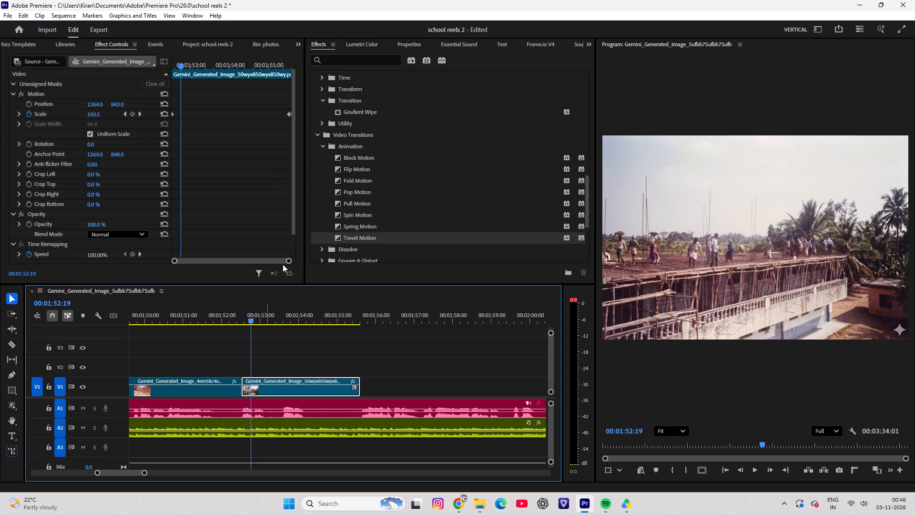
drag(181, 63, 105, 75)
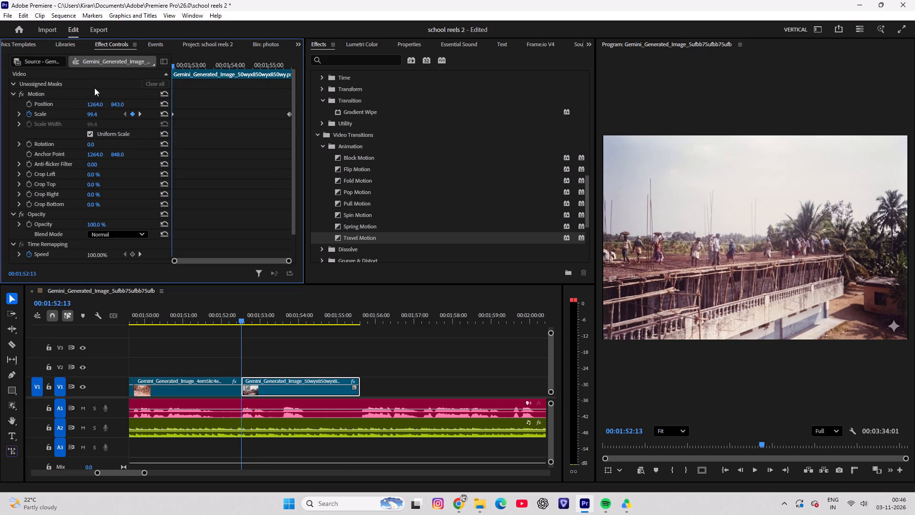
drag(91, 206, 91, 206)
drag(91, 206, 96, 206)
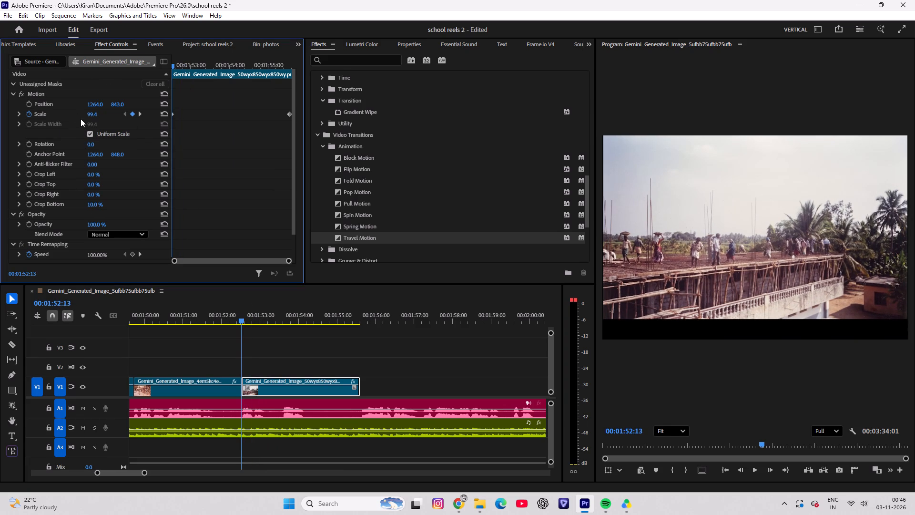
drag(87, 112, 105, 112)
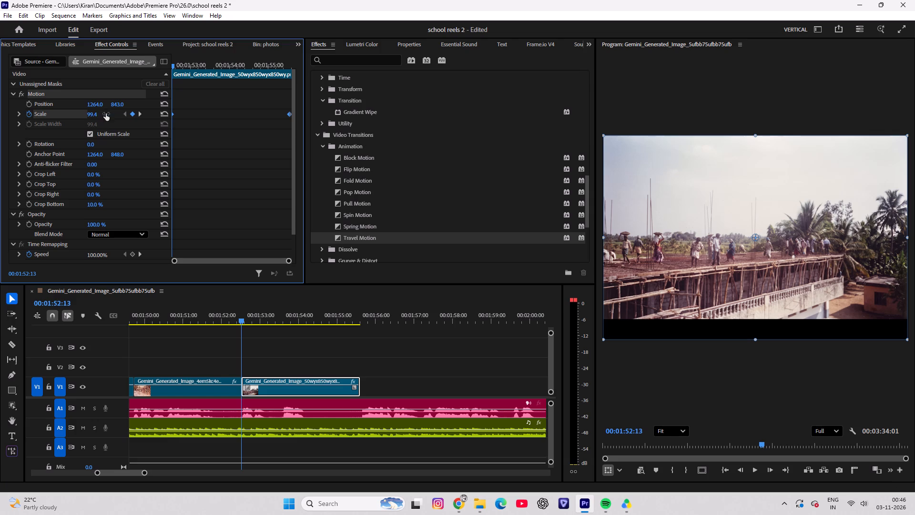
drag(91, 115, 107, 115)
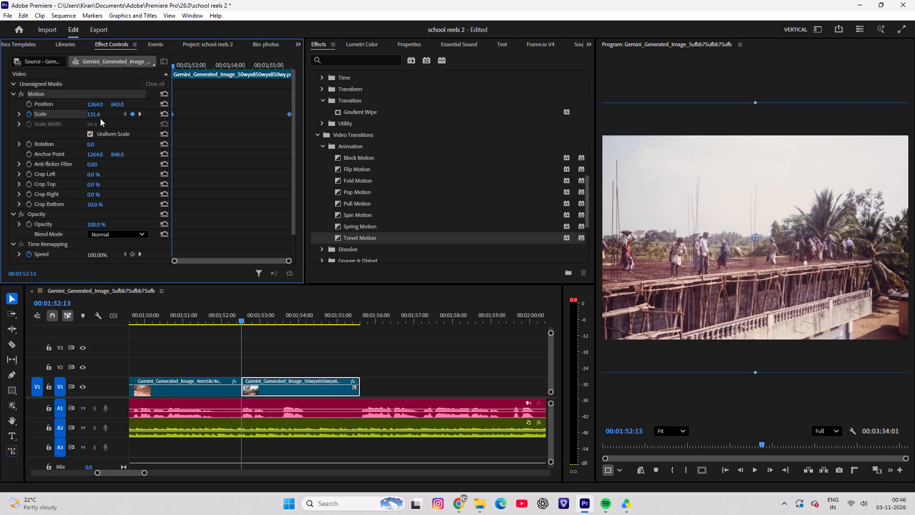
Play back the cropped roof deck clip and listen to the voice audio that follows its end.
drag(227, 300, 222, 301)
drag(242, 312, 204, 318)
key(space)
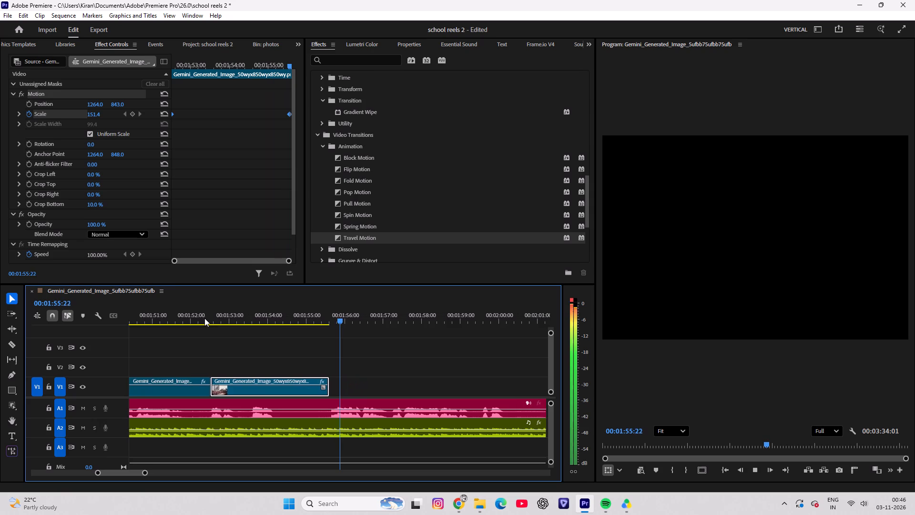
key(space)
key(space)
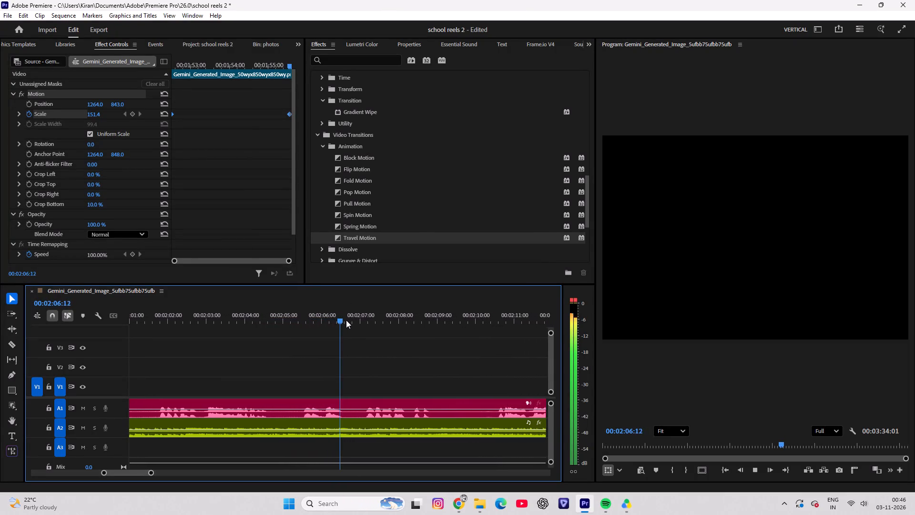
drag(347, 319, 718, 324)
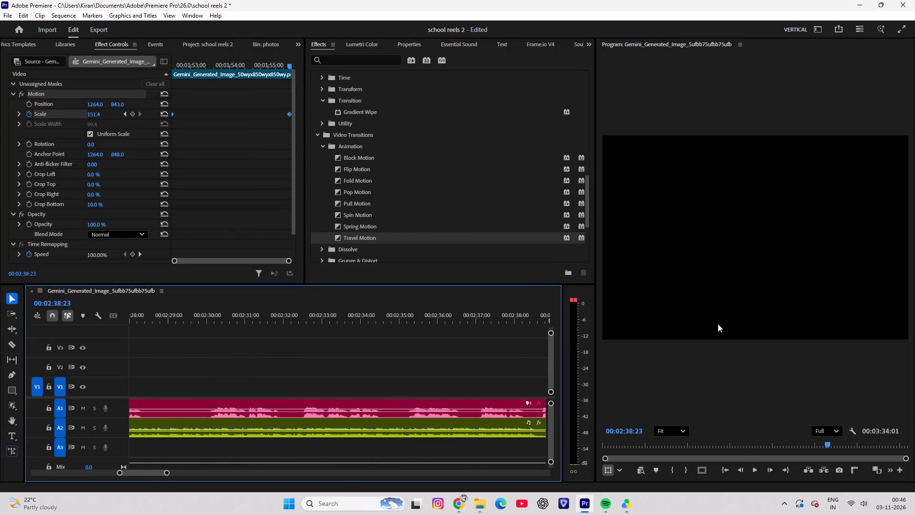
drag(718, 324, 0, 354)
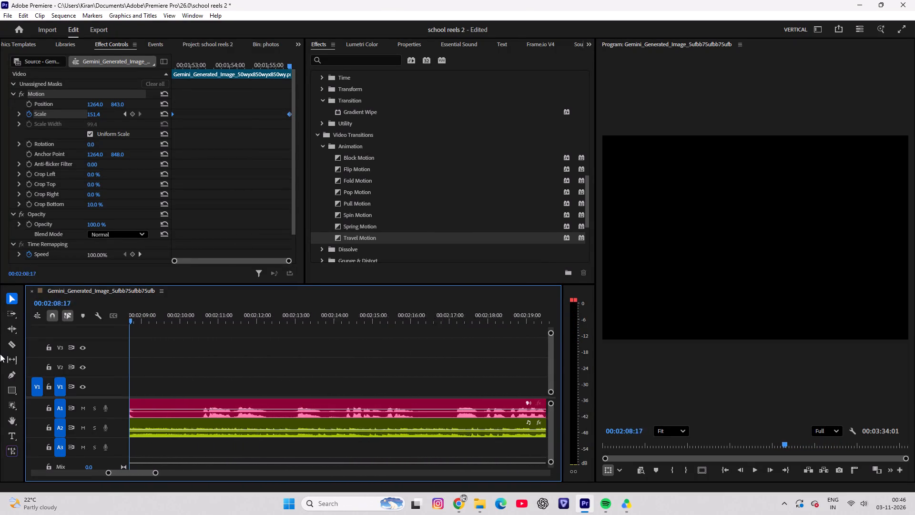
drag(0, 354, 454, 340)
key(space)
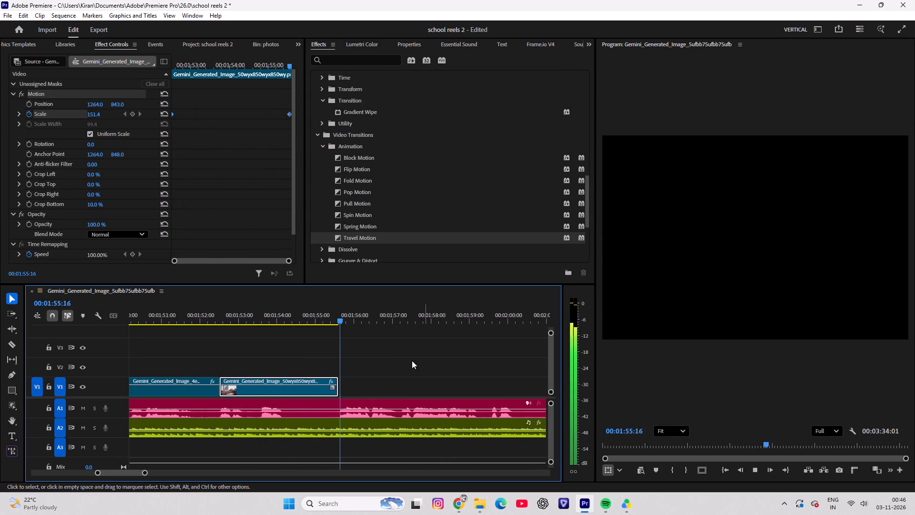
key(space)
Cut the A1 voice audio at the roof deck clip's end (00:01:55:15) and delete the part after it.
drag(338, 312, 333, 312)
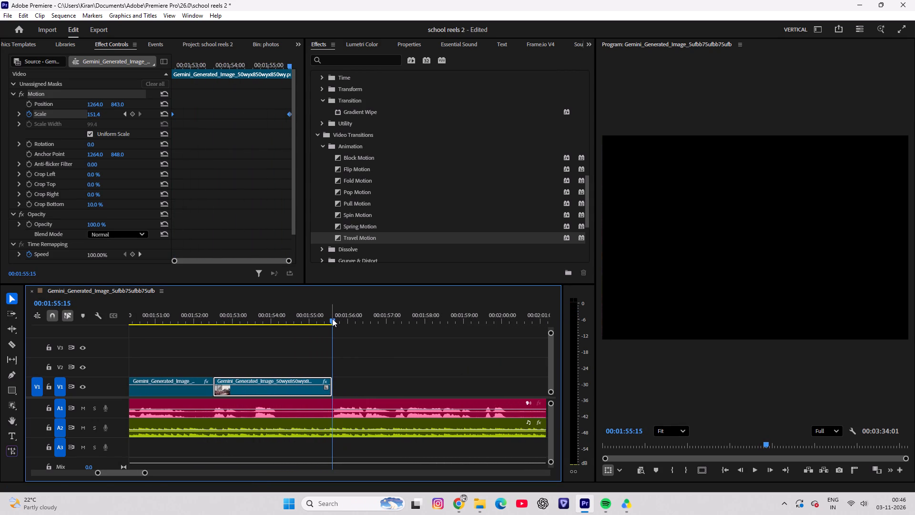
key(c)
click(334, 406)
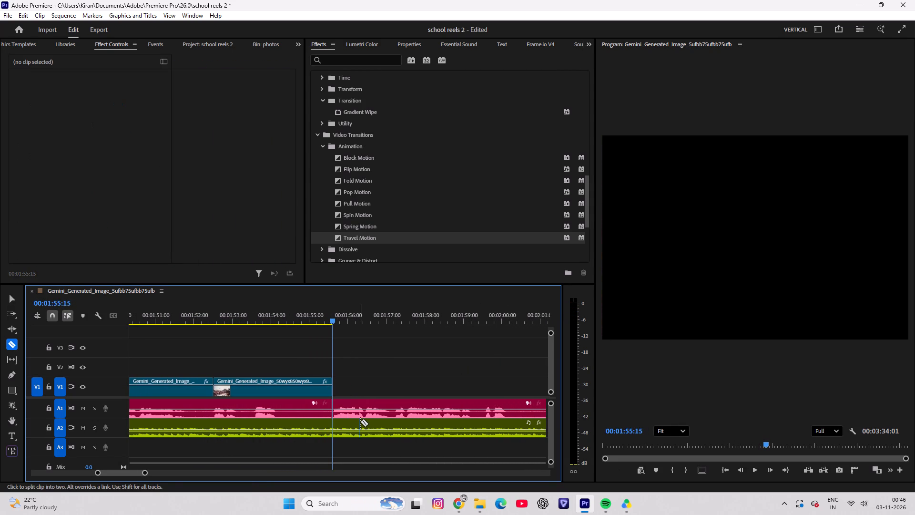
key(v)
click(372, 407)
key(BackSpace)
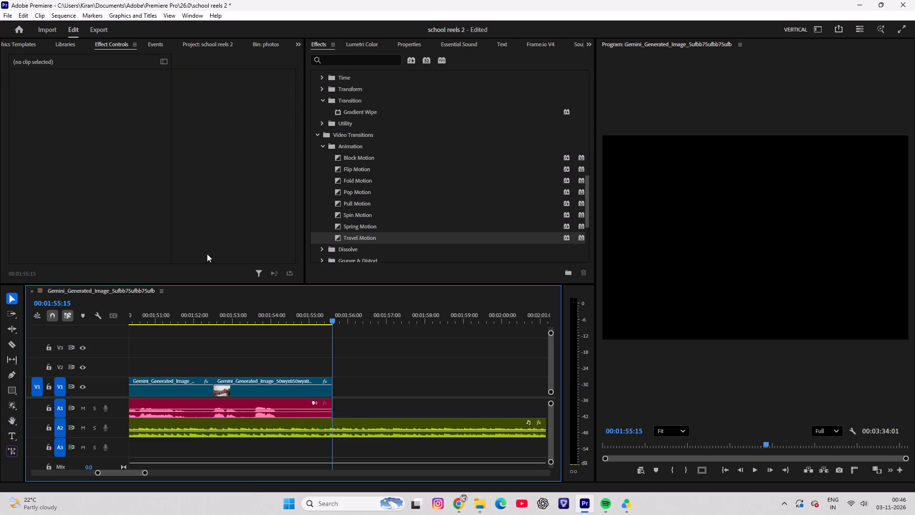
Find the teacher interview footage in the photos bin and preview C4091.MP4.
click(202, 40)
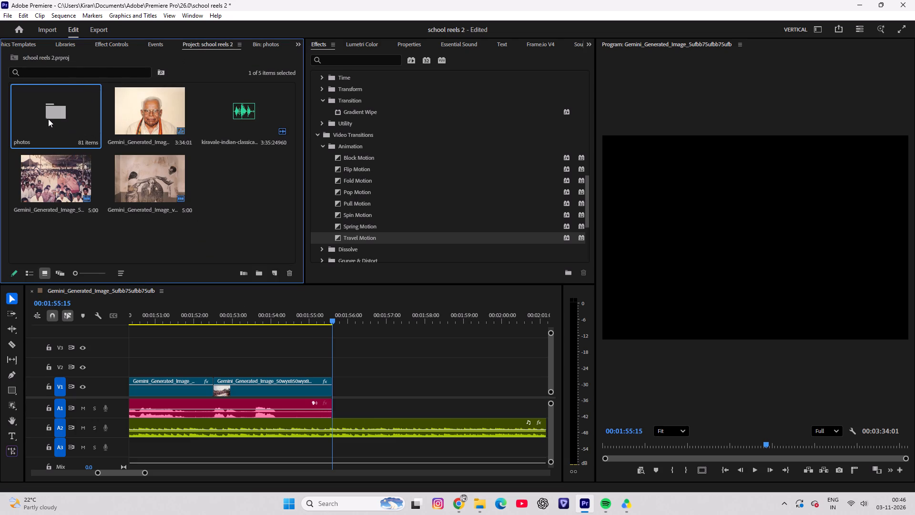
double_click(48, 119)
scroll(195, 204, up, 2)
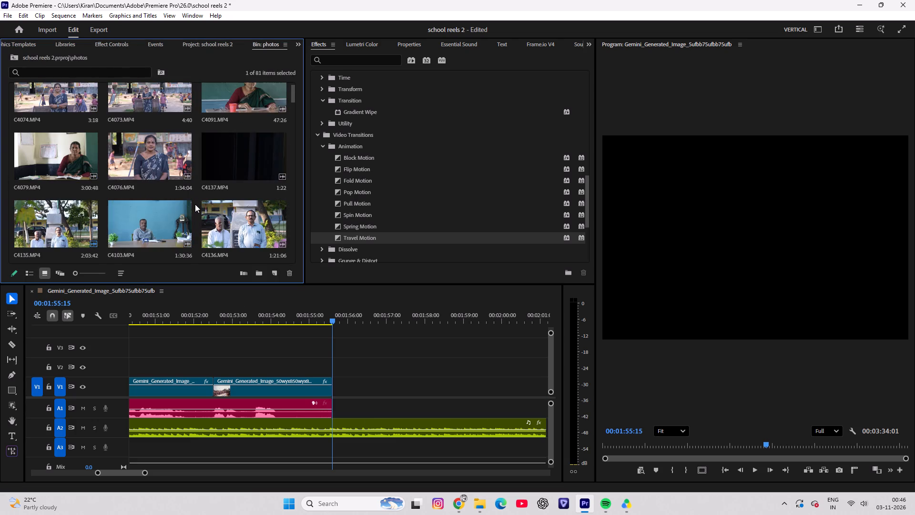
scroll(195, 204, up, 1)
double_click(60, 175)
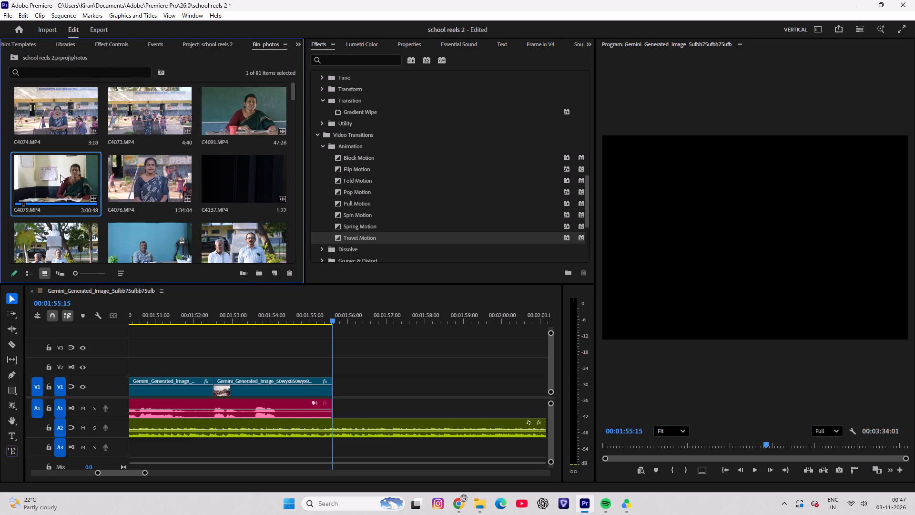
double_click(250, 115)
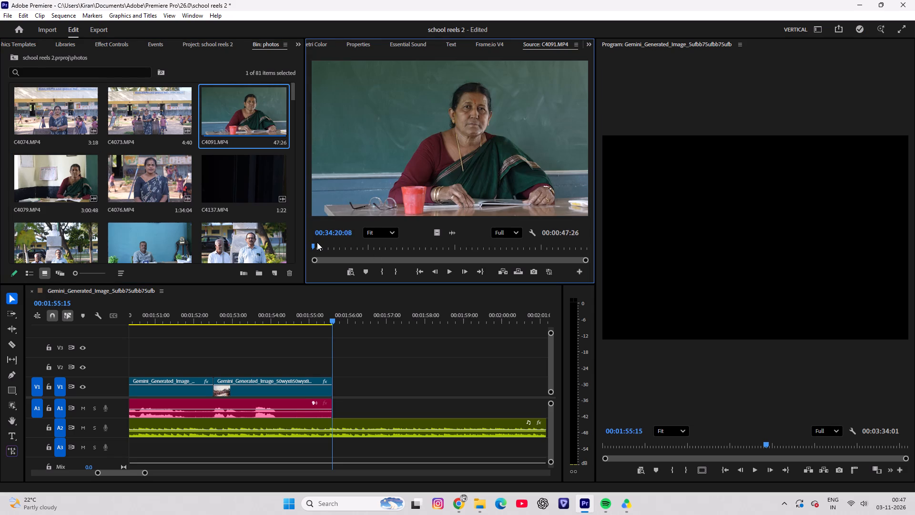
key(space)
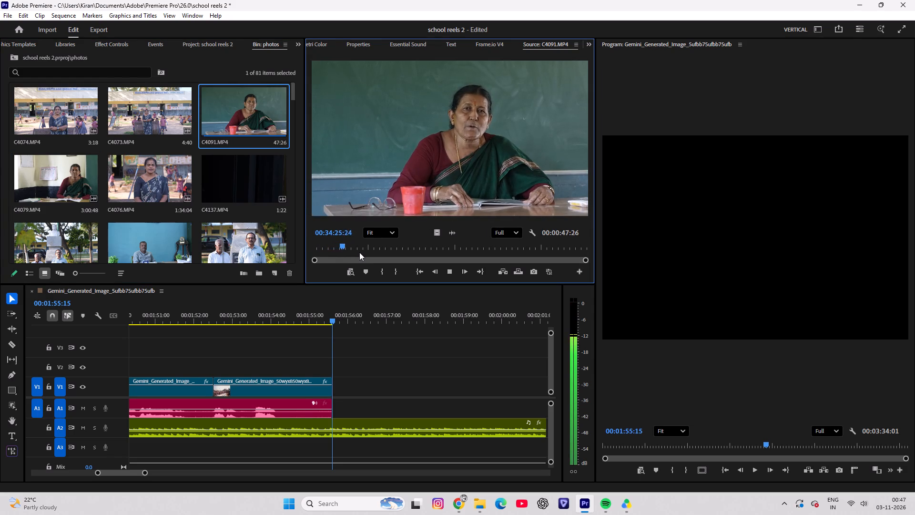
Preview C4079.MP4 from its beginning and add only its audio to A1 directly after the cut at 00:01:55:15.
double_click(79, 168)
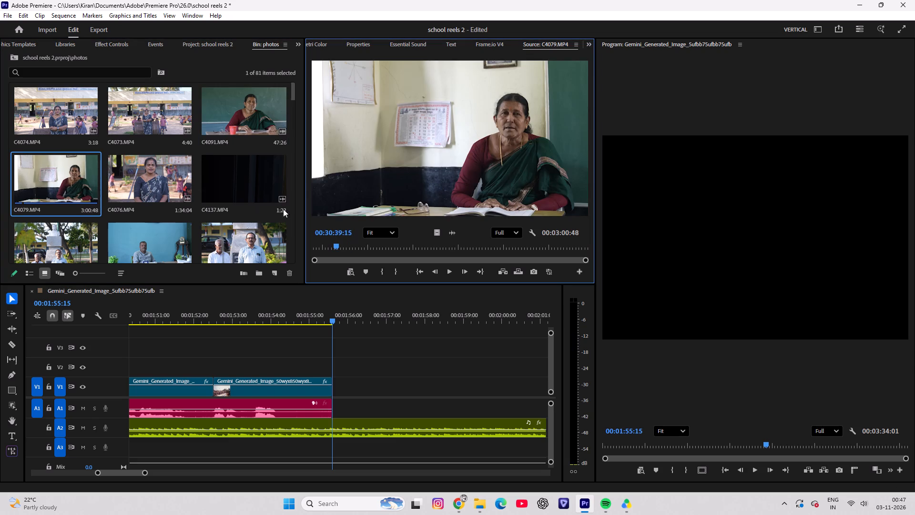
key(space)
drag(339, 239, 329, 239)
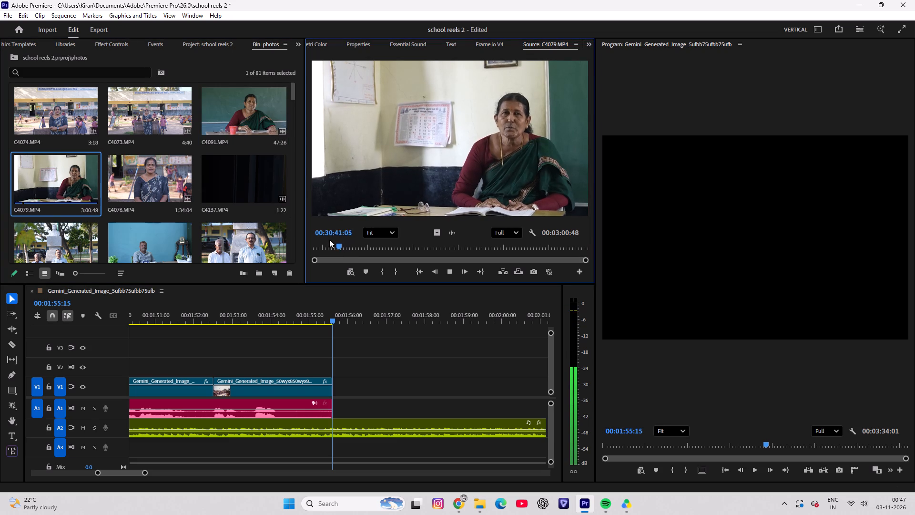
drag(329, 239, 301, 239)
drag(335, 246, 305, 245)
key(space)
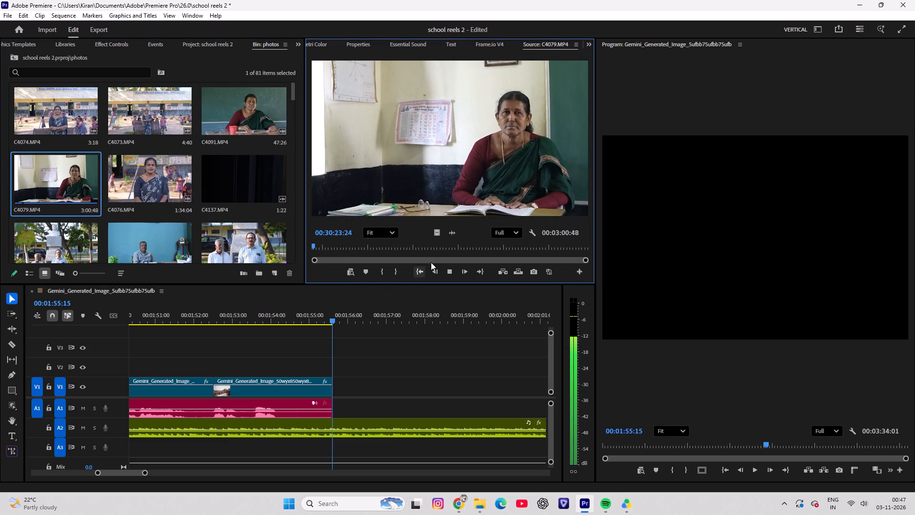
click(321, 247)
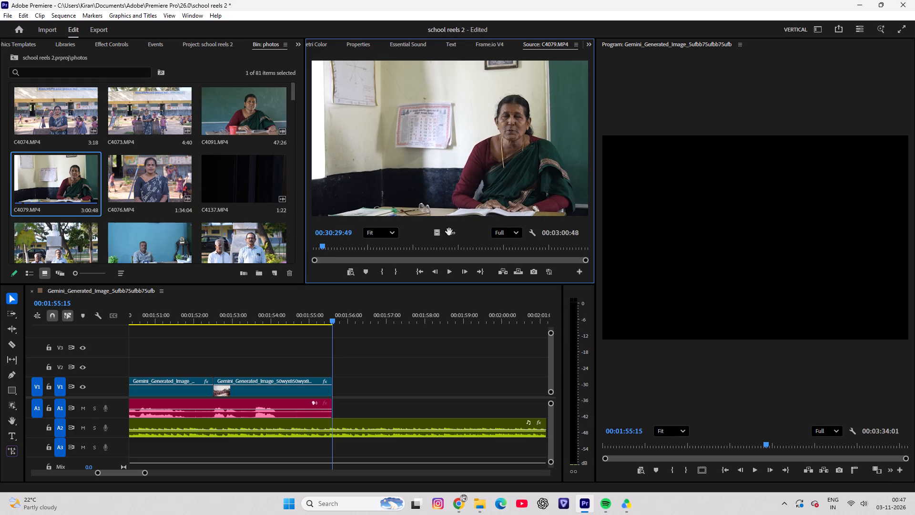
drag(452, 233, 328, 414)
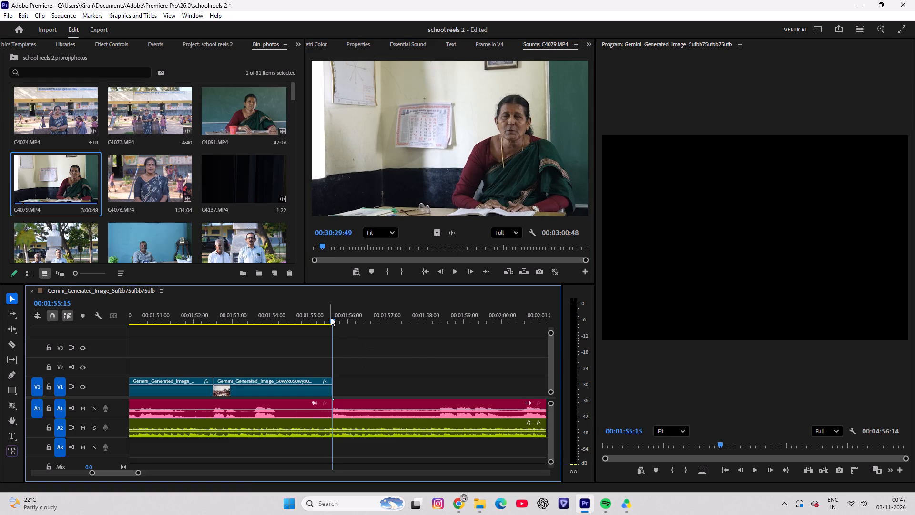
Listen for where the speech starts in the new A1 audio, cut it at 00:01:58:10 and delete the part before.
drag(331, 318, 431, 315)
key(space)
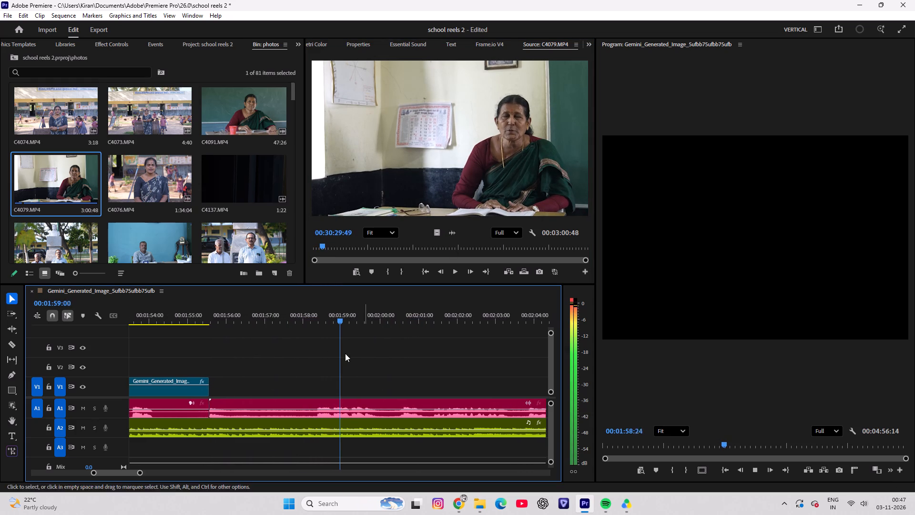
key(space)
drag(338, 310, 309, 320)
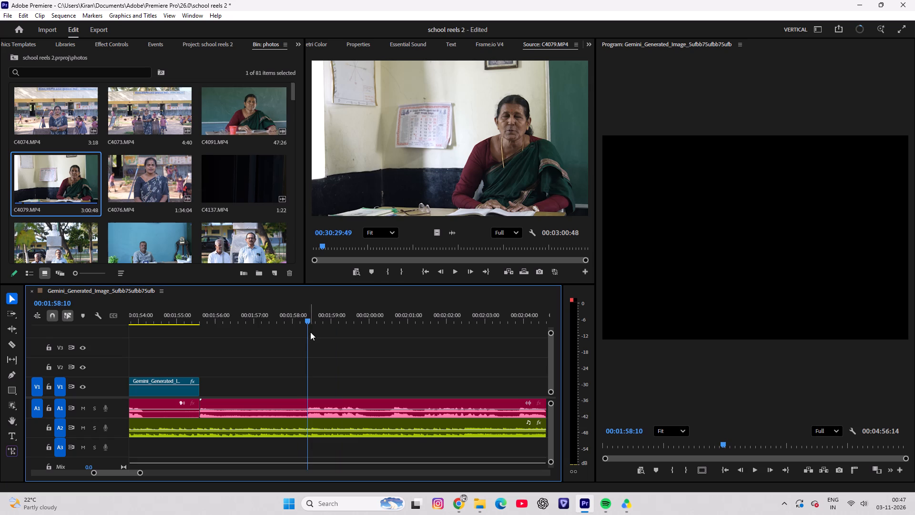
key(c)
click(307, 404)
key(v)
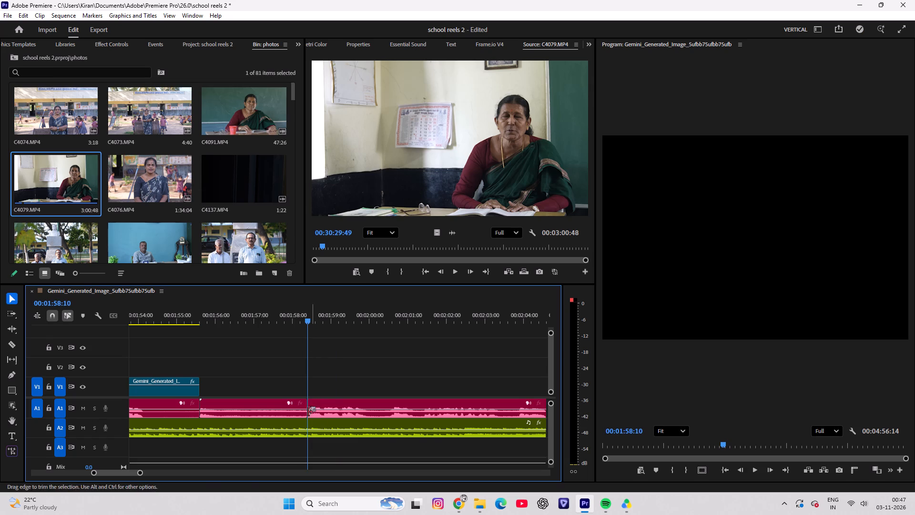
click(273, 399)
key(BackSpace)
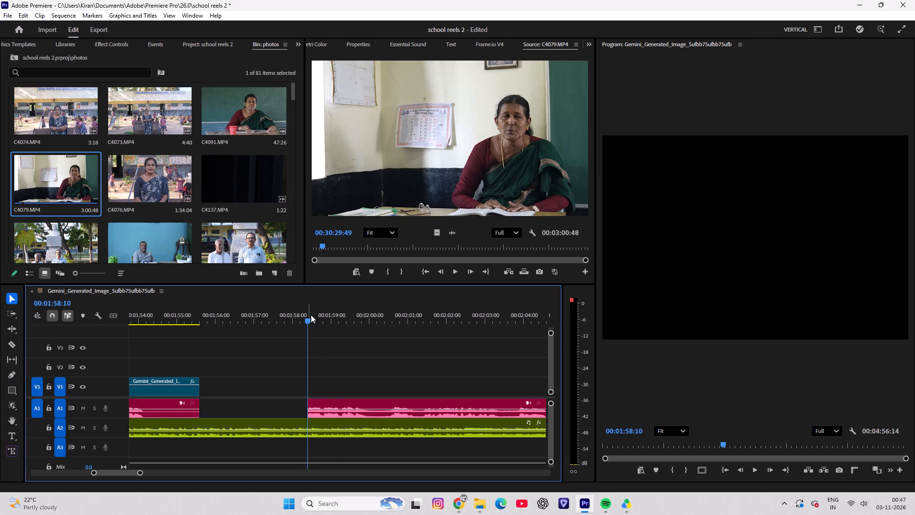
Move the remaining interview audio on A1 back to 00:01:55:15, directly against the end of the previous voice audio.
drag(305, 315, 293, 317)
drag(359, 402, 255, 402)
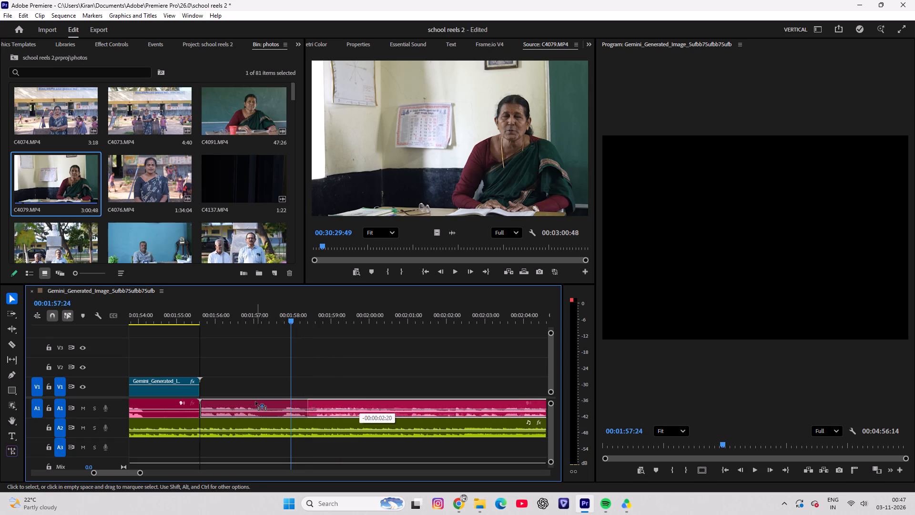
drag(255, 402, 252, 398)
drag(361, 406, 353, 404)
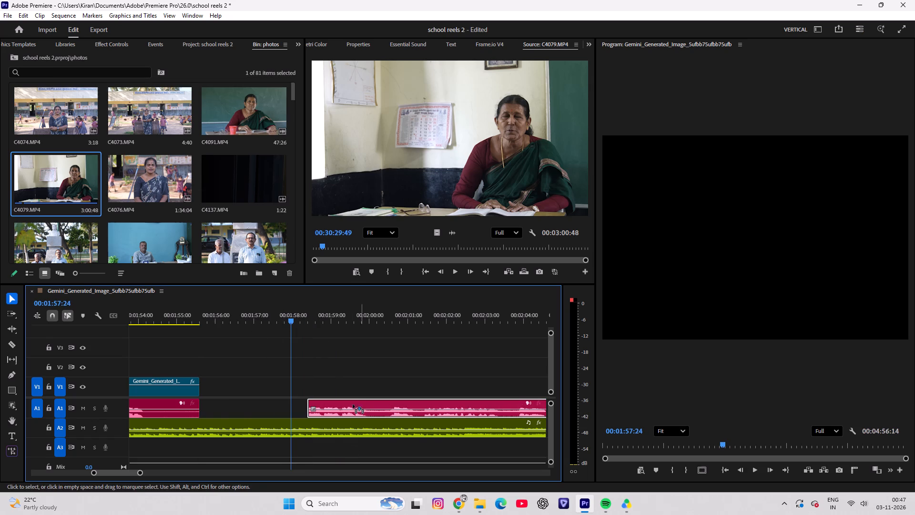
drag(353, 404, 252, 403)
Listen through the interview audio on A1 after the join, cut it at 00:02:11:18 and delete the part before the cut.
drag(284, 307, 197, 301)
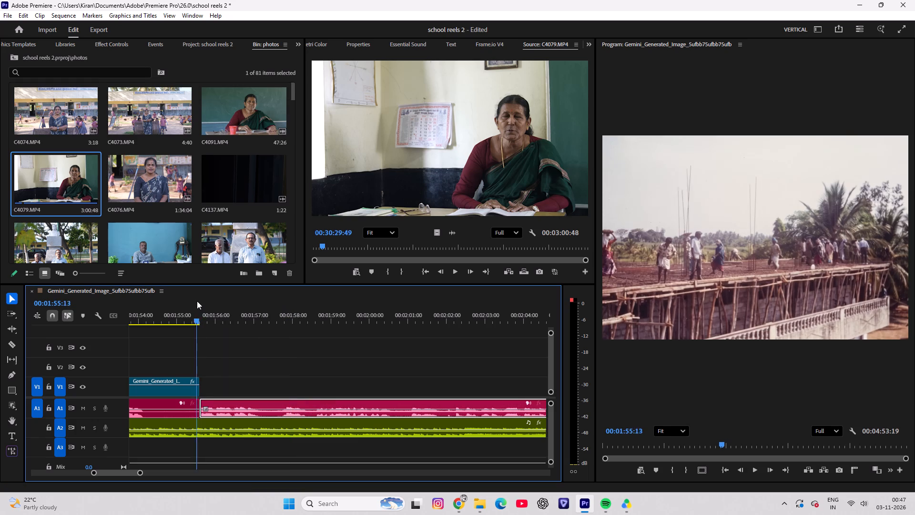
drag(197, 301, 182, 302)
key(space)
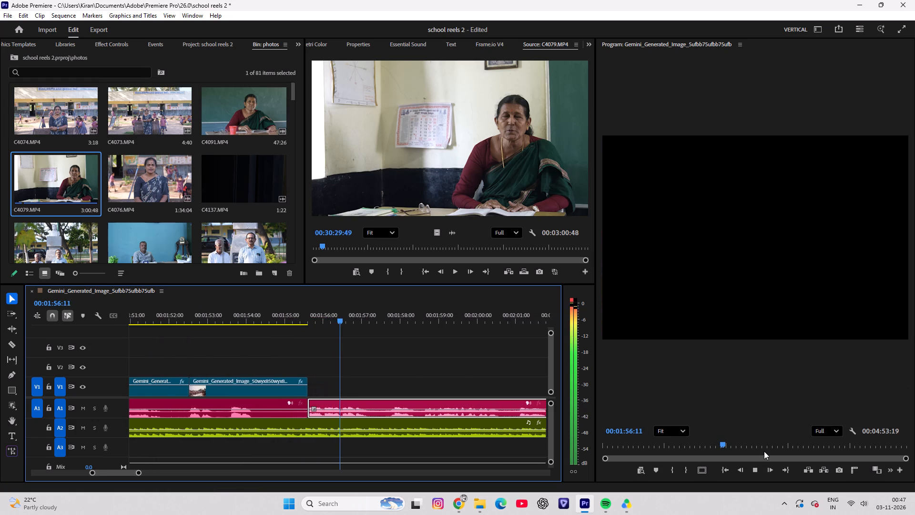
key(space)
key(space)
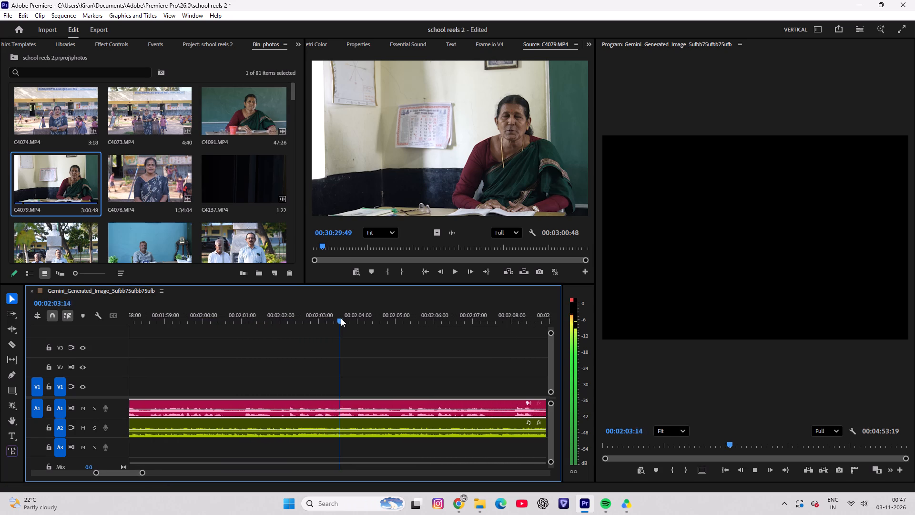
drag(332, 317, 499, 328)
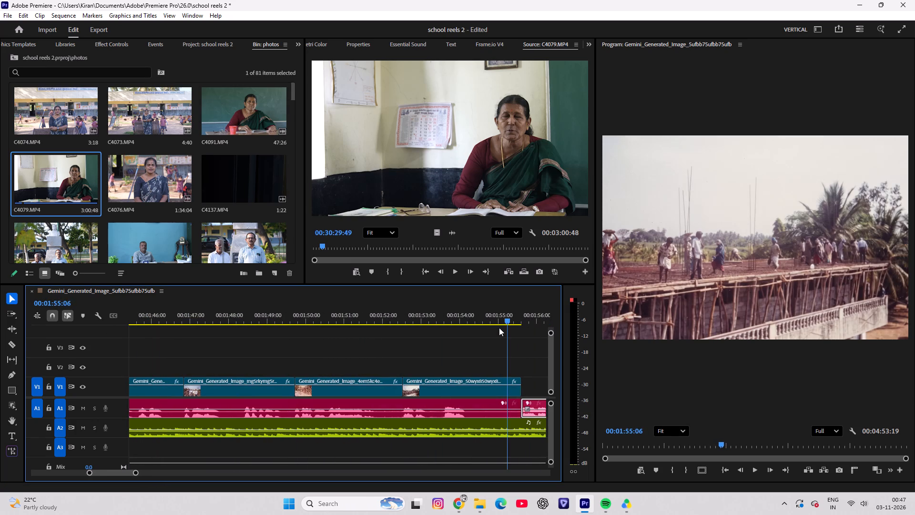
drag(499, 328, 604, 327)
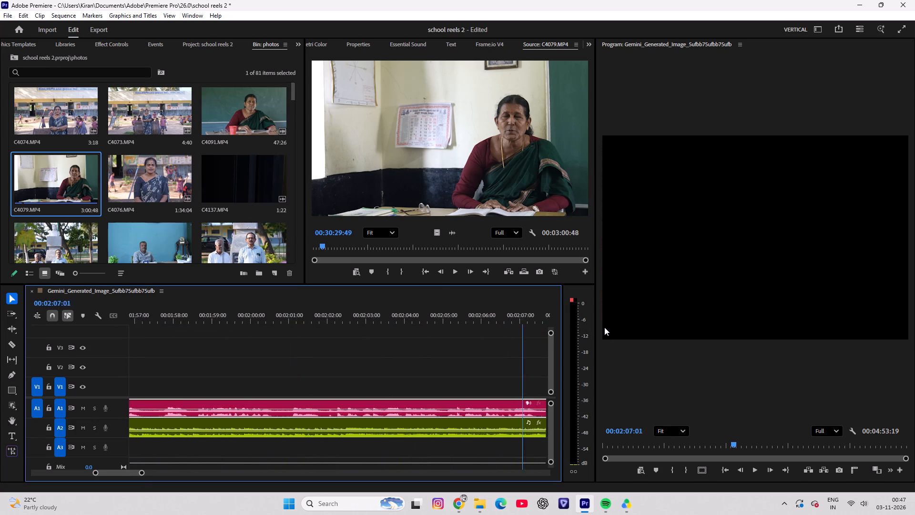
drag(604, 327, 436, 321)
key(space)
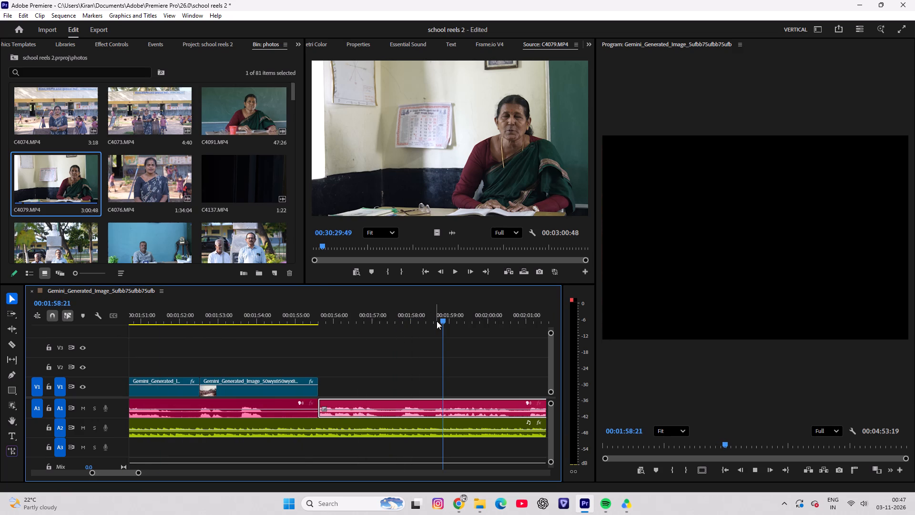
key(space)
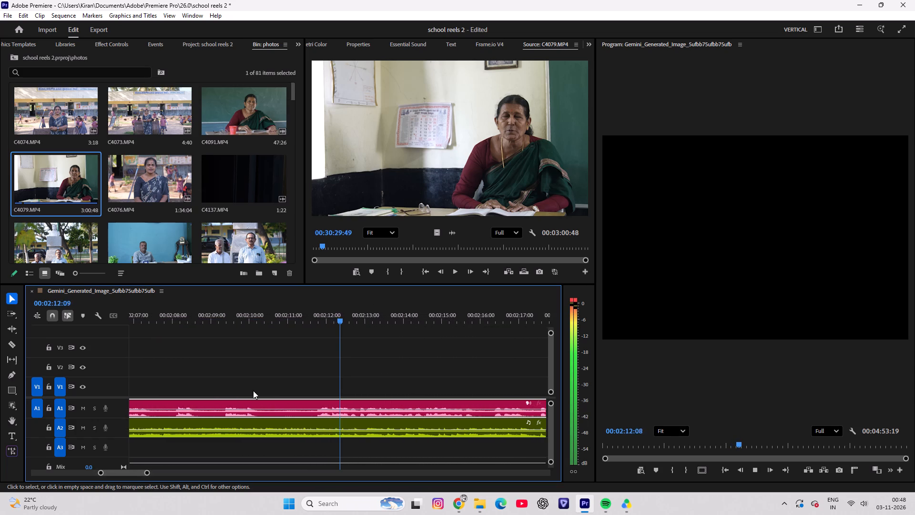
drag(342, 312, 266, 320)
key(c)
click(266, 408)
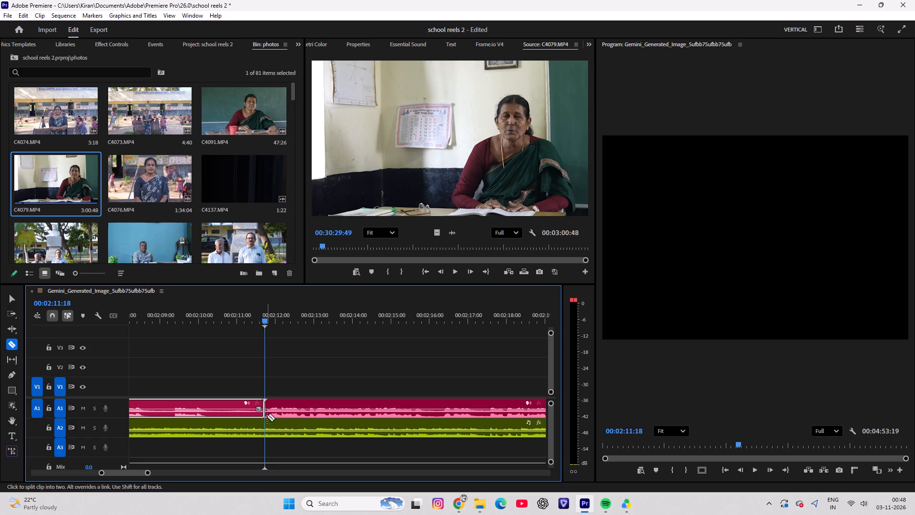
key(v)
click(211, 403)
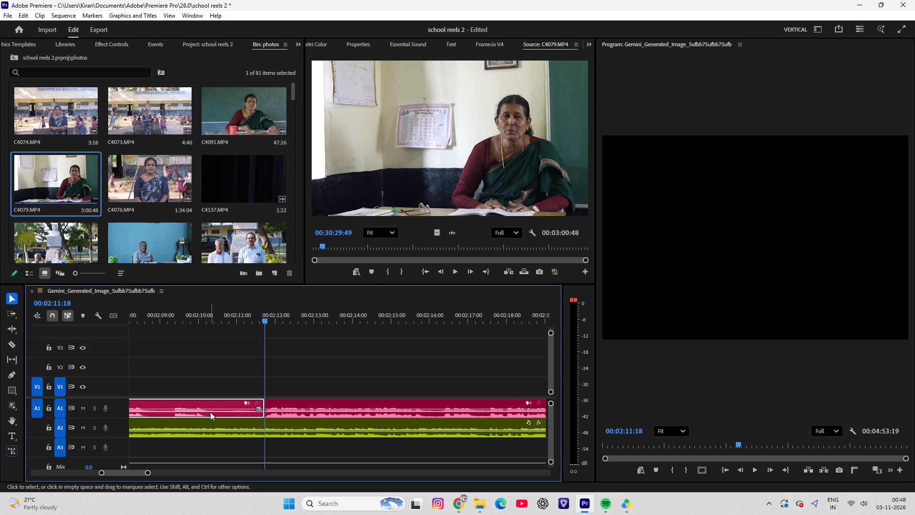
key(BackSpace)
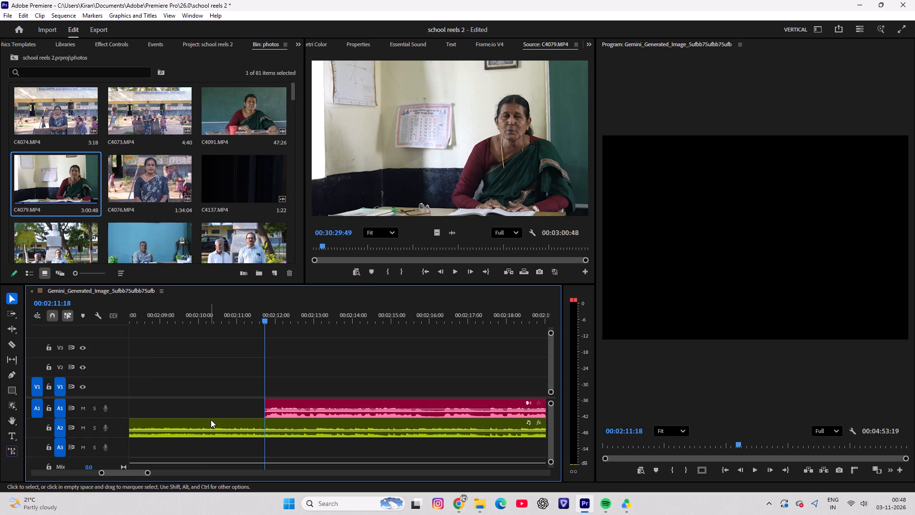
Play the start of the remaining interview audio and move it back on A1 directly against the end of the previous voice audio.
drag(266, 315, 255, 312)
key(space)
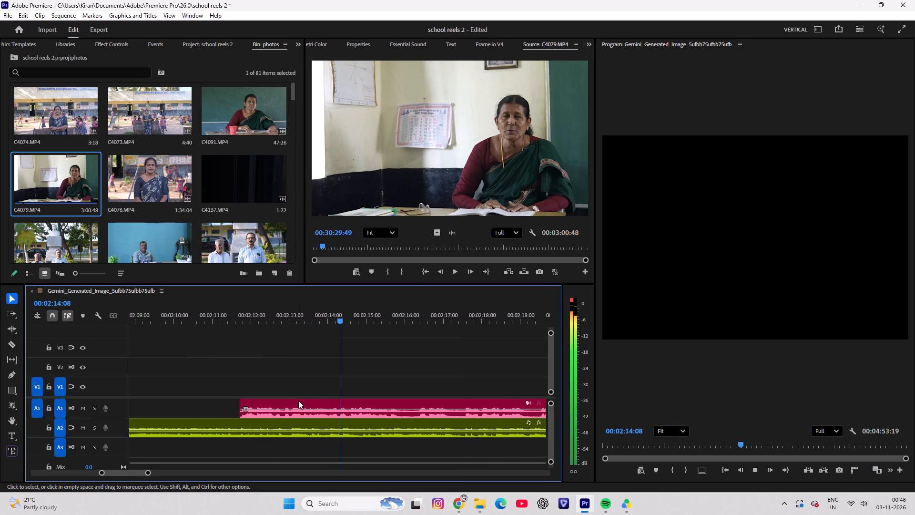
key(space)
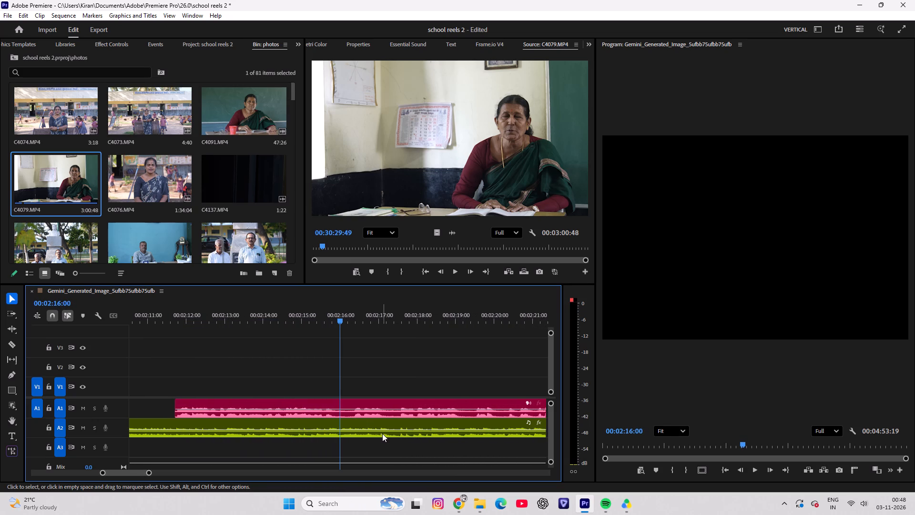
drag(334, 317, 322, 312)
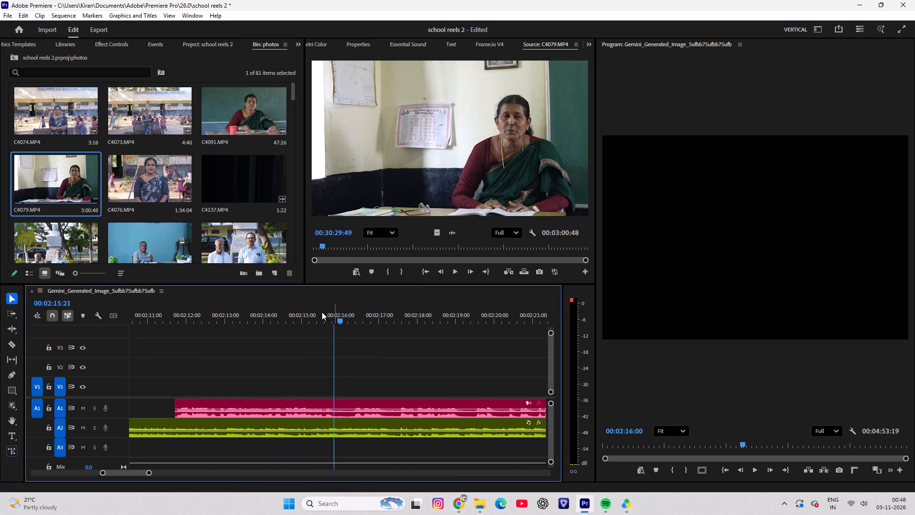
drag(322, 312, 163, 321)
key(space)
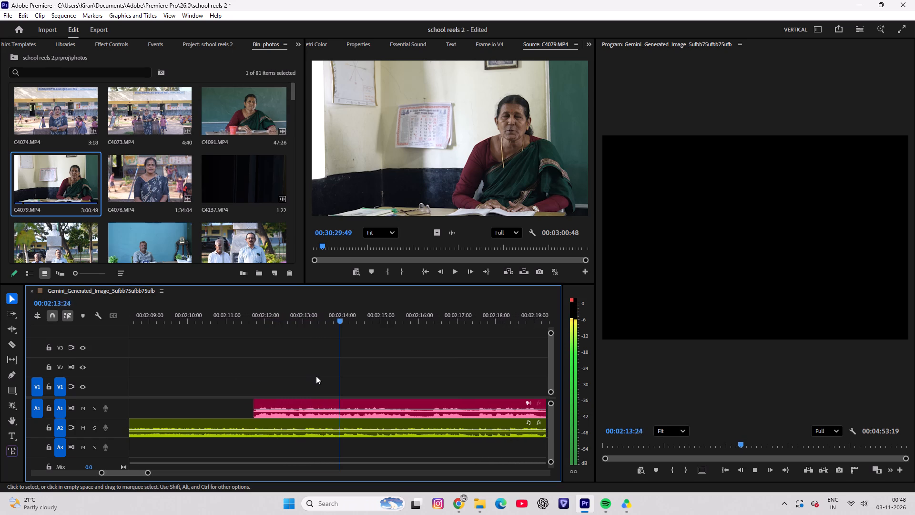
key(space)
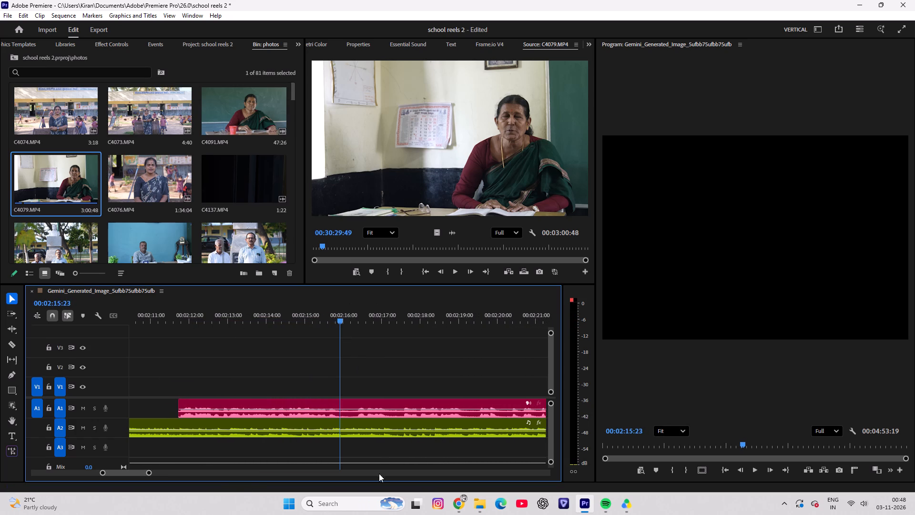
drag(387, 412, 248, 385)
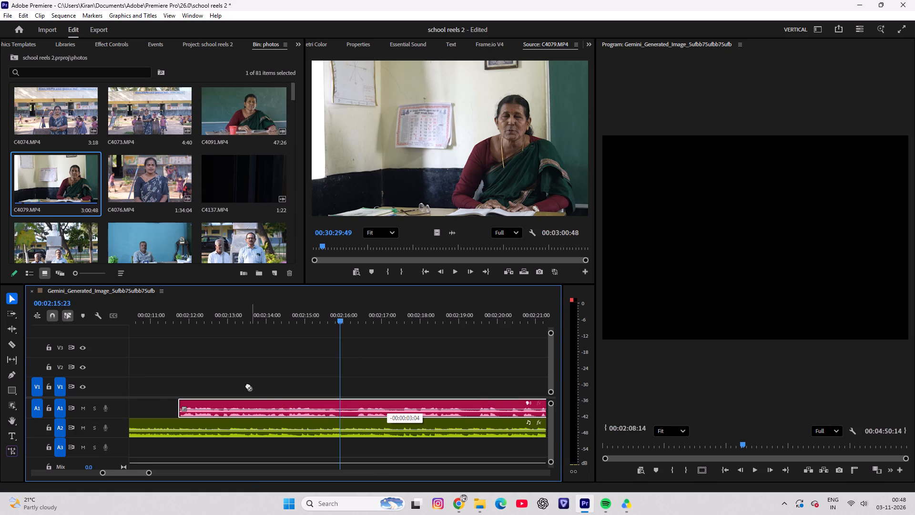
drag(248, 385, 140, 401)
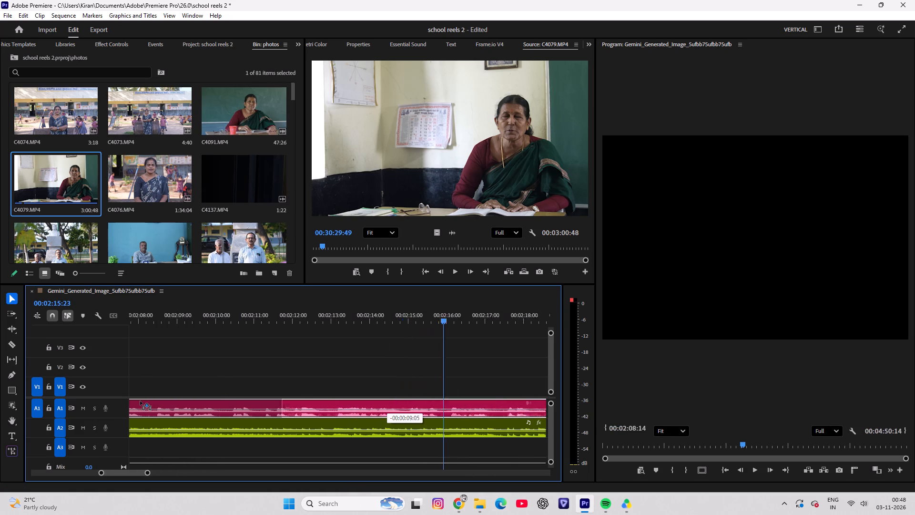
drag(140, 401, 216, 412)
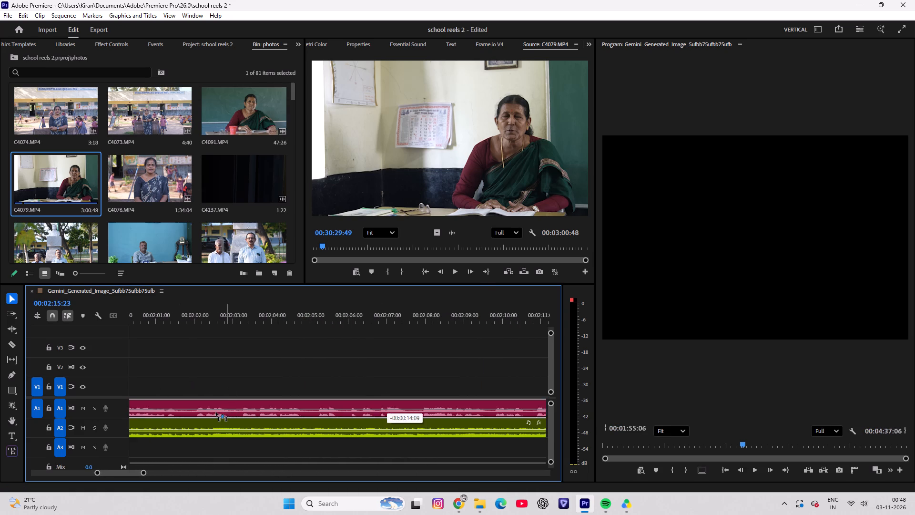
drag(216, 412, 193, 404)
drag(244, 314, 51, 299)
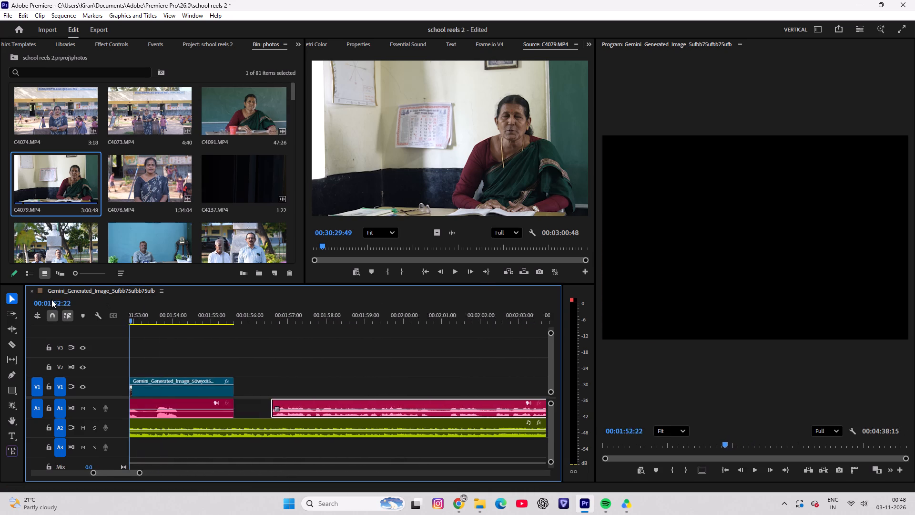
drag(51, 299, 472, 314)
drag(484, 404, 447, 402)
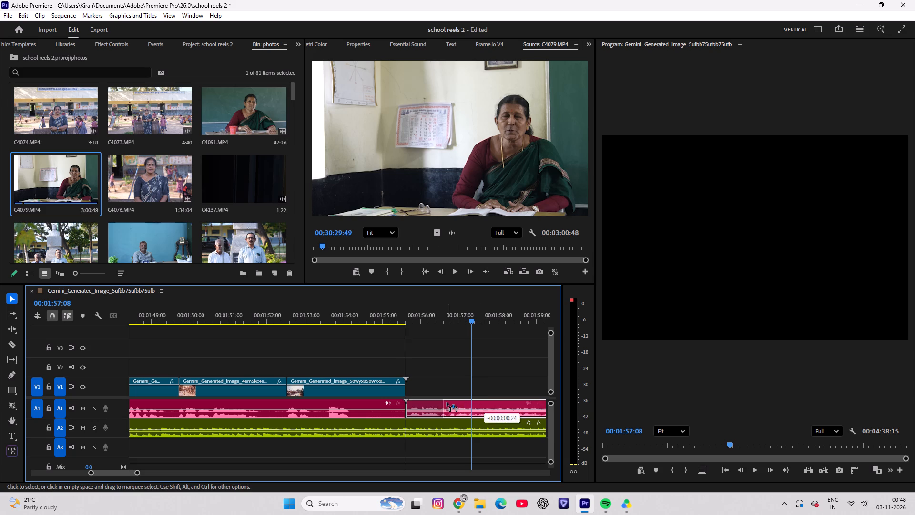
drag(447, 402, 447, 399)
Add a short fade-in to the start of the moved interview audio on A1 and play across the join.
drag(463, 309, 380, 314)
key(space)
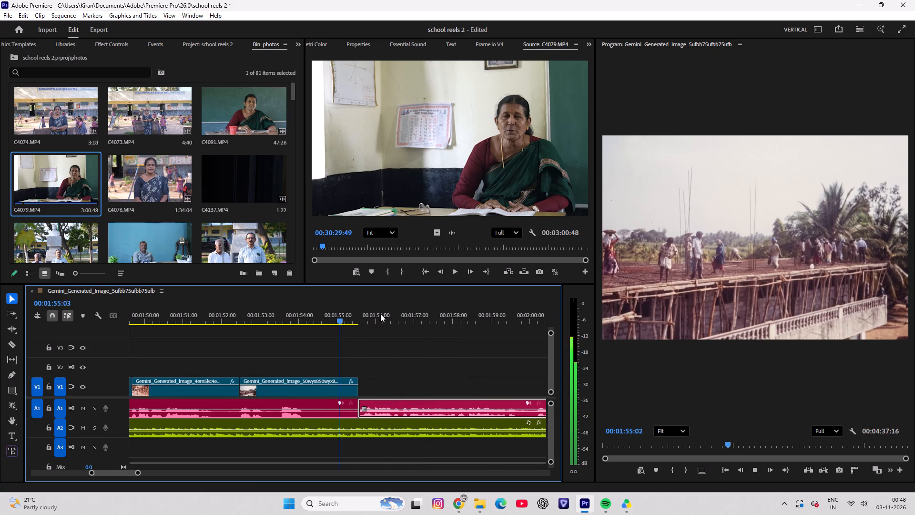
key(space)
drag(308, 407, 312, 408)
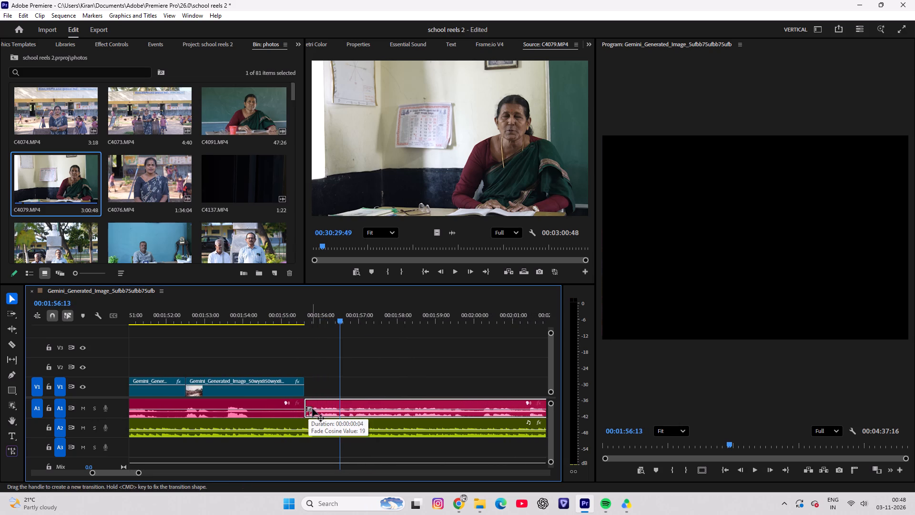
drag(312, 408, 315, 407)
key(space)
drag(332, 310, 311, 313)
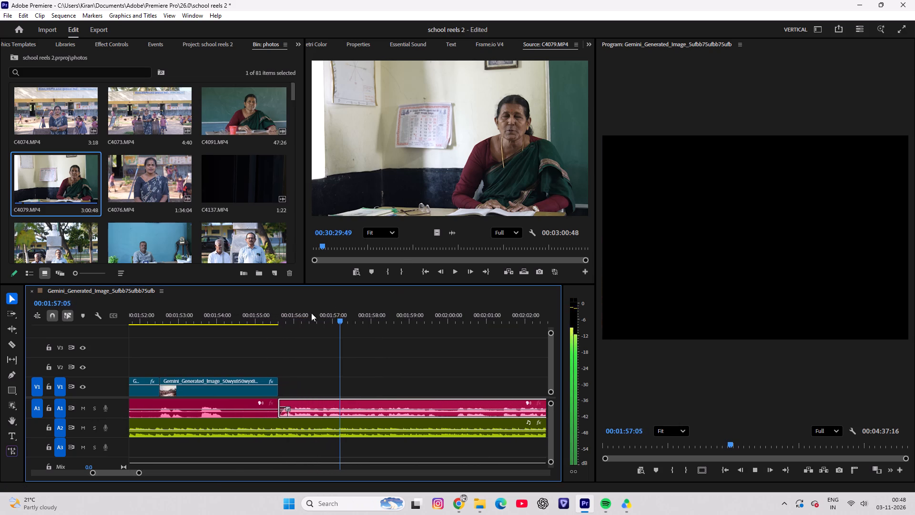
drag(311, 313, 240, 327)
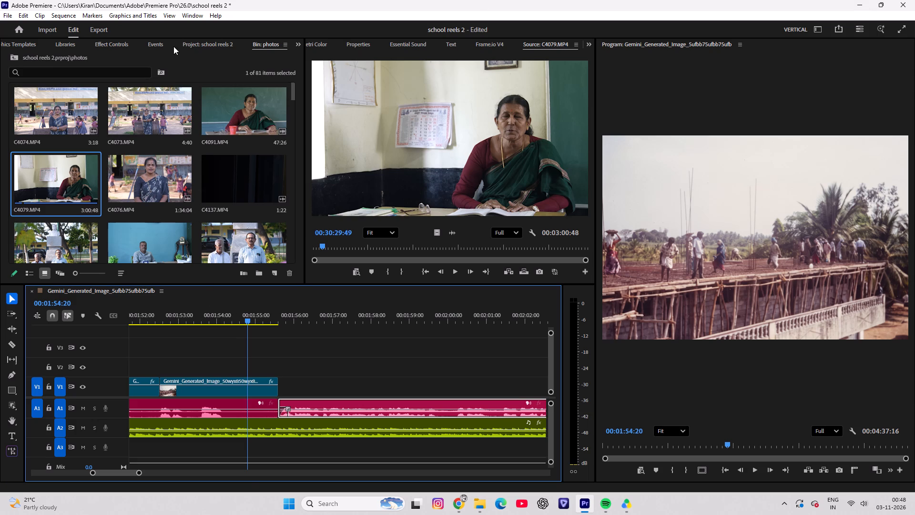
Look through the photos bin for a picture to follow the building construction photo.
click(202, 44)
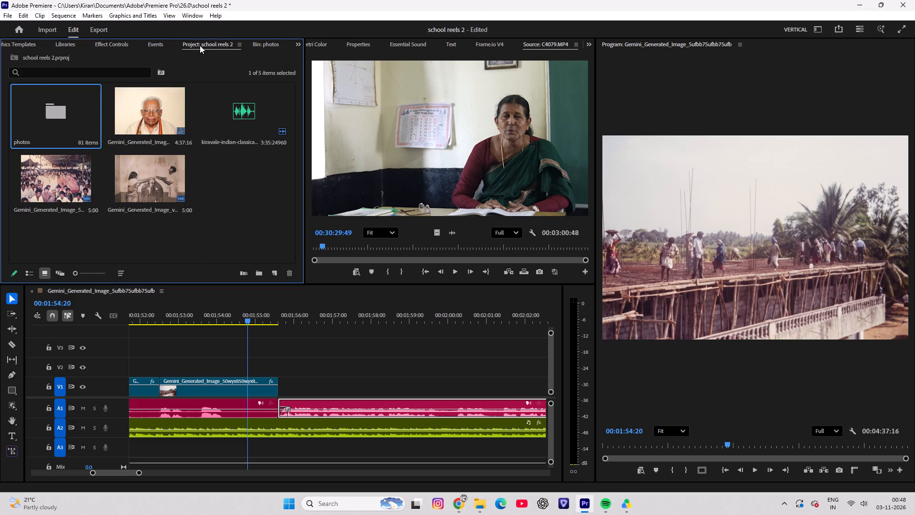
double_click(38, 124)
scroll(225, 175, down, 4)
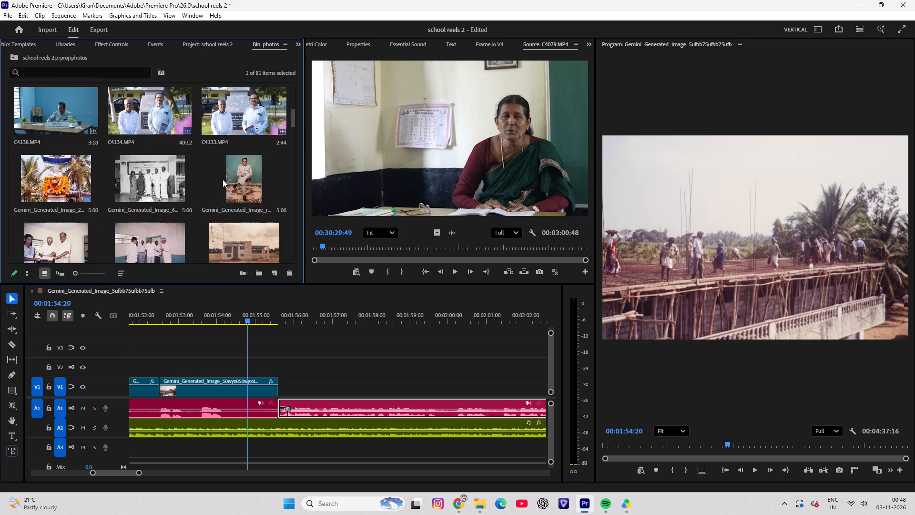
scroll(221, 185, down, 3)
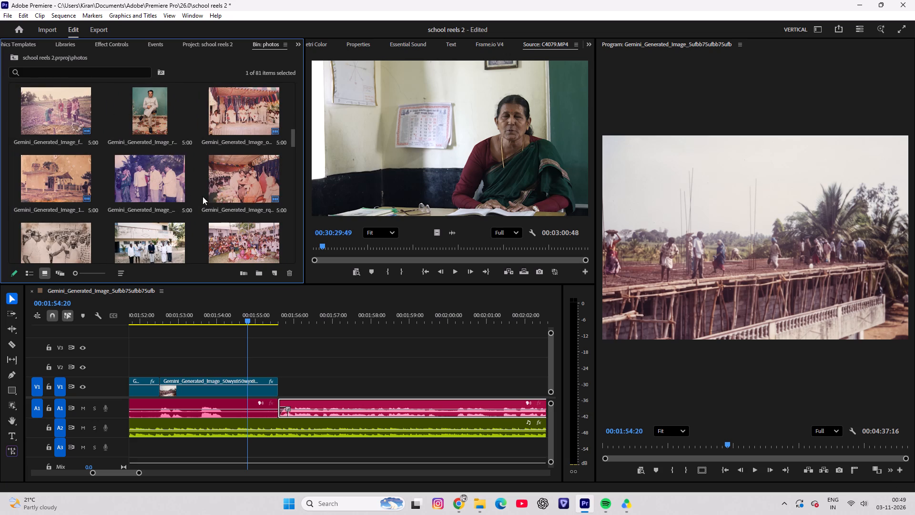
scroll(208, 197, down, 3)
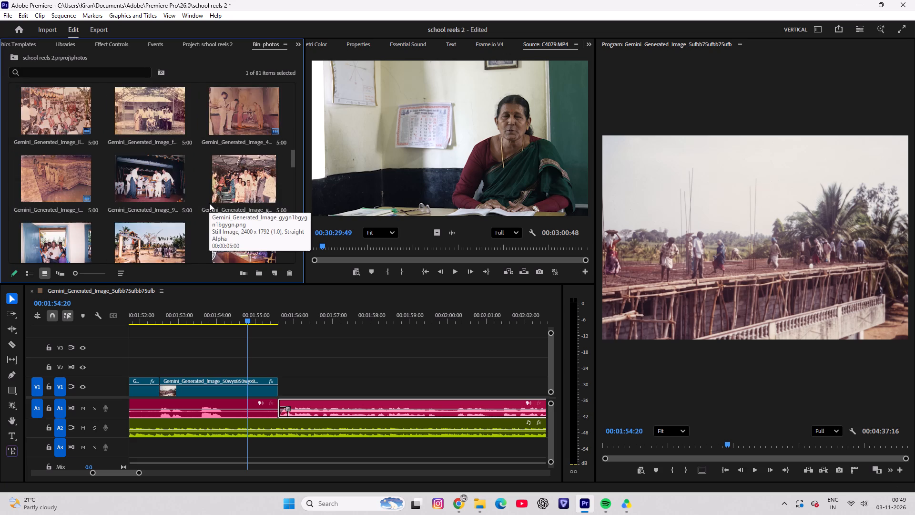
scroll(209, 203, down, 6)
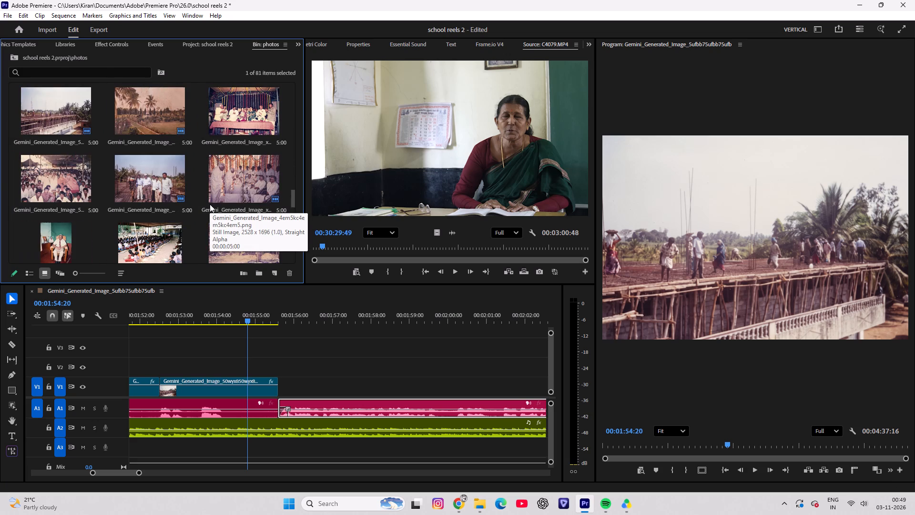
scroll(210, 204, down, 5)
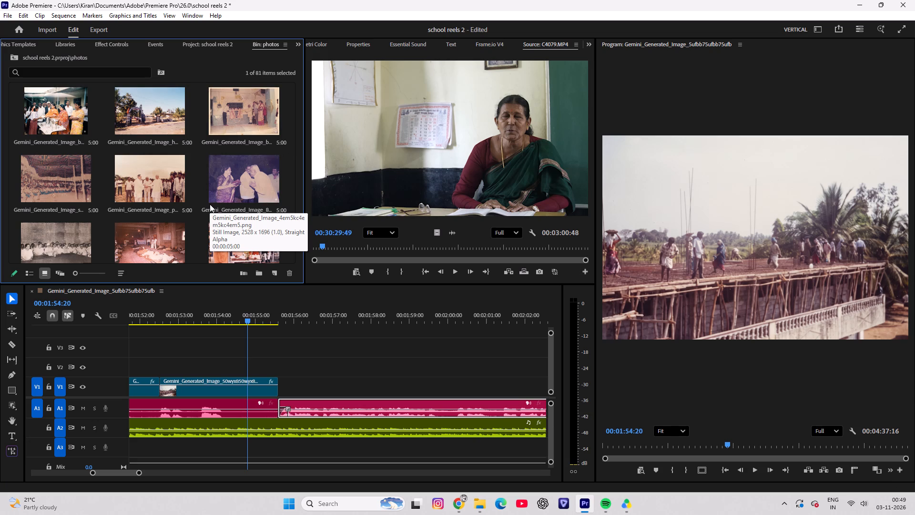
scroll(210, 204, down, 2)
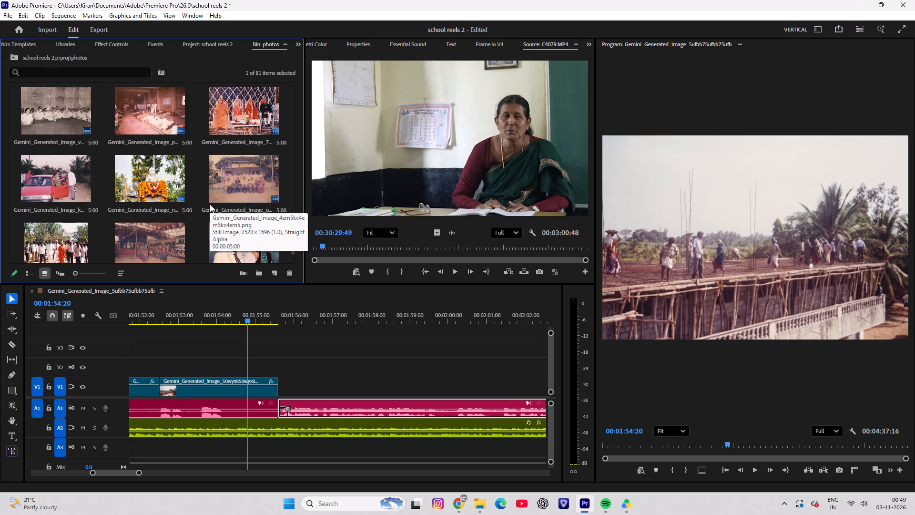
scroll(210, 204, down, 6)
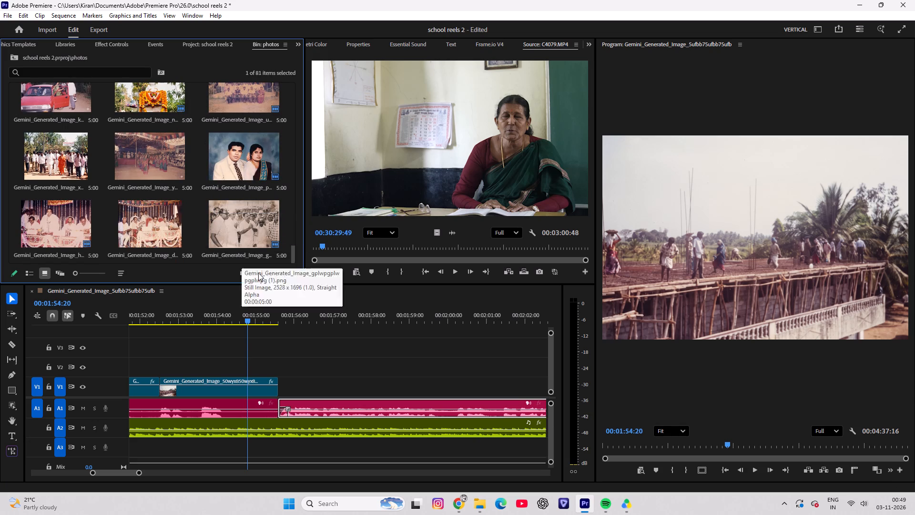
From Downloads in File Explorer, place the plaque unveiling photo Gemini_Generated_Image_bcy1b0bcy1b0bcy1.png on V1 directly after the construction photo.
click(480, 503)
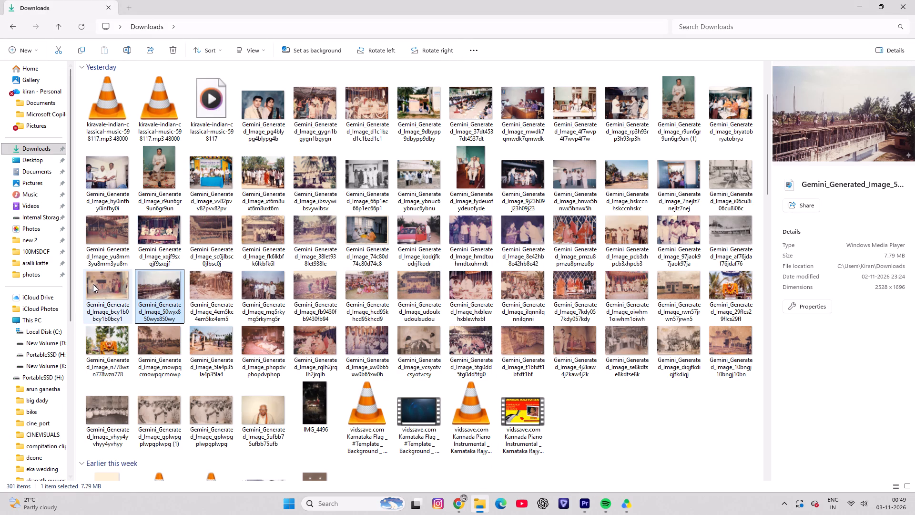
drag(93, 287, 571, 503)
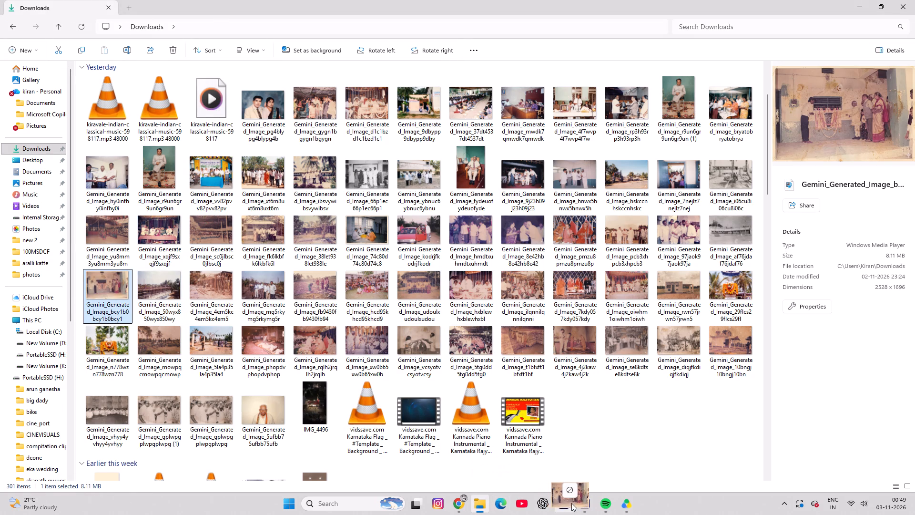
drag(571, 503, 275, 383)
click(289, 314)
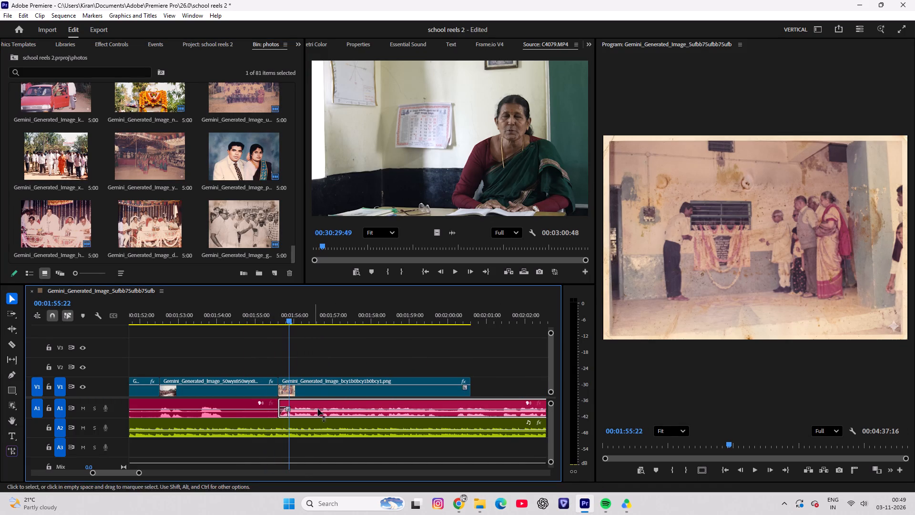
Animate a zoom-in on the plaque unveiling photo, keyframing scale from 115.4 at its start to 149.4 at its end.
click(313, 390)
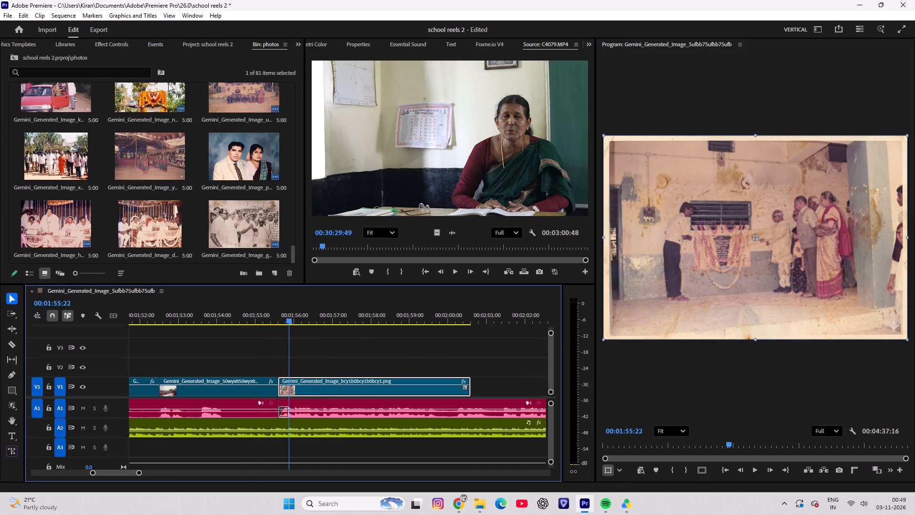
click(102, 45)
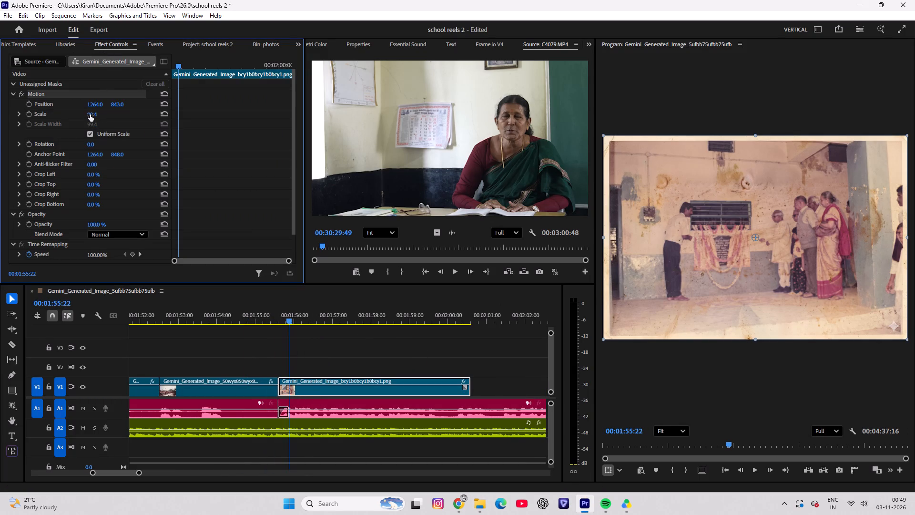
drag(90, 114, 98, 114)
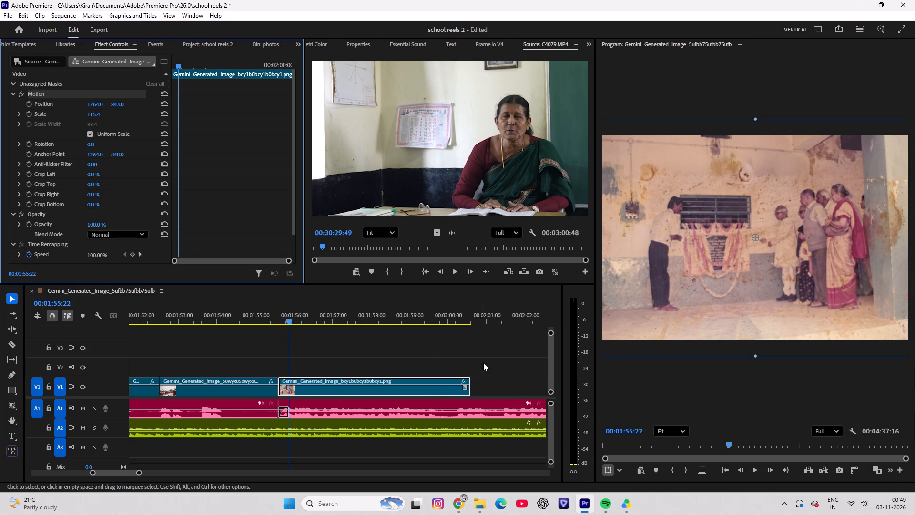
click(283, 313)
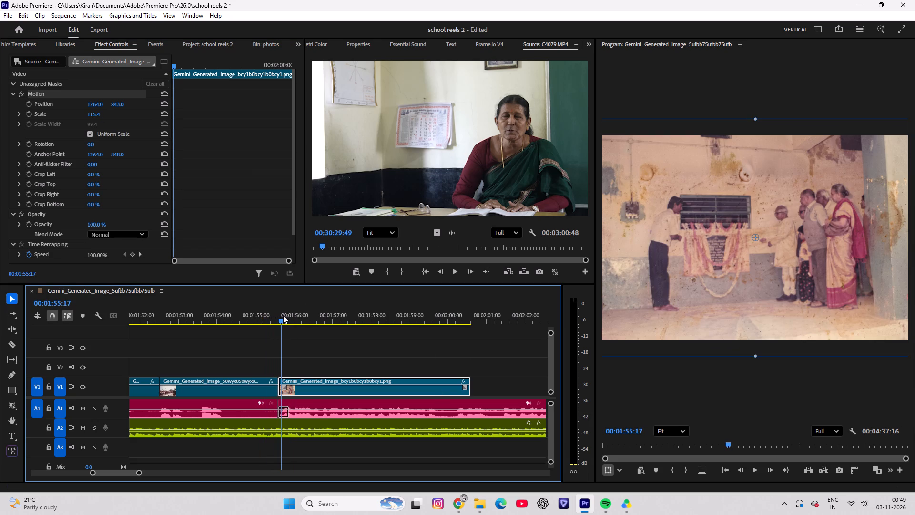
drag(177, 62, 151, 63)
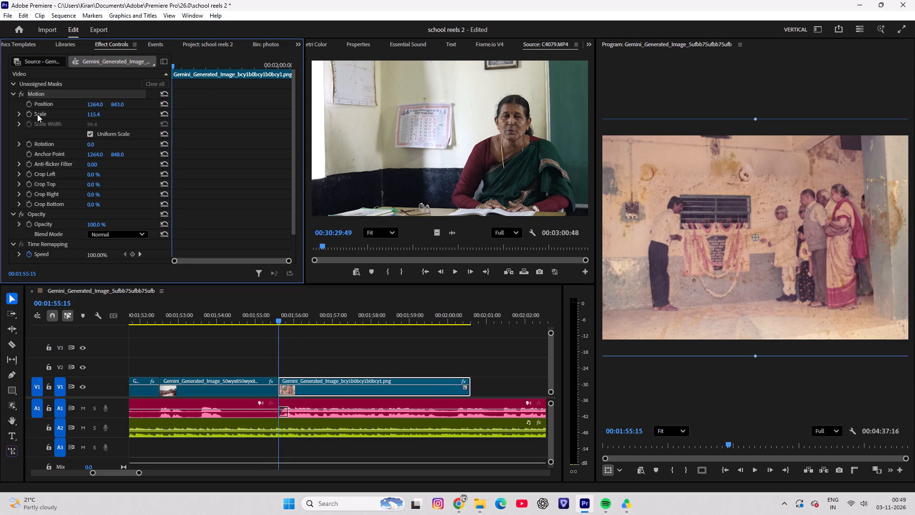
click(32, 114)
drag(174, 66, 336, 67)
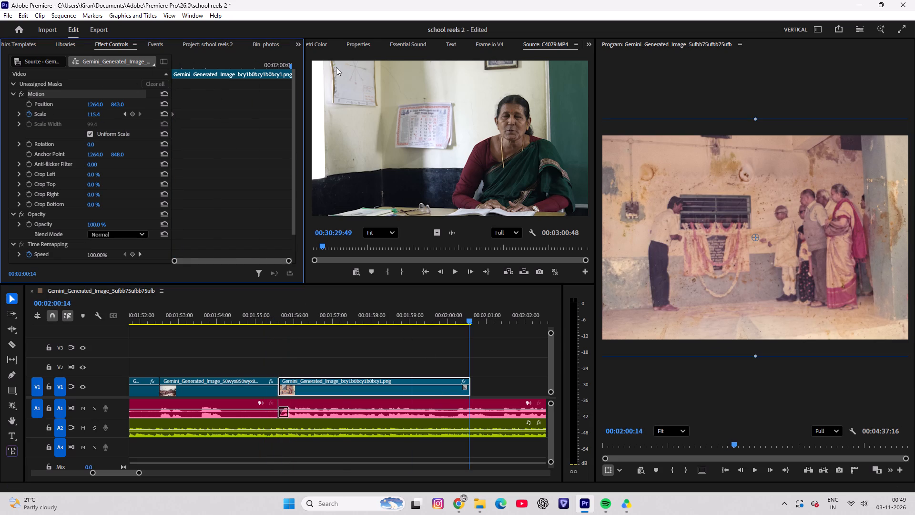
drag(336, 67, 337, 67)
drag(91, 113, 95, 113)
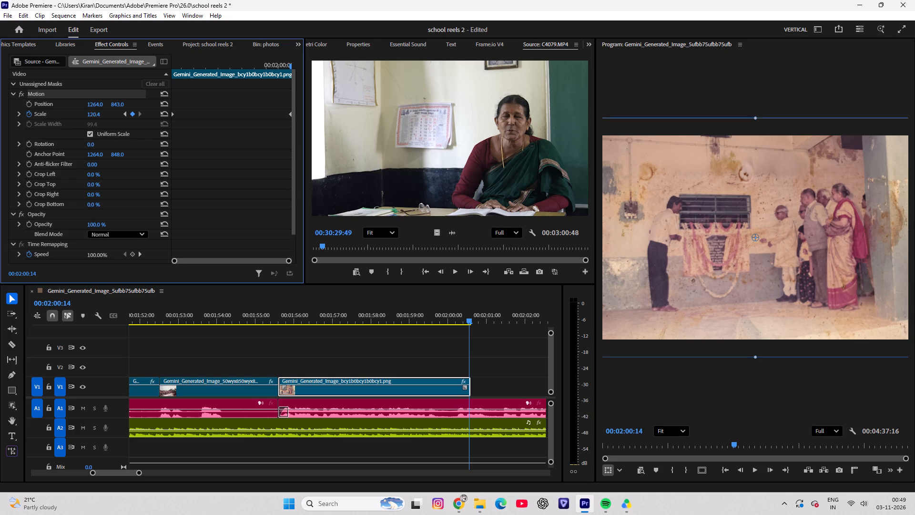
drag(95, 113, 109, 113)
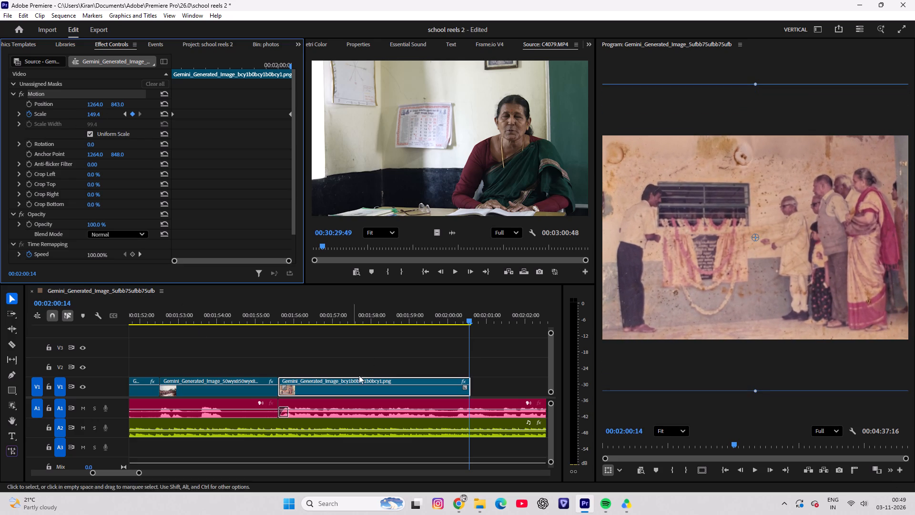
Play the plaque photo against the voice audio, trim its end to 00:02:00:06, and play the trimmed section.
drag(358, 304, 272, 316)
key(space)
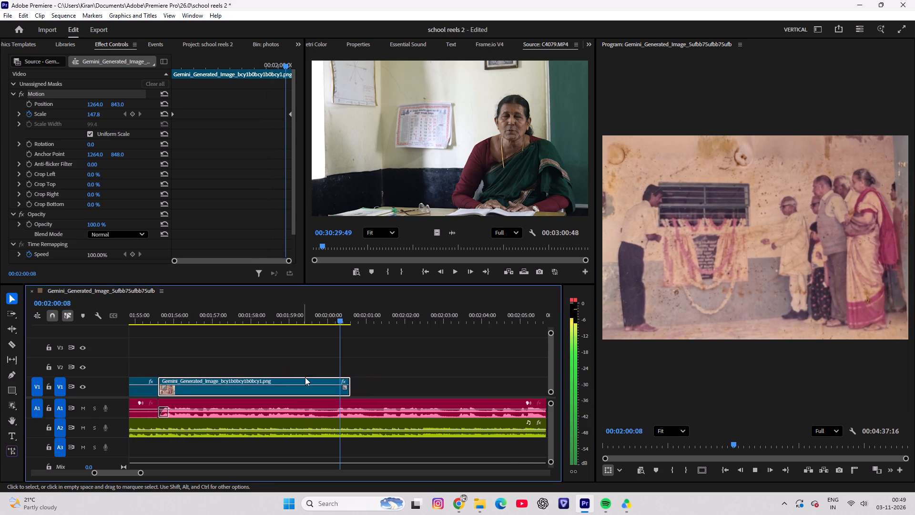
key(space)
drag(335, 308, 334, 315)
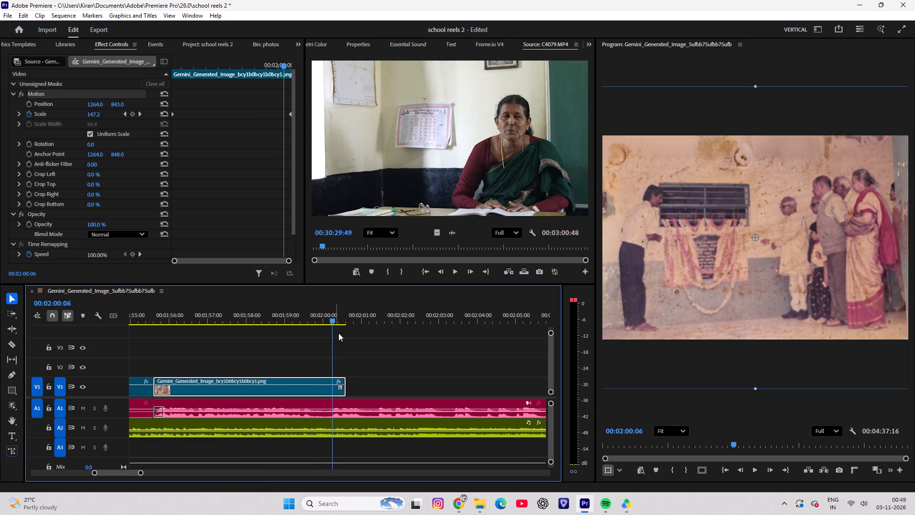
click(337, 378)
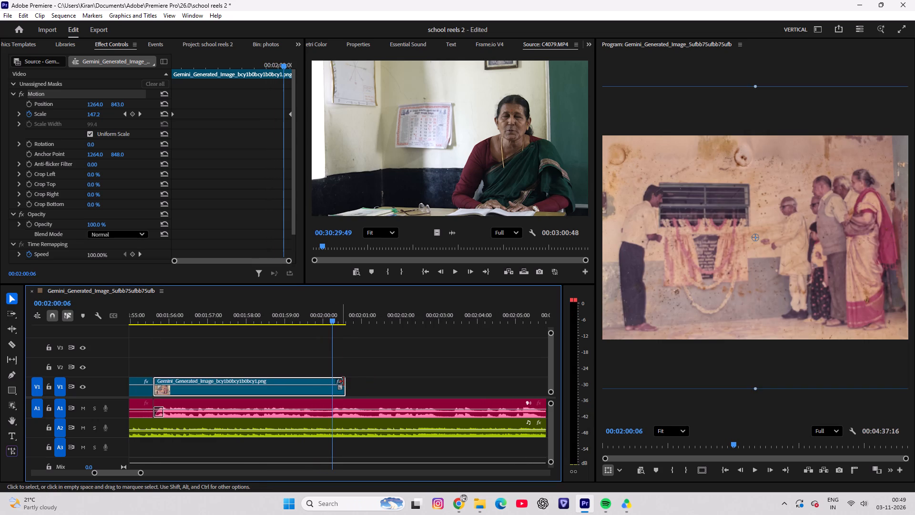
drag(342, 381, 331, 380)
drag(321, 309, 297, 313)
key(space)
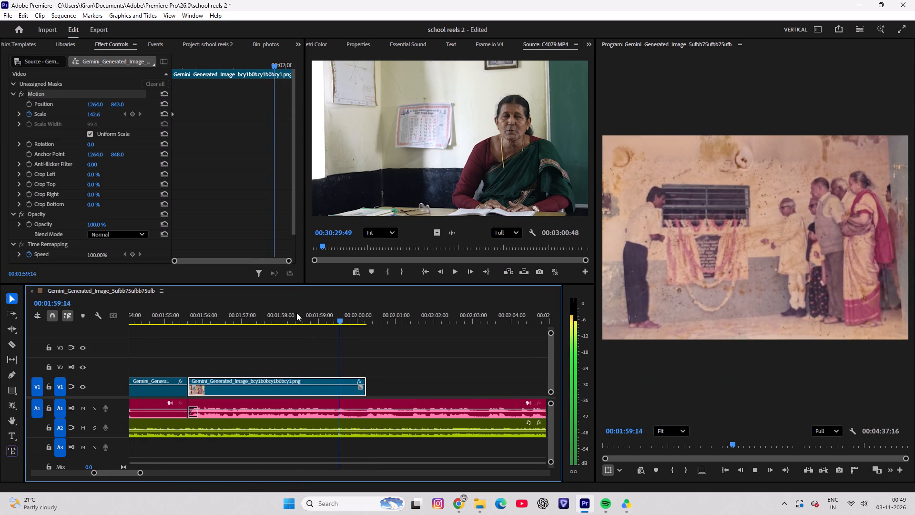
key(space)
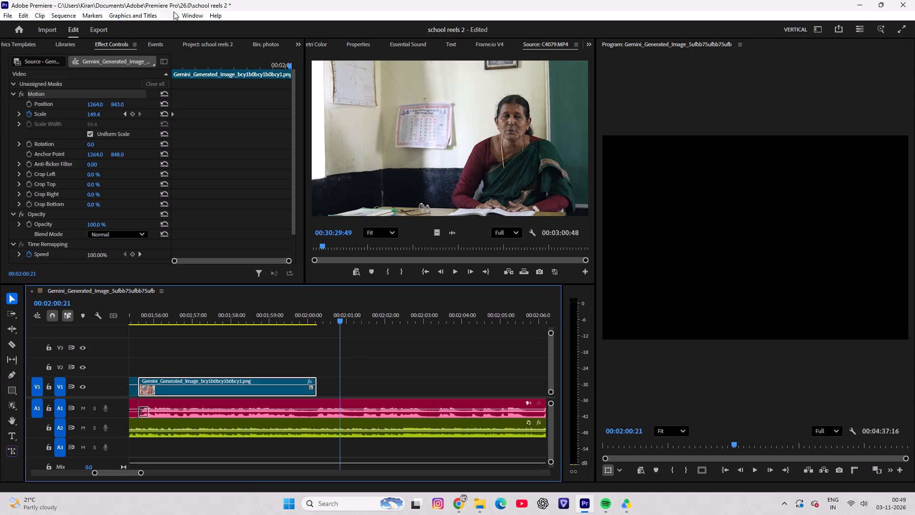
From Downloads in File Explorer, place the school building photo Gemini_Generated_Image_af76jdaf76jdaf76.png on V1 directly after the plaque photo.
click(197, 45)
double_click(59, 113)
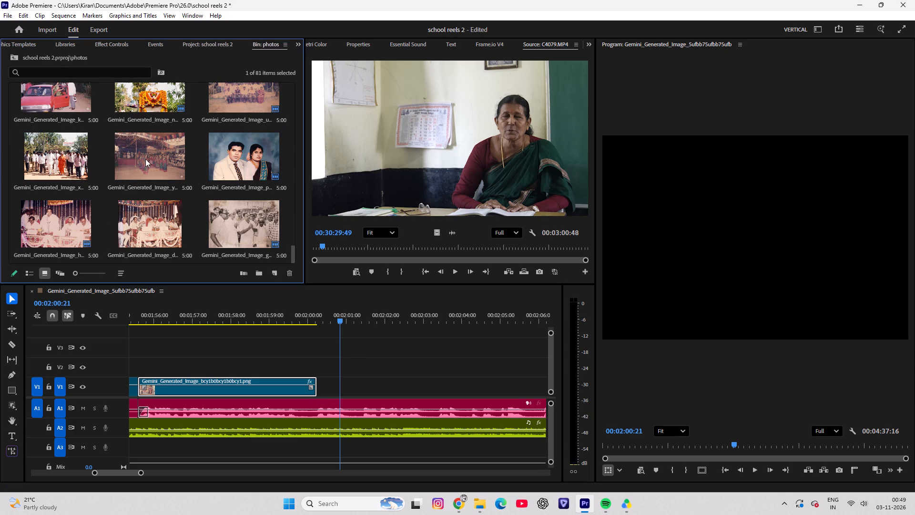
scroll(176, 203, down, 7)
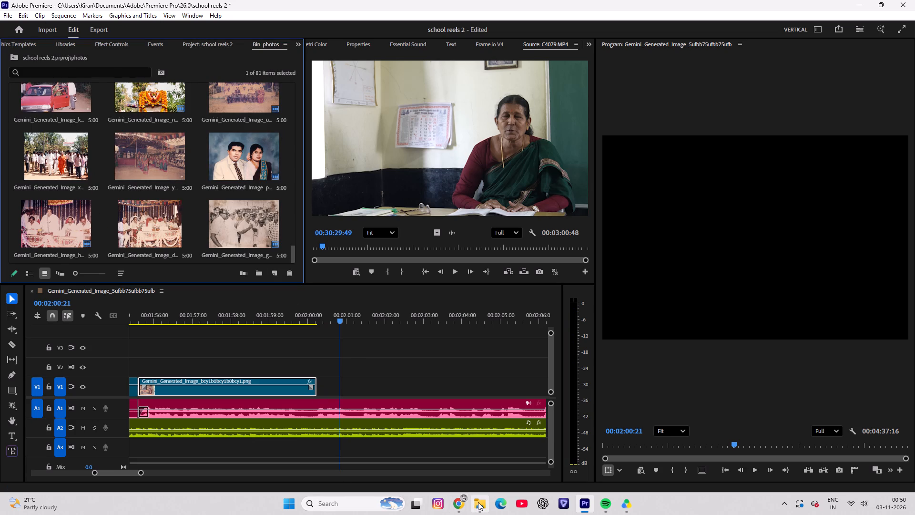
click(477, 501)
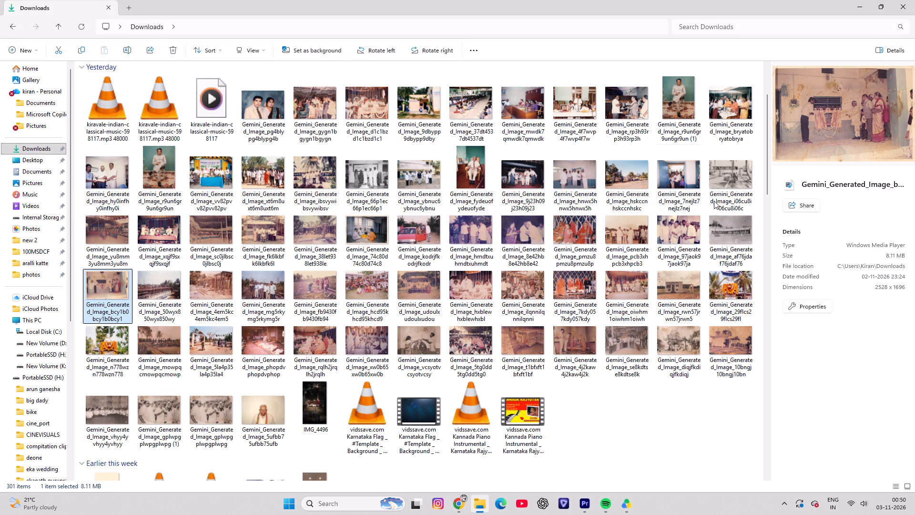
drag(726, 229, 578, 498)
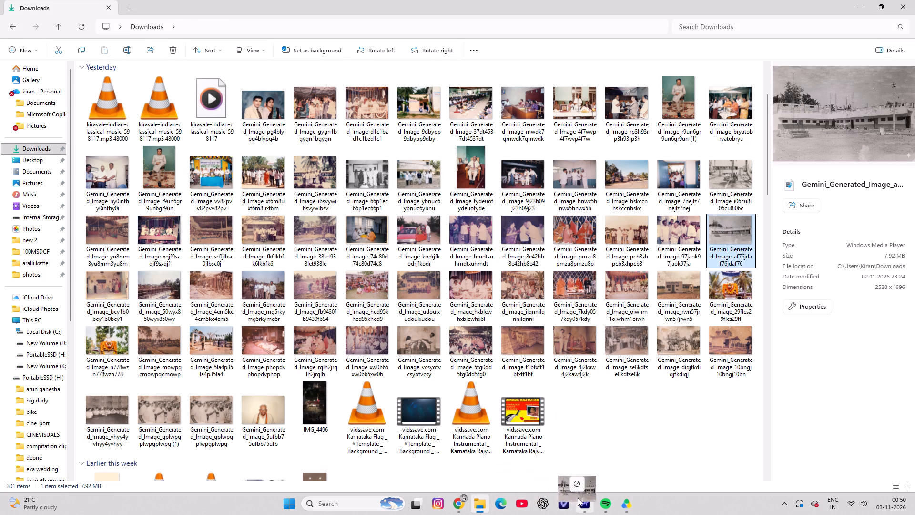
drag(578, 498, 324, 383)
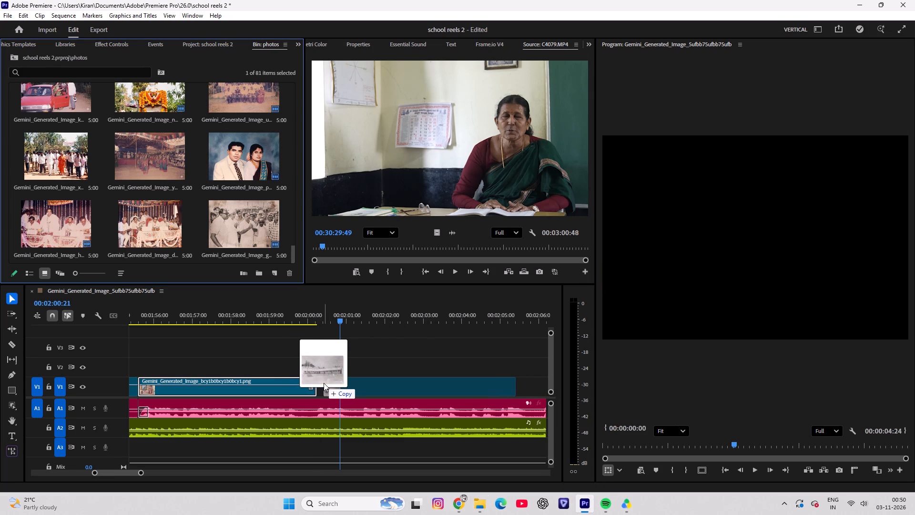
drag(324, 383, 318, 382)
drag(335, 307, 329, 314)
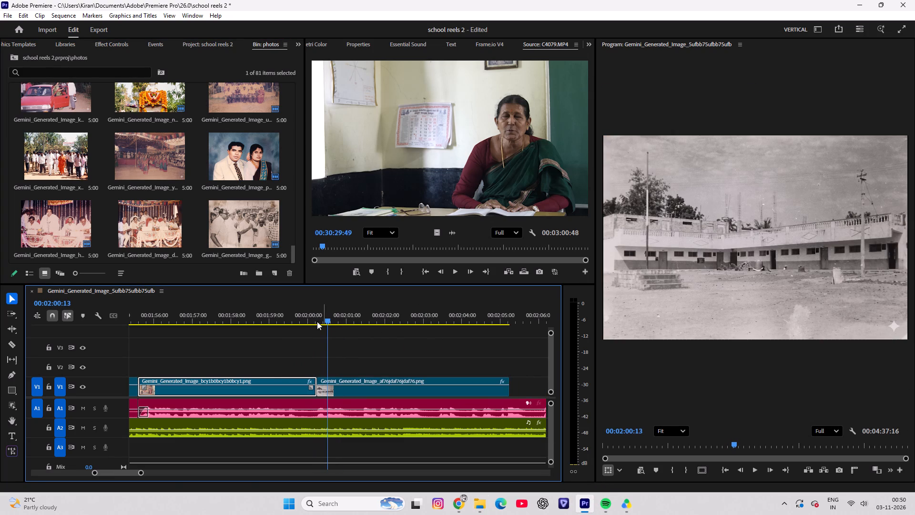
Play the school building photo with the voice audio and trim its end to 00:02:03:10.
click(204, 40)
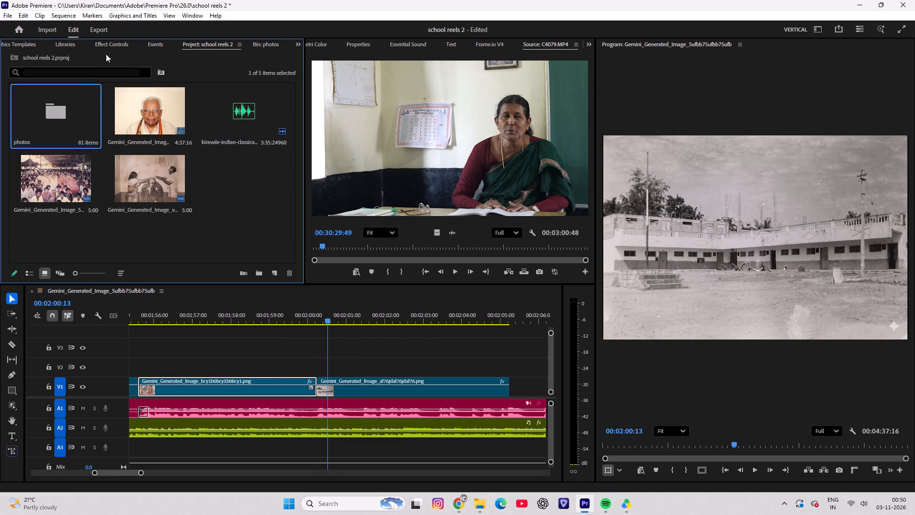
click(122, 41)
drag(329, 315, 319, 316)
key(space)
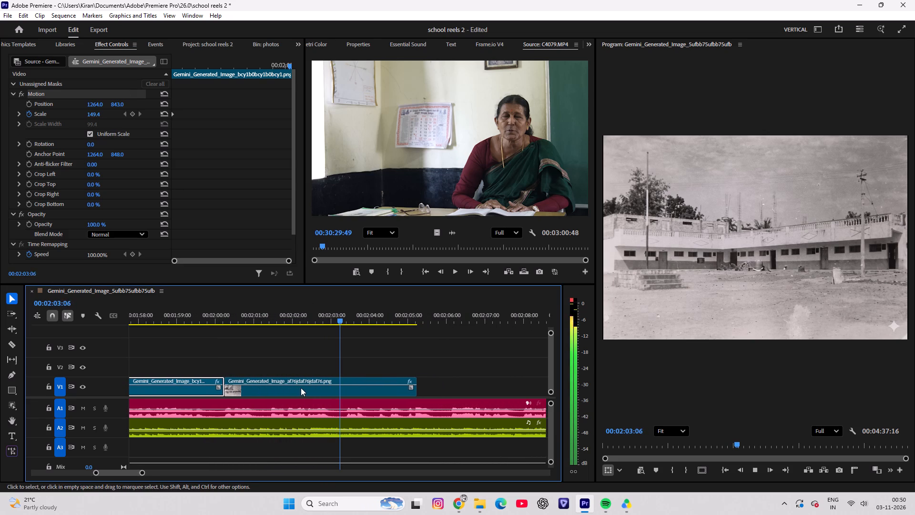
key(space)
drag(339, 313, 324, 325)
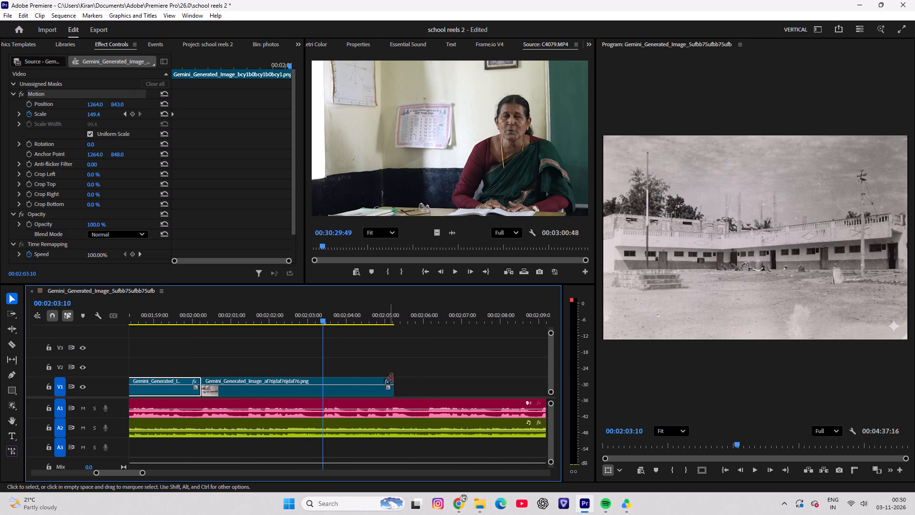
drag(393, 380, 319, 381)
Animate a zoom-in on the school building photo, keyframing scale from 99.4 at its start to 142.4 at its end, and play it back.
drag(315, 317, 206, 340)
click(229, 391)
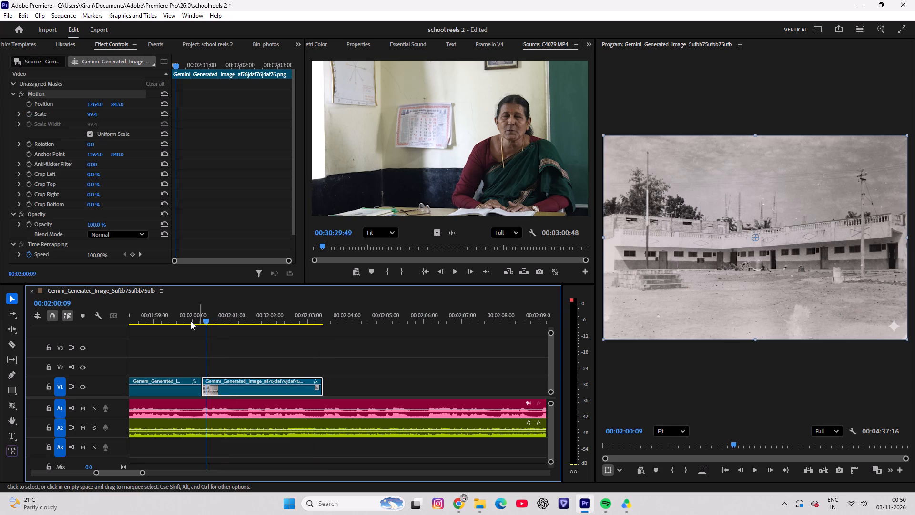
drag(178, 62, 137, 65)
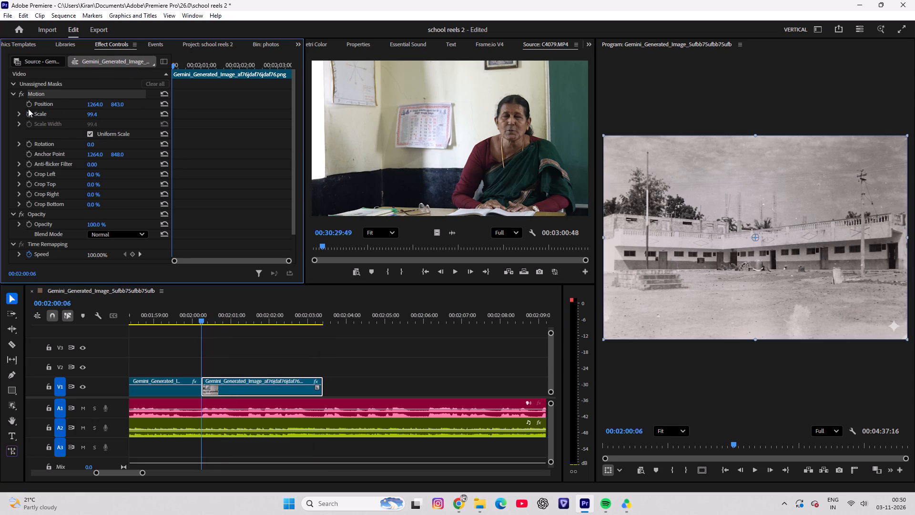
click(28, 114)
drag(177, 65, 315, 69)
drag(92, 116, 105, 114)
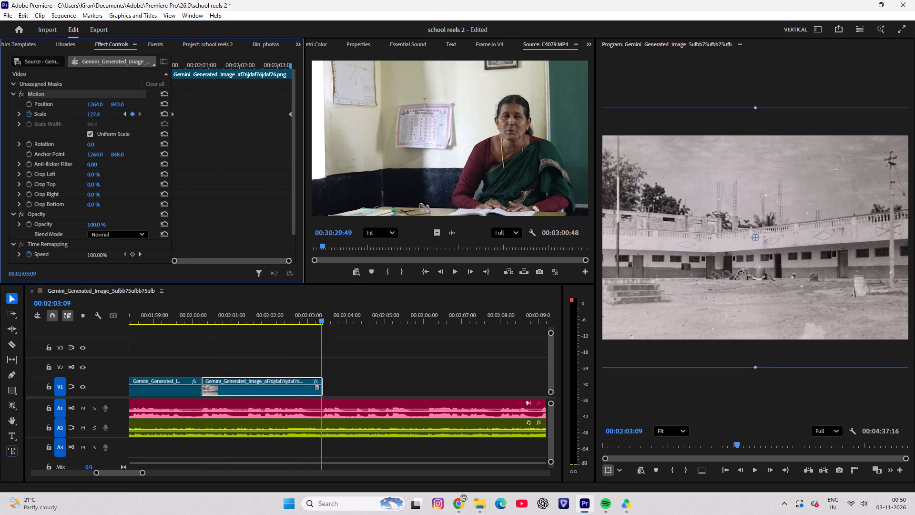
drag(105, 114, 112, 114)
drag(290, 313, 154, 325)
key(space)
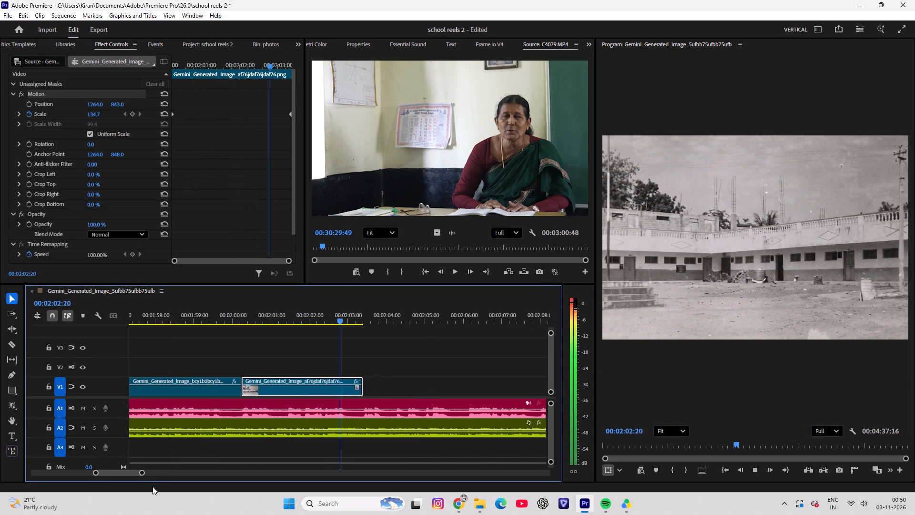
key(space)
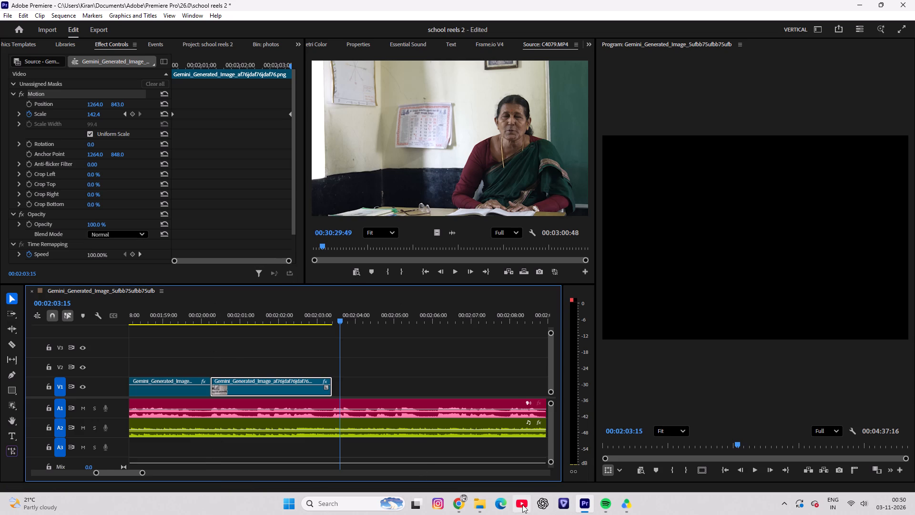
From Downloads in File Explorer, place the handshake photo Gemini_Generated_Image_pcb3xhpcb3xhpcb3.png on V1 directly after the school building photo.
click(480, 504)
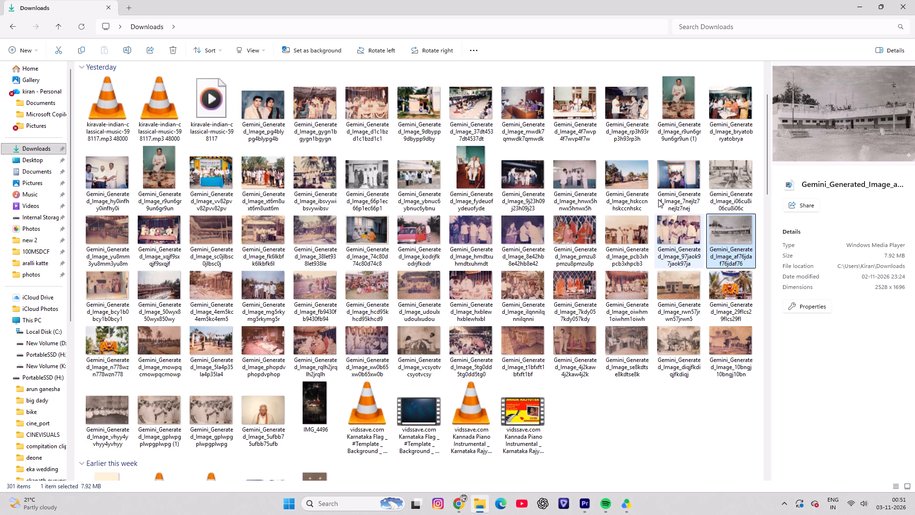
drag(626, 235, 353, 377)
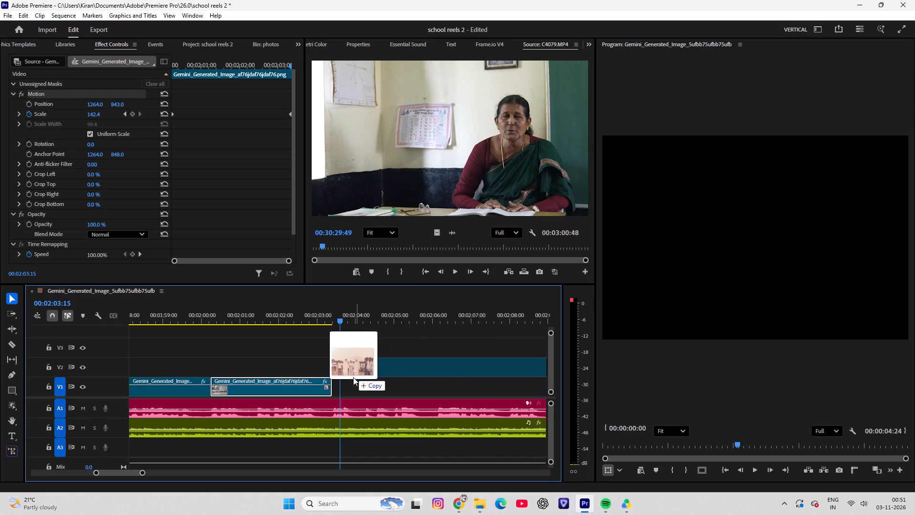
drag(353, 377, 330, 392)
drag(332, 315, 323, 323)
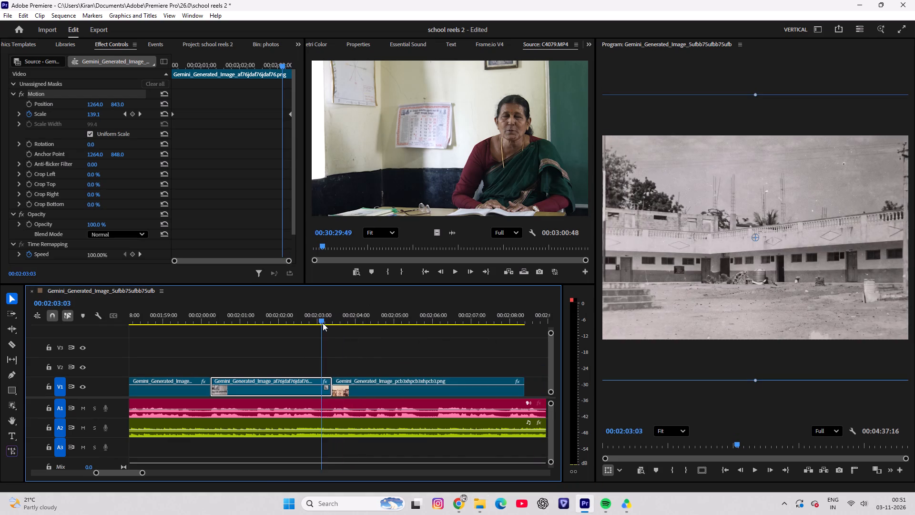
drag(323, 323, 351, 321)
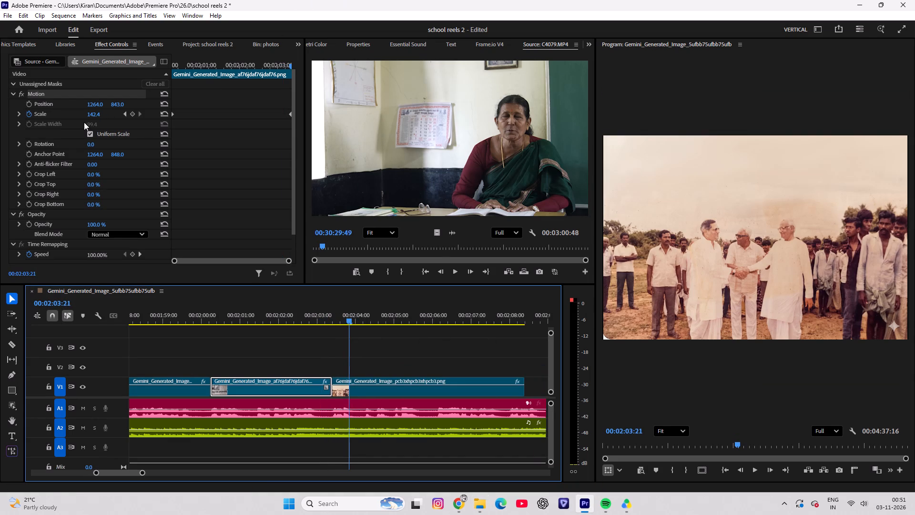
Scale the handshake photo on V1 up to 116.4 and scrub across its beginning to check the framing.
drag(192, 60, 298, 65)
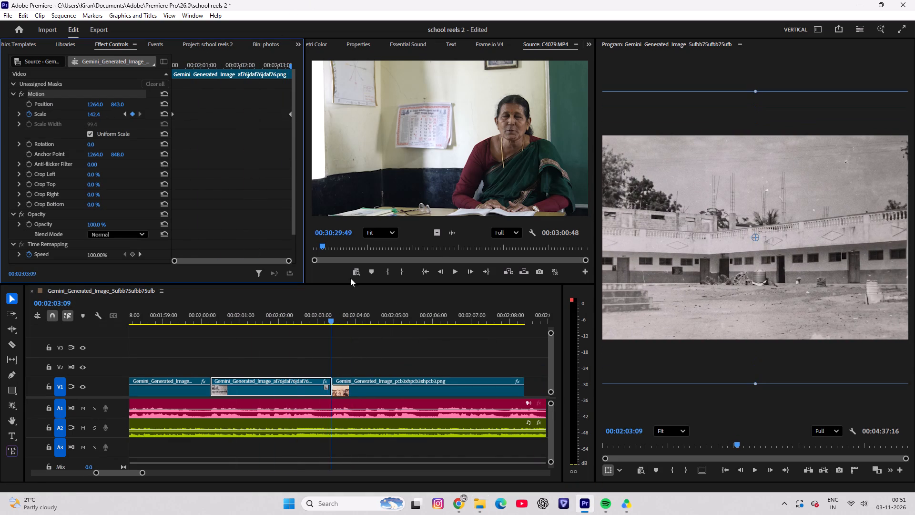
click(359, 381)
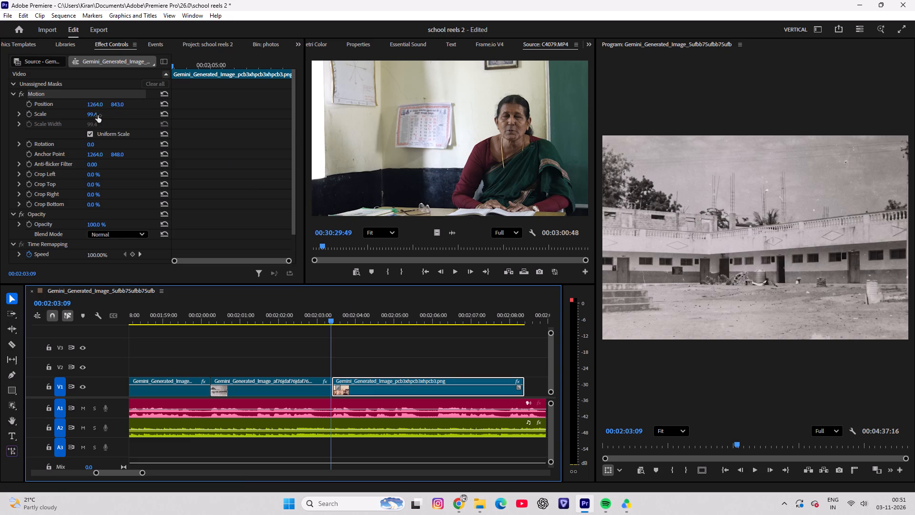
click(92, 114)
drag(331, 318, 351, 317)
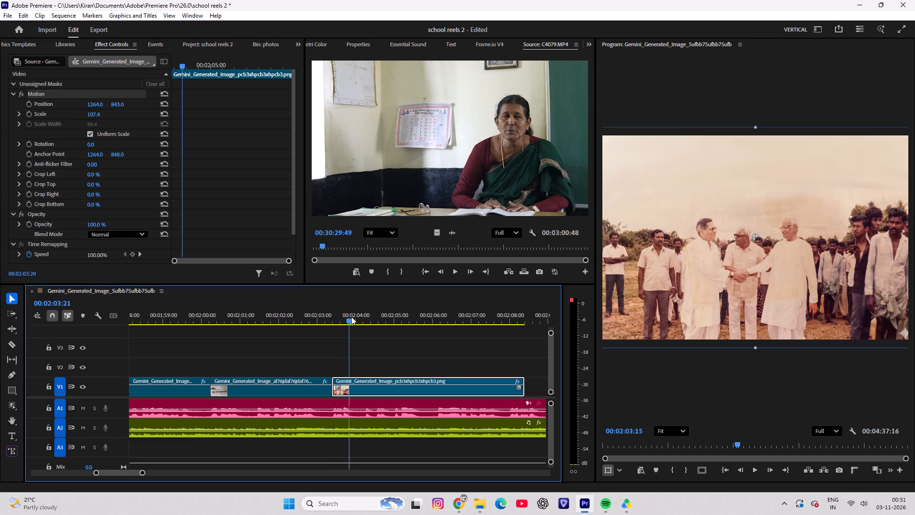
drag(351, 317, 359, 317)
drag(89, 115, 89, 115)
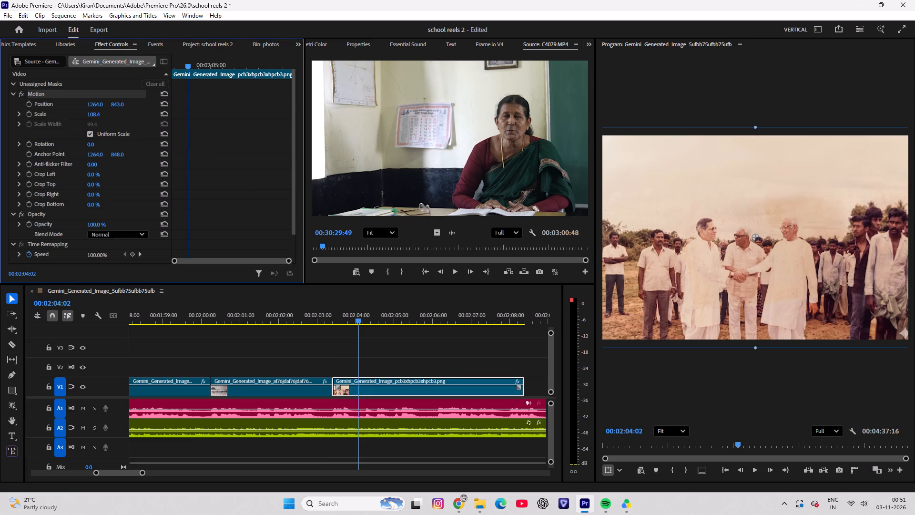
drag(89, 115, 93, 116)
drag(364, 318, 332, 318)
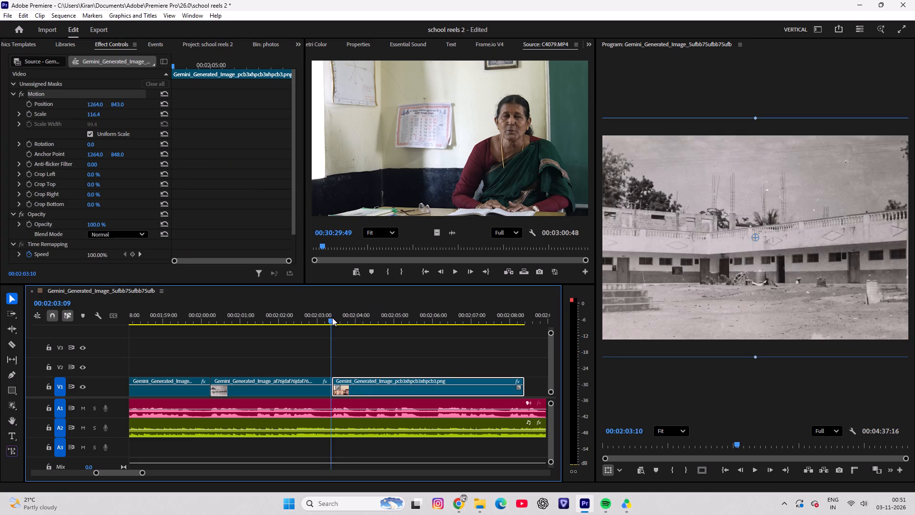
drag(332, 318, 388, 322)
drag(390, 318, 343, 323)
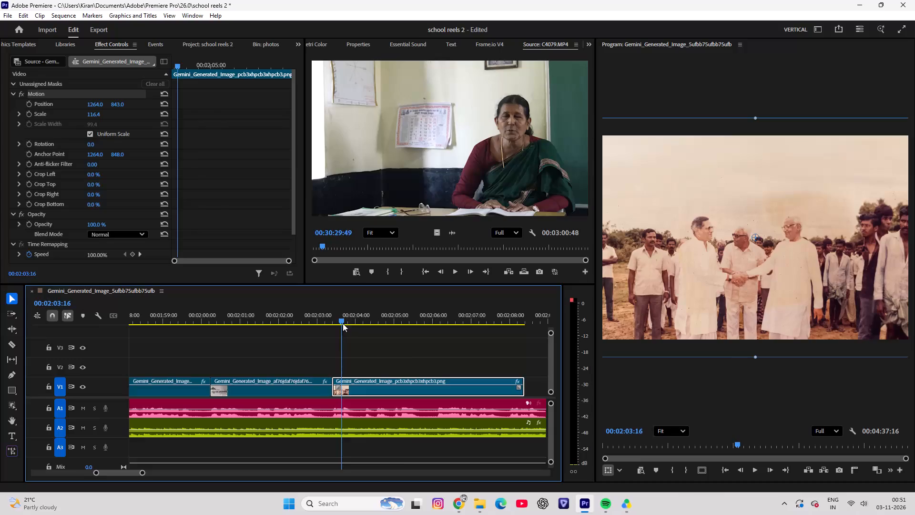
Play the handshake photo with the voice audio and trim its end to 00:02:08:00.
drag(343, 323, 412, 331)
key(space)
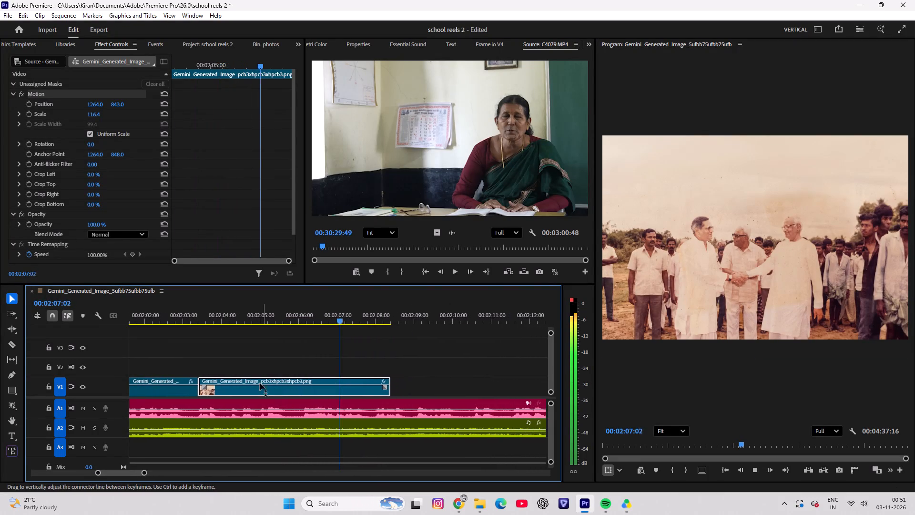
key(space)
drag(343, 314, 326, 317)
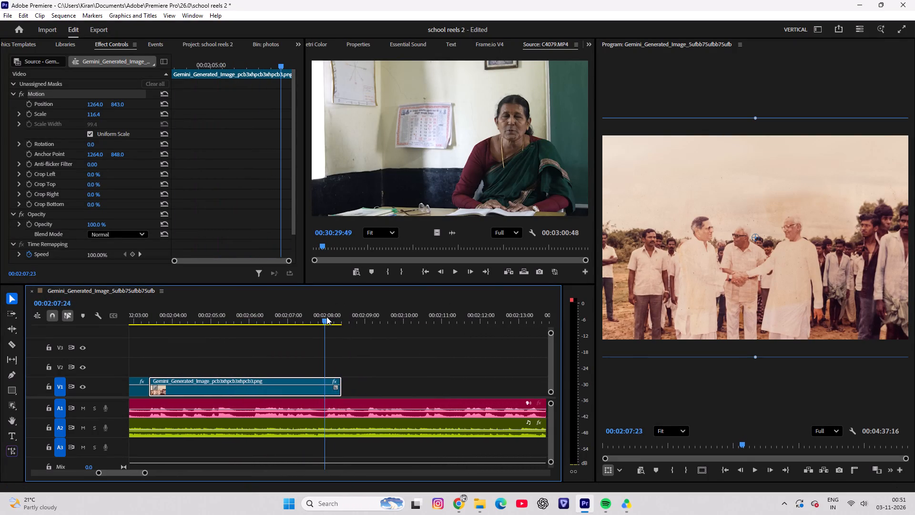
drag(326, 317, 328, 318)
drag(340, 379, 325, 379)
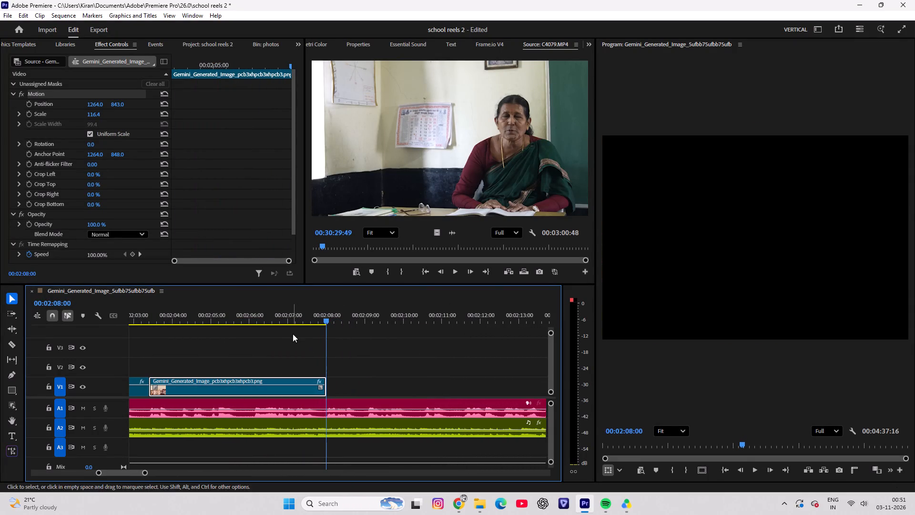
Animate a zoom-in on the handshake photo, keyframing scale from 116.4 at its start to 183.4 at its end, and play it back.
drag(315, 316, 155, 322)
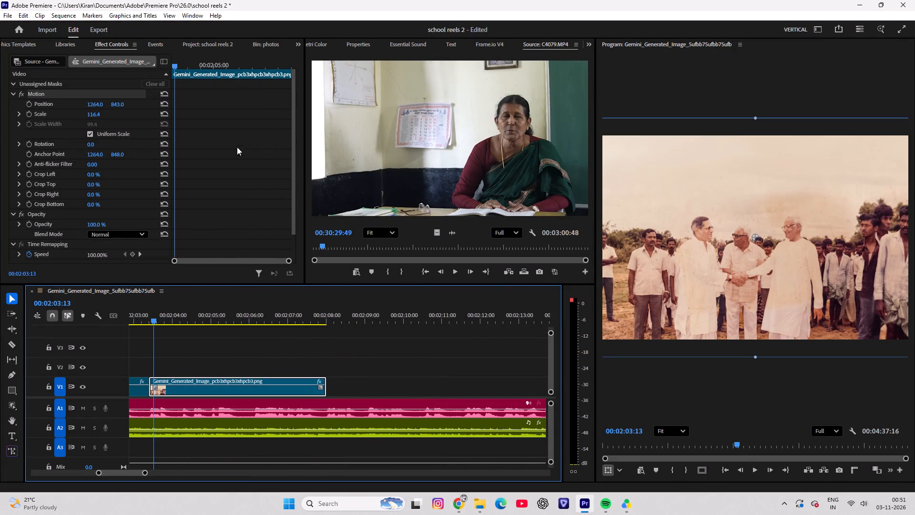
drag(174, 61, 112, 62)
click(30, 114)
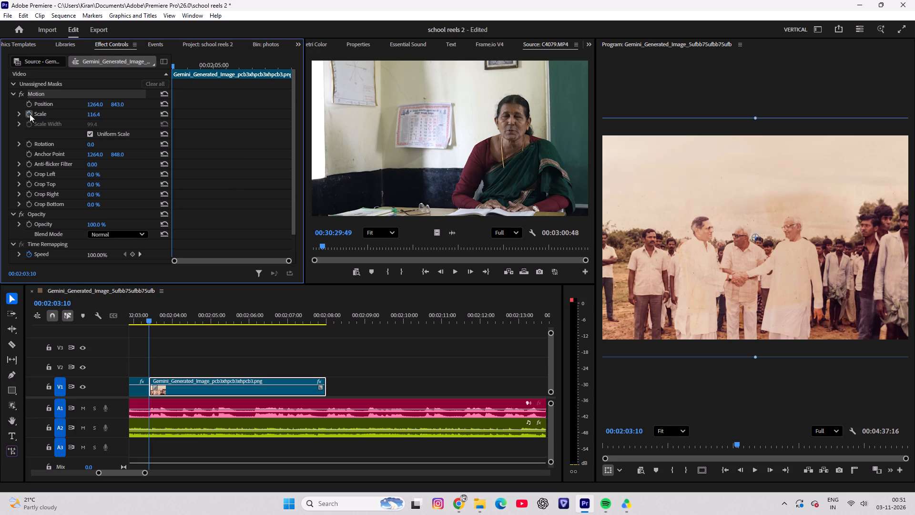
drag(173, 65, 438, 68)
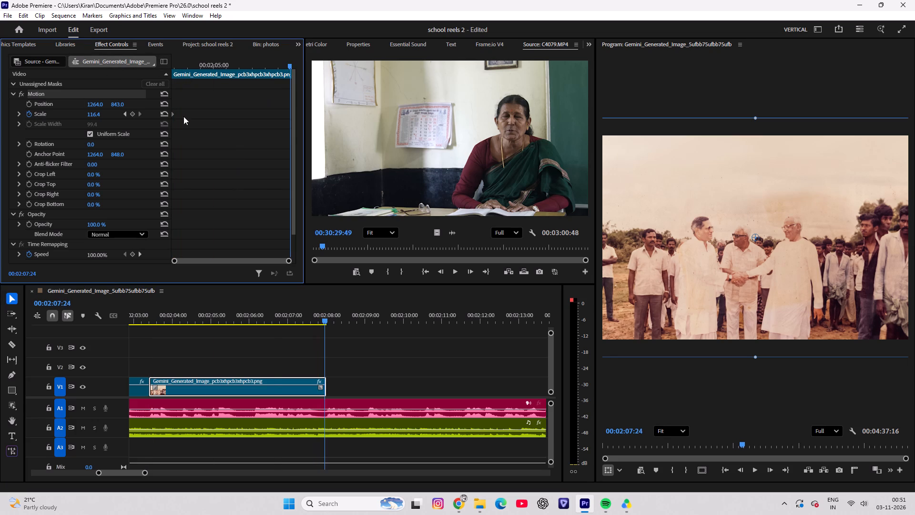
drag(290, 63, 363, 62)
drag(92, 115, 103, 115)
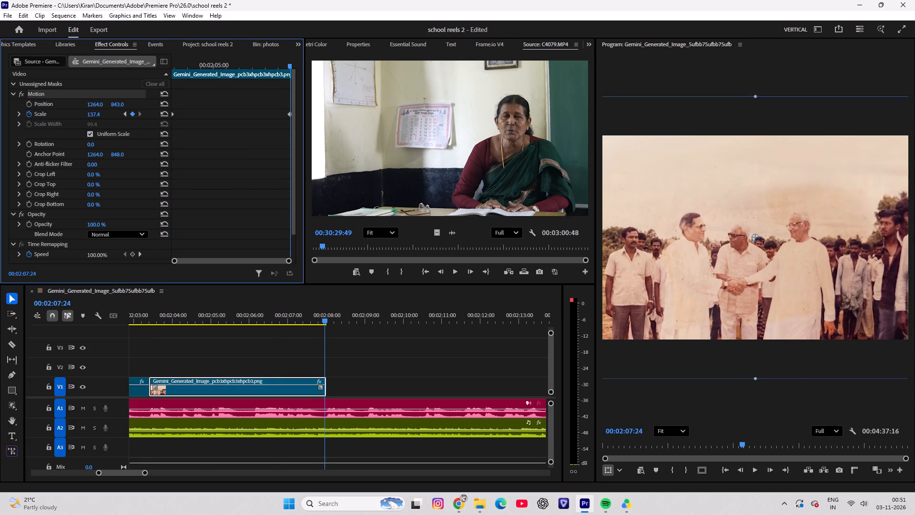
drag(103, 115, 118, 117)
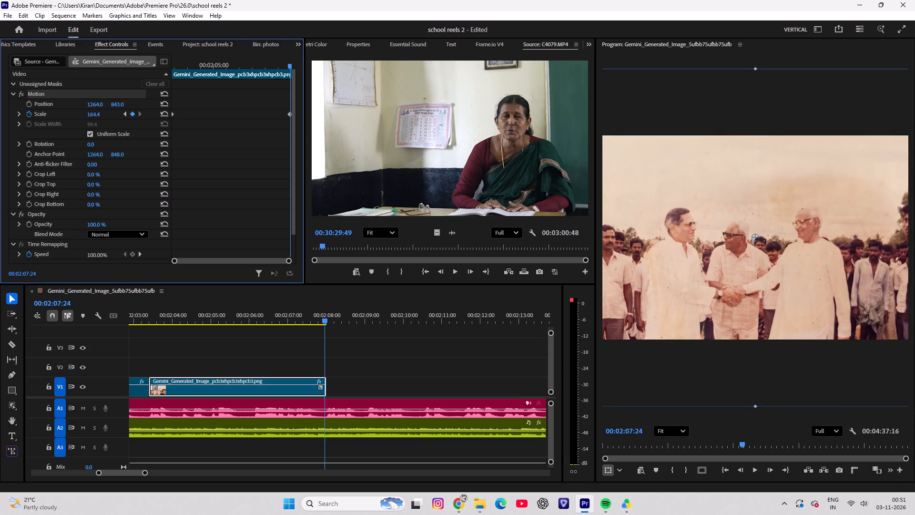
drag(118, 117, 128, 117)
drag(327, 315, 153, 317)
key(space)
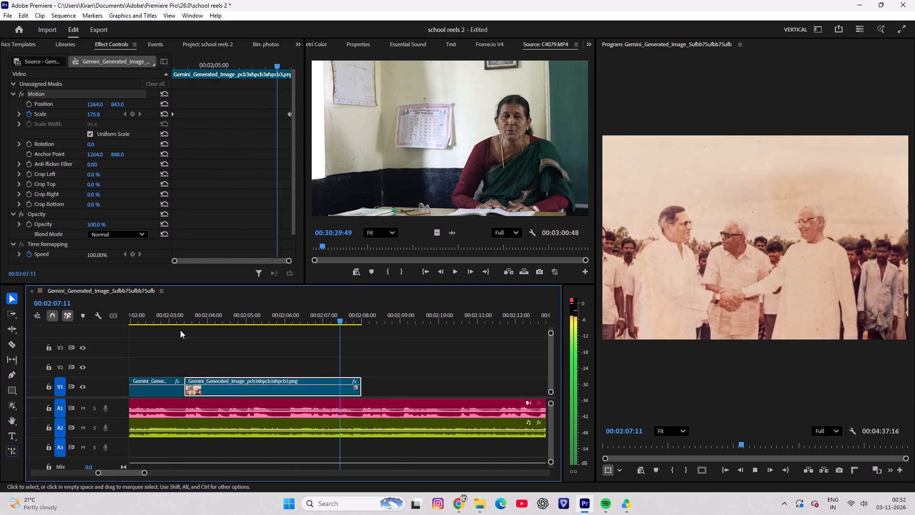
key(space)
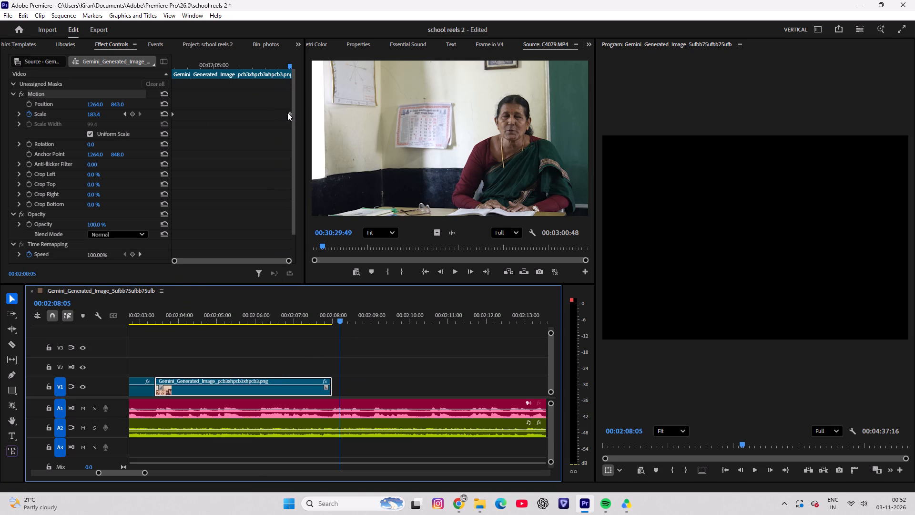
Shift the handshake photo's last scale keyframe to the very end of the clip and replay the zoom.
drag(287, 113, 302, 113)
drag(328, 312, 185, 312)
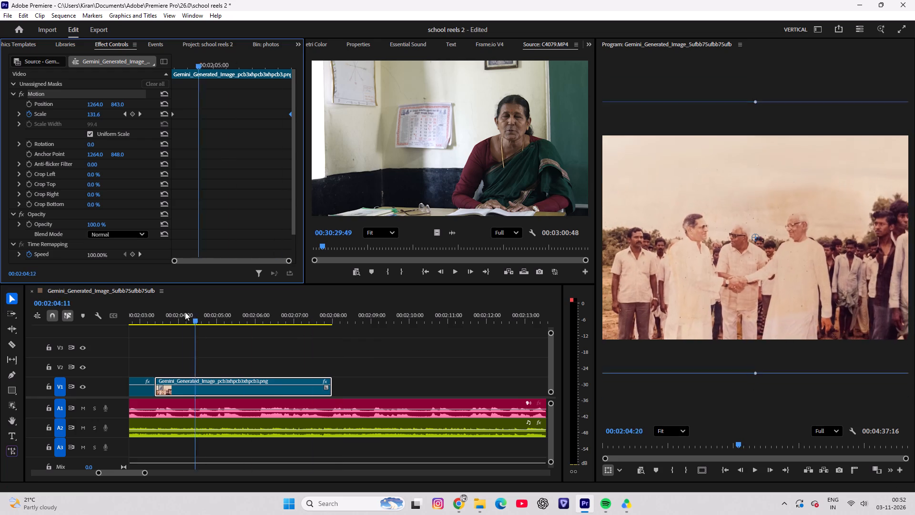
drag(185, 312, 158, 317)
key(space)
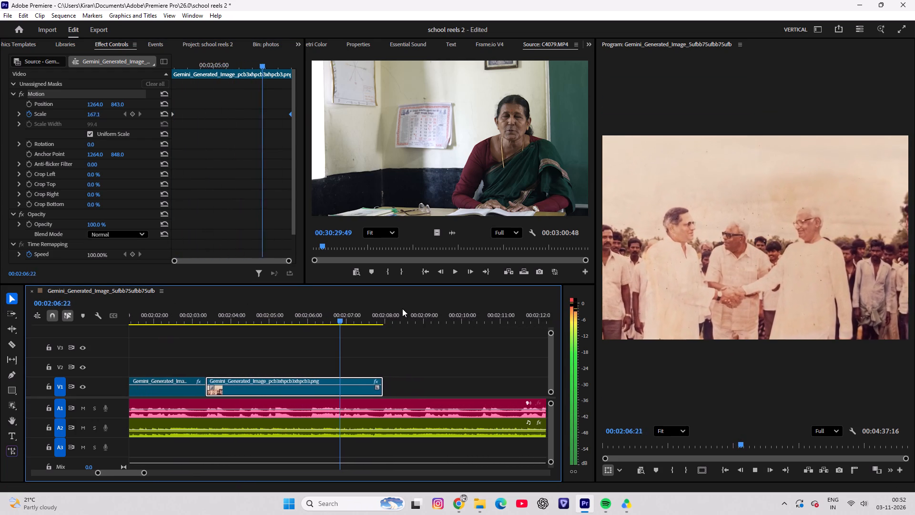
key(space)
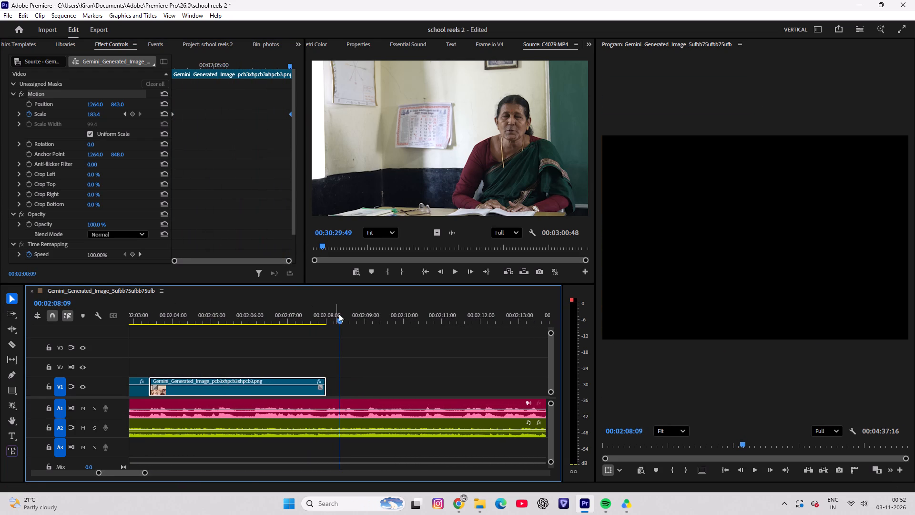
From Downloads in File Explorer, place the group photo Gemini_Generated_Image_97jaok97jaok97ja.png on V1 directly after the handshake photo.
click(482, 505)
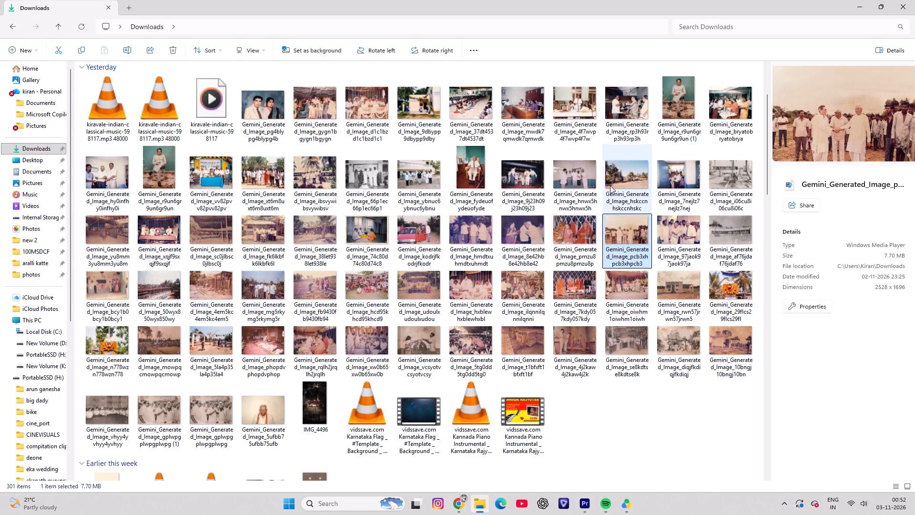
drag(676, 230, 505, 509)
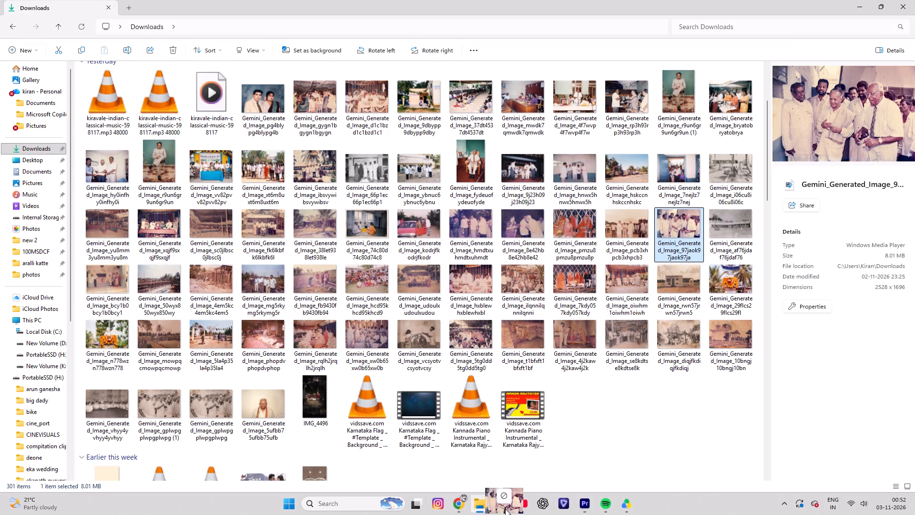
drag(505, 509, 334, 379)
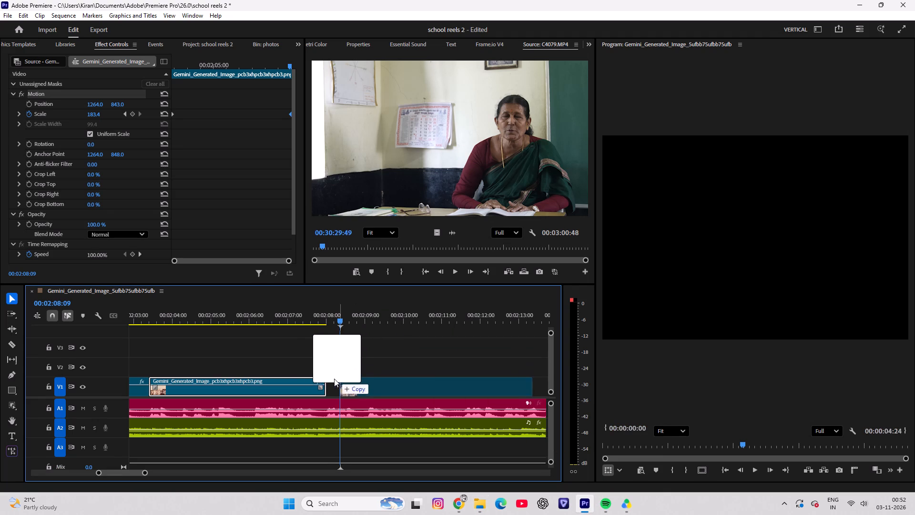
drag(334, 379, 326, 379)
Play the group photo with the voice audio and trim its end to about 00:02:10:14.
drag(334, 315, 352, 313)
click(370, 382)
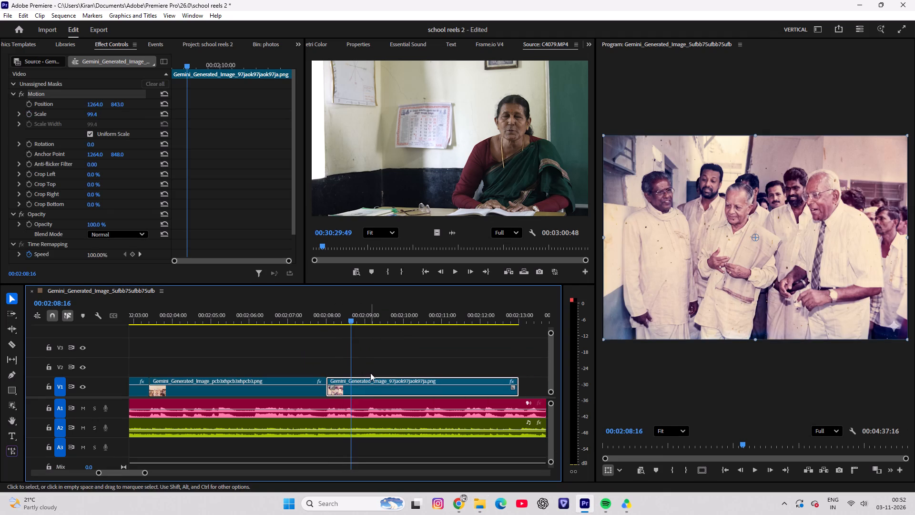
drag(351, 311, 326, 312)
key(space)
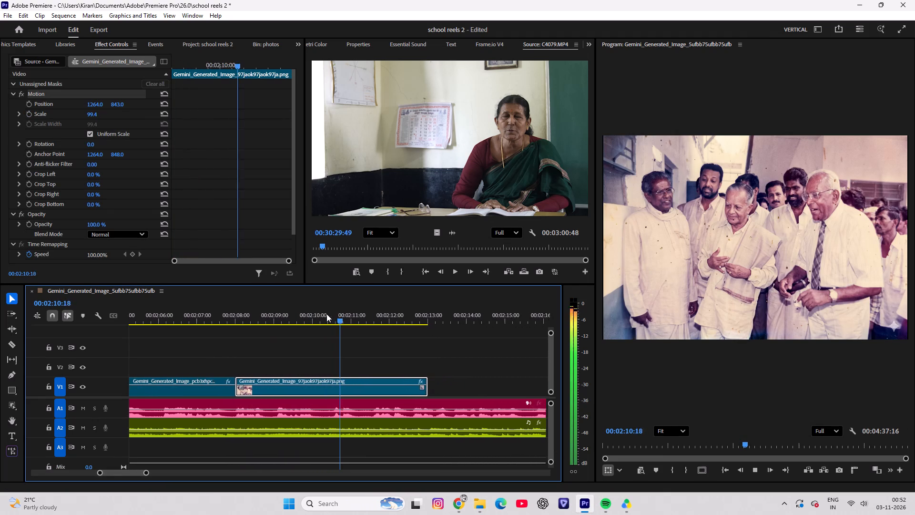
key(space)
drag(335, 313, 315, 320)
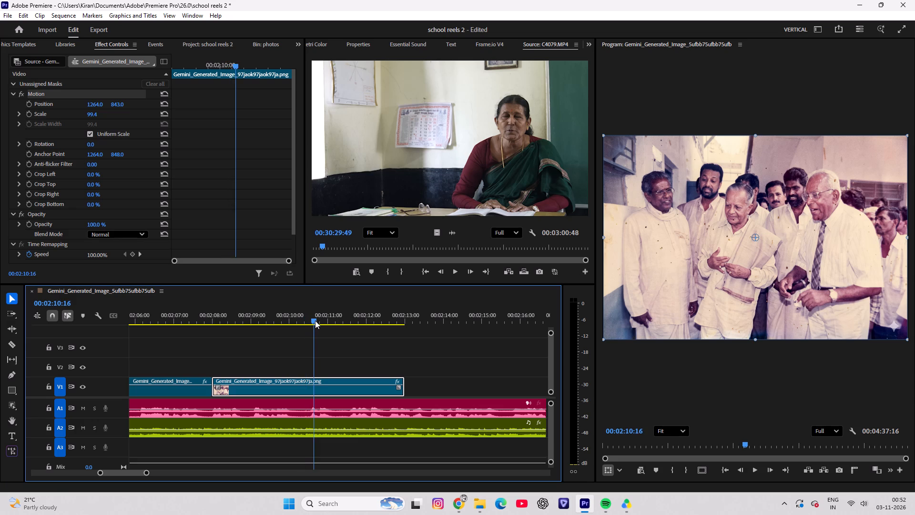
drag(315, 320, 313, 321)
drag(402, 381, 311, 380)
Animate a zoom-in on the group photo, keyframing scale from 99.4 at its start to 133.4 at its end, and play it back.
drag(295, 307, 212, 308)
click(239, 386)
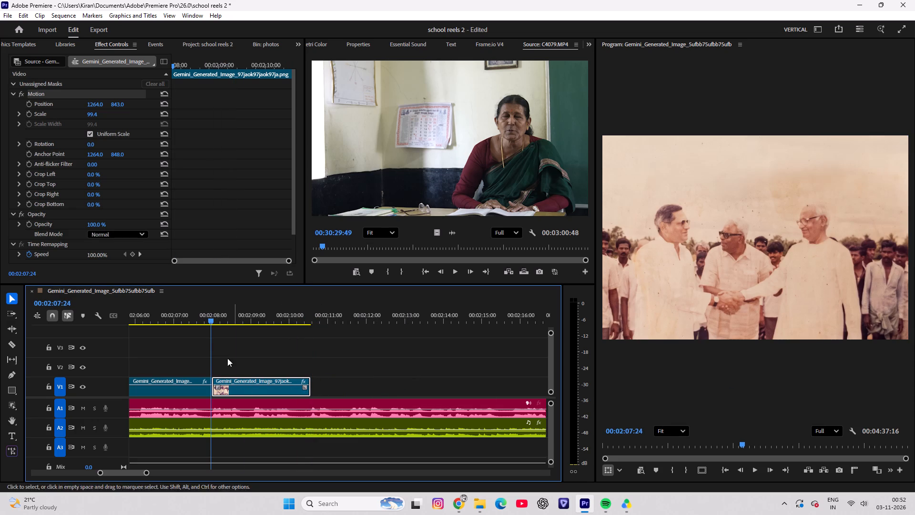
drag(178, 66, 158, 54)
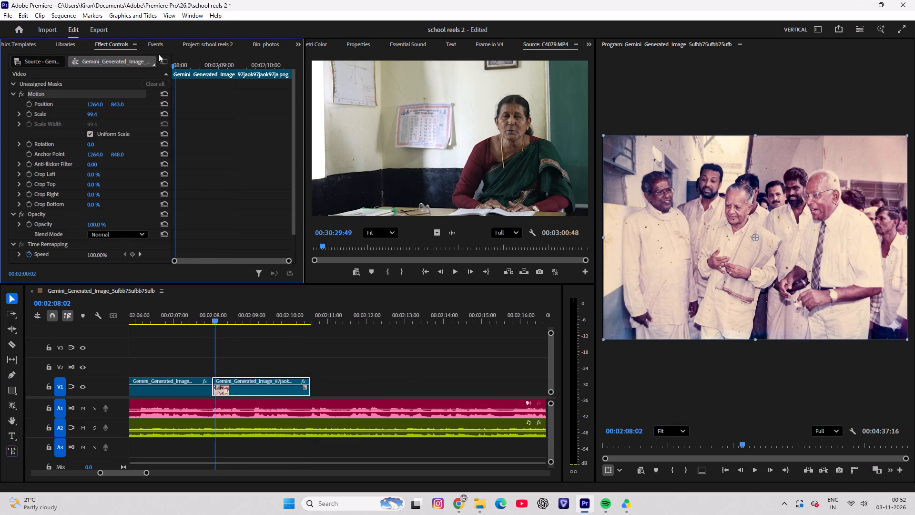
drag(158, 54, 149, 56)
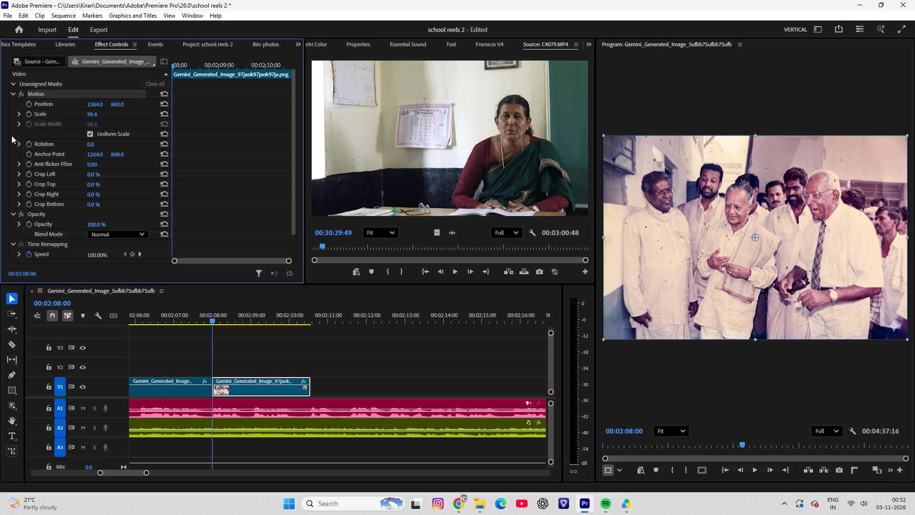
click(29, 113)
drag(173, 64, 447, 61)
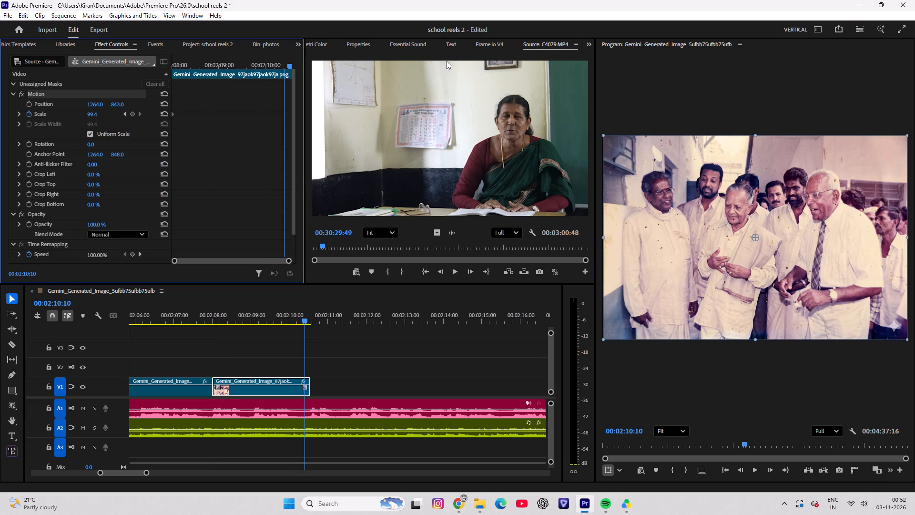
drag(447, 61, 447, 61)
drag(284, 63, 334, 63)
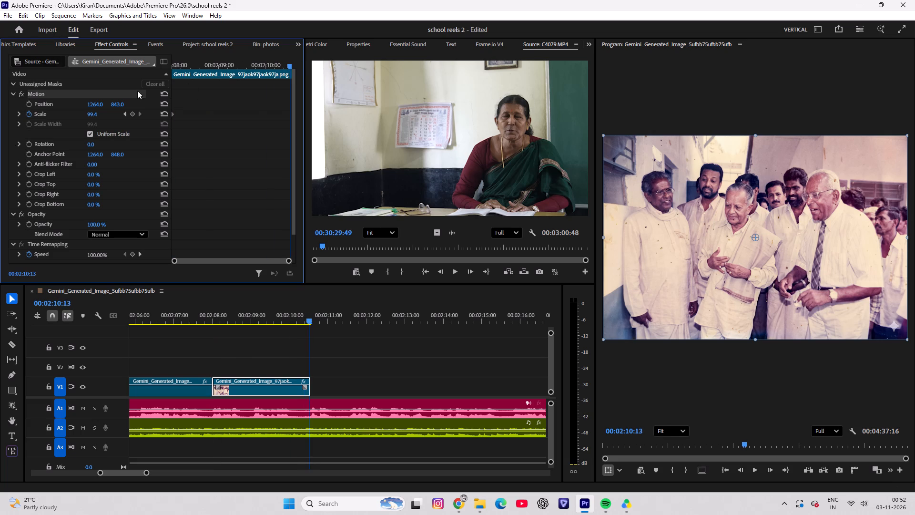
drag(89, 114, 97, 114)
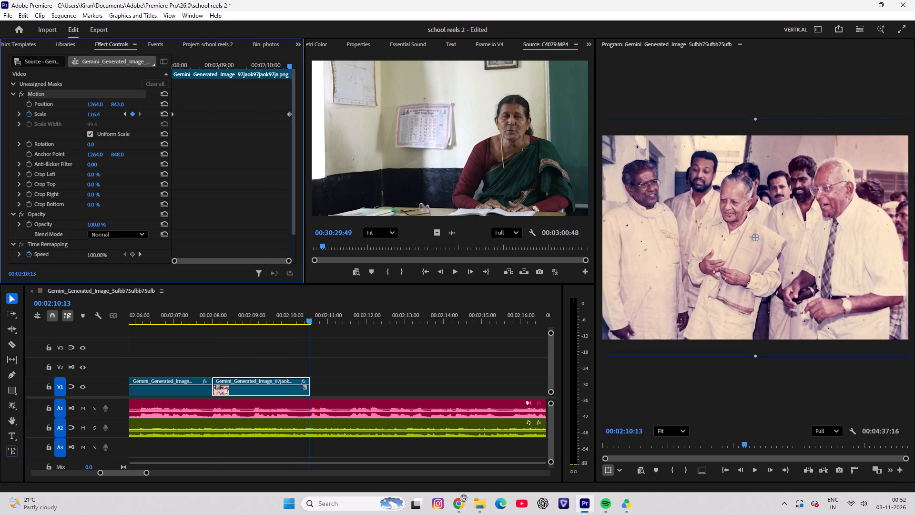
drag(97, 114, 105, 114)
drag(271, 312, 190, 316)
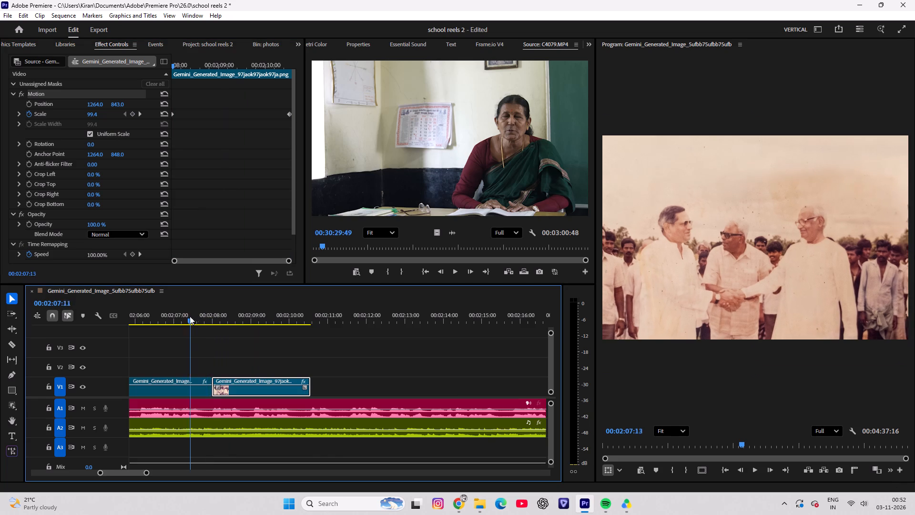
drag(190, 316, 189, 316)
key(space)
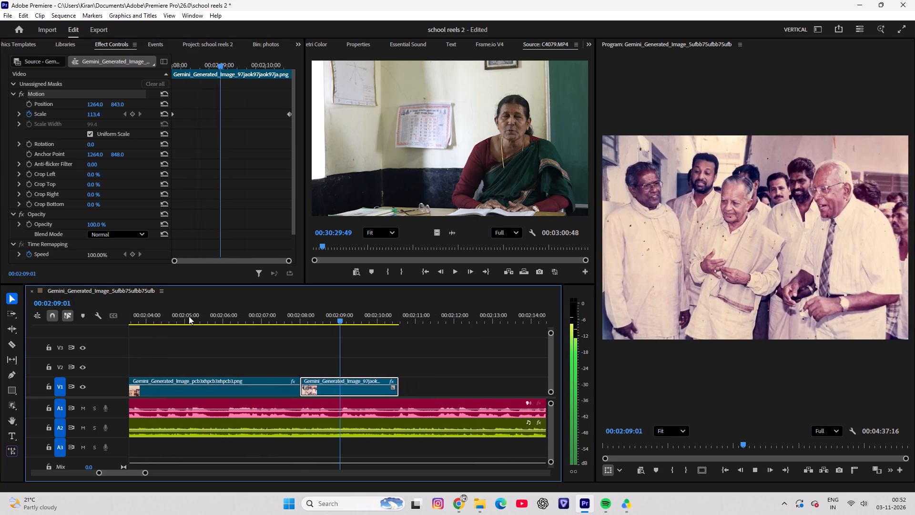
key(space)
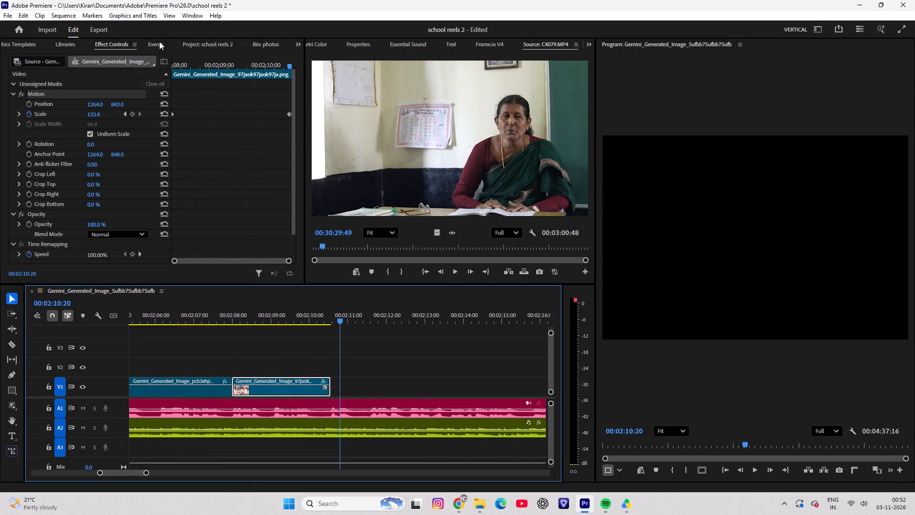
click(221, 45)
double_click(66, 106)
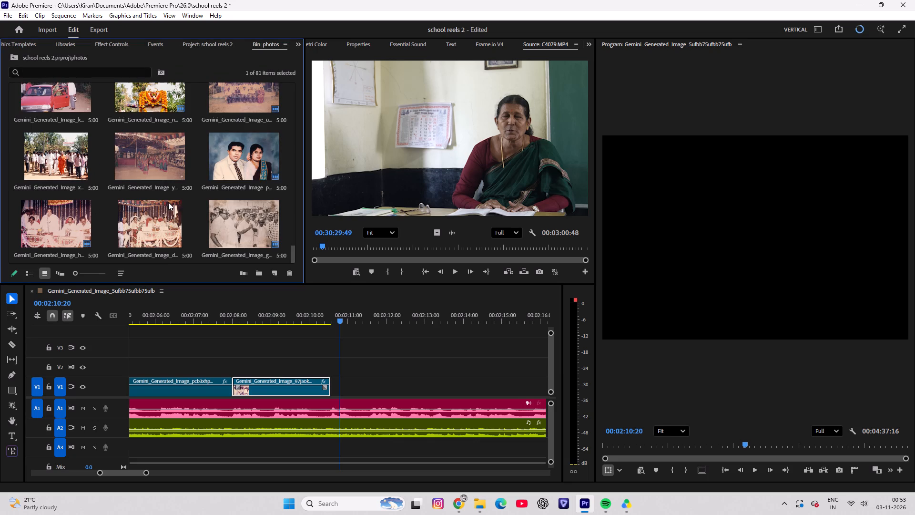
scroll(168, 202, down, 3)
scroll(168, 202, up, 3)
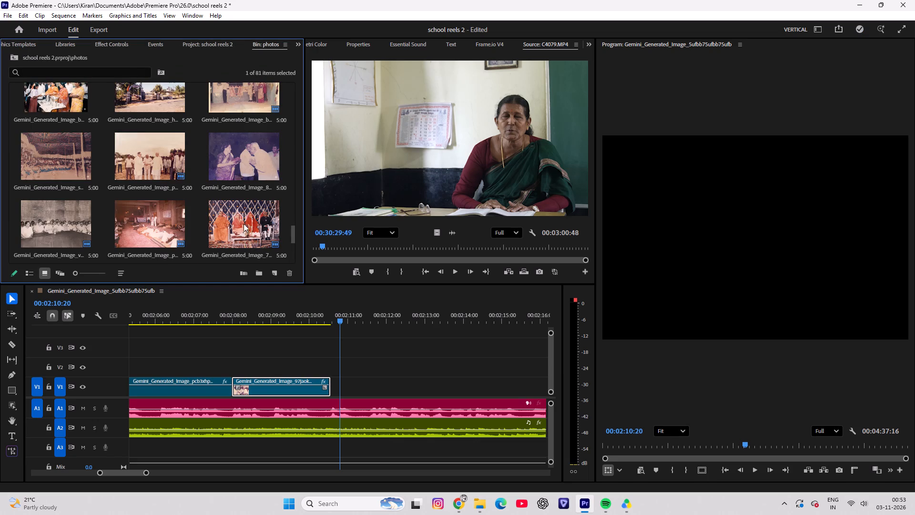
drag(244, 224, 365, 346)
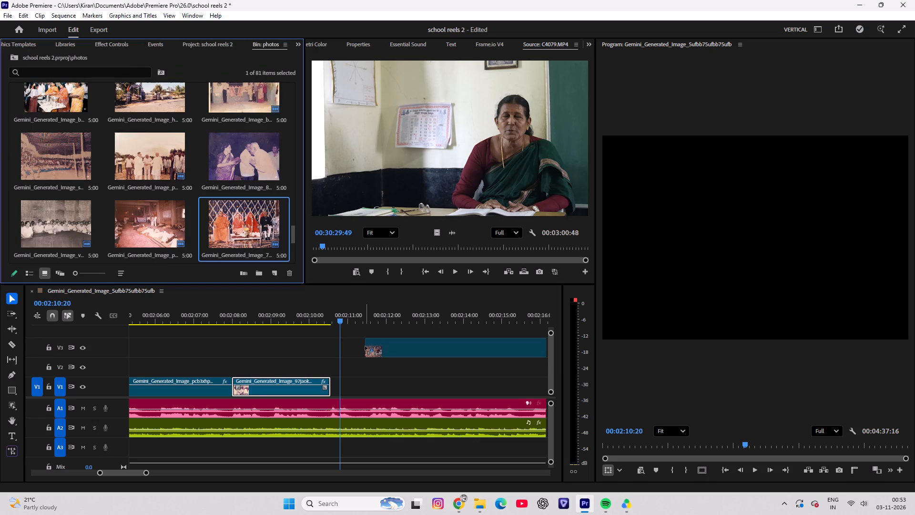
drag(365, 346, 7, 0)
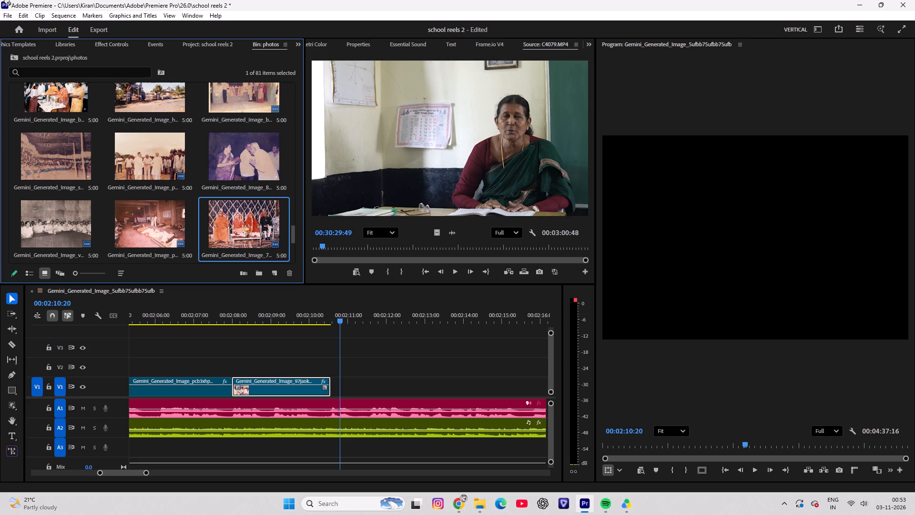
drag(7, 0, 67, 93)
Look through the photos bin and the Downloads folder in File Explorer for the next photo to place.
scroll(175, 169, up, 2)
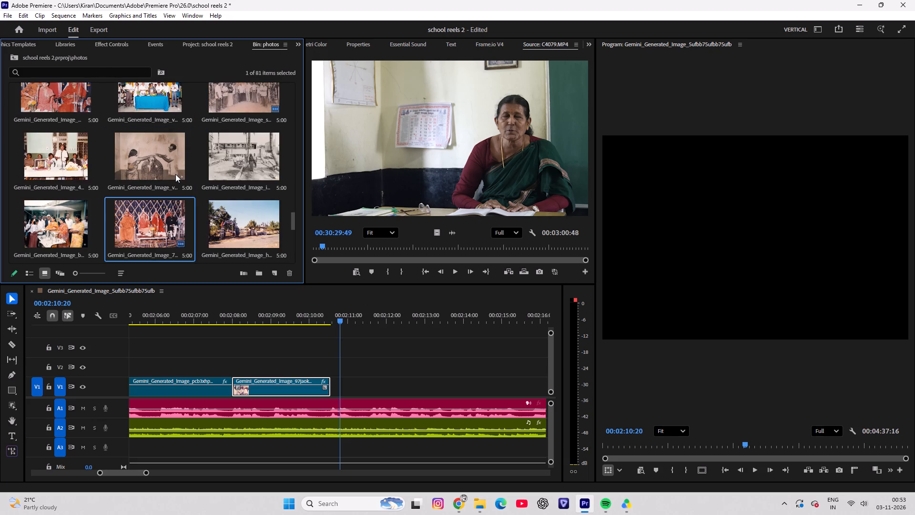
scroll(175, 182, up, 1)
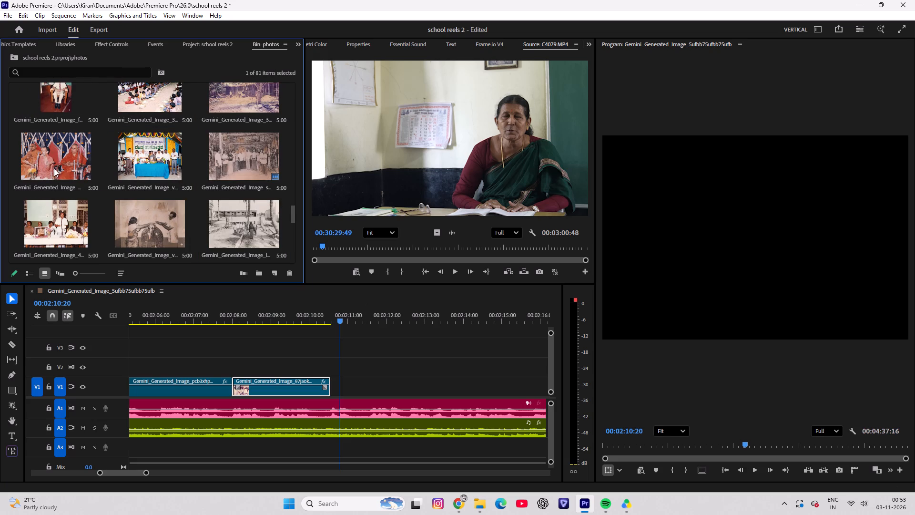
scroll(77, 178, up, 2)
scroll(152, 185, up, 2)
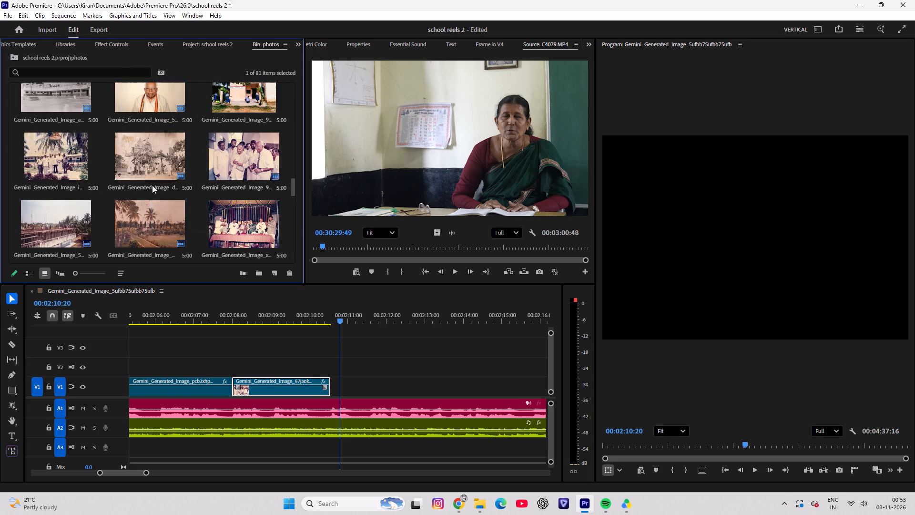
scroll(152, 185, up, 8)
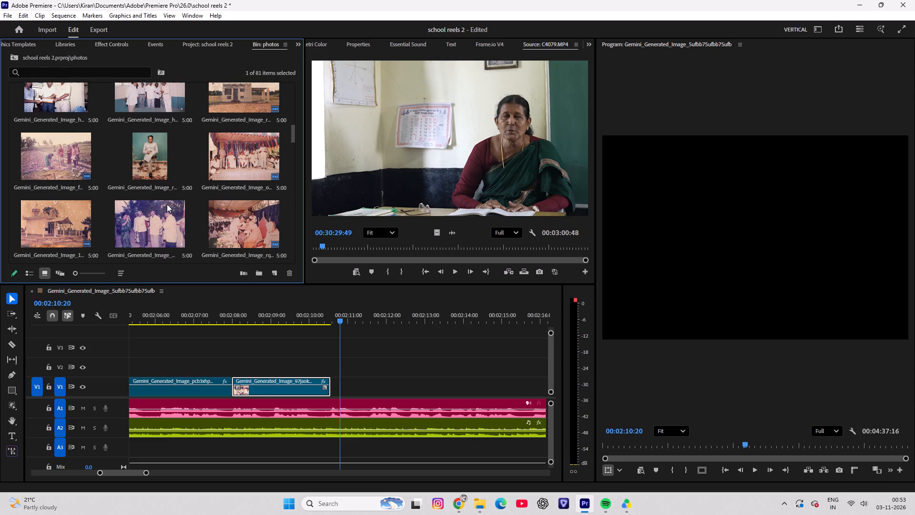
scroll(167, 204, up, 3)
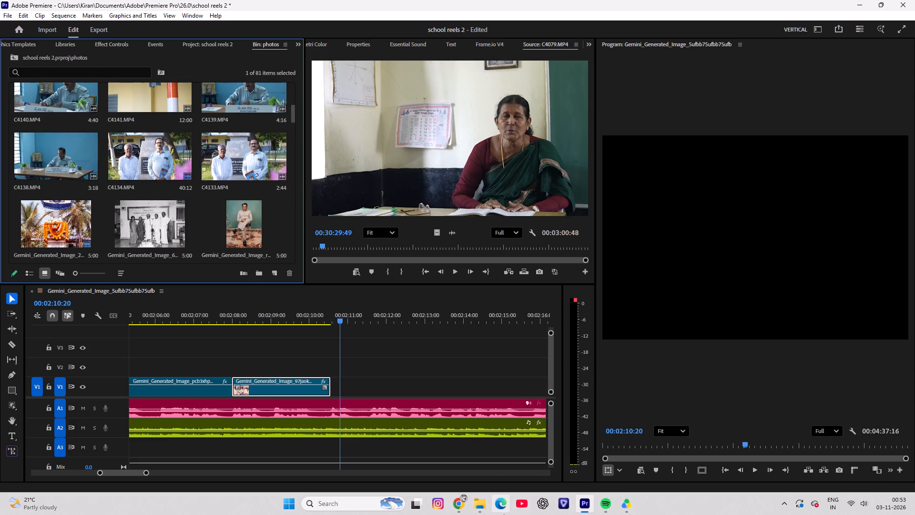
click(486, 505)
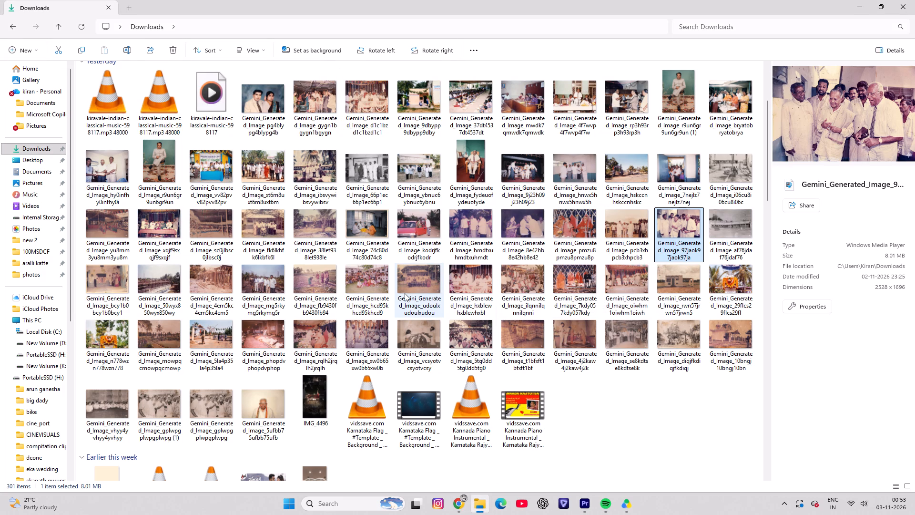
scroll(405, 293, up, 2)
scroll(405, 293, down, 2)
scroll(407, 298, up, 2)
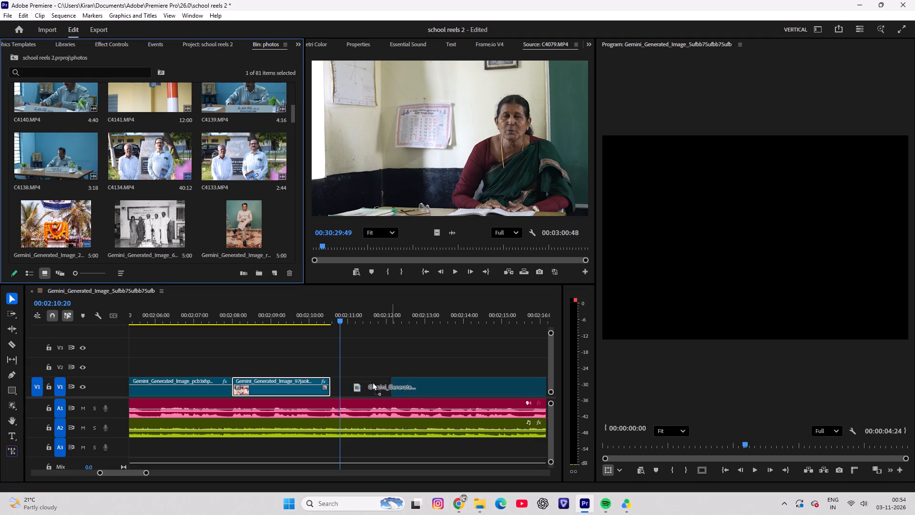
drag(372, 382, 332, 384)
Play the change from the group photo to the monk photo repeatedly and listen for where the voice calls for a cut.
drag(346, 305, 297, 312)
key(space)
key(space)
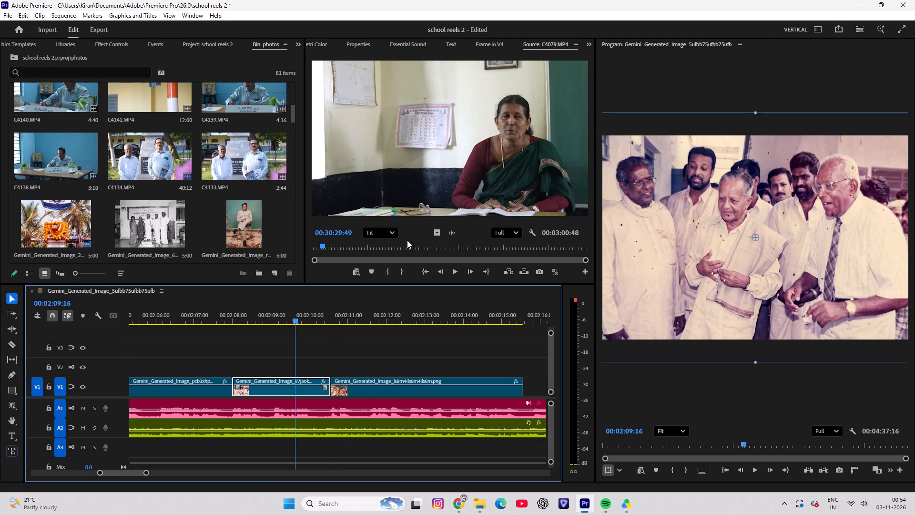
drag(293, 320, 299, 316)
key(space)
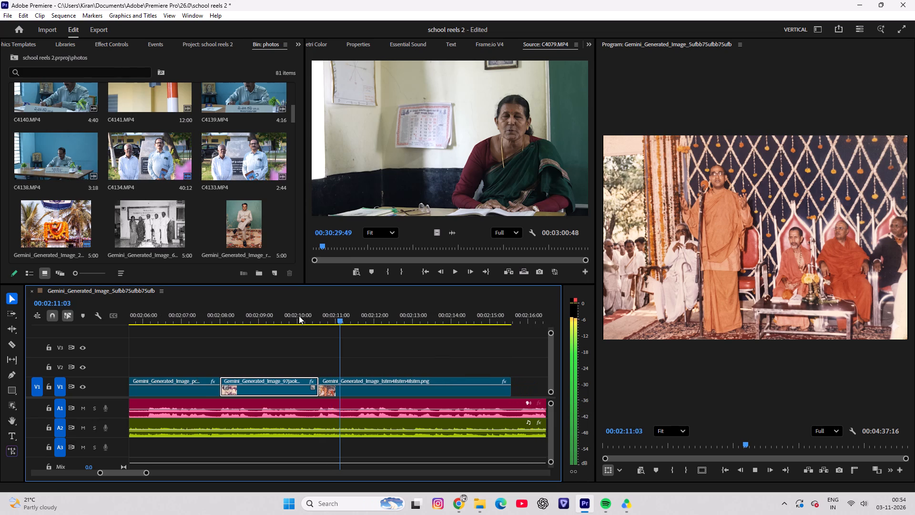
key(space)
drag(329, 324, 297, 325)
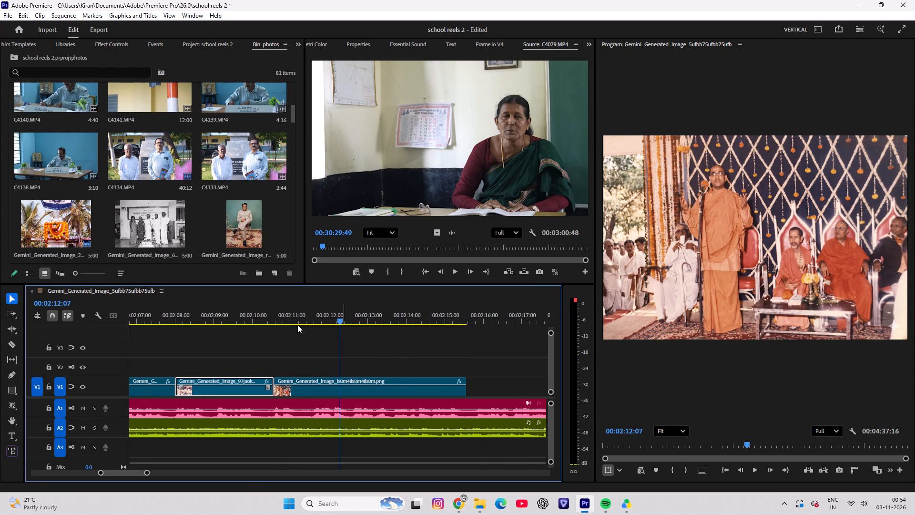
drag(297, 325, 286, 325)
drag(338, 312, 285, 313)
key(space)
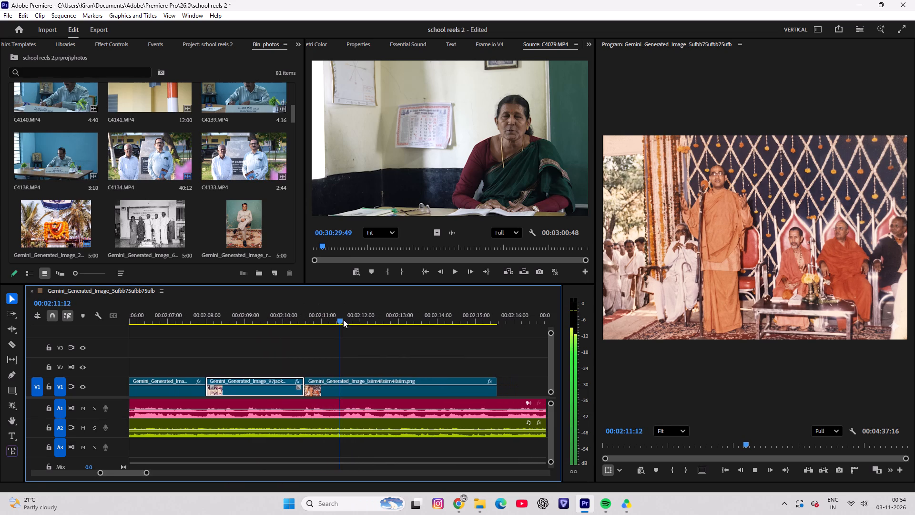
key(space)
drag(344, 318, 266, 324)
key(space)
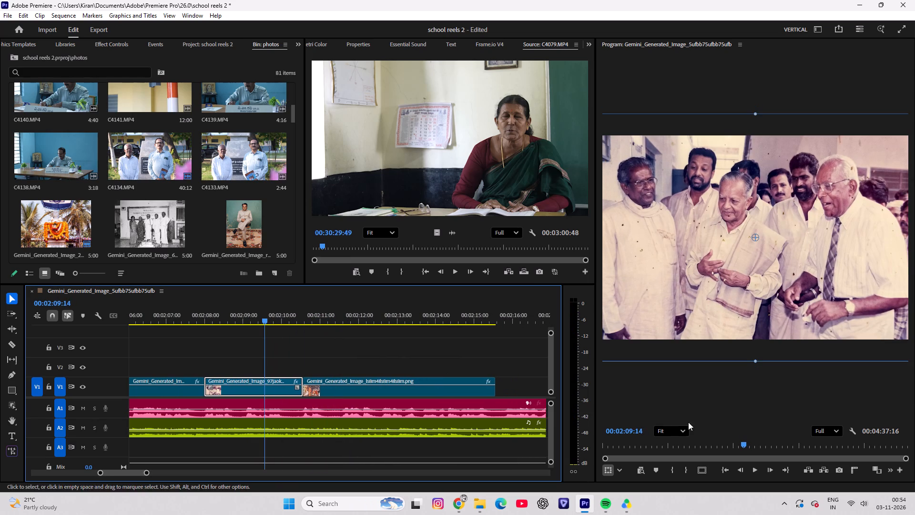
key(space)
key(space)
key(space)
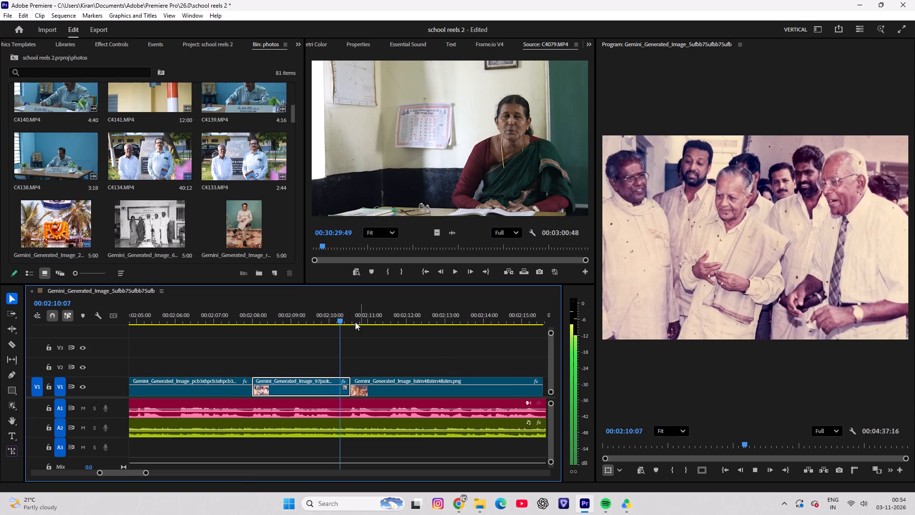
drag(360, 316, 319, 314)
key(space)
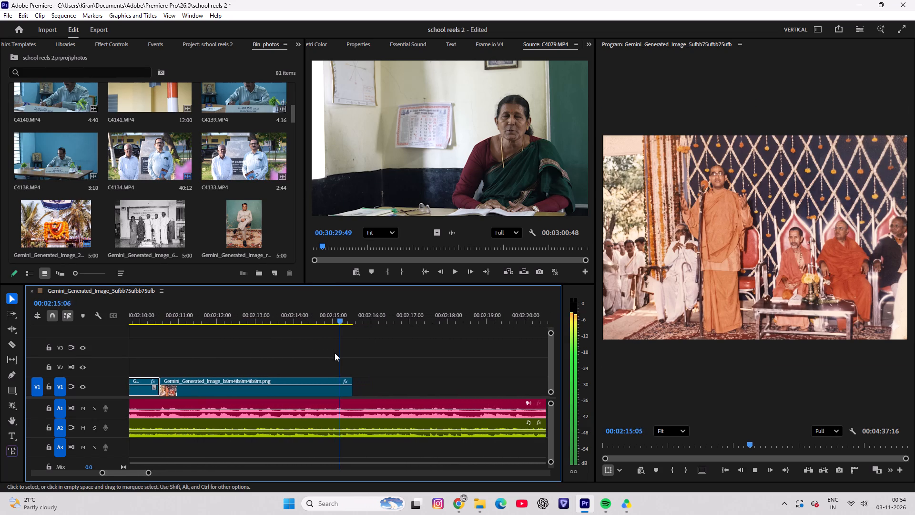
Check the monk photo against the voice audio and trim its end to 00:02:12:15.
key(space)
drag(319, 380, 329, 381)
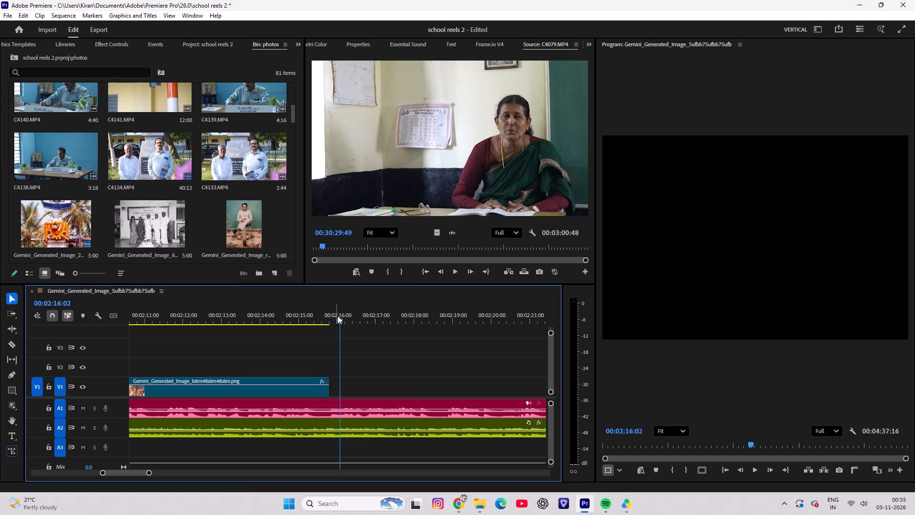
drag(325, 313, 298, 305)
key(space)
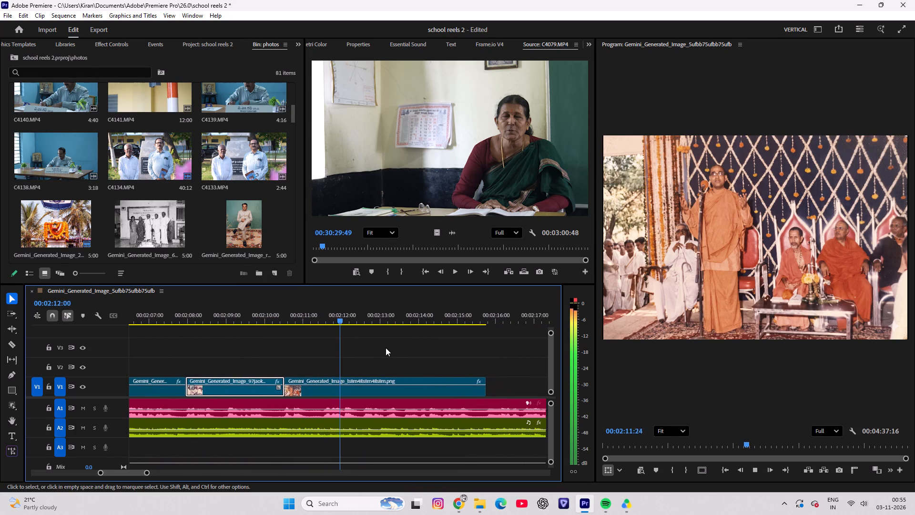
key(space)
drag(334, 319, 283, 319)
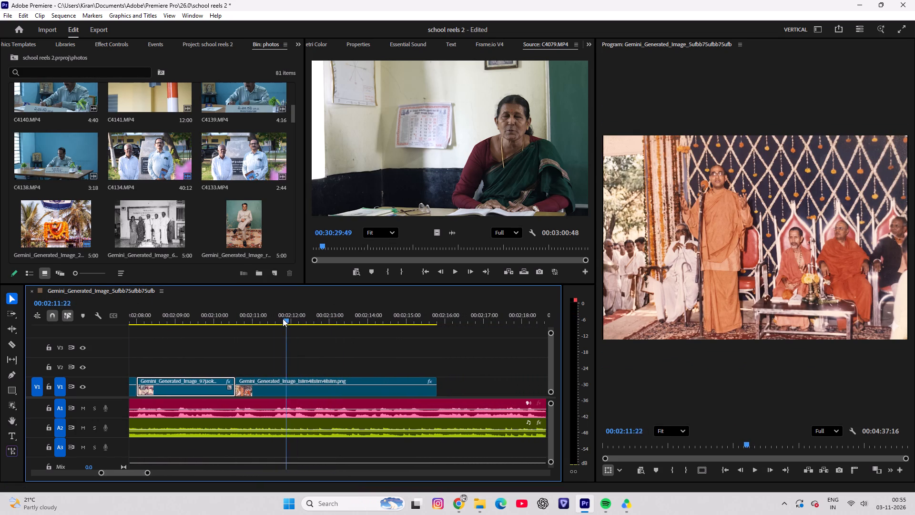
drag(283, 319, 251, 319)
key(space)
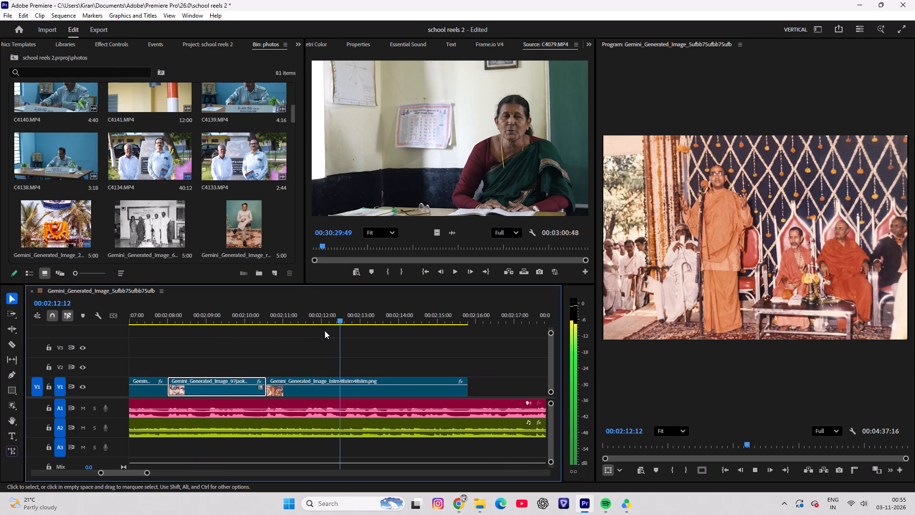
key(space)
drag(342, 315, 332, 319)
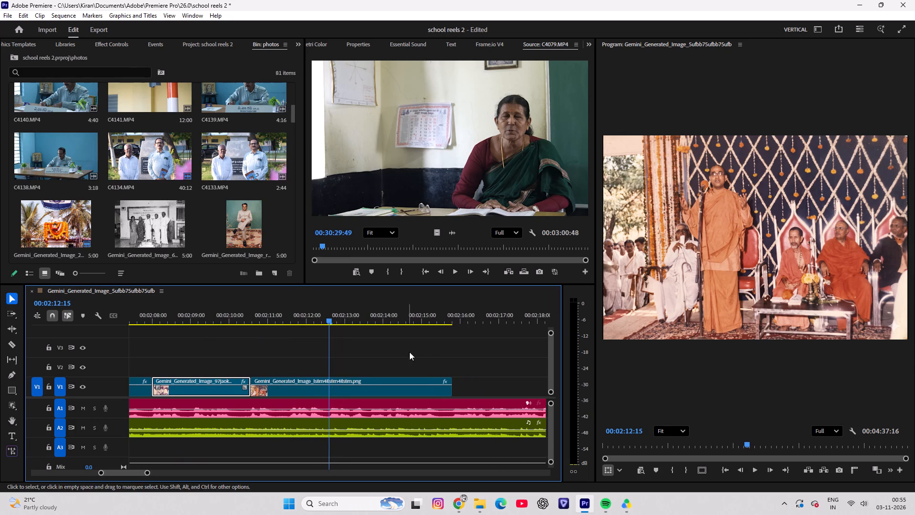
drag(449, 381, 329, 380)
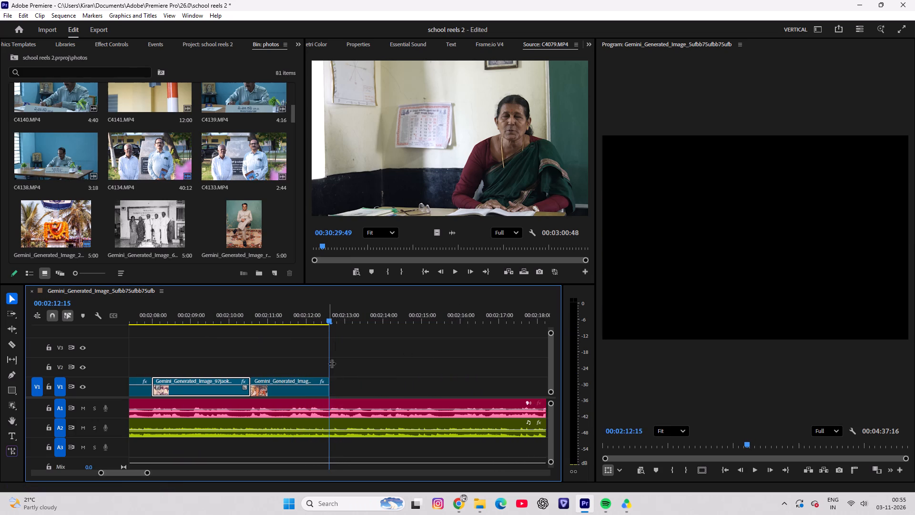
Apply the Flip Motion transition at the cut between the group photo and the monk photo, extending its duration to about 00:00:01:05.
drag(328, 305, 259, 318)
click(276, 391)
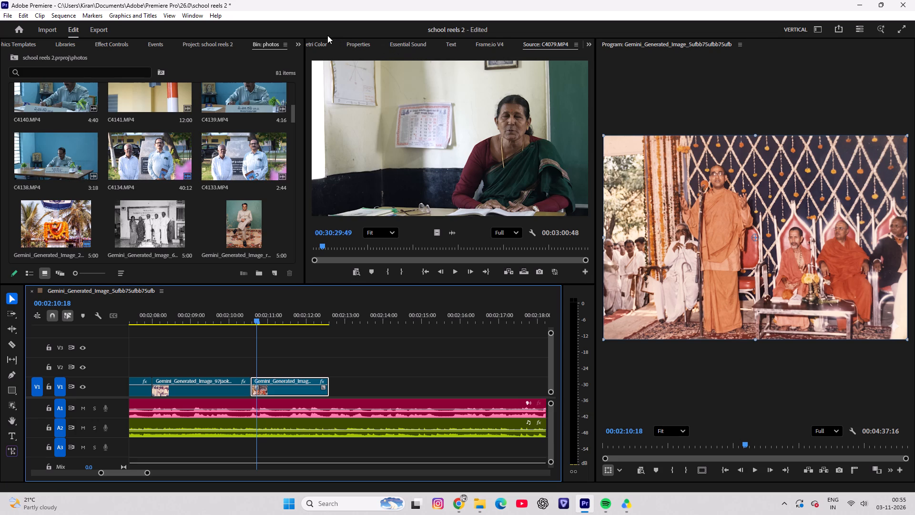
click(328, 41)
click(305, 44)
click(309, 46)
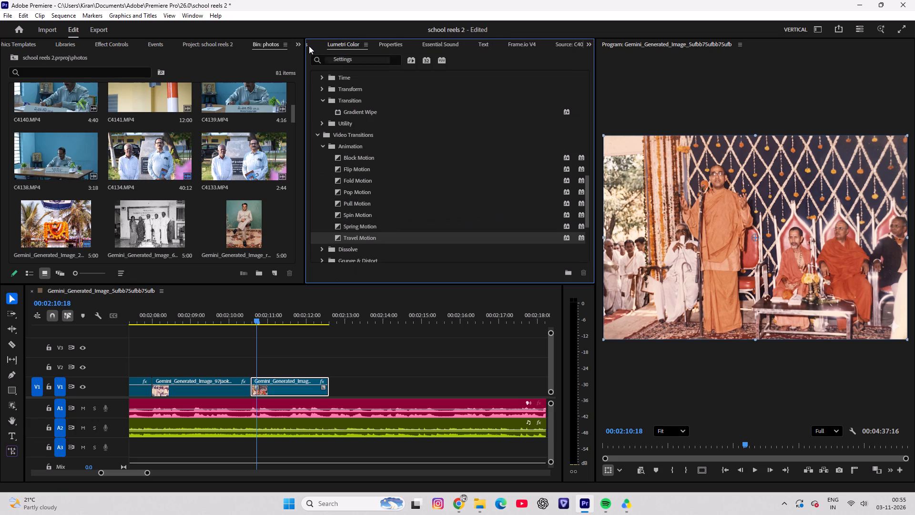
drag(357, 167, 248, 395)
drag(269, 388, 274, 387)
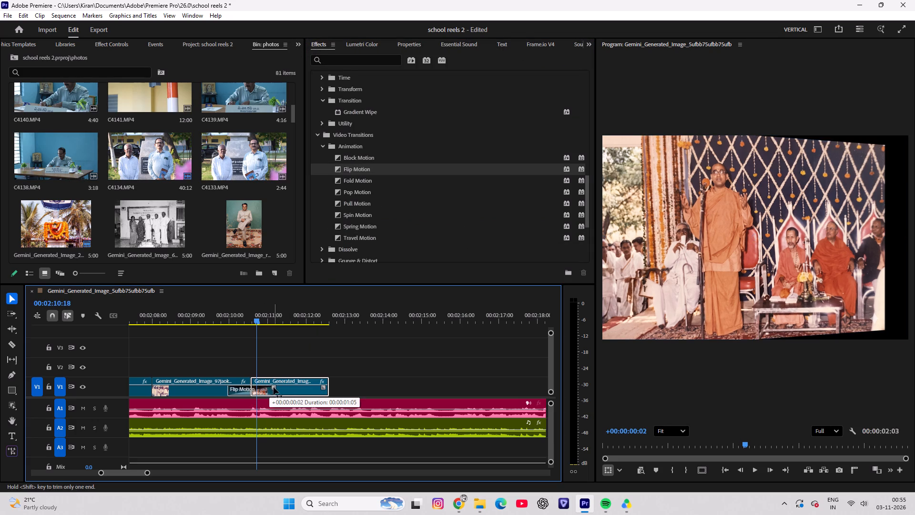
Lengthen the Flip Motion transition between the group photo and the standing monk photo, and play it back through the monk clip's end.
drag(274, 387, 283, 386)
drag(254, 307, 218, 306)
key(space)
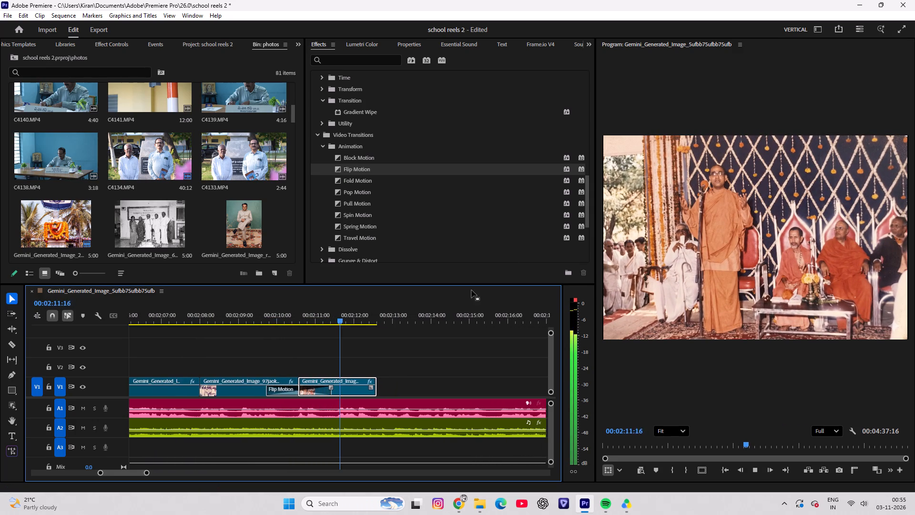
key(space)
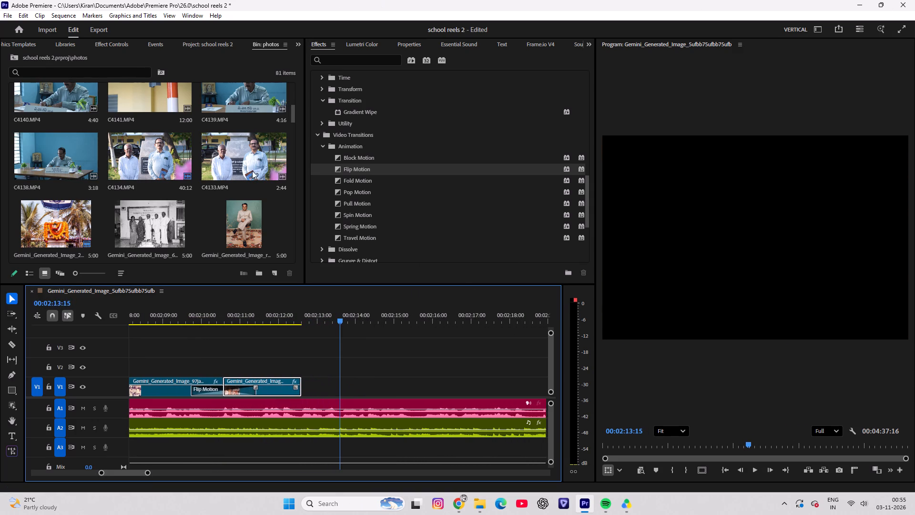
Place the photo of the seated monks with the microphone on V1, directly after the standing monk photo.
scroll(262, 199, down, 8)
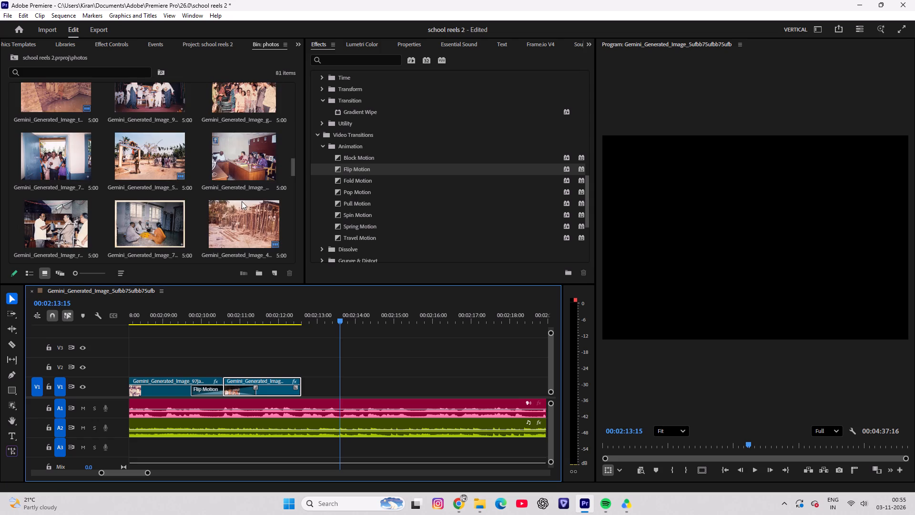
scroll(242, 201, down, 6)
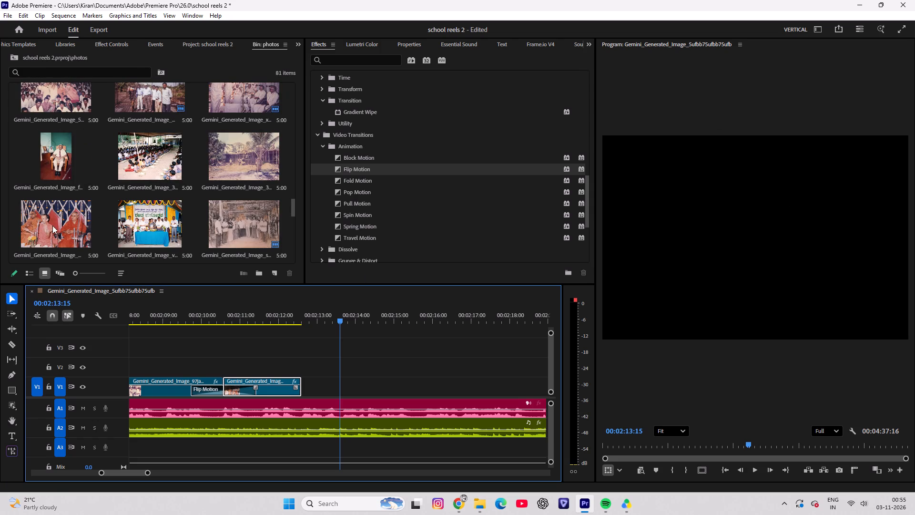
drag(60, 224, 303, 385)
click(327, 388)
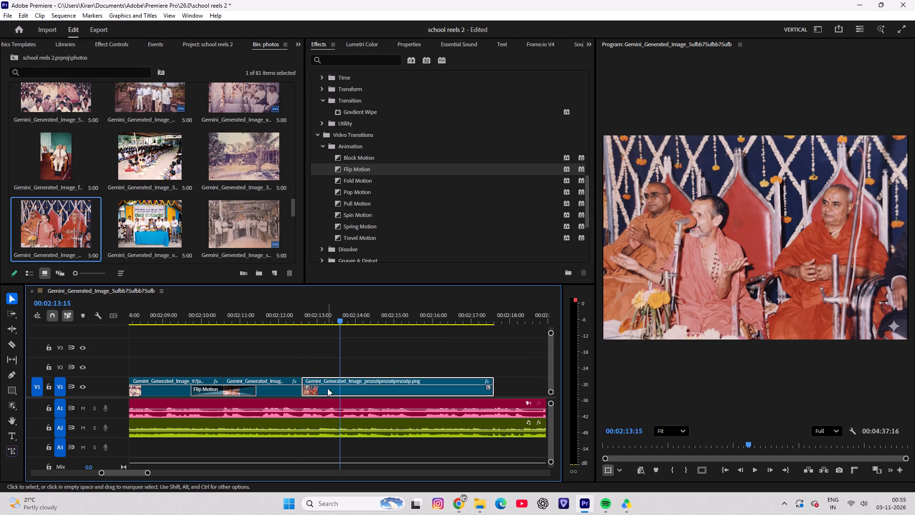
Play the seated monks photo against the voice audio and trim its end to 00:02:15:20.
drag(343, 311, 302, 316)
key(space)
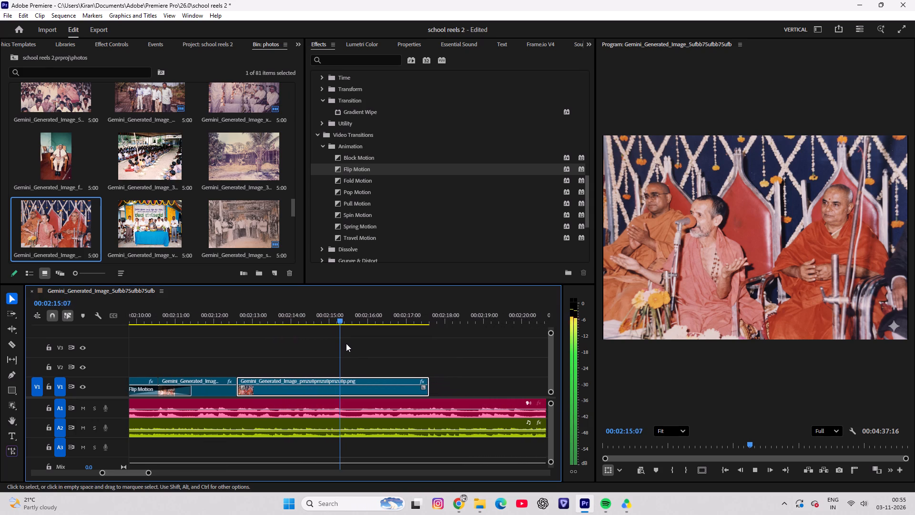
key(space)
drag(339, 318, 332, 320)
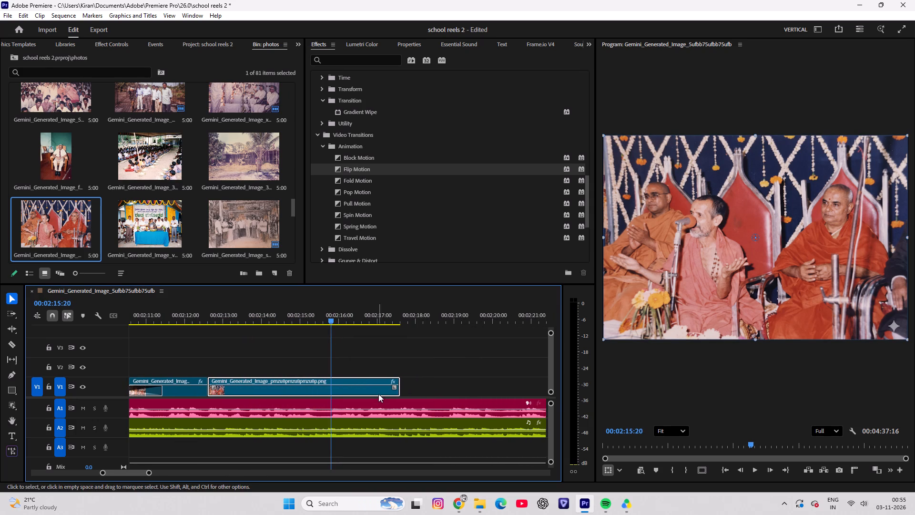
drag(396, 379, 332, 375)
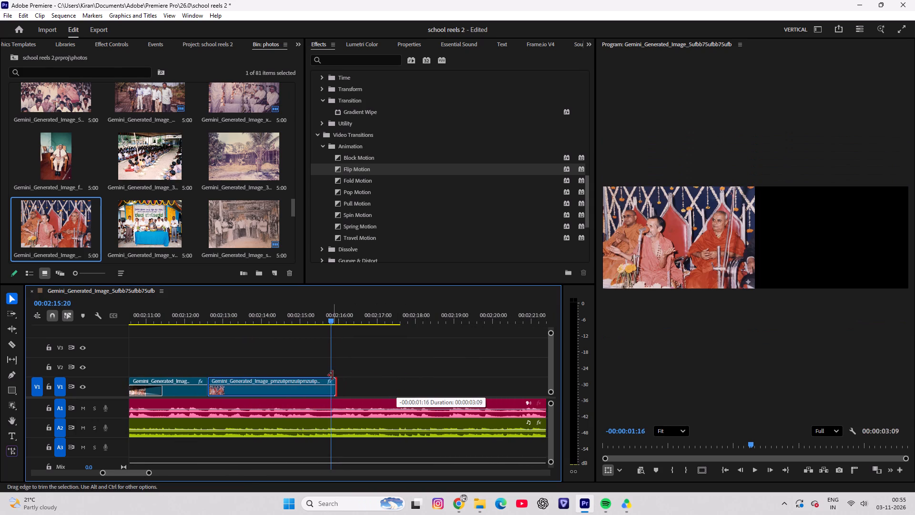
drag(332, 375, 329, 375)
Apply the Fold Motion transition at the cut between the standing monk photo and the seated monks photo, and play it back.
drag(313, 307, 221, 309)
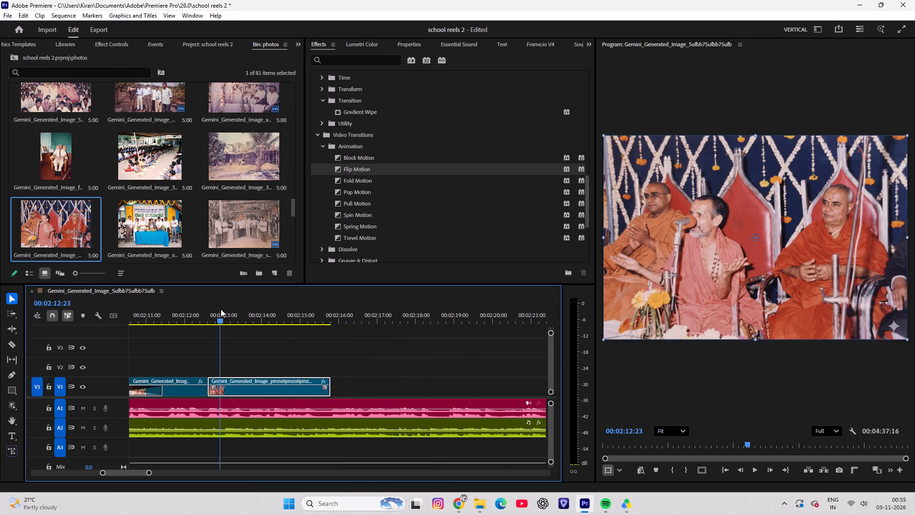
drag(221, 309, 209, 310)
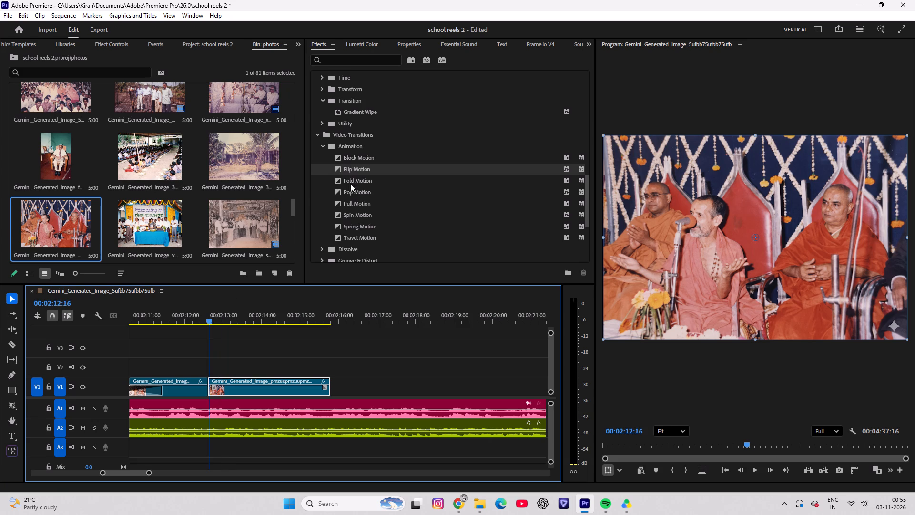
drag(357, 179, 209, 387)
drag(208, 316, 197, 314)
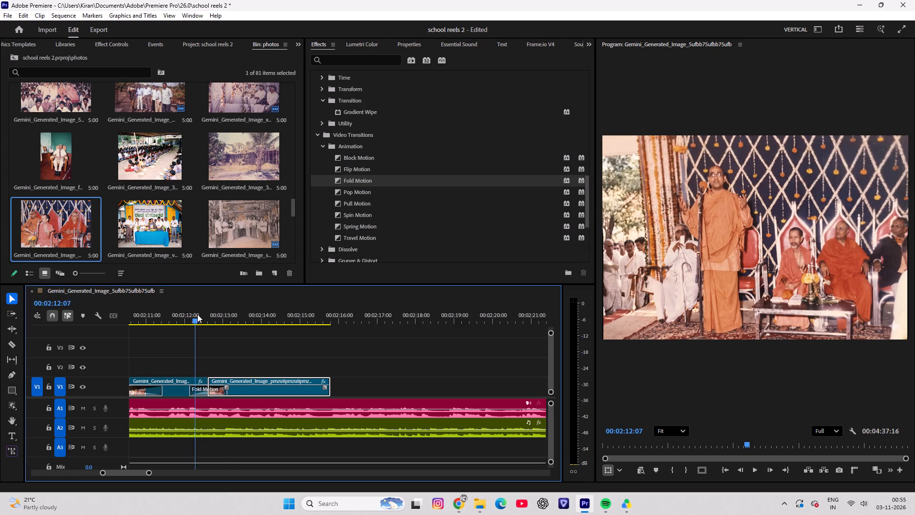
drag(197, 314, 184, 314)
key(space)
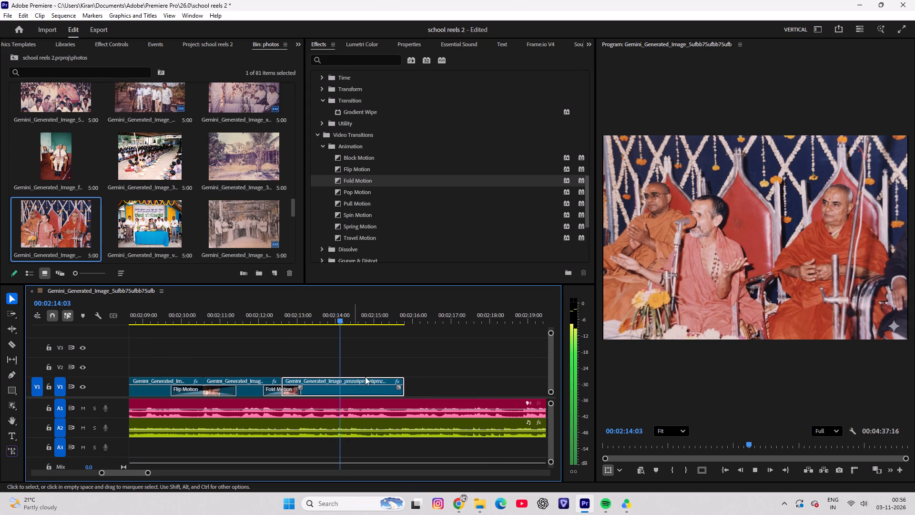
key(space)
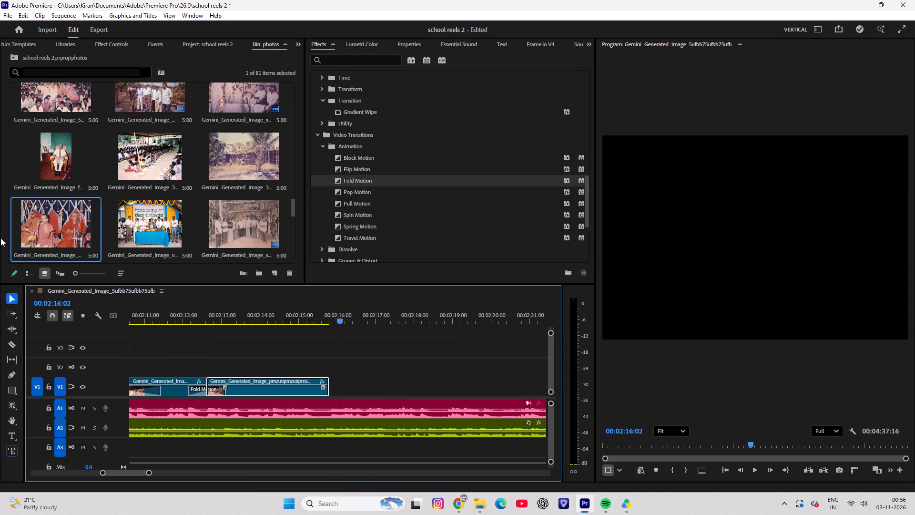
Place the photo of the woman in a purple sari greeting a bowing man on V1, directly after the seated monks photo.
scroll(129, 231, down, 8)
scroll(130, 230, up, 1)
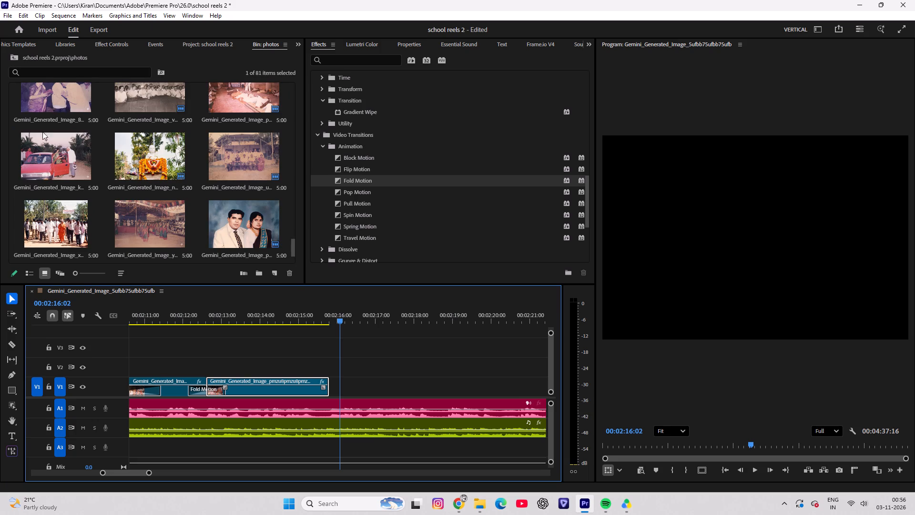
drag(48, 97, 331, 391)
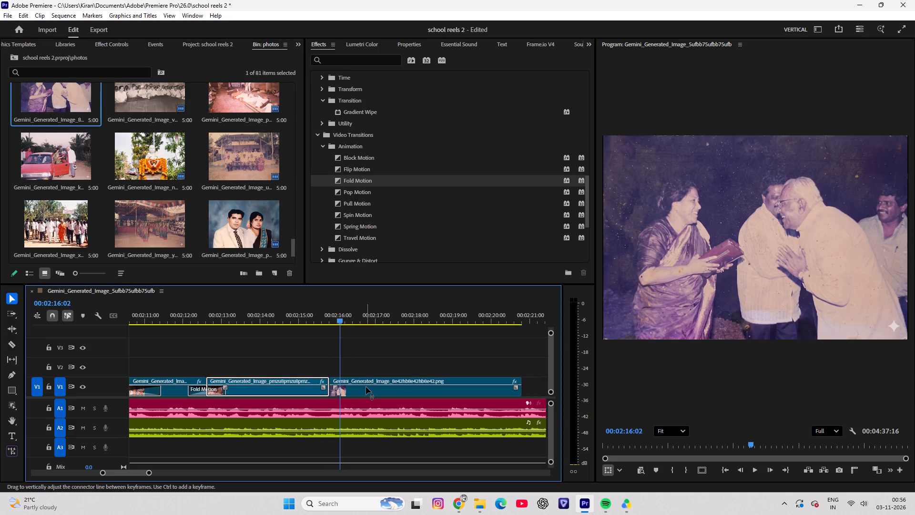
click(366, 387)
Play the sari woman photo against the voice audio and trim its end to 00:02:18:22.
click(119, 41)
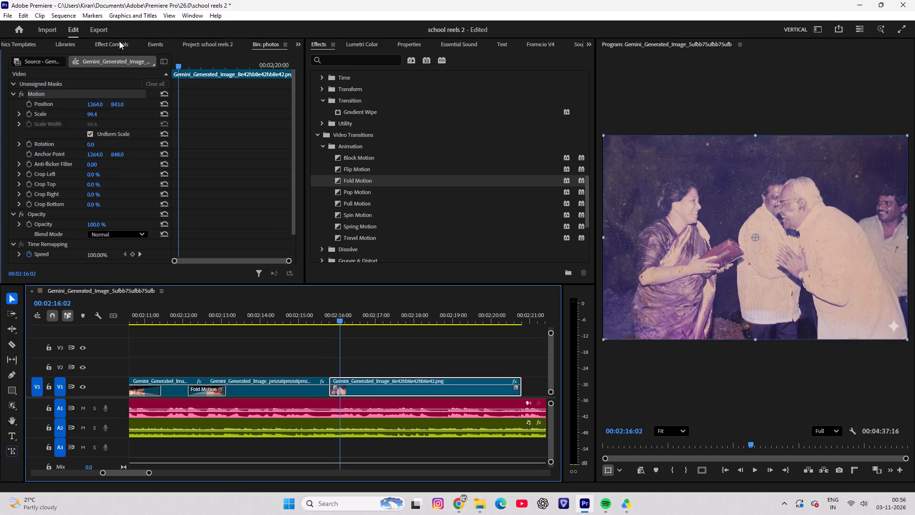
drag(182, 61, 130, 69)
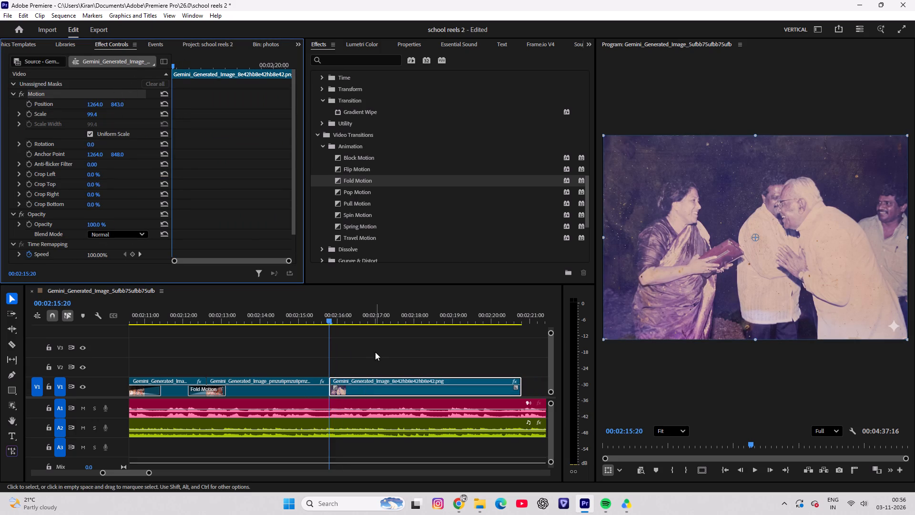
key(space)
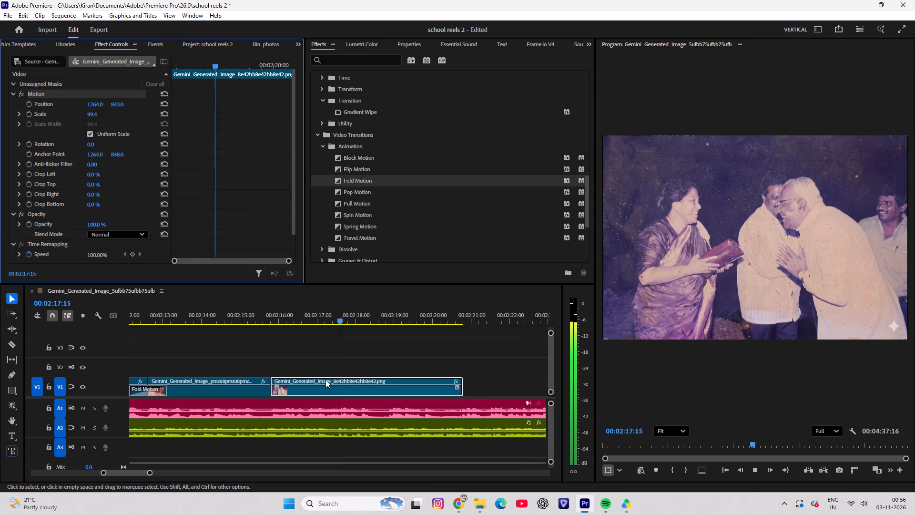
key(space)
drag(343, 313, 336, 316)
drag(407, 380, 385, 380)
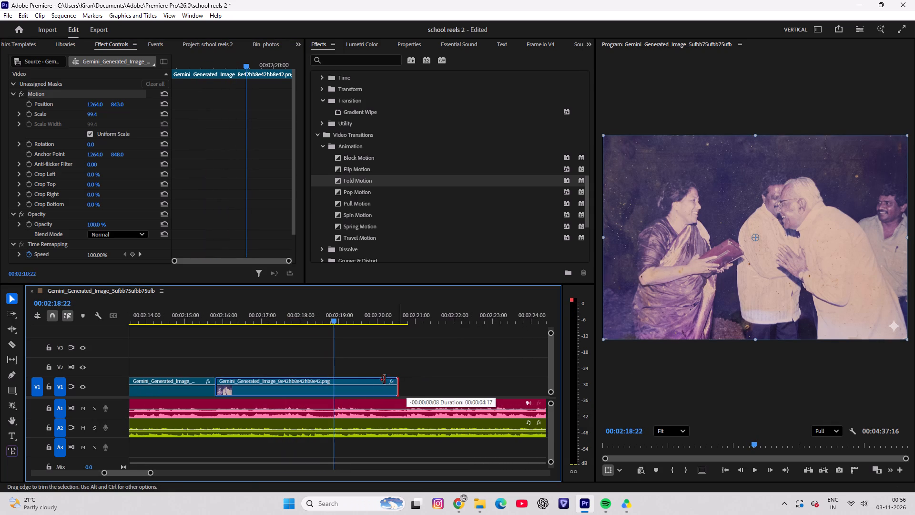
drag(385, 380, 333, 381)
Animate a zoom-in on the sari woman photo with Scale keyframes from 99.4 at its start to 144.4 at its end, and preview it.
drag(325, 311, 218, 320)
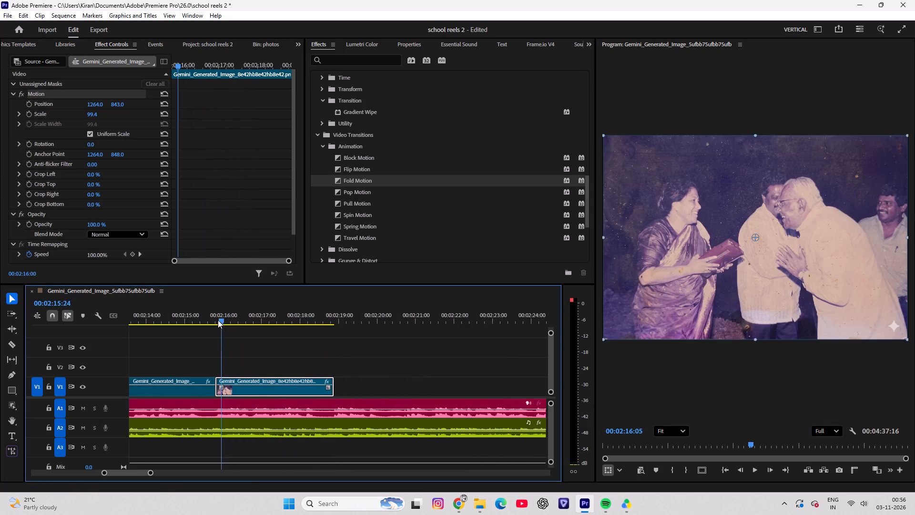
drag(218, 320, 223, 321)
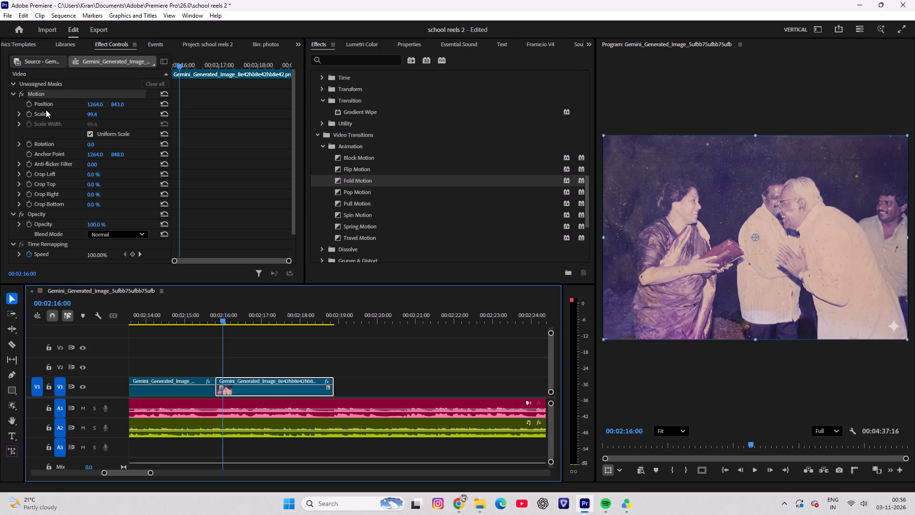
click(30, 114)
drag(182, 62, 144, 66)
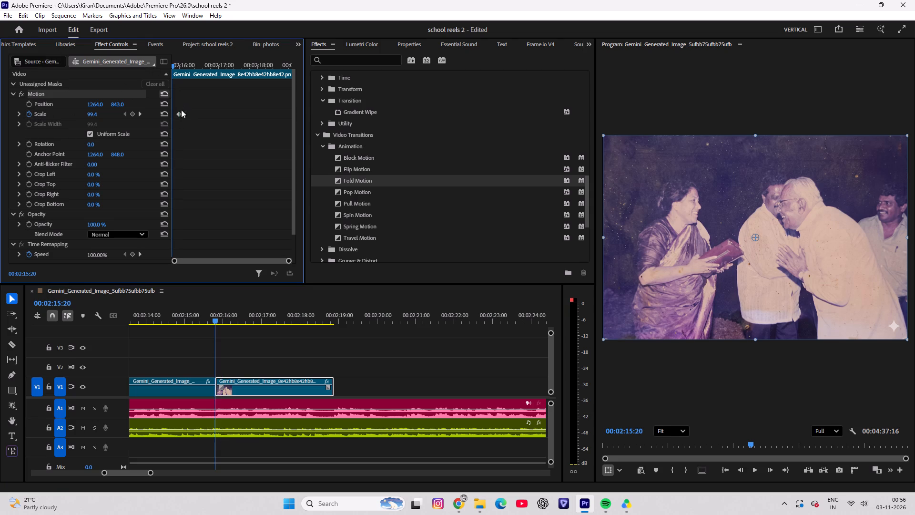
drag(179, 114, 157, 113)
drag(175, 64, 341, 64)
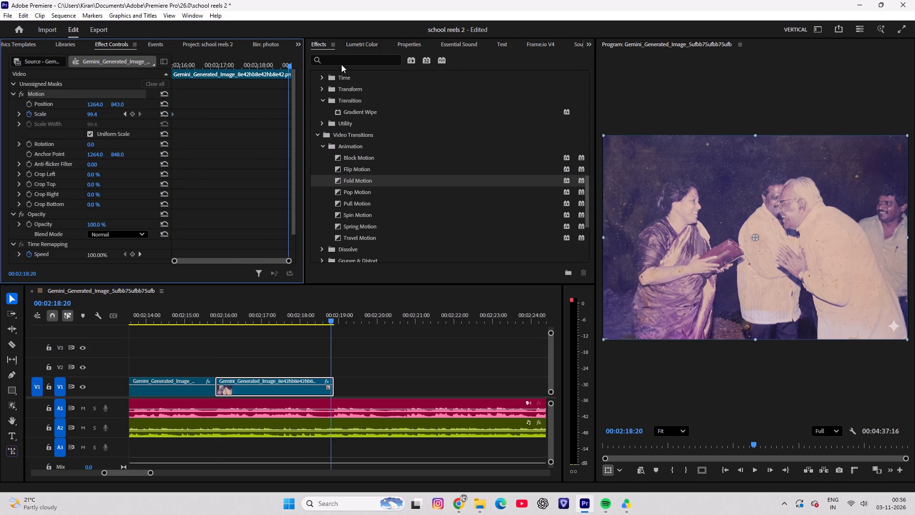
drag(341, 64, 350, 64)
drag(94, 115, 108, 113)
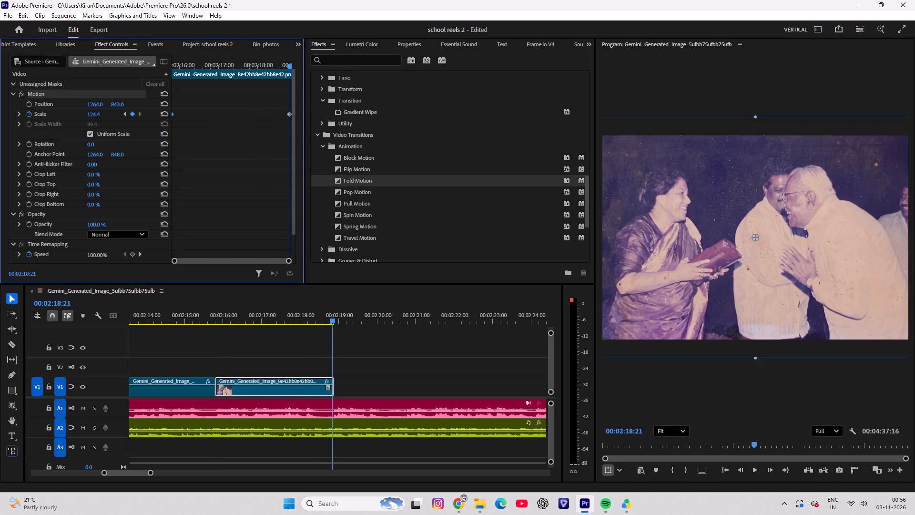
drag(108, 113, 116, 112)
drag(324, 312, 213, 319)
key(space)
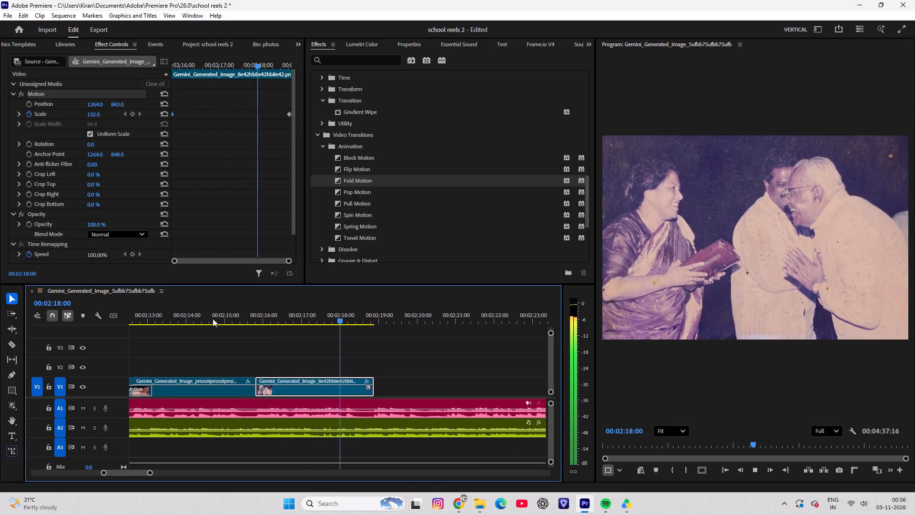
key(space)
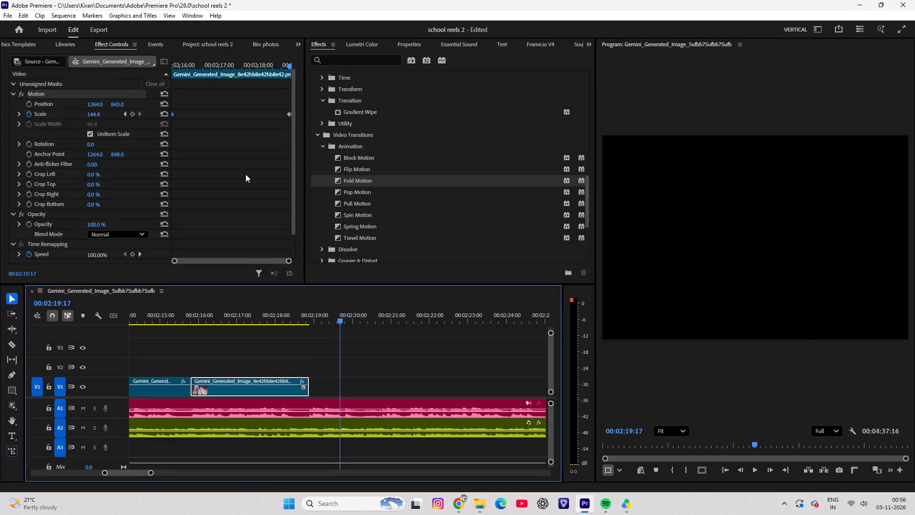
Place the bin photo of a green-sari woman and men in white greeting outdoors on V1, directly after the purple sari photo.
click(205, 44)
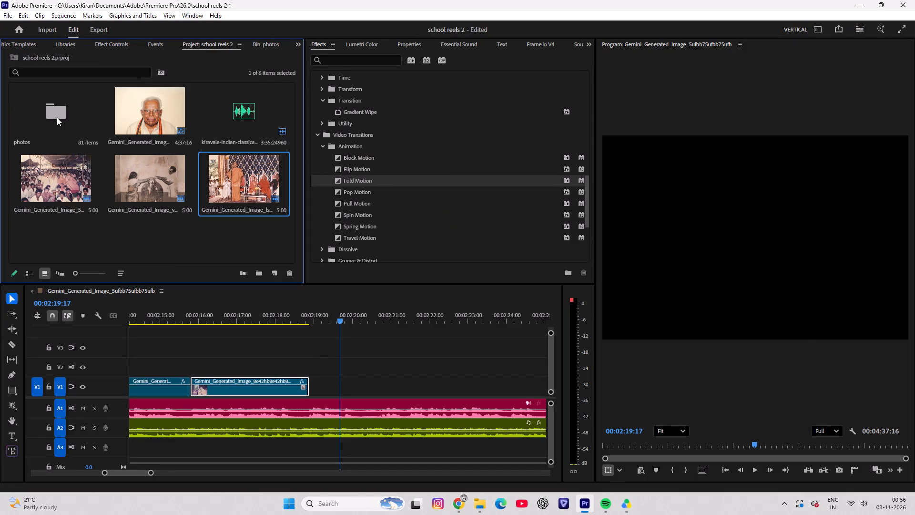
double_click(57, 117)
scroll(175, 220, down, 1)
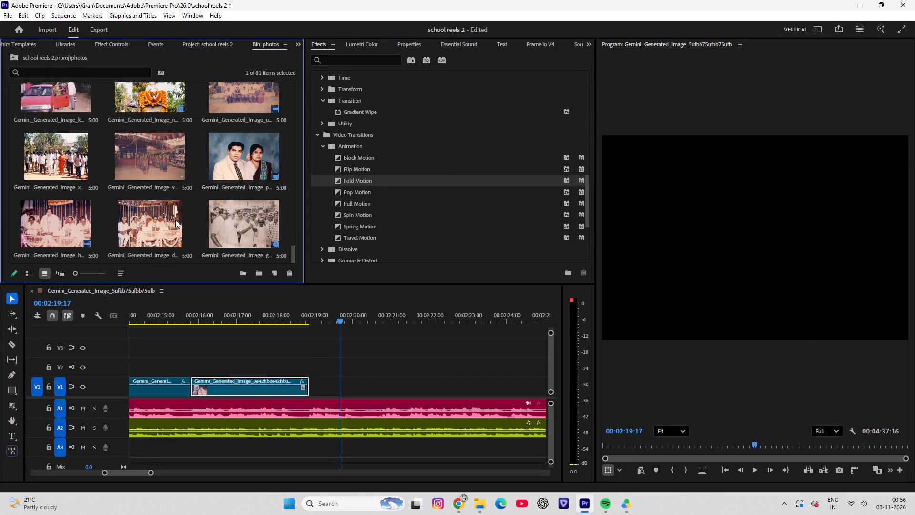
scroll(175, 220, down, 4)
scroll(175, 220, up, 1)
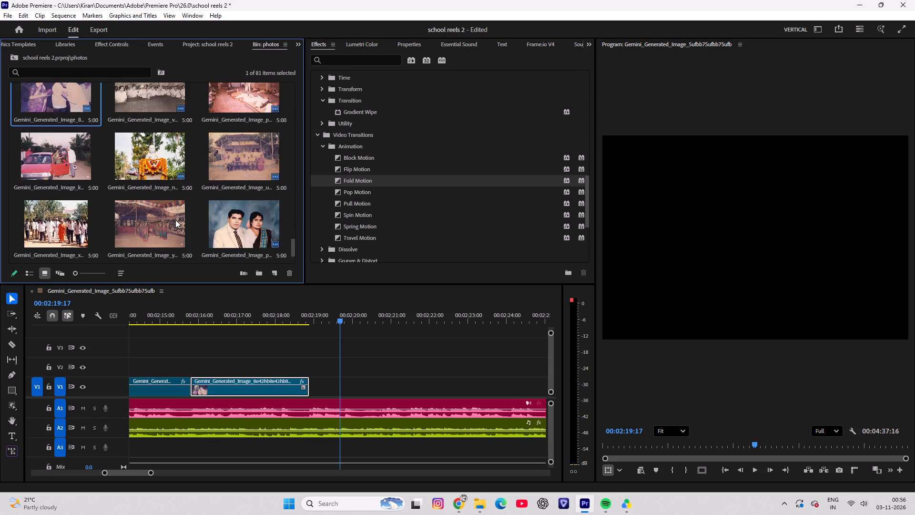
scroll(175, 220, up, 3)
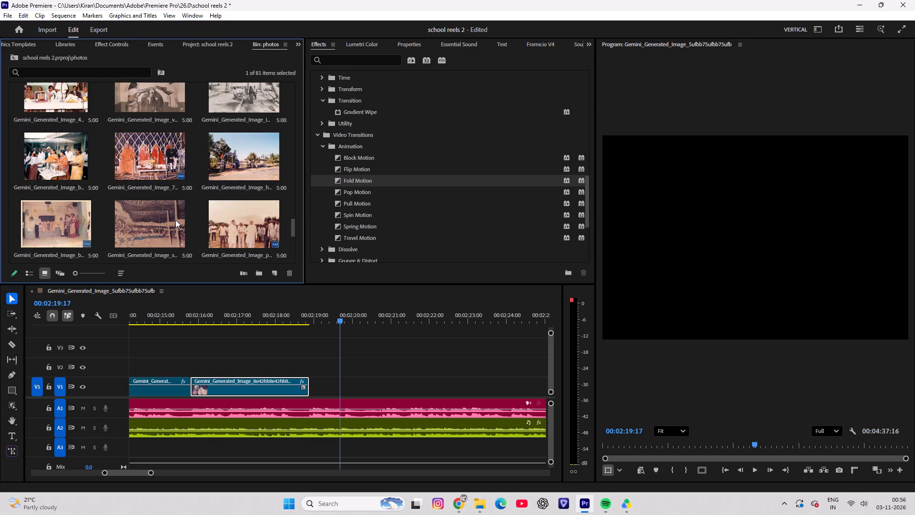
scroll(175, 220, up, 3)
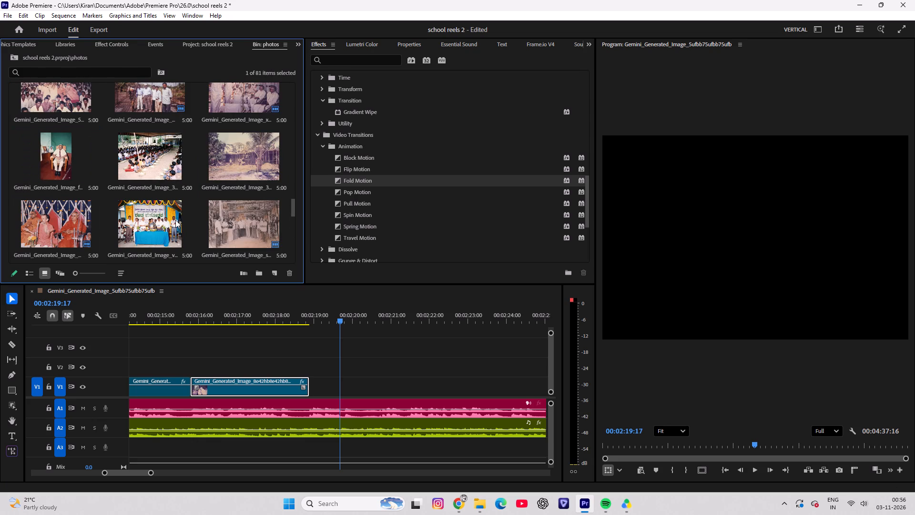
scroll(175, 220, up, 2)
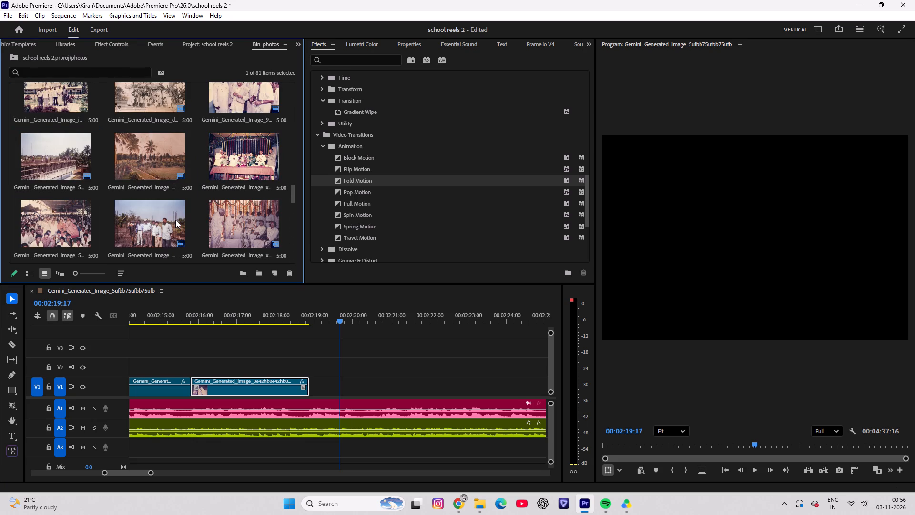
scroll(175, 220, up, 1)
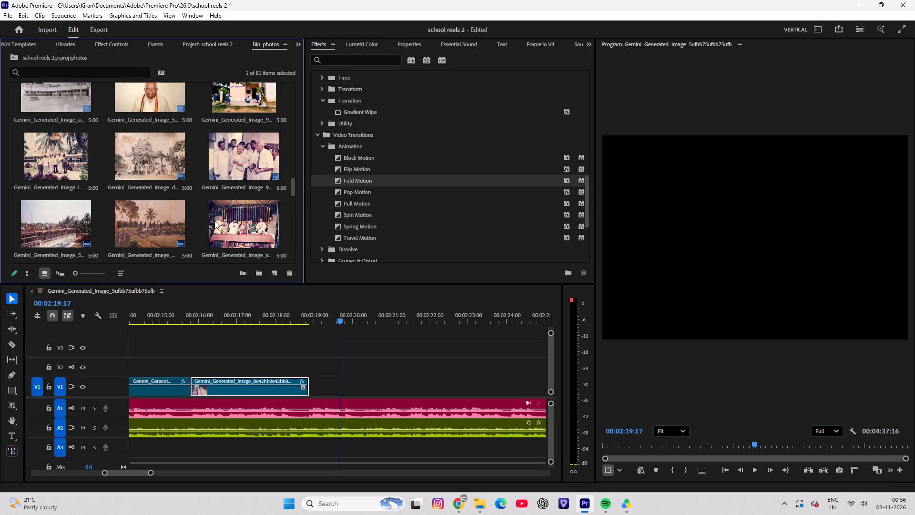
scroll(216, 220, up, 3)
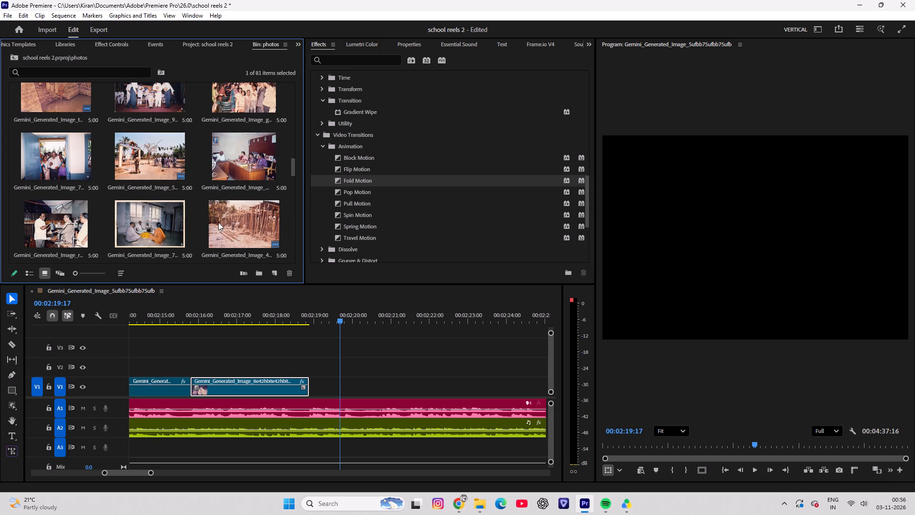
scroll(218, 222, up, 3)
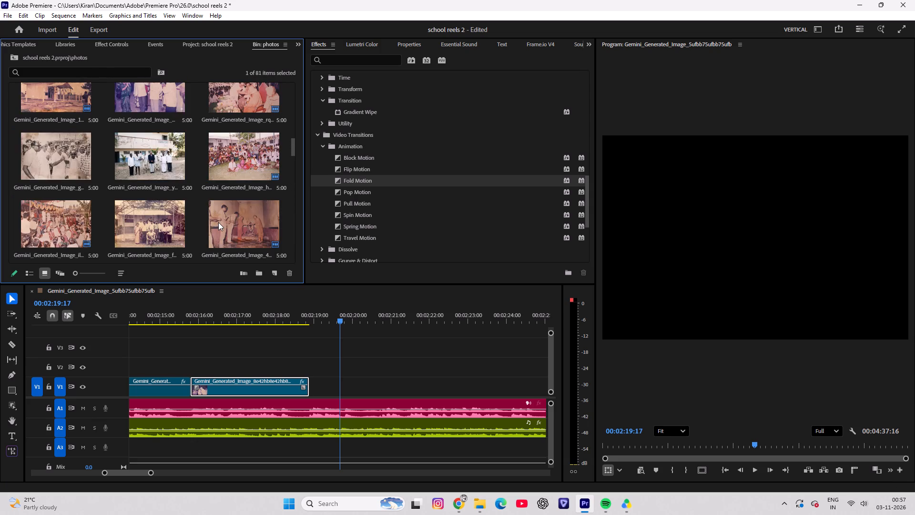
scroll(218, 222, up, 1)
drag(147, 165, 249, 209)
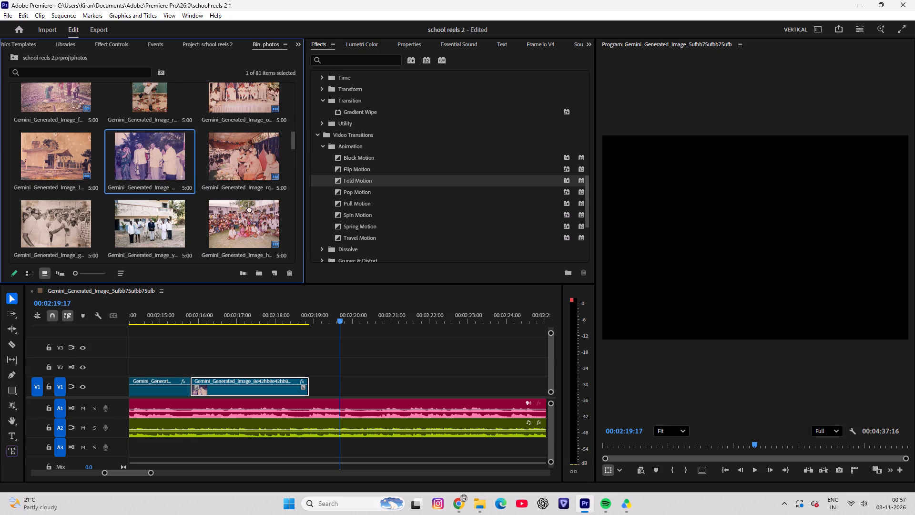
drag(249, 209, 312, 385)
Play the outdoor greeting photo against the voice audio and trim its end to 00:02:21:13.
drag(340, 319, 312, 324)
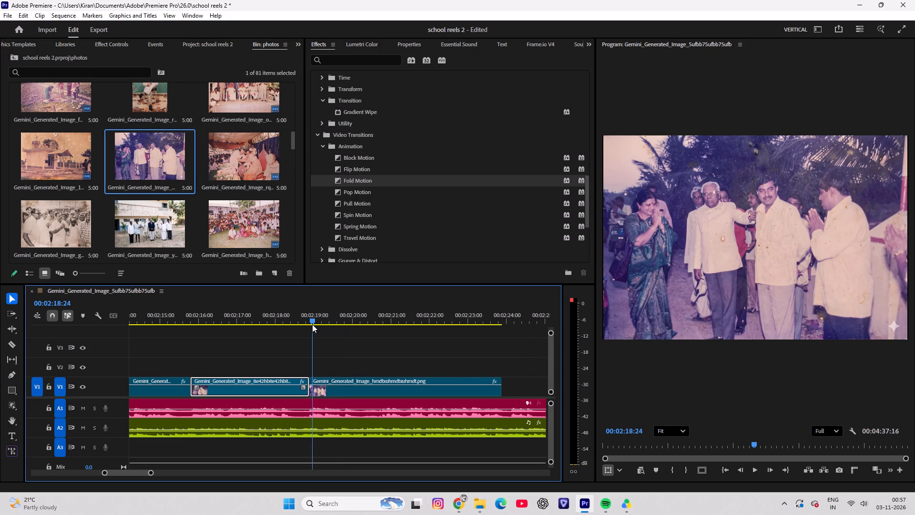
drag(312, 324, 319, 326)
key(space)
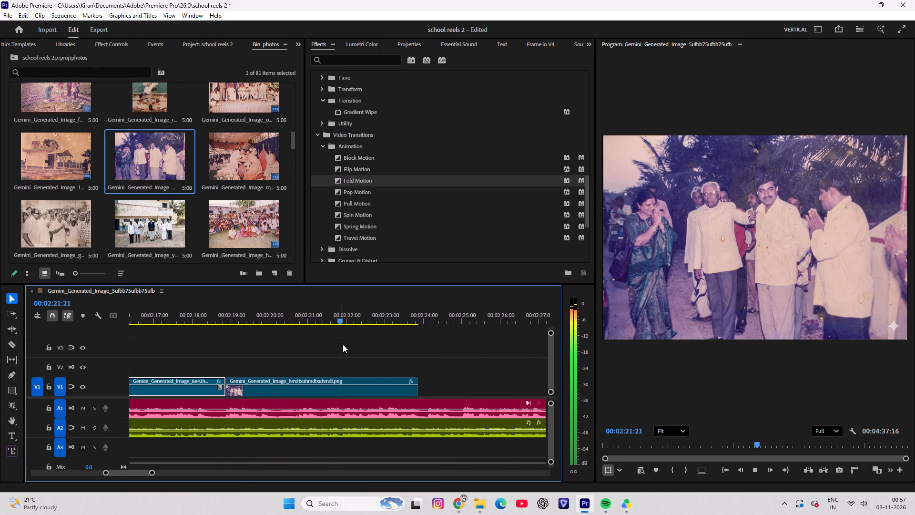
key(space)
drag(340, 315, 325, 325)
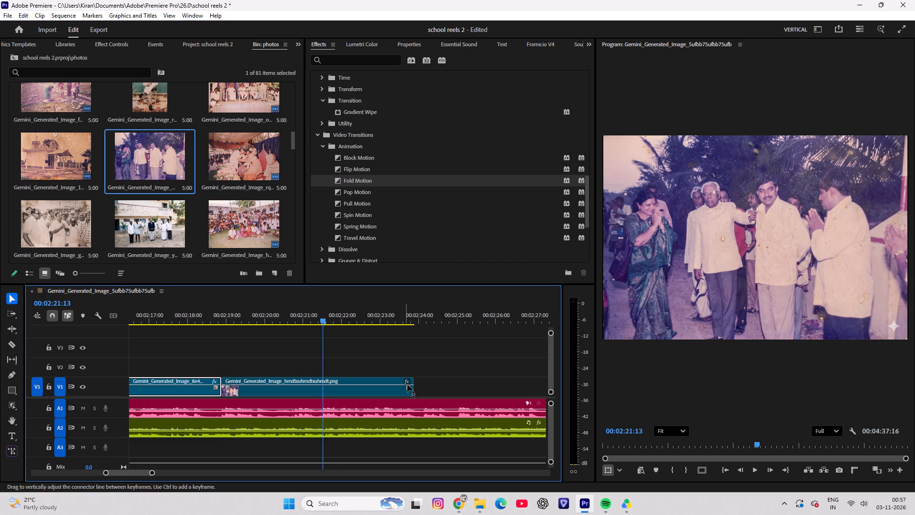
drag(413, 381, 325, 379)
Animate a zoom-in on the outdoor greeting photo with Scale keyframes from 99.4 at its start to 137.4 at its end, and preview it.
drag(314, 316, 245, 327)
click(260, 388)
drag(238, 309, 217, 311)
drag(224, 312, 232, 312)
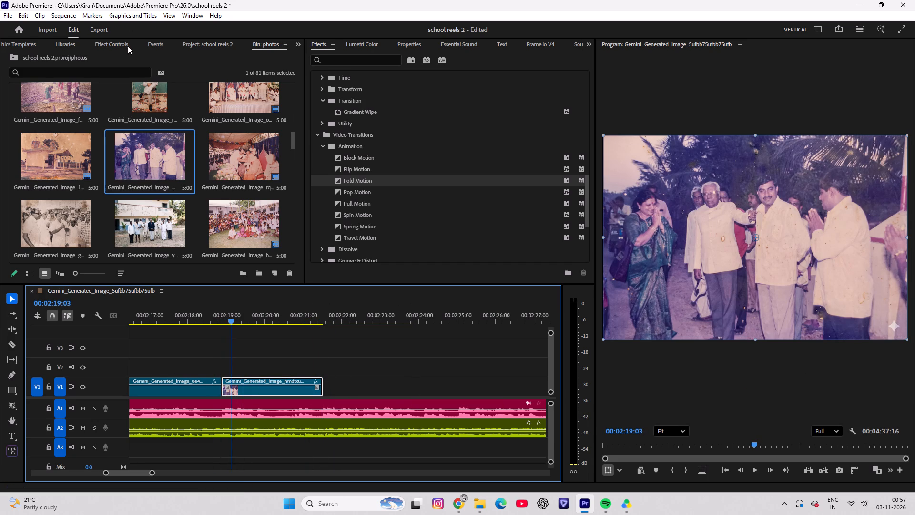
click(128, 46)
drag(174, 59, 136, 65)
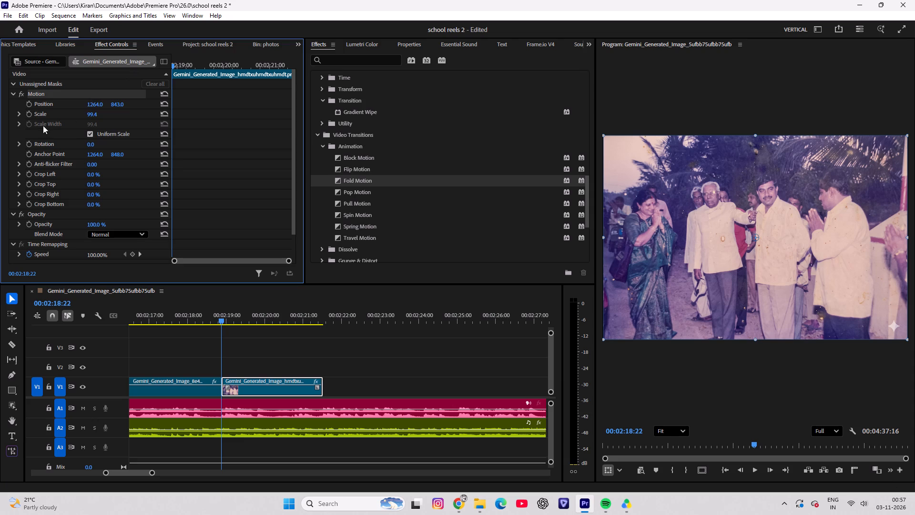
click(29, 116)
drag(175, 61, 421, 60)
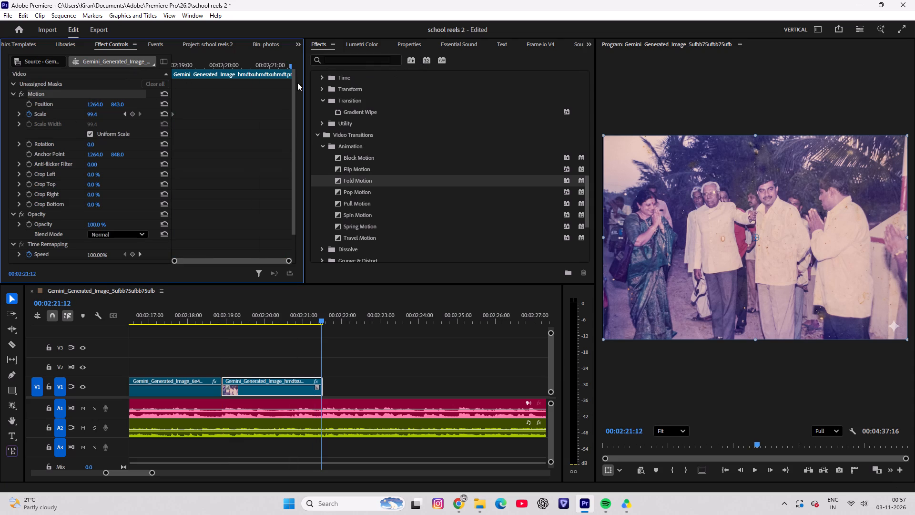
drag(88, 115, 106, 114)
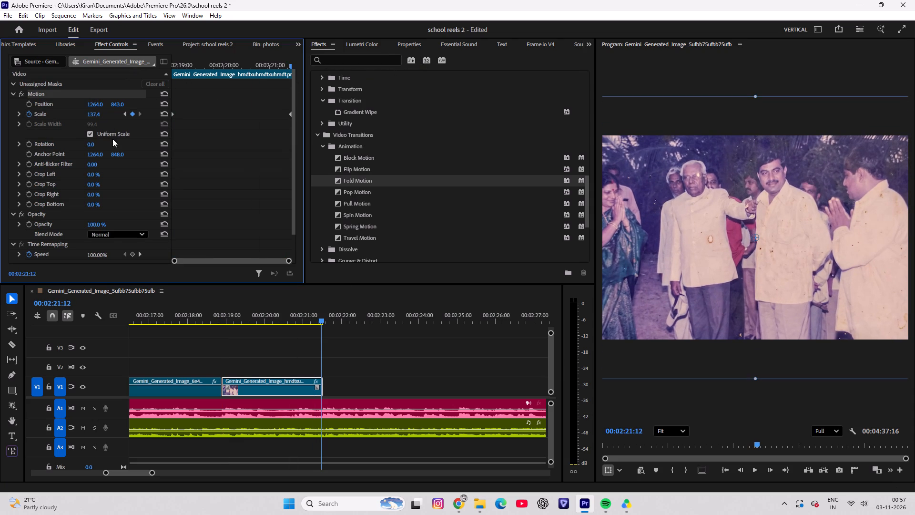
drag(320, 319, 218, 314)
key(space)
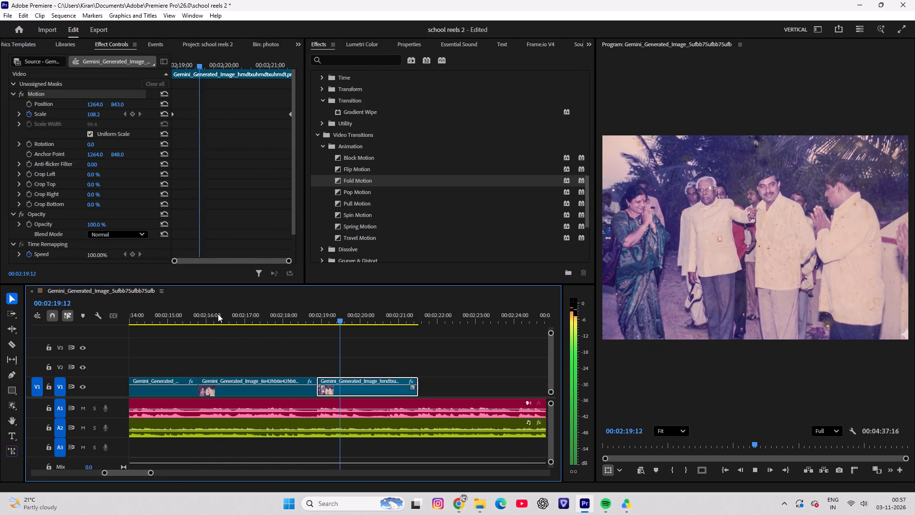
key(space)
Set the outdoor greeting photo's Scale to 104.0 at 00:02:19:22 and play the zoom back.
click(290, 113)
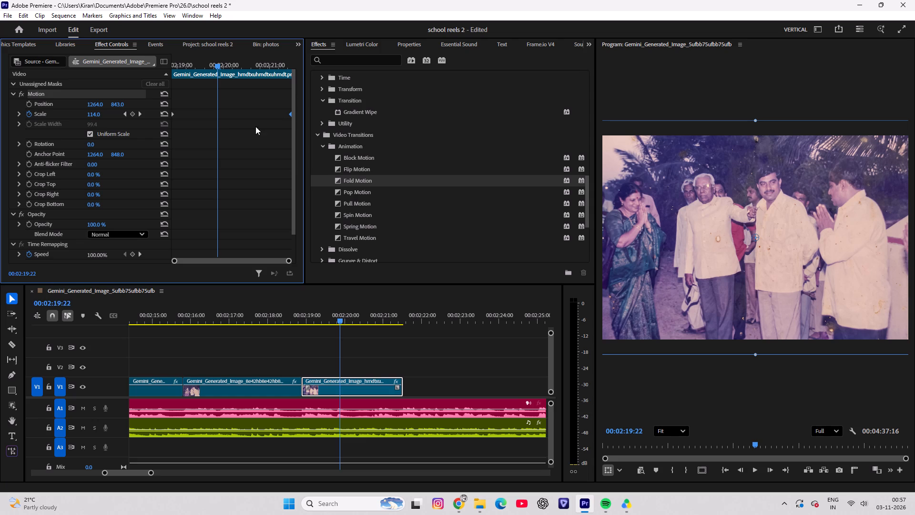
drag(98, 117, 92, 116)
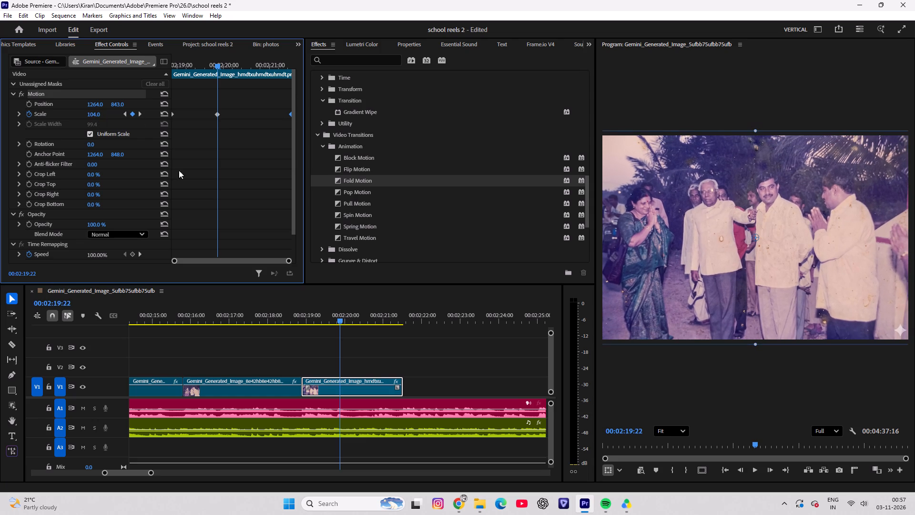
drag(346, 313, 291, 313)
key(space)
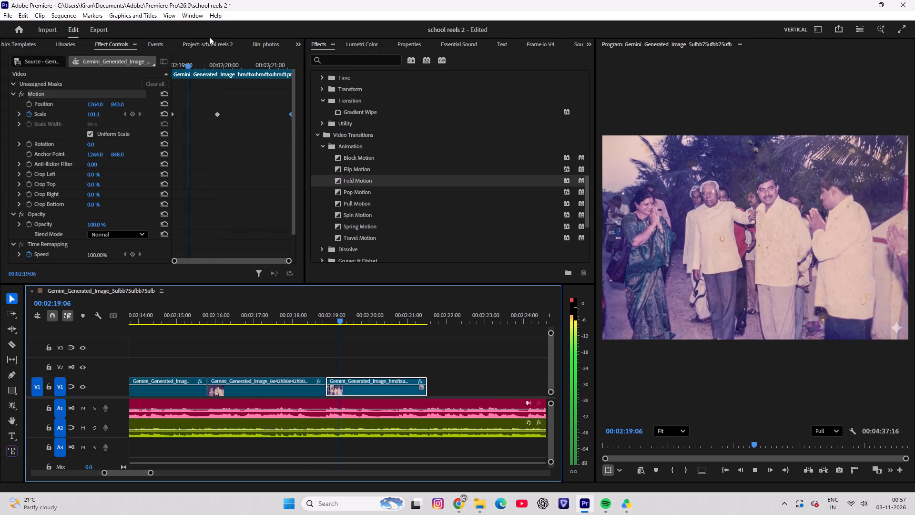
key(space)
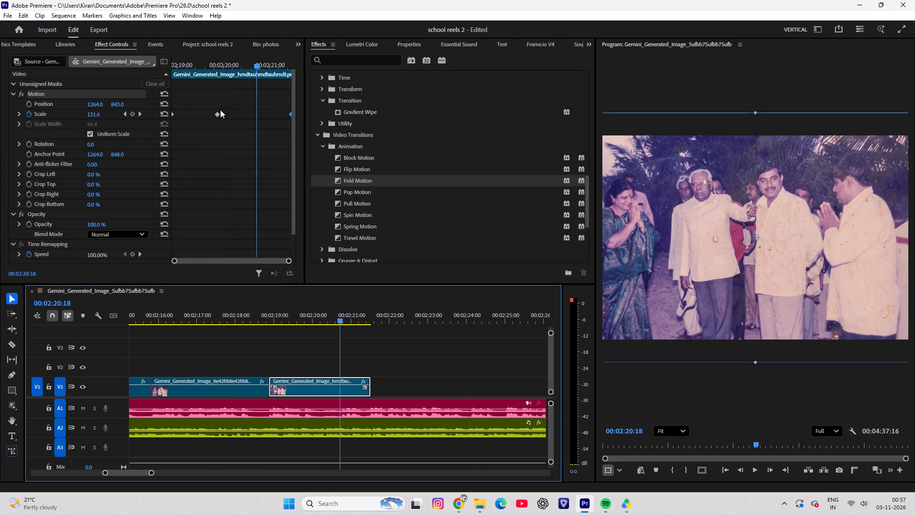
Delete the end Scale keyframe, move the 104.0 keyframe to the end of the outdoor greeting photo, and preview the zoom.
click(218, 113)
click(292, 115)
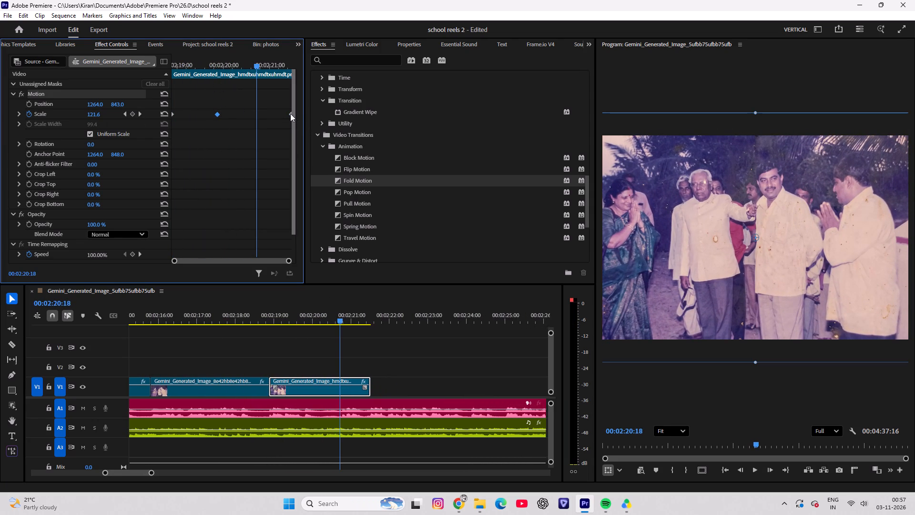
click(290, 113)
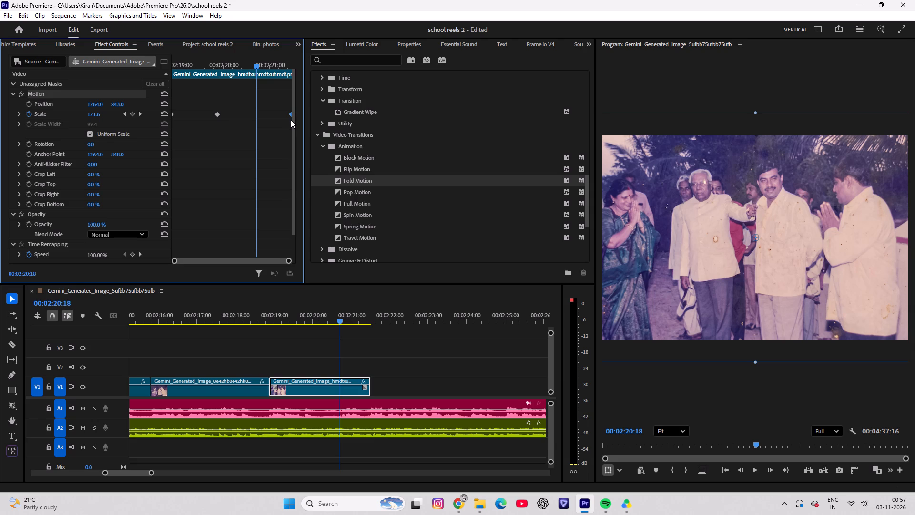
key(BackSpace)
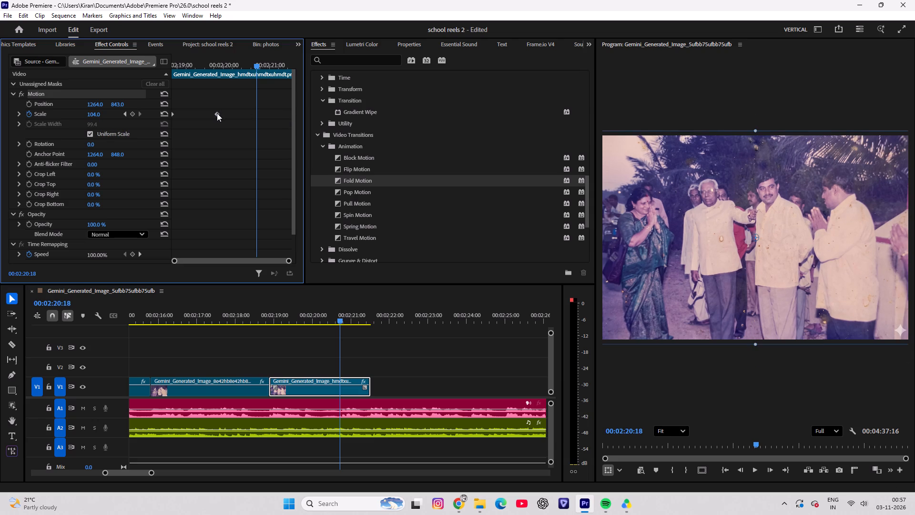
drag(217, 113, 371, 102)
drag(257, 59, 142, 68)
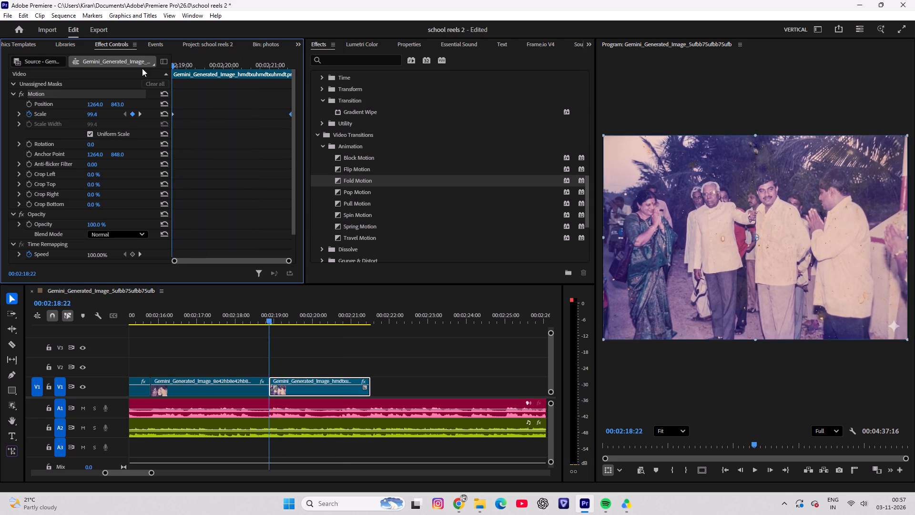
key(space)
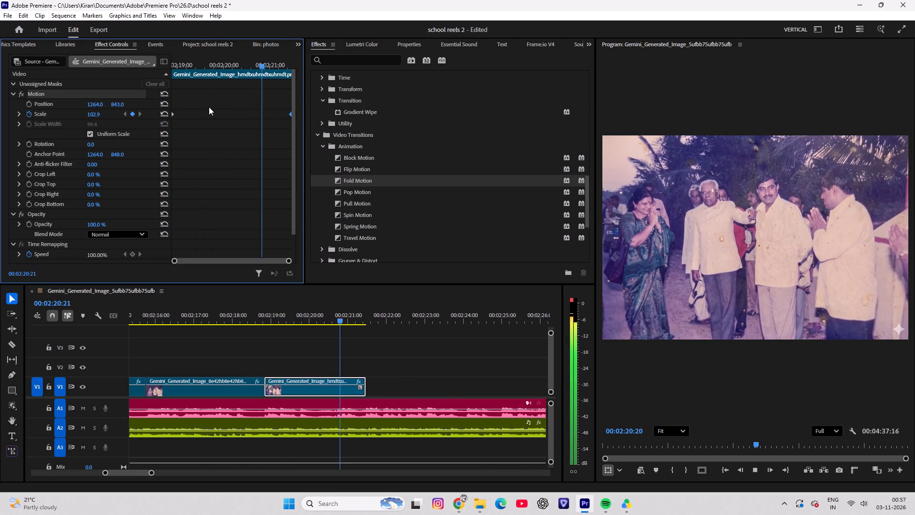
key(space)
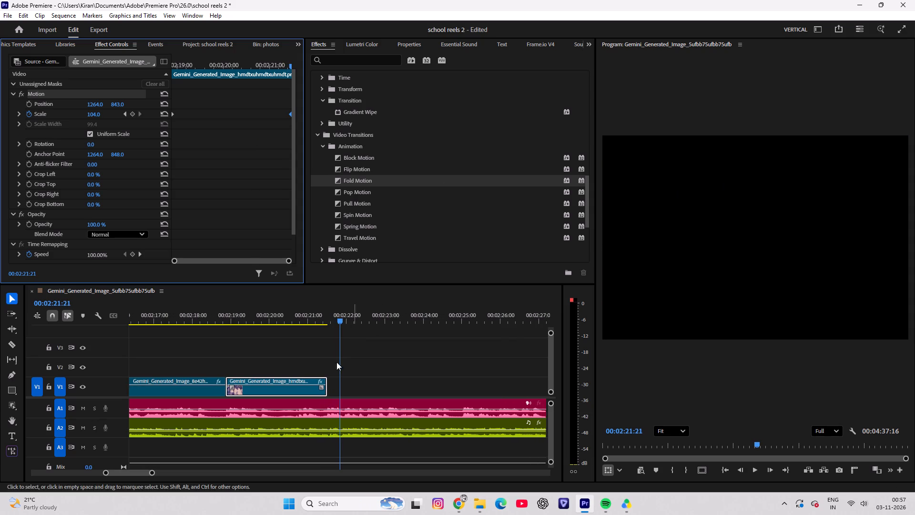
Bring the red car photo from the Downloads folder in File Explorer onto V1, directly after the outdoor greeting photo.
click(478, 505)
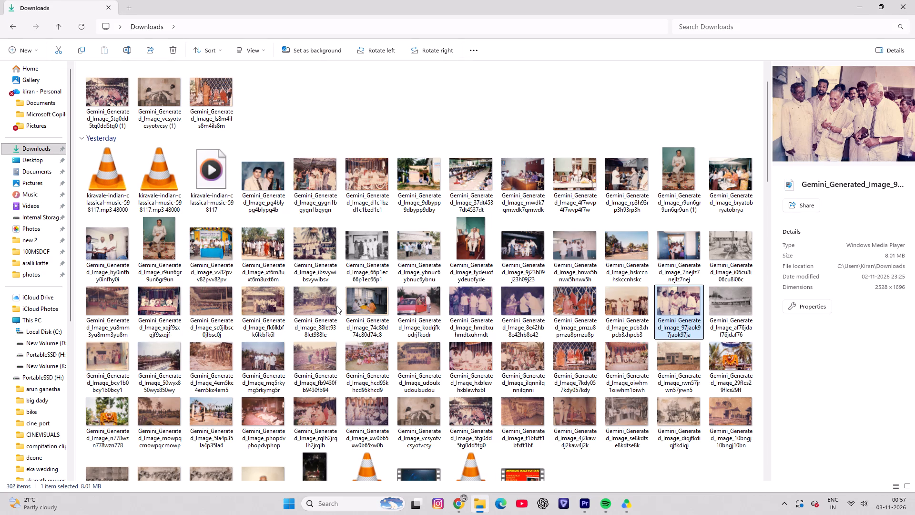
drag(411, 301, 584, 507)
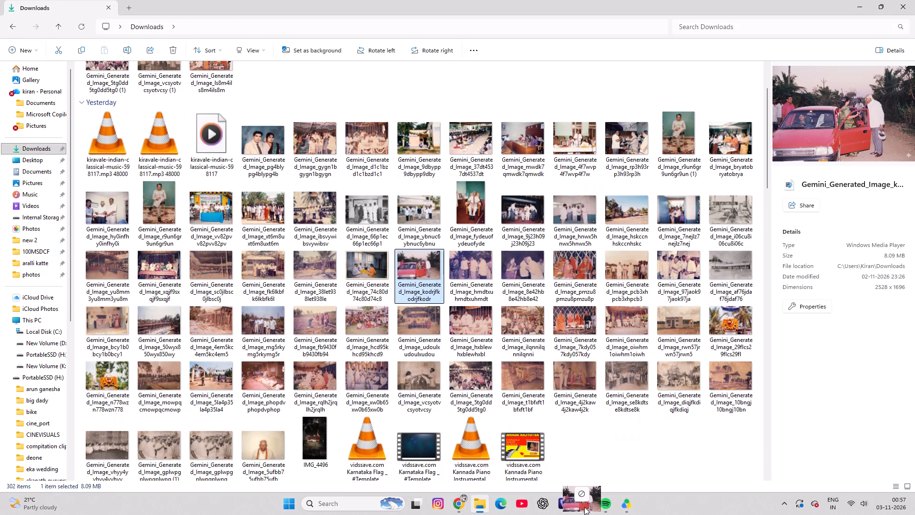
drag(584, 507, 327, 387)
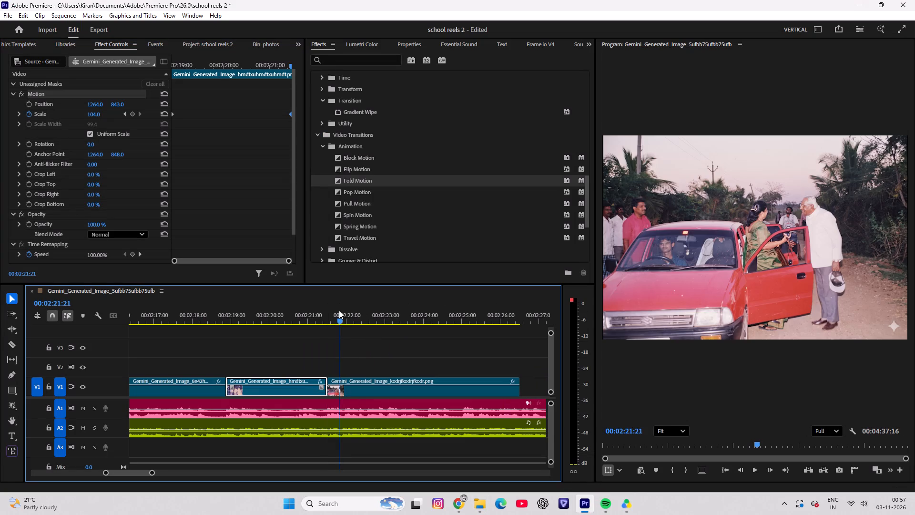
Play the red car photo against the voice audio and trim its end to 00:02:25:01.
drag(345, 310, 346, 322)
key(space)
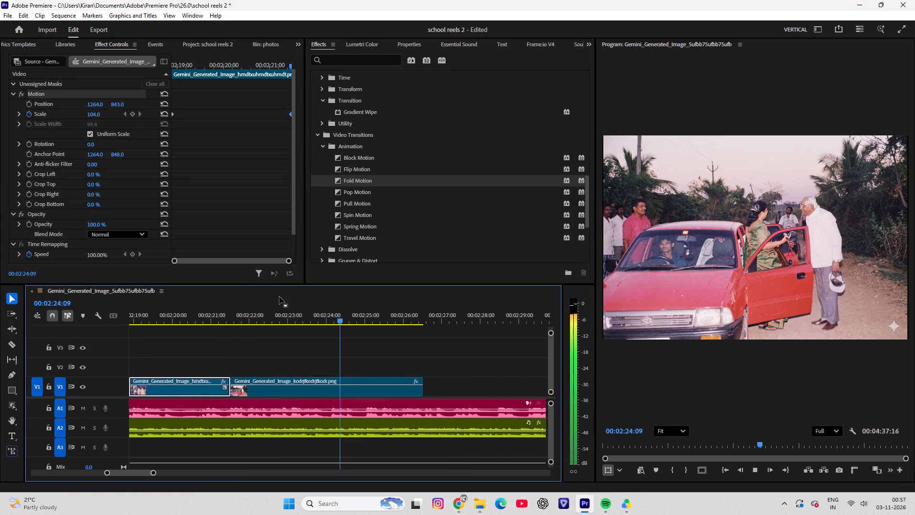
key(space)
drag(351, 303, 327, 318)
drag(342, 319, 334, 319)
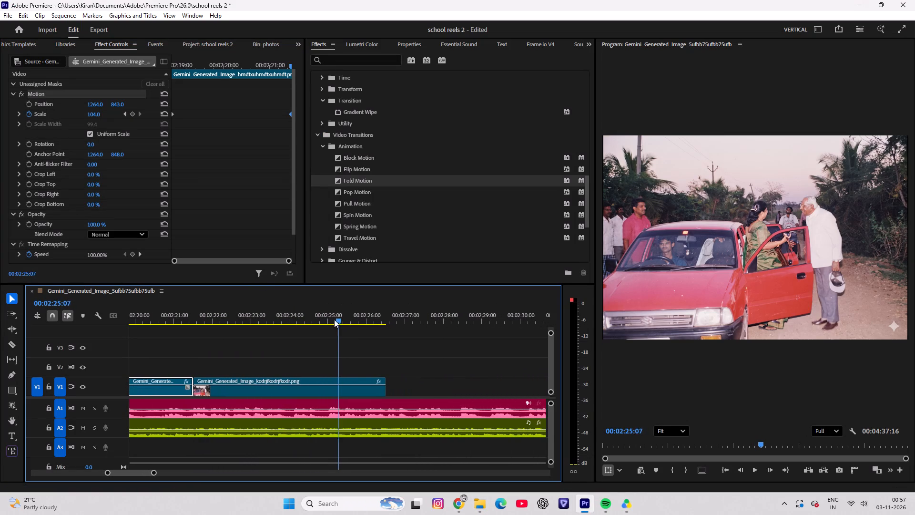
drag(334, 319, 331, 322)
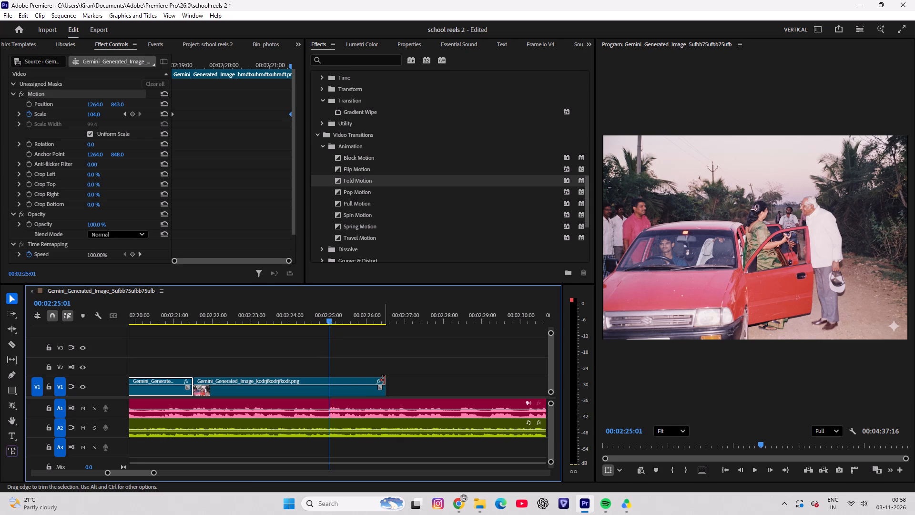
drag(384, 380, 329, 382)
Keyframe the red car photo's Scale from 99.4 at its start to 125.4 at its end, and play the zoom back.
click(236, 383)
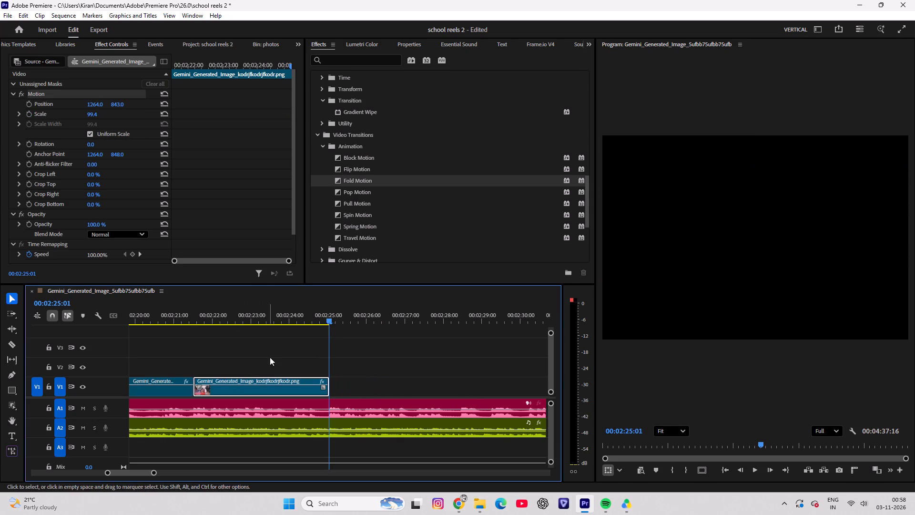
drag(313, 310, 198, 331)
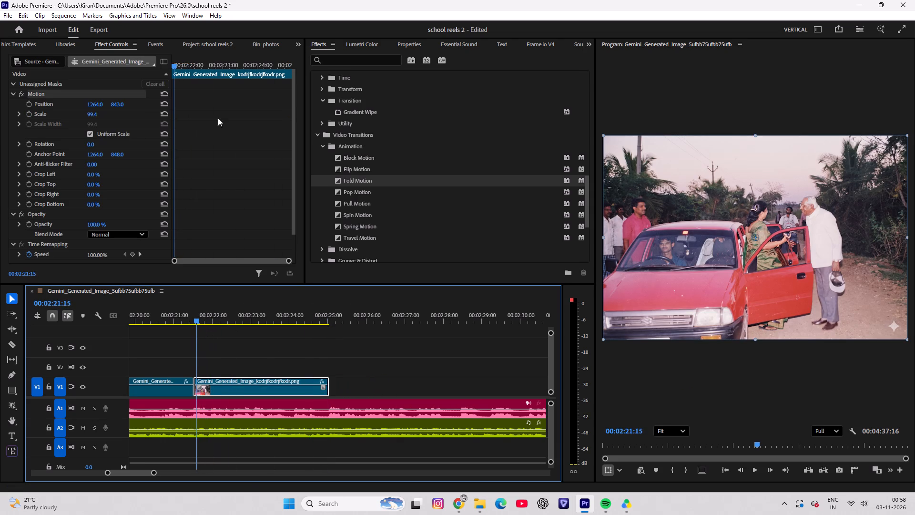
drag(173, 65, 152, 68)
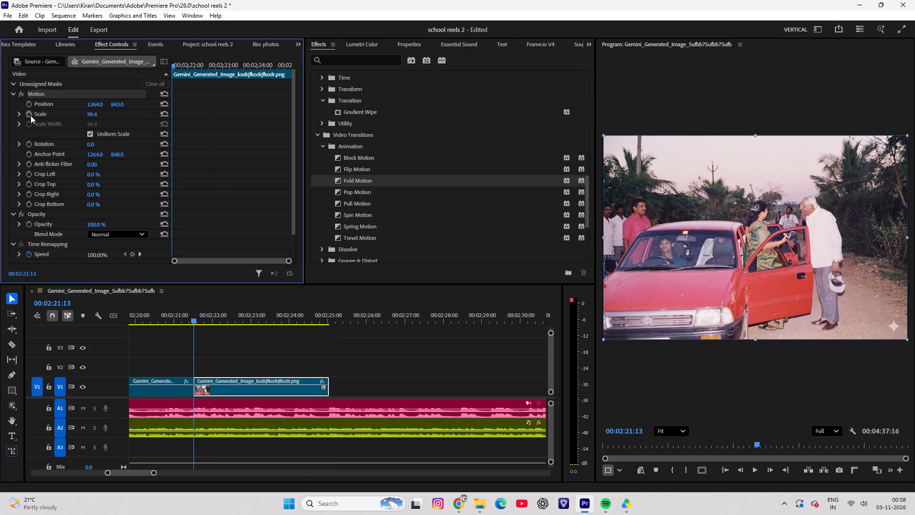
click(30, 115)
drag(180, 65, 321, 65)
drag(91, 114, 99, 113)
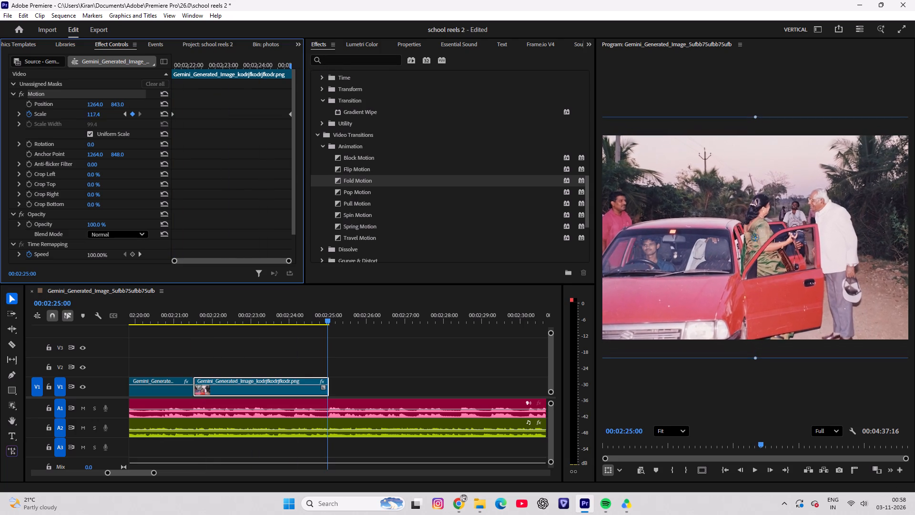
drag(99, 113, 104, 114)
drag(270, 311, 176, 311)
key(space)
key(space)
drag(226, 322, 189, 320)
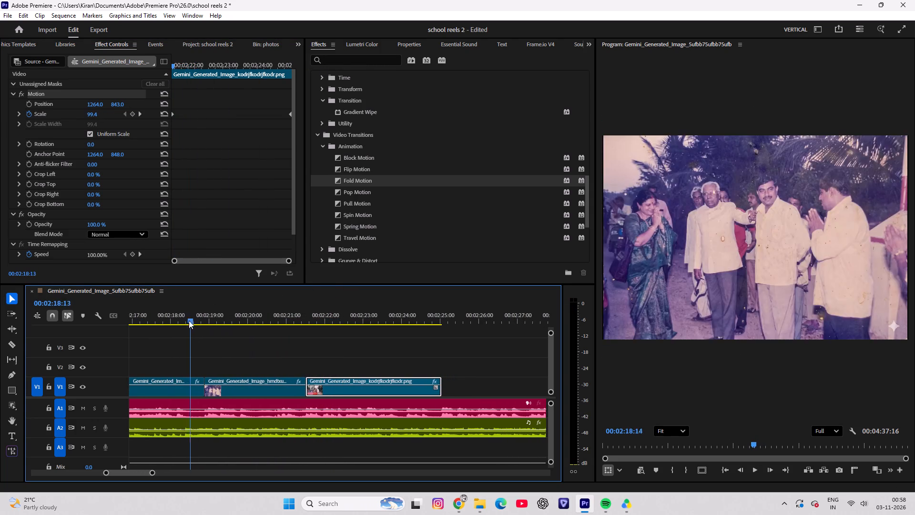
drag(189, 320, 302, 322)
key(space)
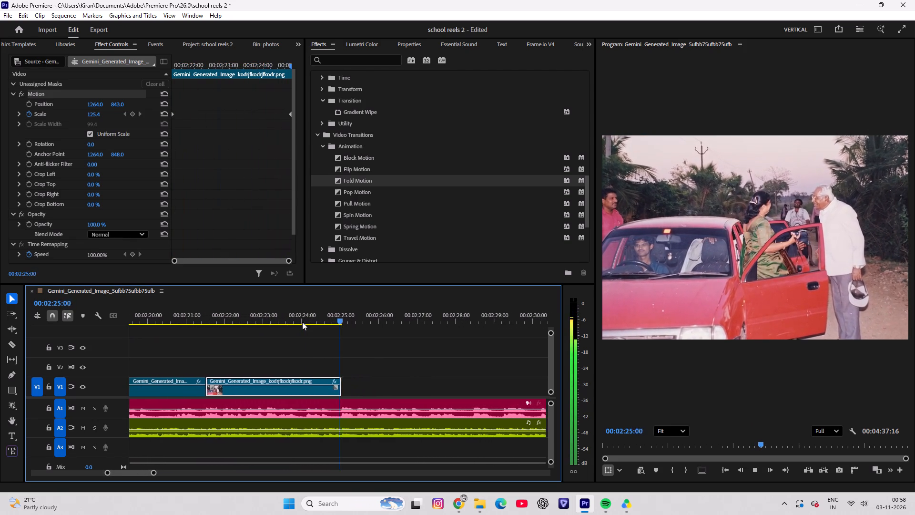
key(space)
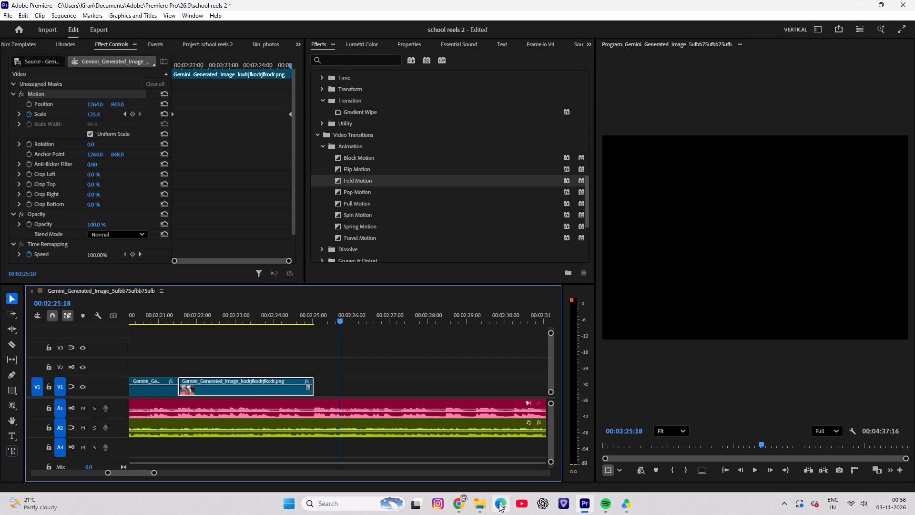
Bring the photo of people seated around the floor ceremony from the Downloads folder in File Explorer onto V1, directly after the red car photo.
click(484, 507)
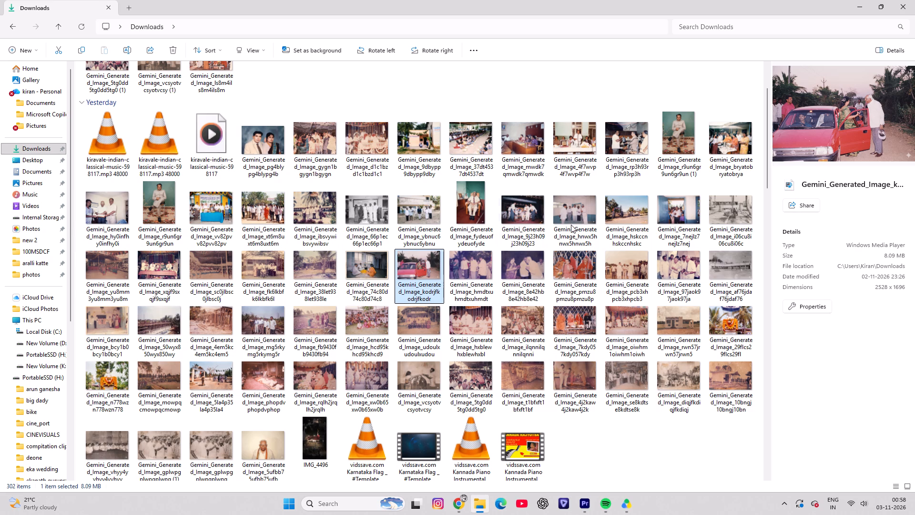
scroll(269, 394, down, 1)
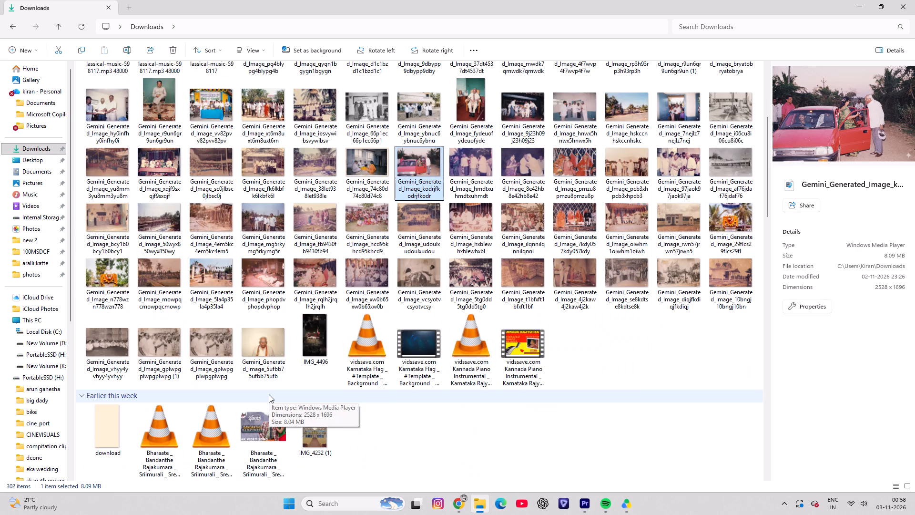
scroll(269, 394, up, 3)
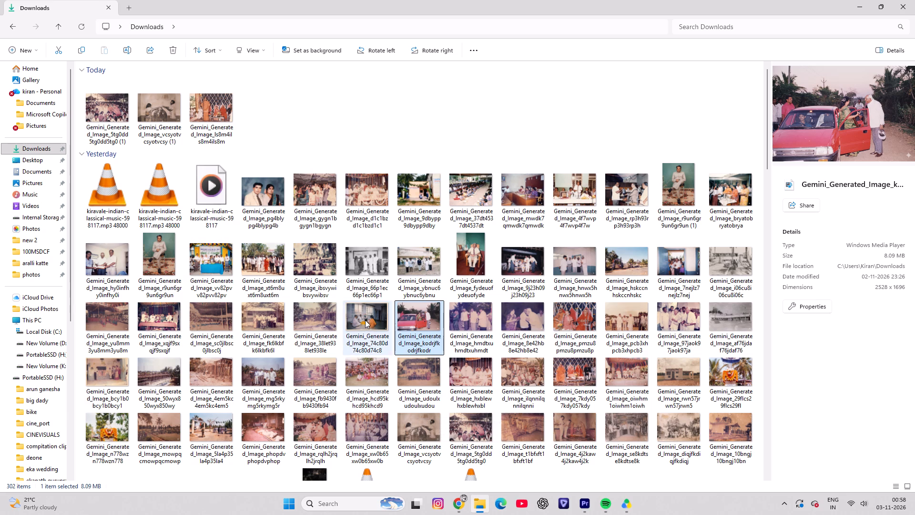
drag(365, 320, 305, 383)
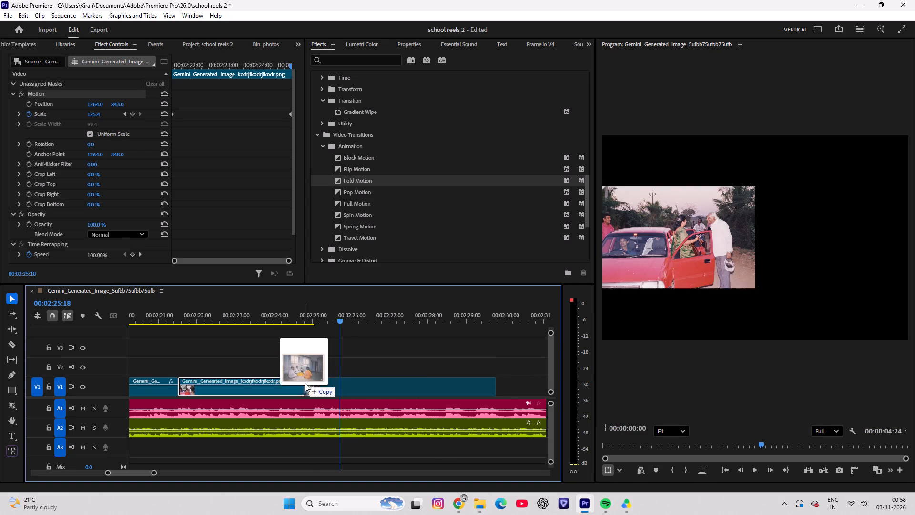
drag(305, 383, 311, 391)
Play across the cut into the floor ceremony photo and enlarge that photo's Scale to 125.4, pushing its paper border out of frame.
drag(337, 311, 292, 306)
key(space)
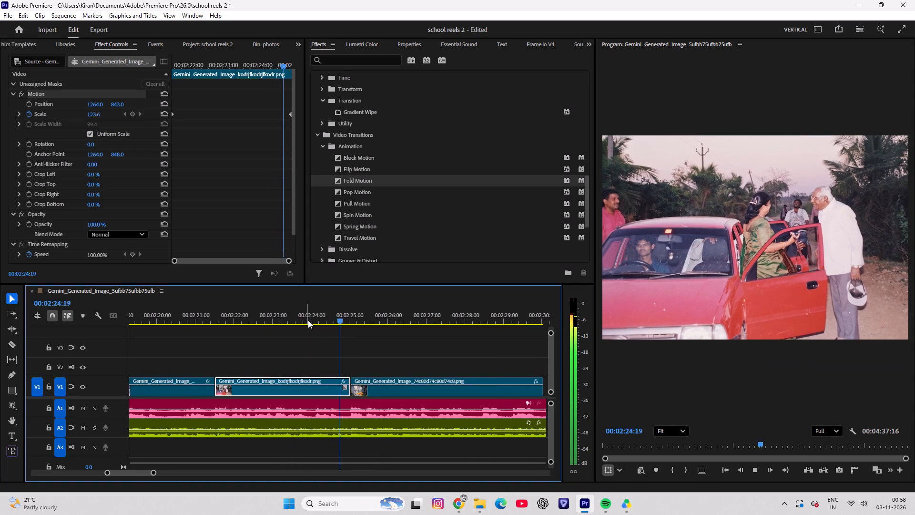
key(space)
click(357, 382)
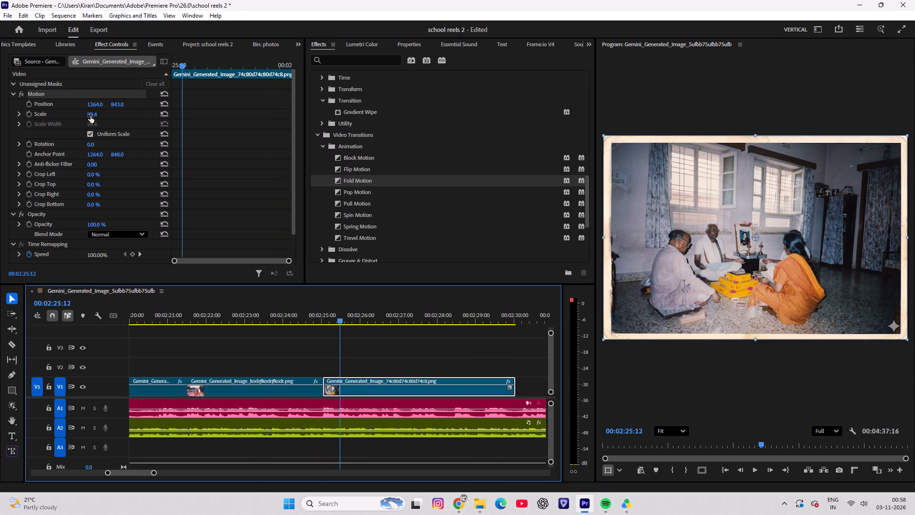
drag(92, 116, 104, 116)
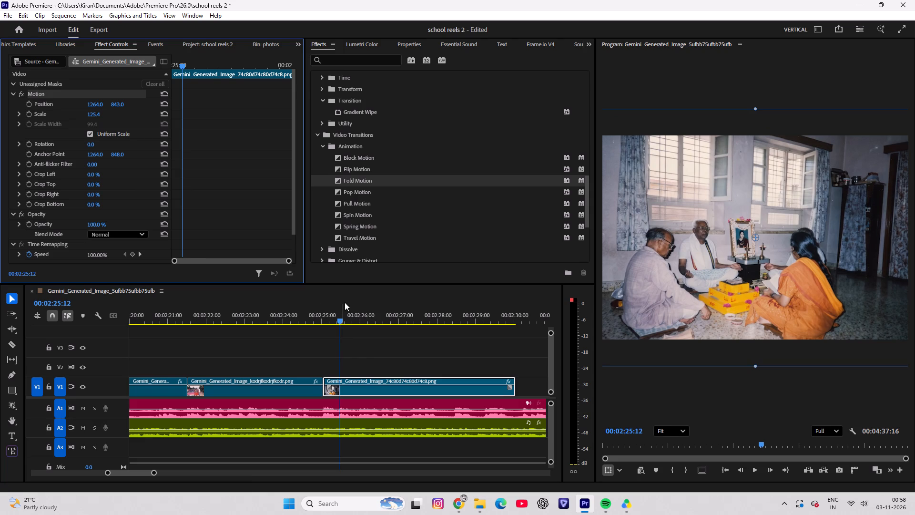
Play the floor ceremony photo against the voice audio and trim its end to 00:02:28:12.
drag(341, 302, 291, 303)
key(space)
key(space)
drag(317, 302, 242, 310)
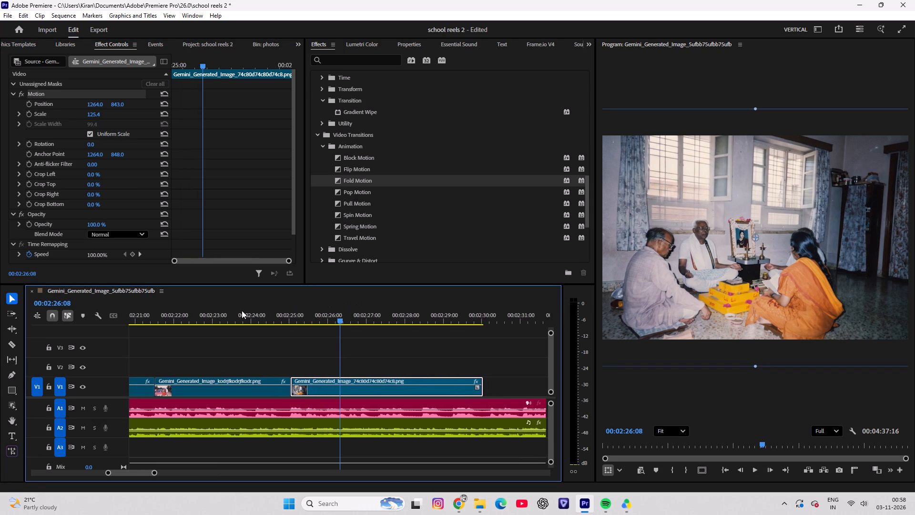
drag(242, 310, 241, 311)
drag(327, 320, 228, 320)
key(space)
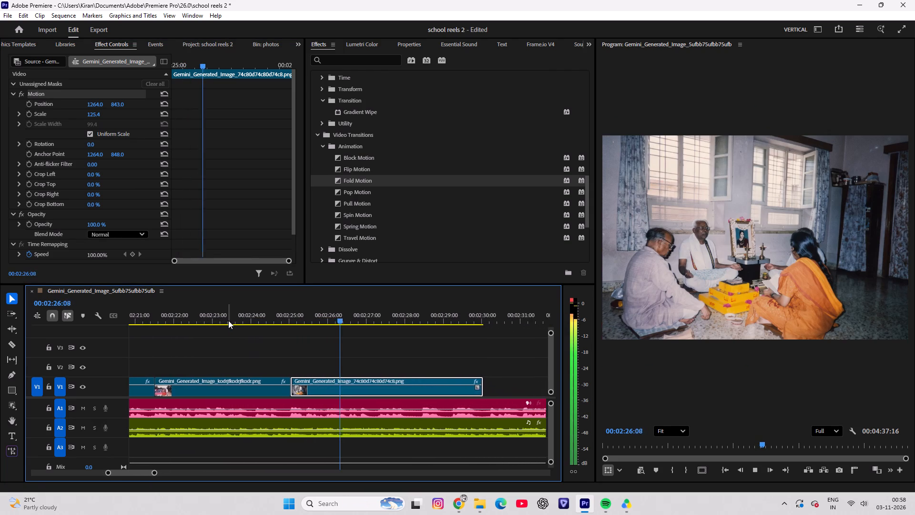
key(space)
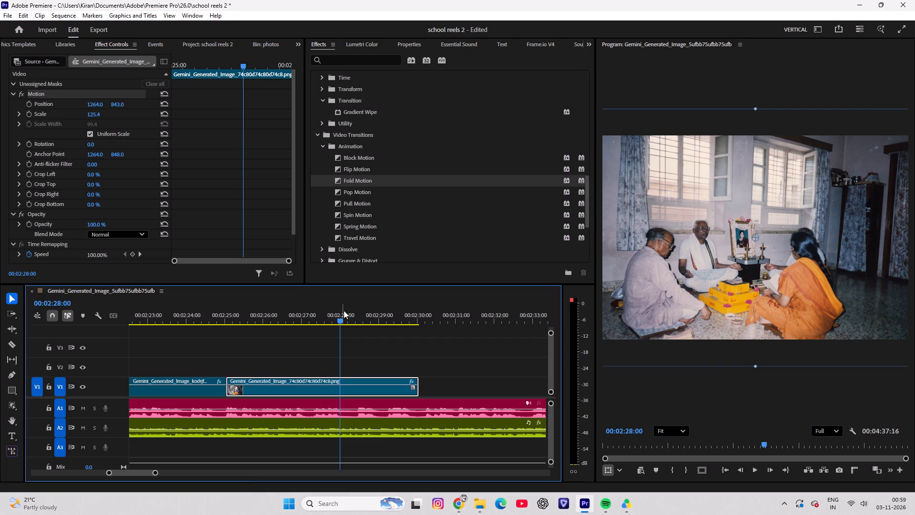
drag(344, 310, 322, 320)
key(space)
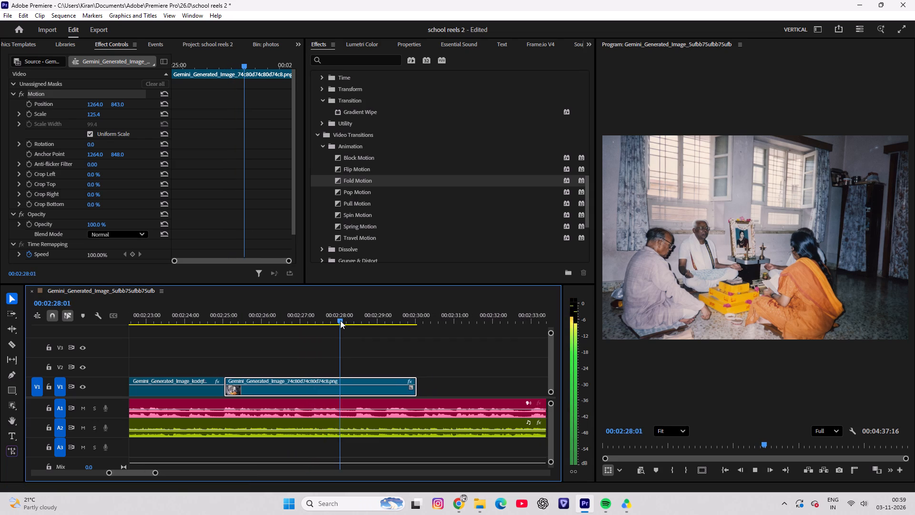
key(space)
drag(341, 315, 336, 318)
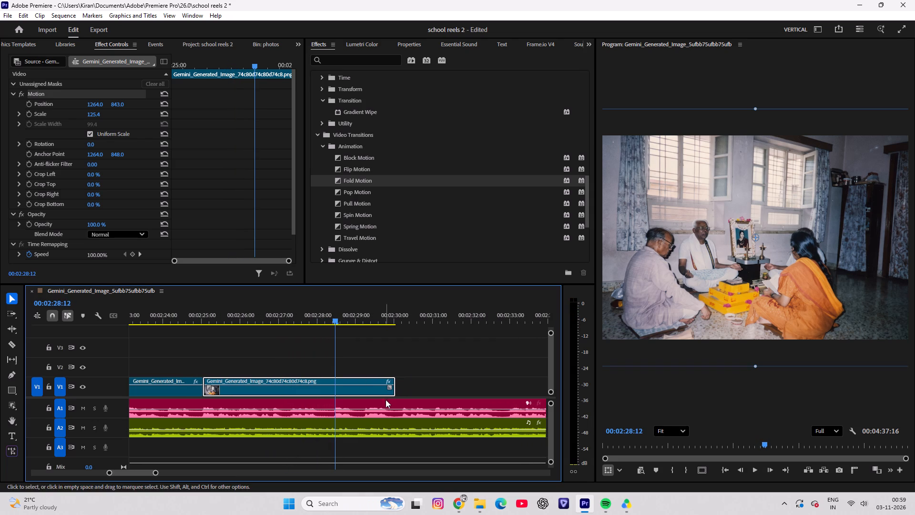
drag(393, 379, 335, 379)
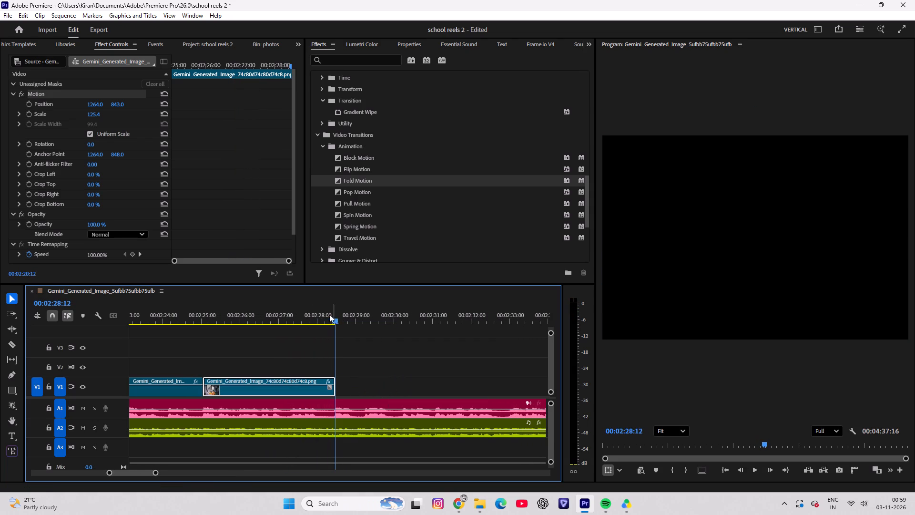
Keyframe the floor ceremony photo's Scale from 125.4 at its start to 150.4 at its end, and play the zoom back.
drag(331, 314, 215, 332)
drag(183, 63, 134, 68)
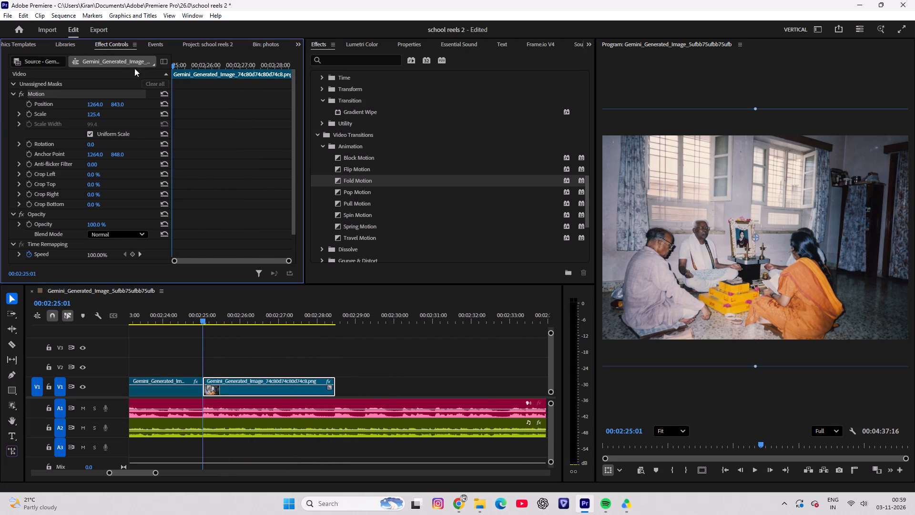
drag(134, 68, 115, 70)
click(29, 113)
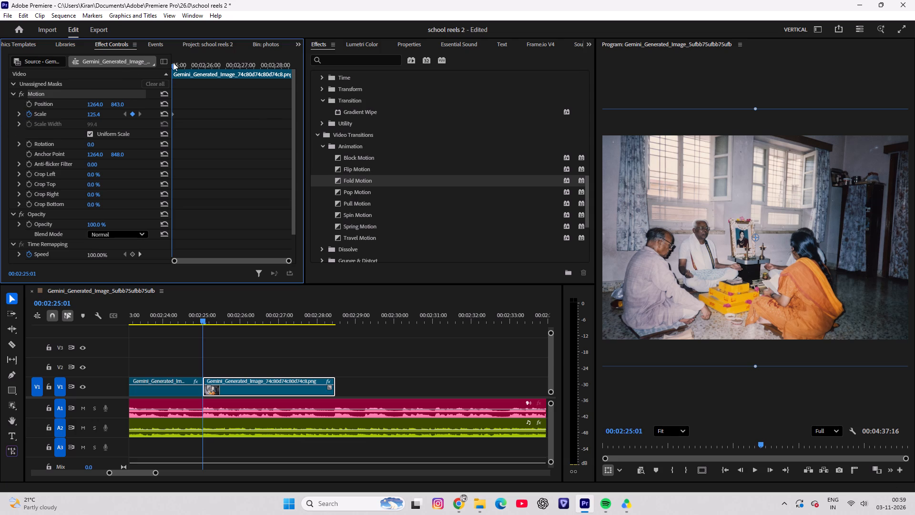
drag(173, 62, 426, 62)
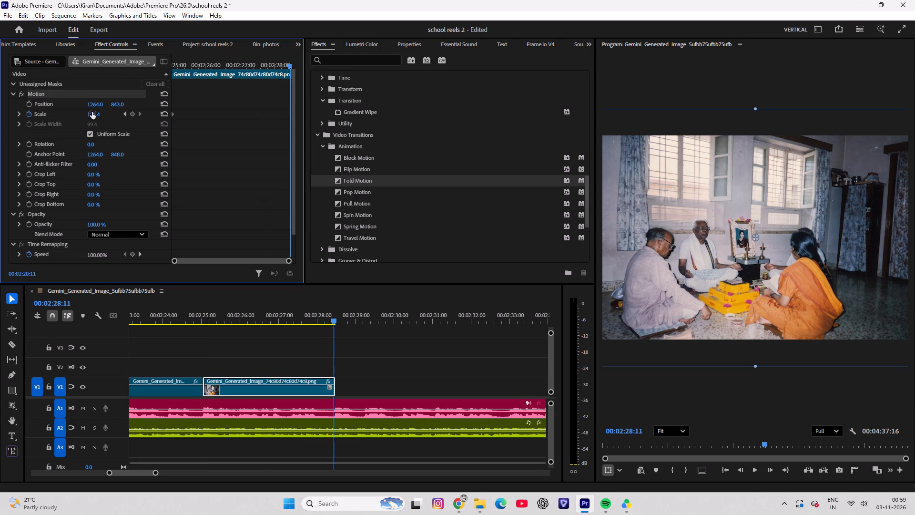
drag(92, 112, 103, 111)
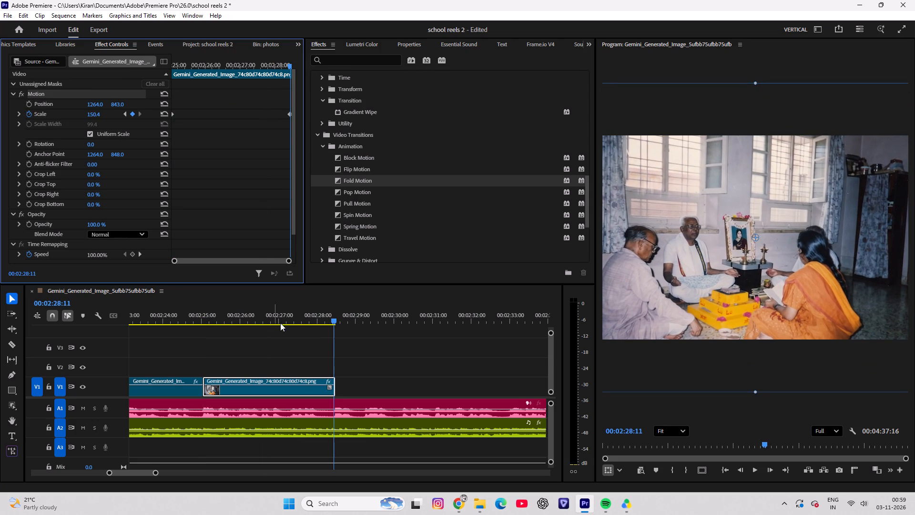
drag(276, 319, 186, 319)
key(space)
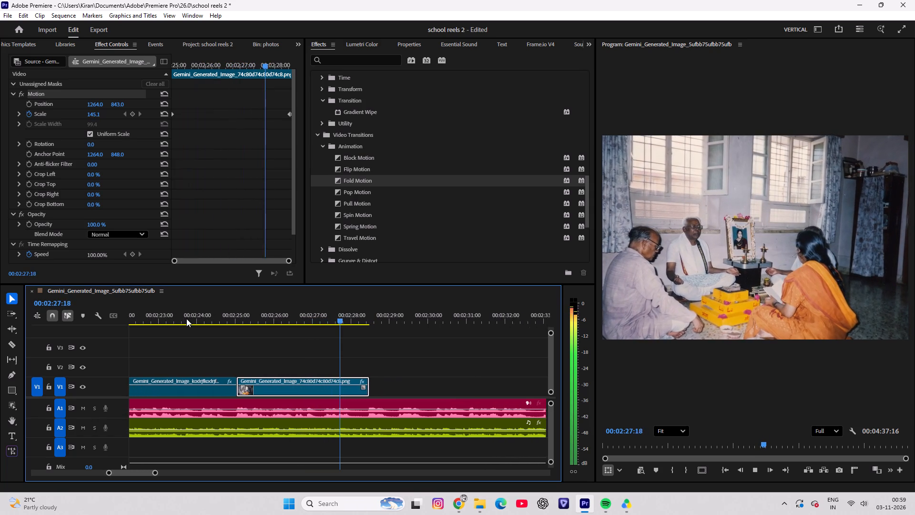
key(space)
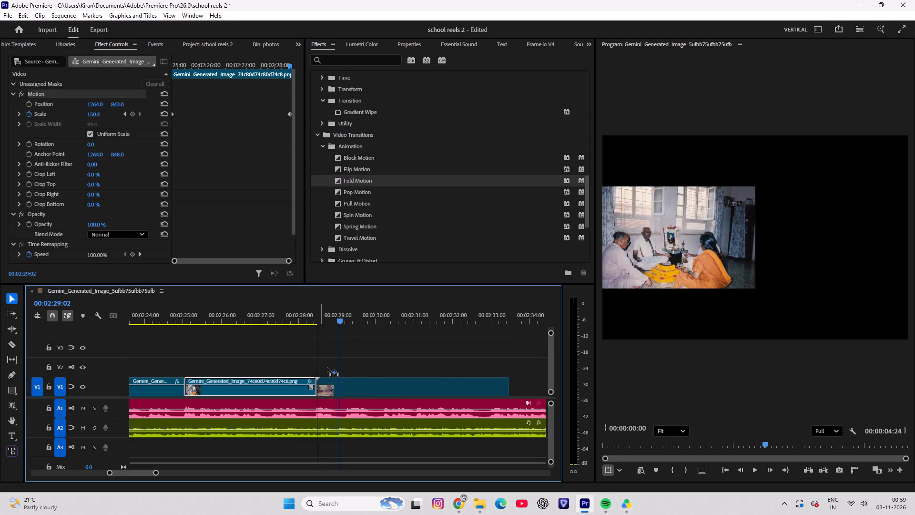
drag(341, 305, 300, 310)
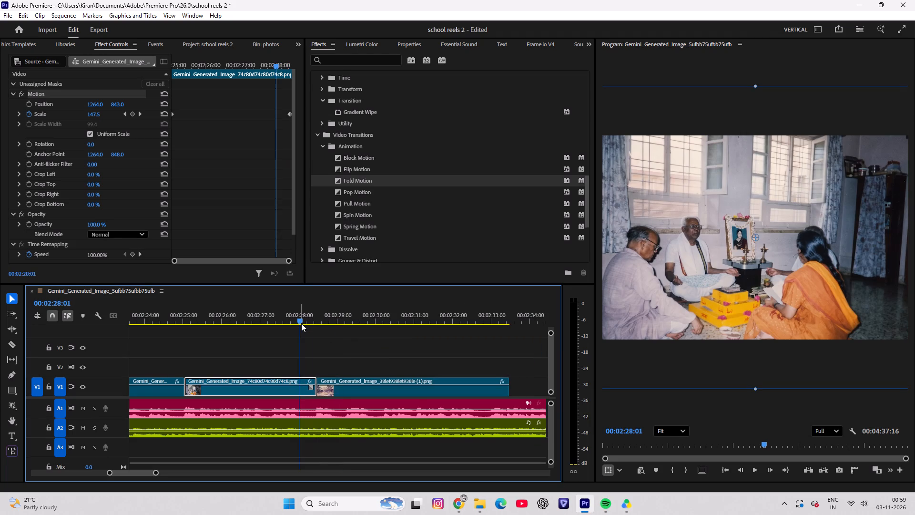
Save the school reels 2 project.
key(ctrl+s)
key(ctrl+s)
key(ctrl+s)
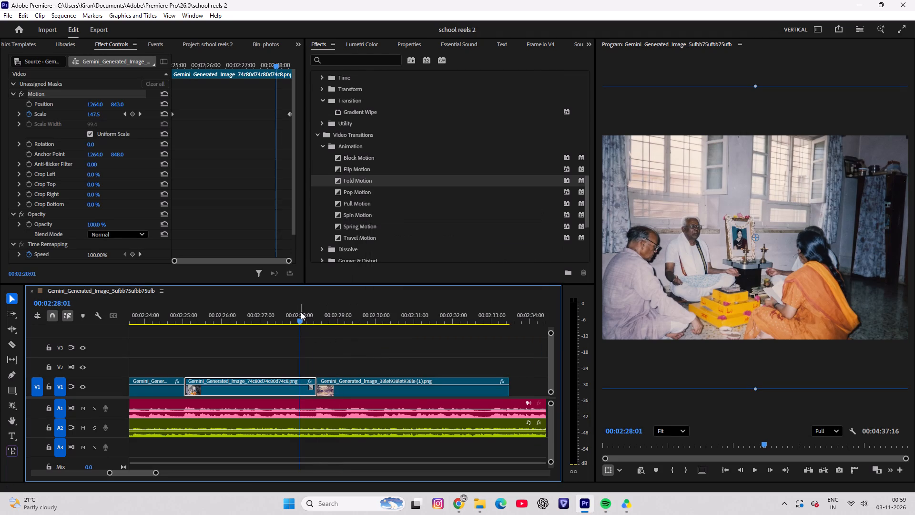
Apply the Fold Motion transition between the floor ceremony and construction photos, lengthen it to about 3 seconds, and play it back.
drag(298, 306, 337, 307)
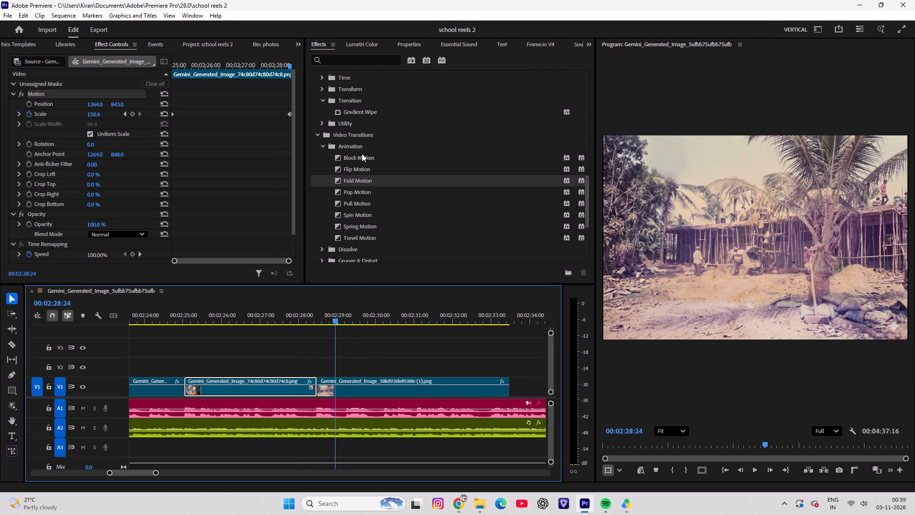
drag(357, 181, 318, 387)
drag(335, 390, 372, 390)
drag(331, 311, 297, 307)
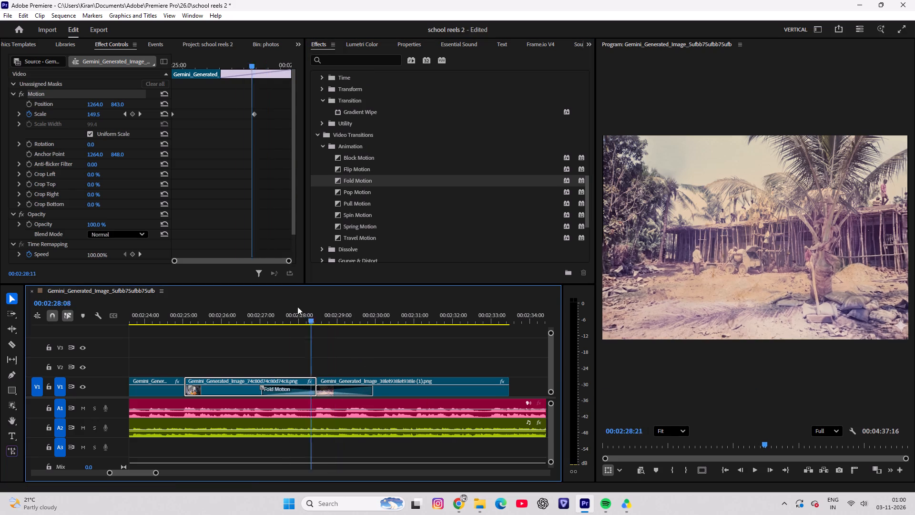
drag(297, 307, 244, 309)
key(space)
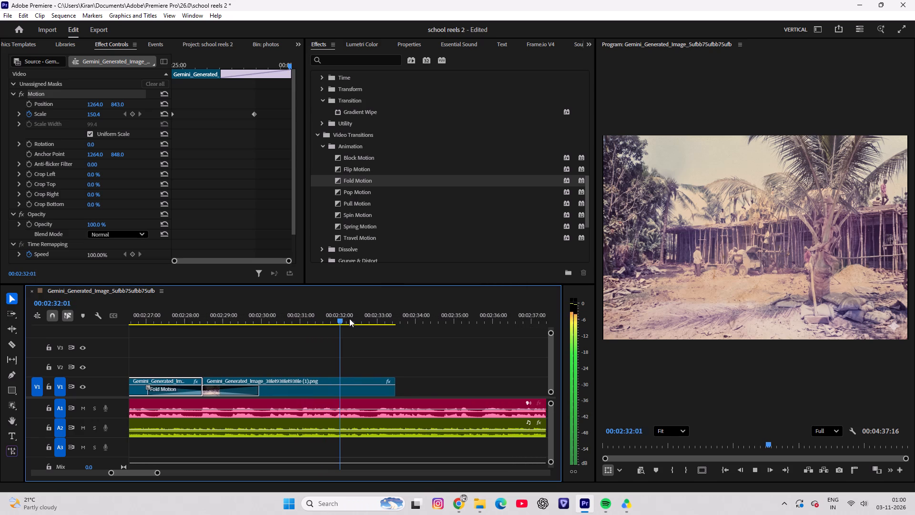
key(space)
Trim the end of the palm tree construction photo on V1 to 00:02:33:00.
drag(340, 316, 329, 322)
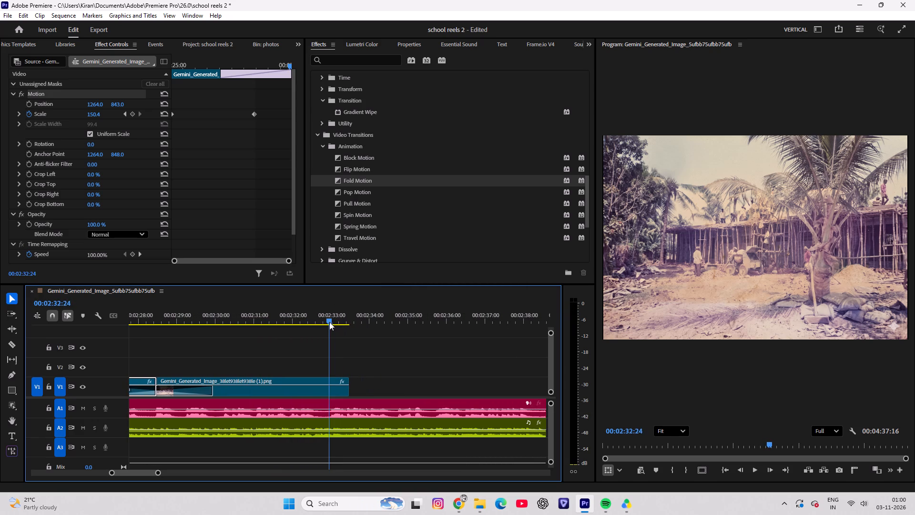
drag(329, 322, 331, 322)
drag(348, 379, 339, 380)
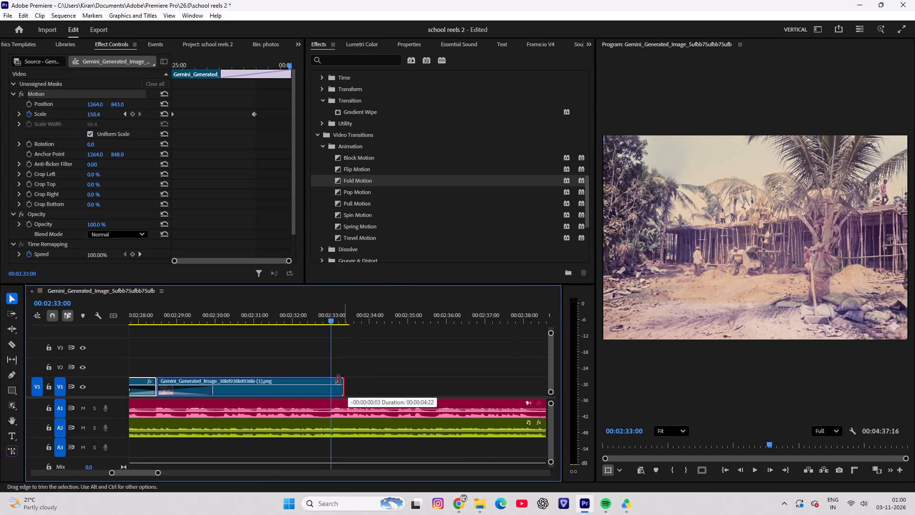
drag(339, 380, 331, 380)
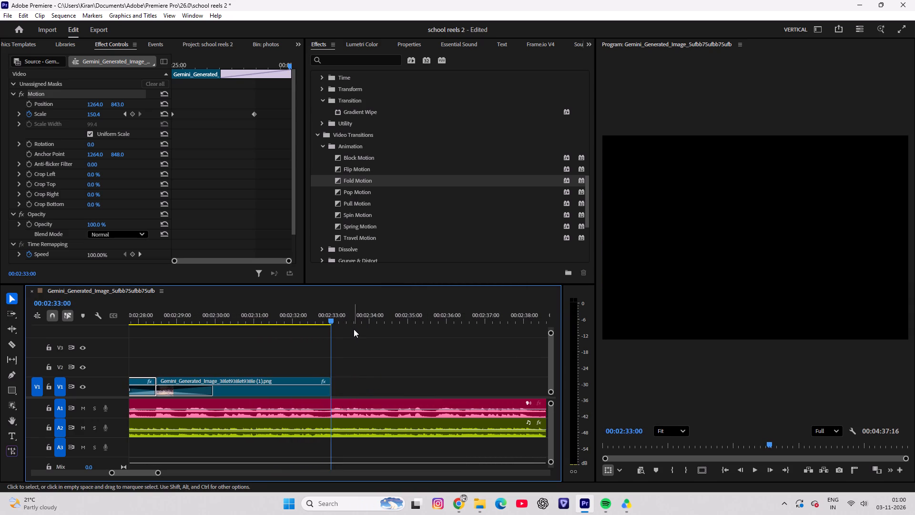
Bring the staff group photo with the seated man from the Downloads folder in File Explorer onto V1, directly after the construction photo.
click(484, 505)
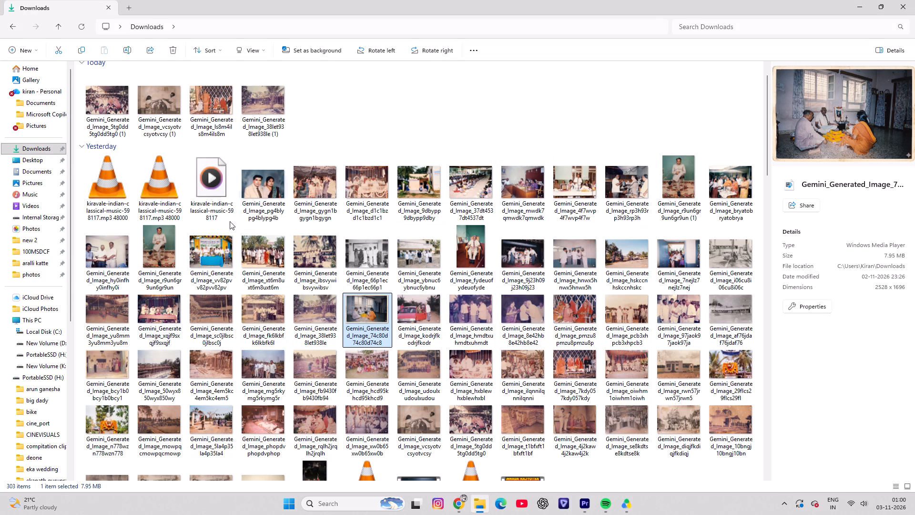
drag(266, 307, 548, 456)
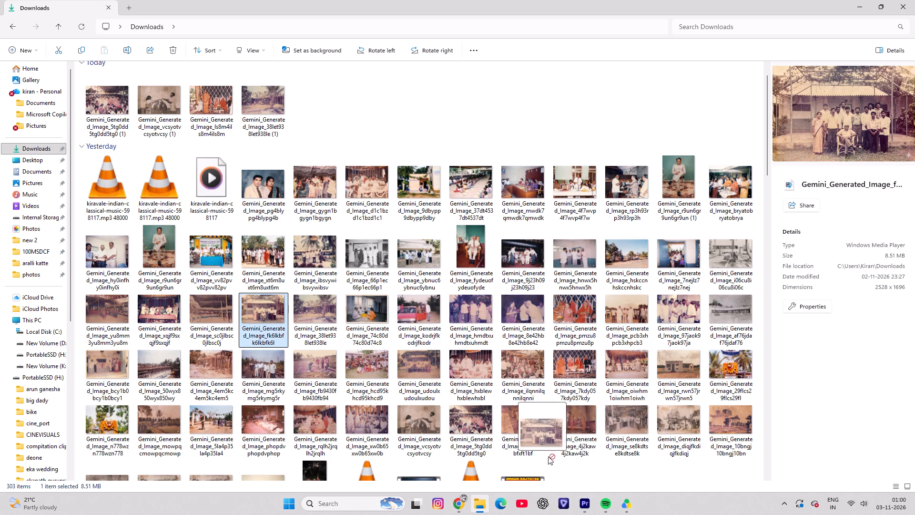
drag(548, 456, 339, 391)
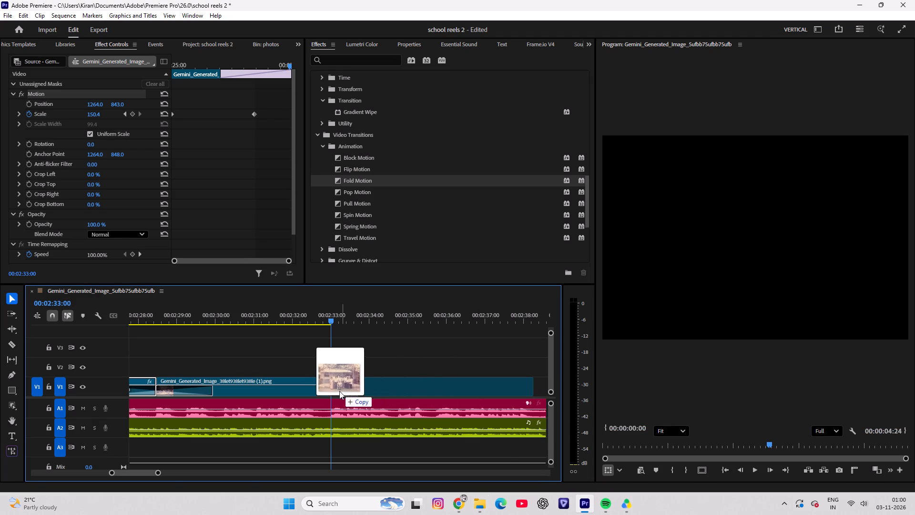
drag(339, 391, 332, 391)
Play the audio under the staff group photo and trim the photo's end to 00:02:35:19.
drag(328, 314, 357, 316)
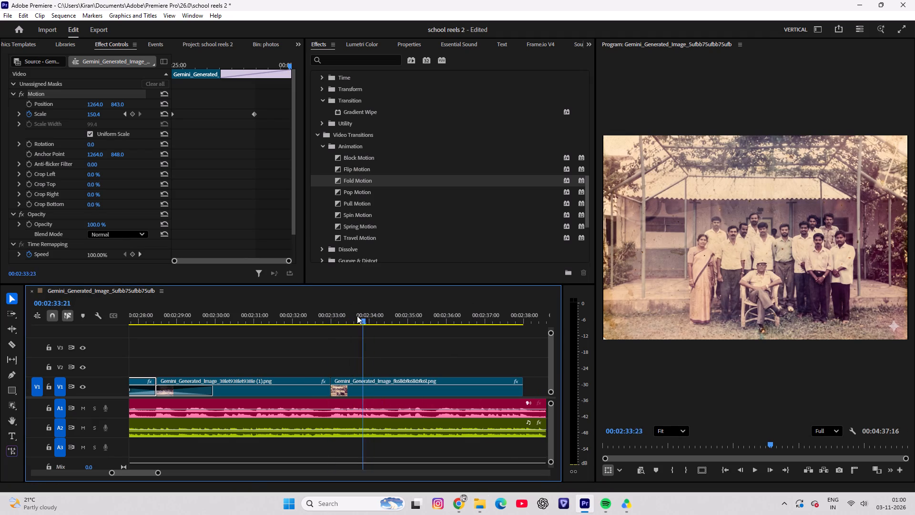
drag(357, 316, 355, 318)
click(373, 379)
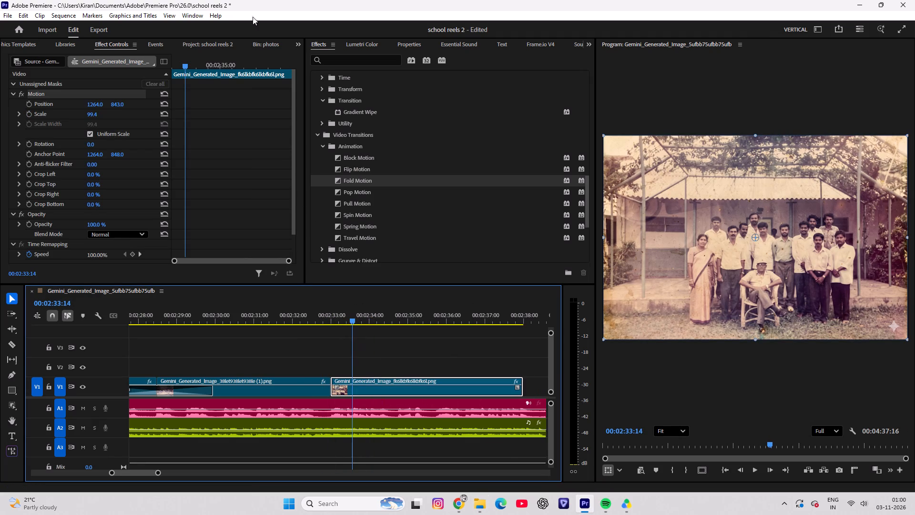
drag(184, 62, 164, 63)
key(space)
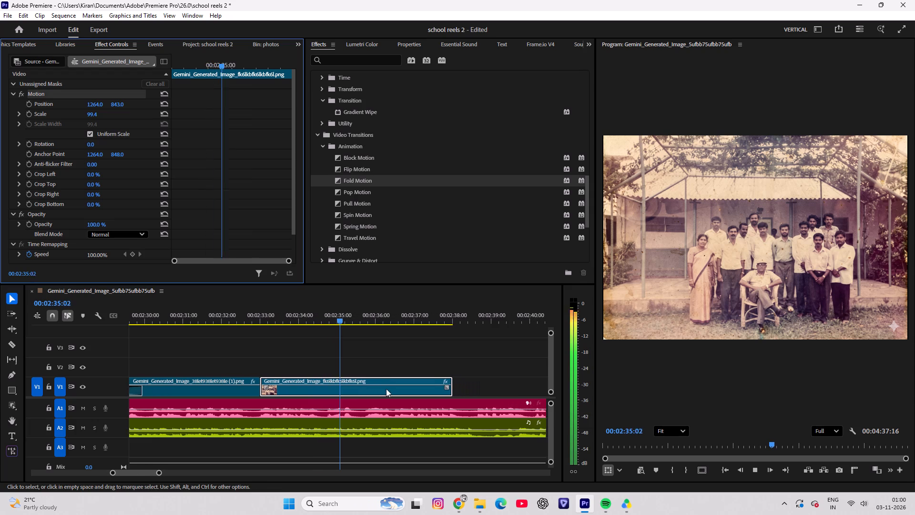
key(space)
drag(345, 314, 330, 322)
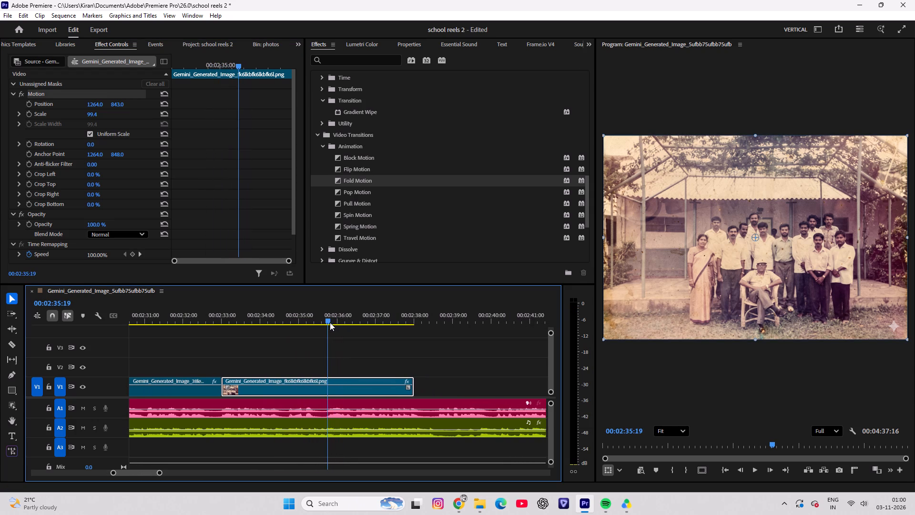
drag(330, 322, 329, 323)
drag(413, 381, 389, 380)
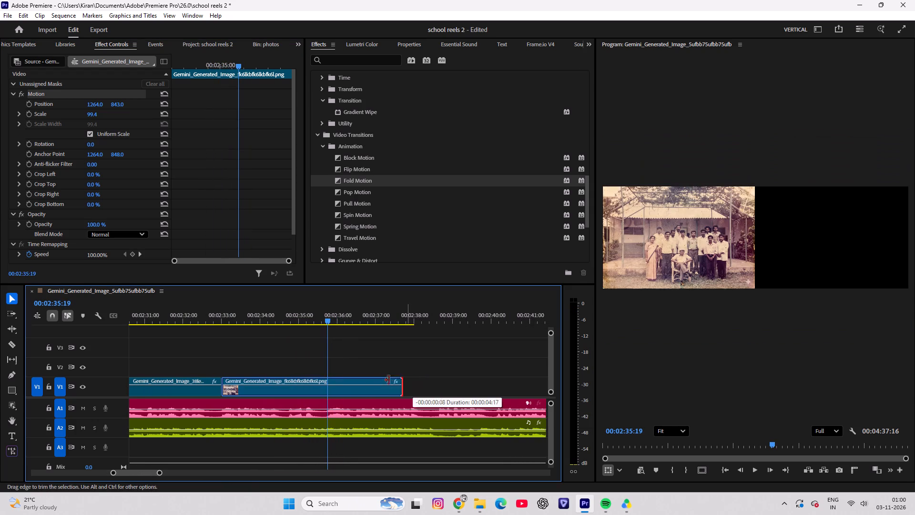
drag(389, 380, 329, 380)
Keyframe the staff group photo's Scale from 99.4 at its start to 128.4 at its end, and play the zoom back.
drag(318, 314, 232, 325)
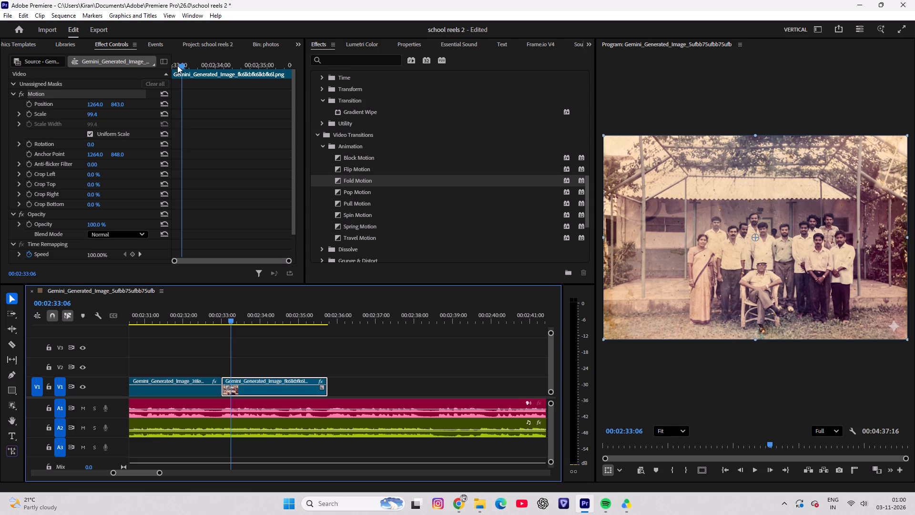
drag(179, 62, 126, 54)
click(29, 113)
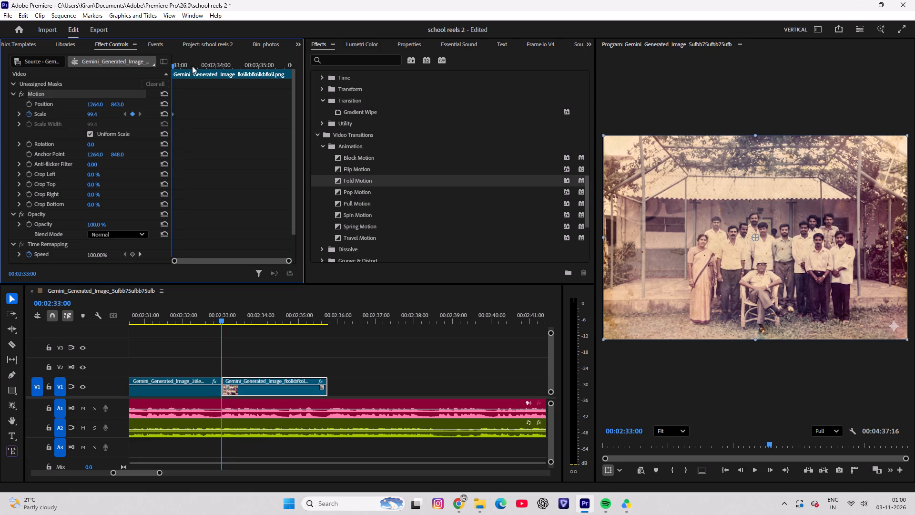
drag(166, 63, 305, 64)
drag(174, 65, 392, 66)
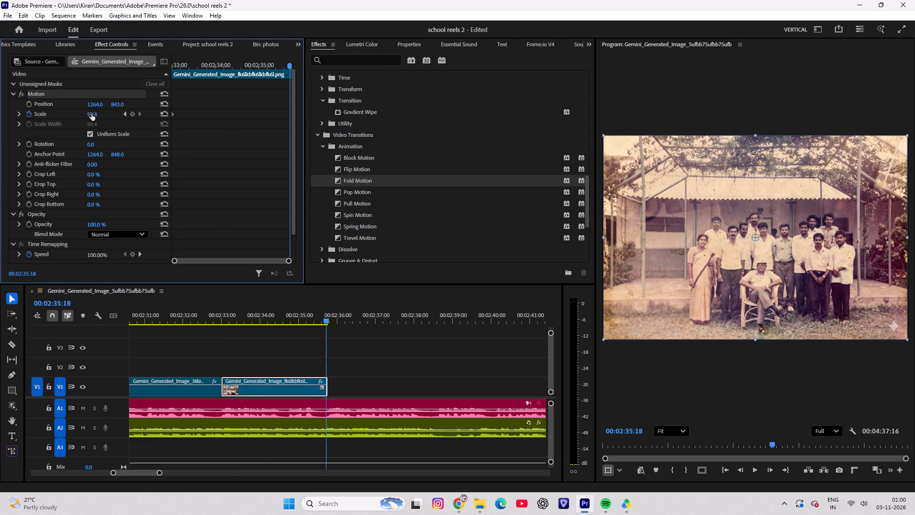
drag(91, 113, 102, 113)
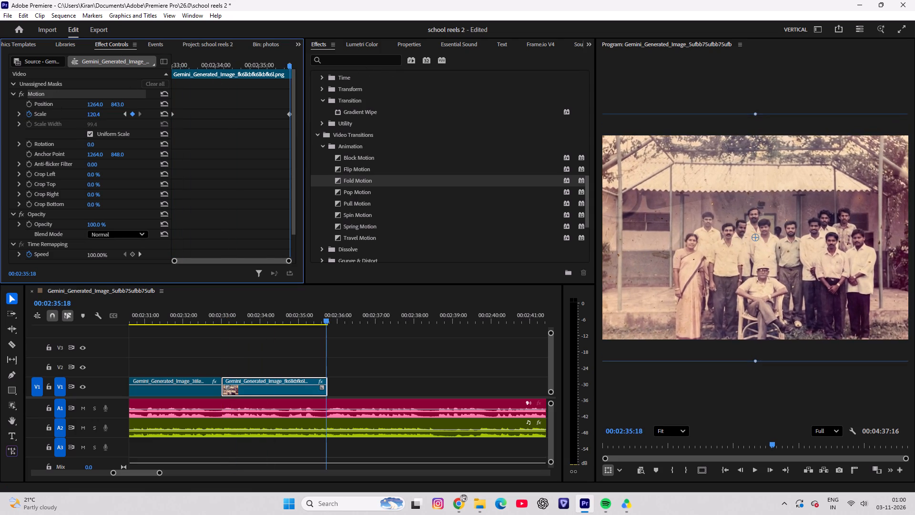
drag(102, 113, 105, 113)
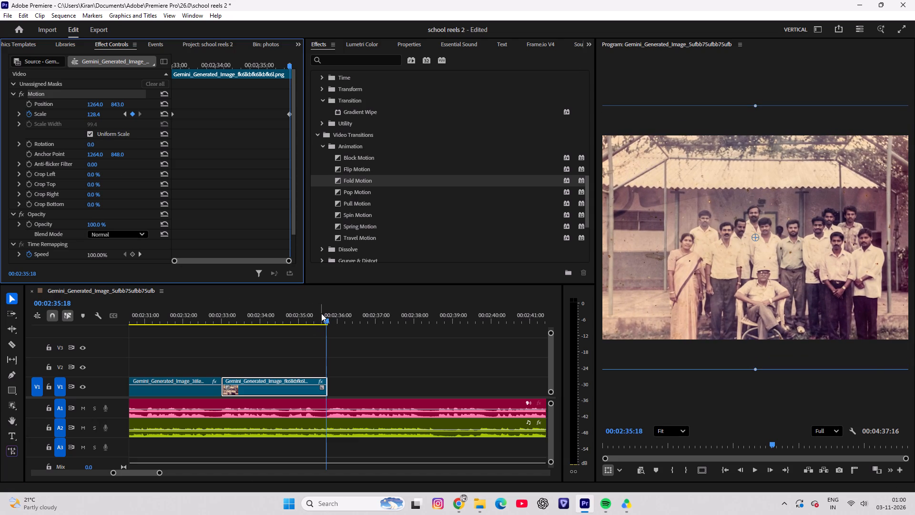
drag(321, 313, 210, 312)
key(space)
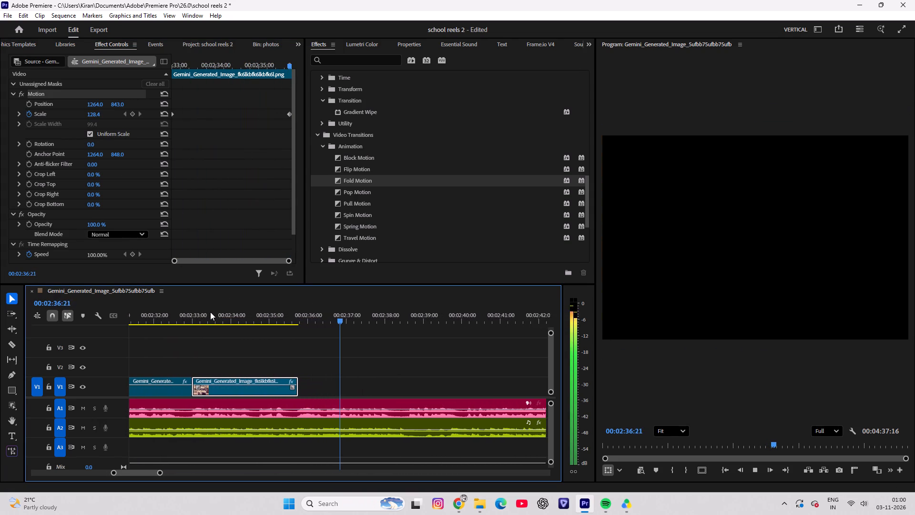
key(space)
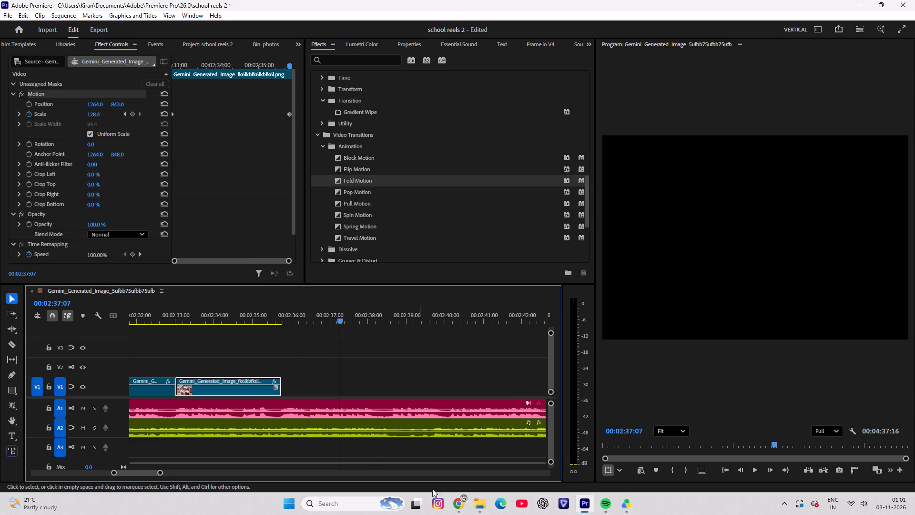
click(479, 504)
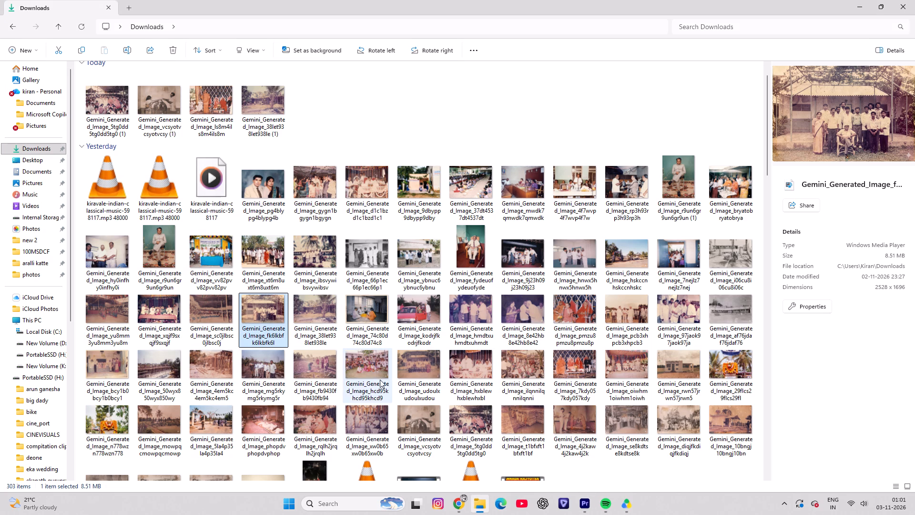
scroll(466, 409, down, 1)
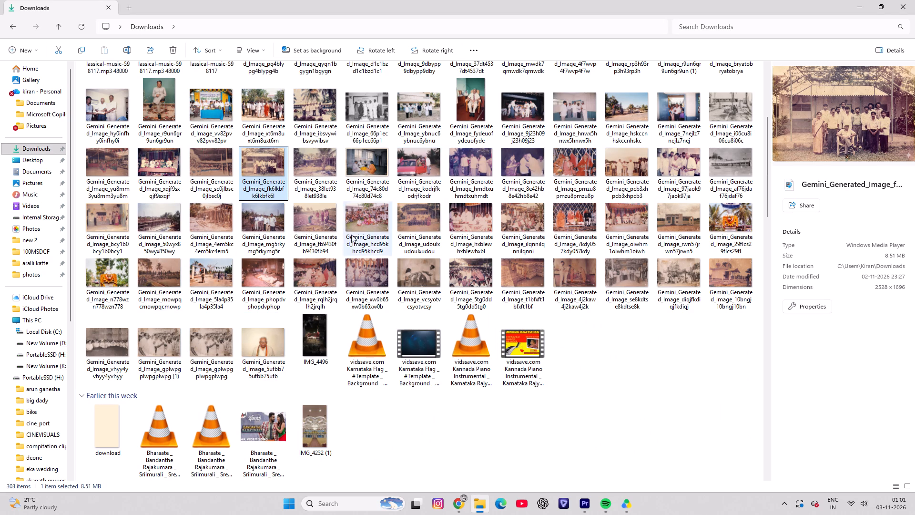
click(461, 503)
scroll(474, 290, down, 13)
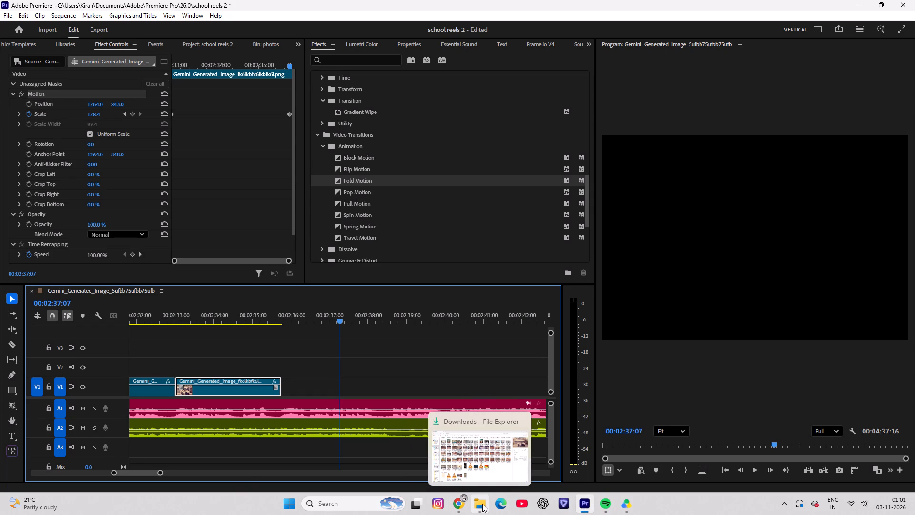
click(459, 502)
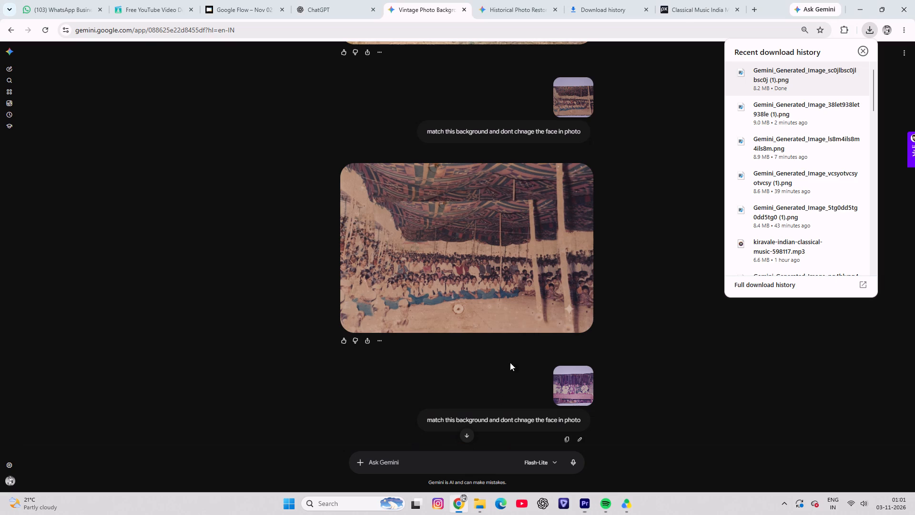
drag(788, 80, 592, 469)
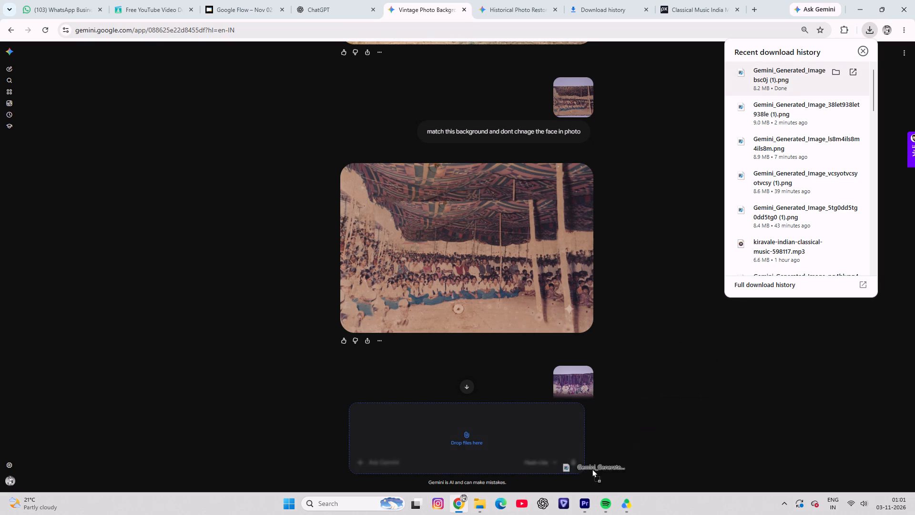
drag(592, 469, 290, 387)
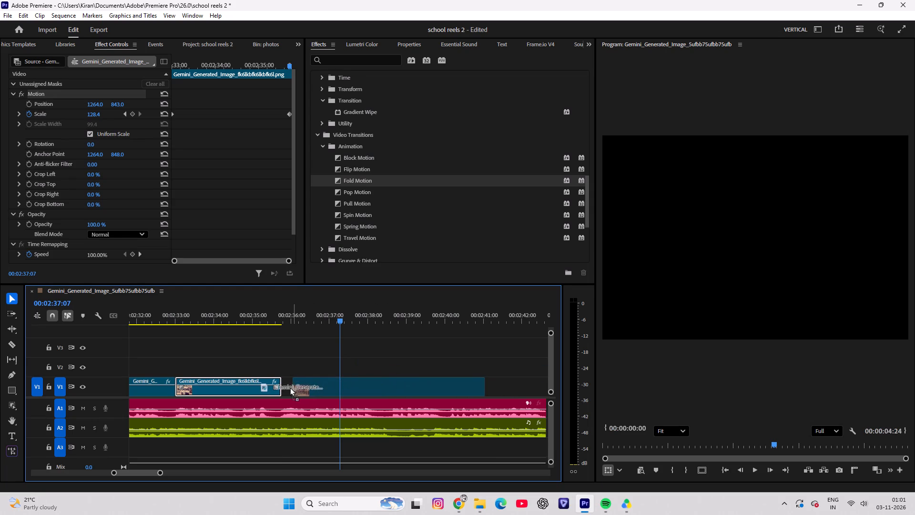
drag(290, 387, 285, 387)
Play the audio under the canopy crowd photo and trim the photo's end to 00:02:38:16.
drag(326, 316, 242, 314)
key(space)
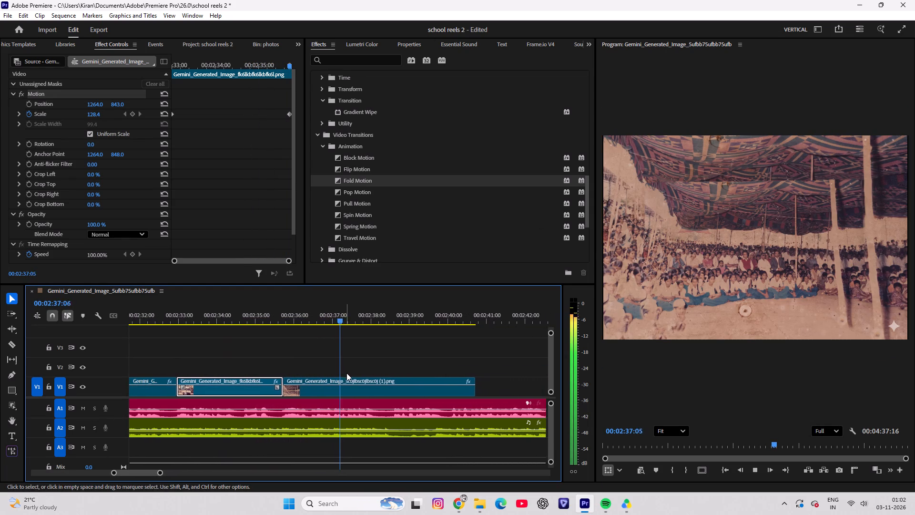
key(space)
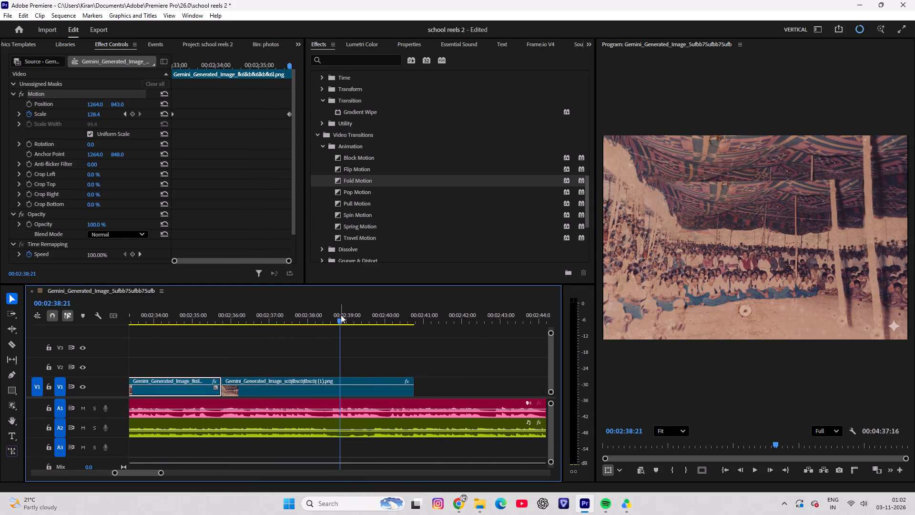
drag(341, 315, 334, 319)
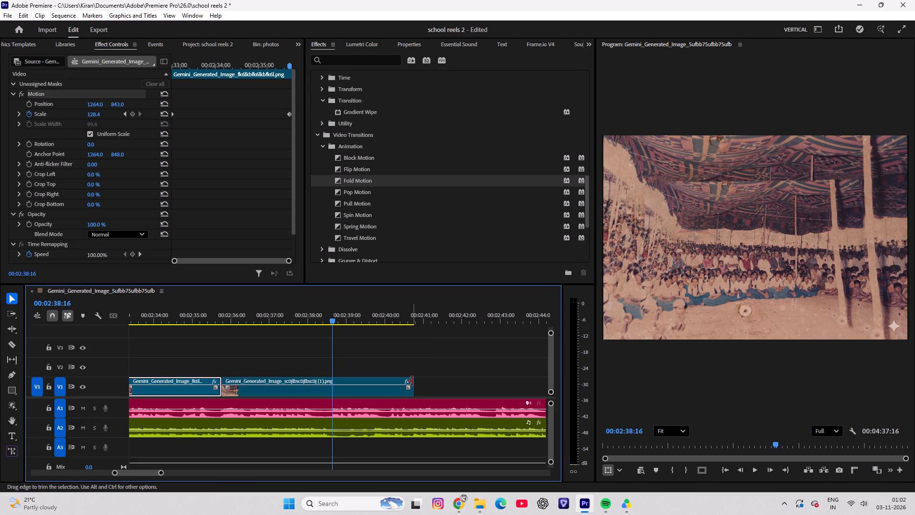
drag(412, 381, 334, 372)
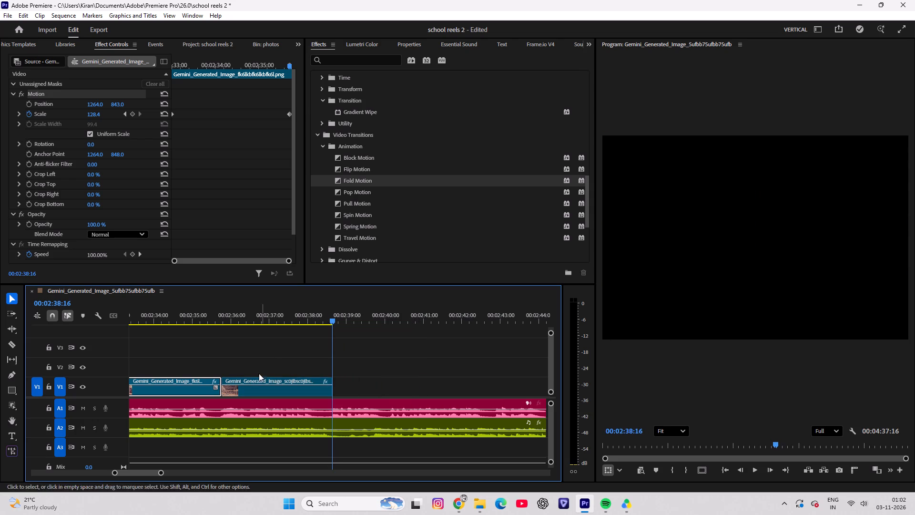
Keyframe the canopy crowd photo's Scale from 99.4 at its start to 120.4 at its end, and play the zoom back.
click(247, 392)
drag(264, 65, 195, 63)
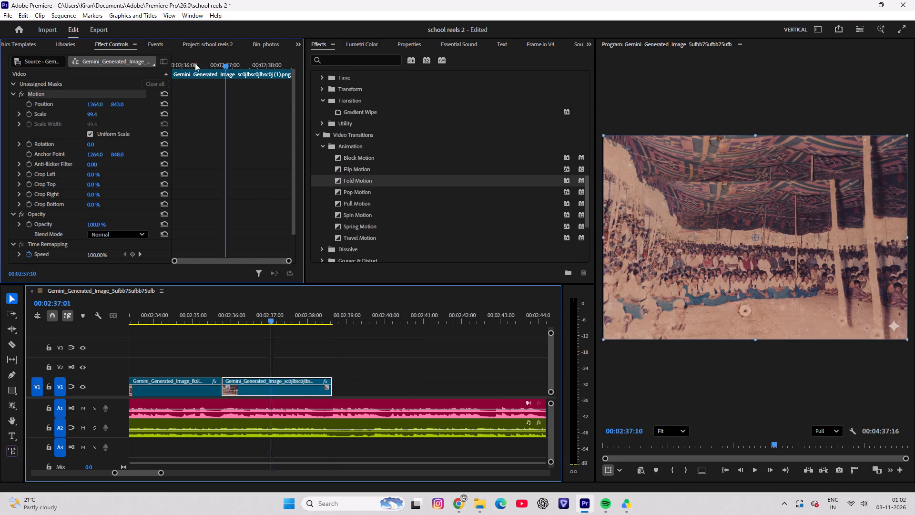
drag(195, 63, 43, 58)
click(30, 112)
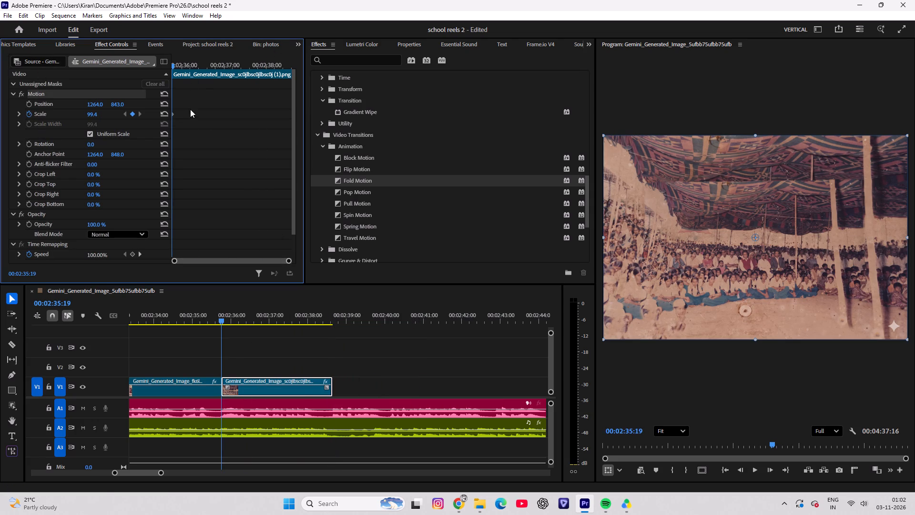
drag(173, 52, 259, 53)
drag(173, 67, 417, 79)
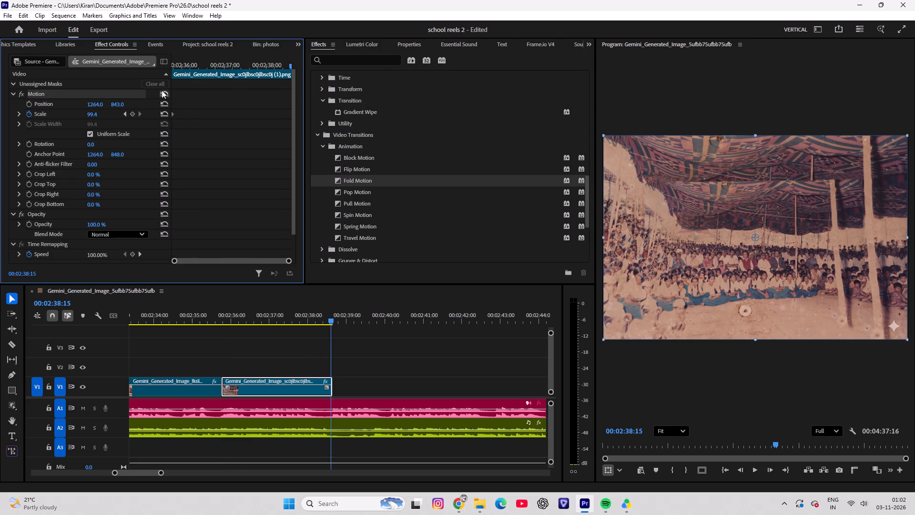
drag(90, 115, 94, 114)
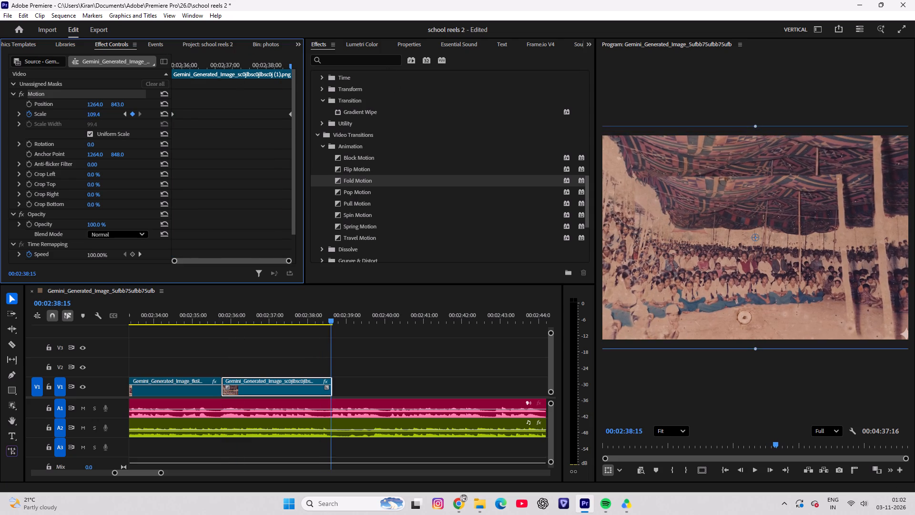
drag(94, 114, 99, 114)
drag(334, 308, 241, 308)
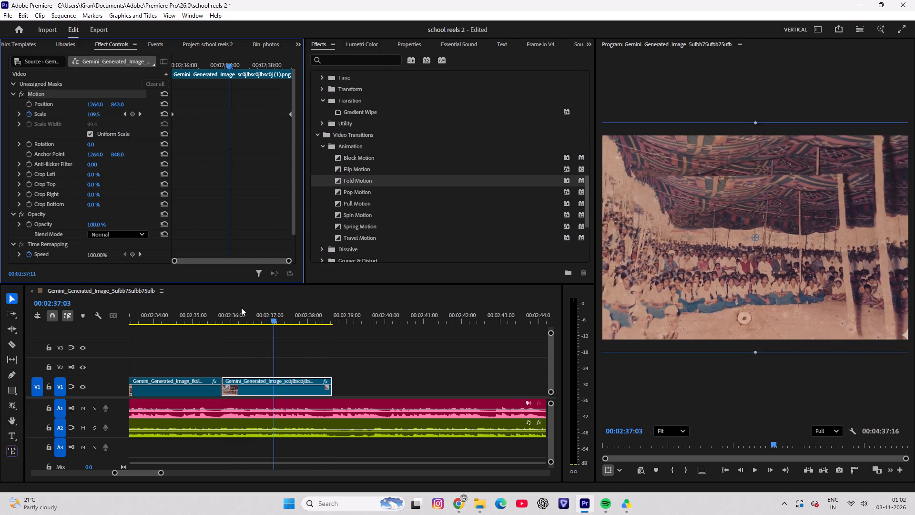
drag(241, 308, 205, 313)
key(space)
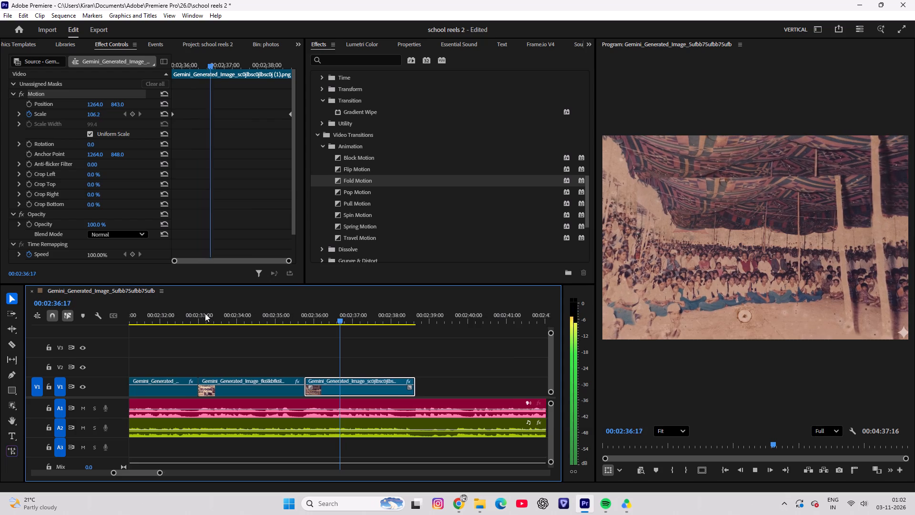
key(space)
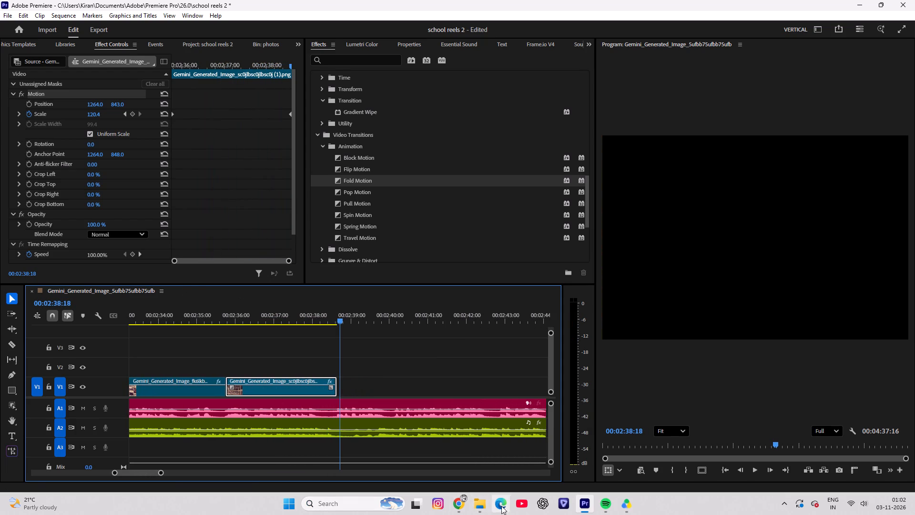
Place the photo of the applauding group behind the cloth-covered table from the Downloads folder on V1, directly after the canopy crowd photo.
click(478, 505)
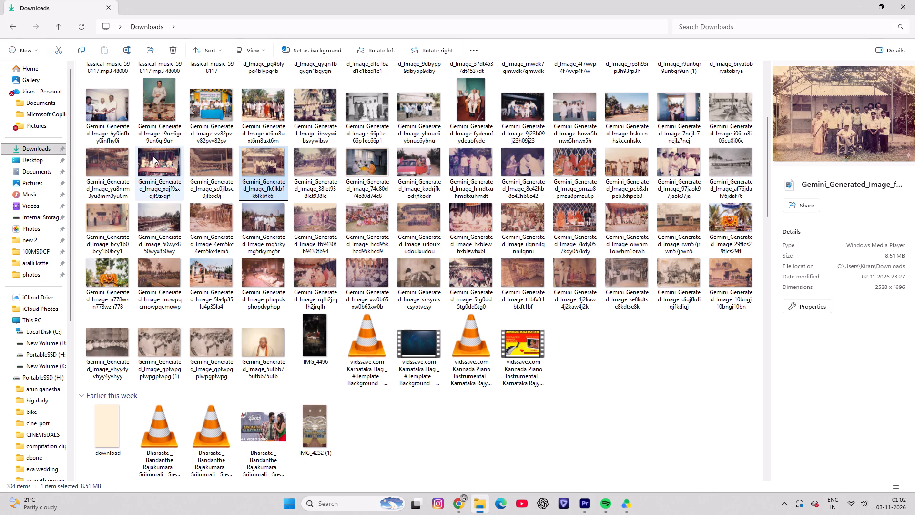
drag(153, 158, 580, 512)
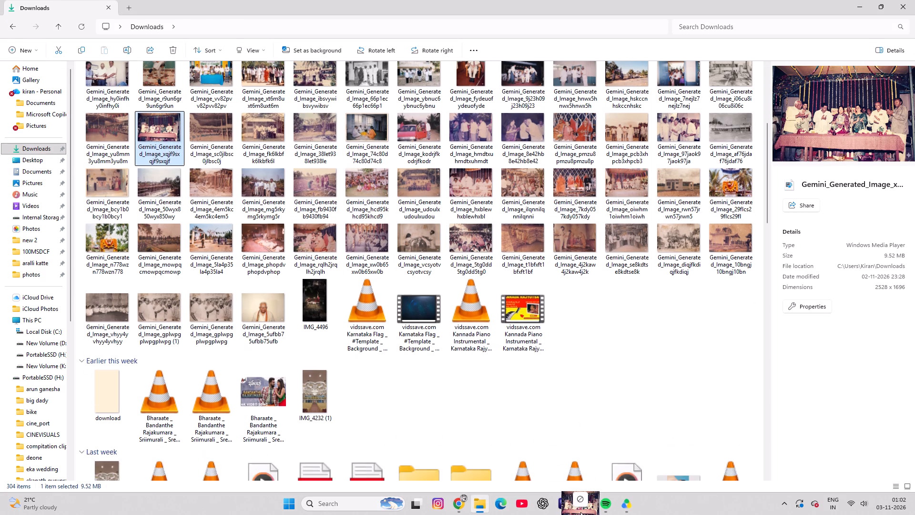
drag(580, 512, 335, 383)
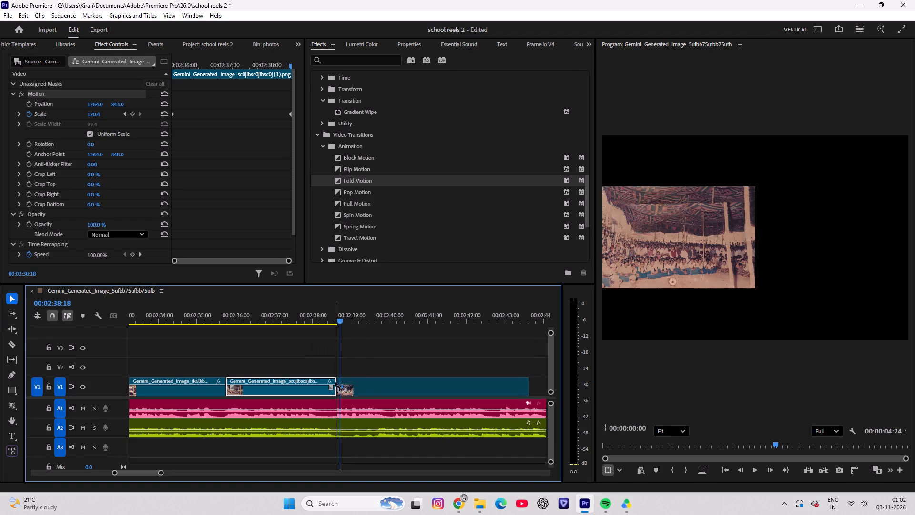
Set the applauding group photo's Scale to 116.4.
drag(335, 311, 368, 313)
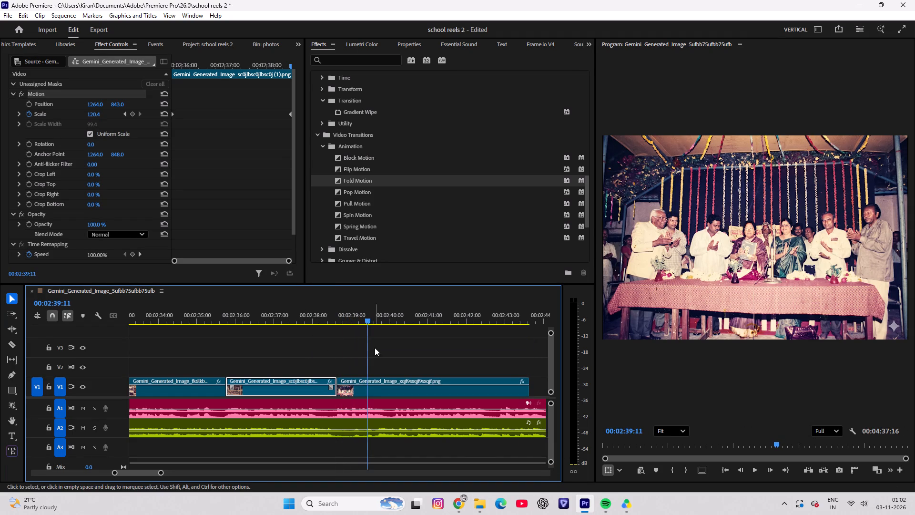
click(378, 378)
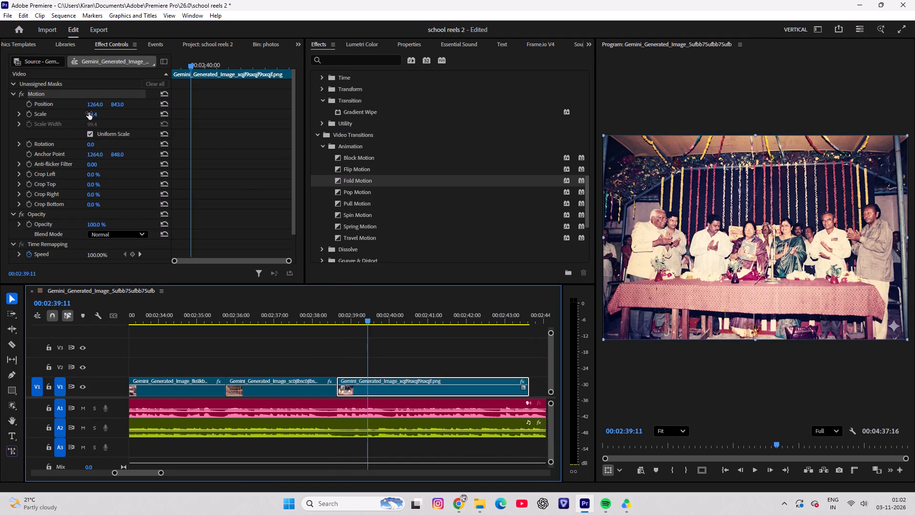
drag(93, 112, 101, 111)
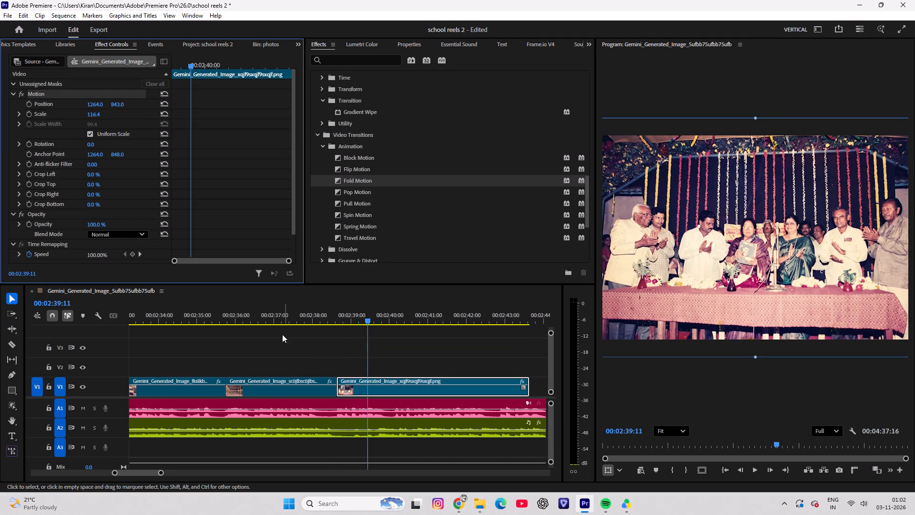
Add a Fold Motion transition centred on the cut between the canopy crowd and applauding group photos, and lengthen it to about 3 seconds.
click(276, 390)
drag(309, 311, 258, 309)
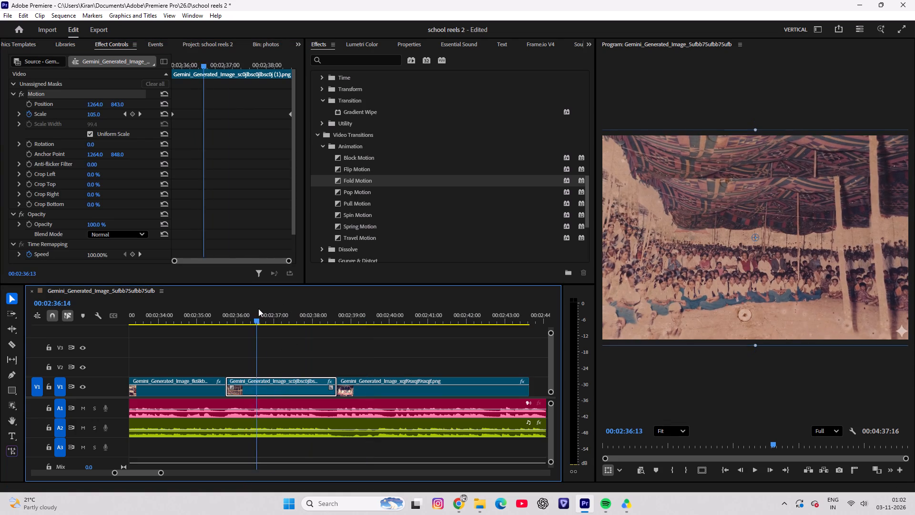
drag(258, 309, 264, 309)
drag(266, 309, 195, 311)
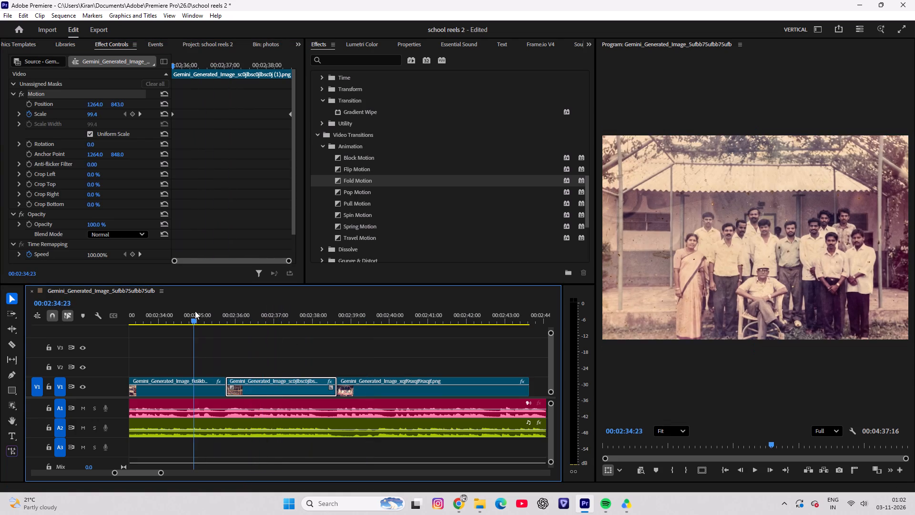
drag(195, 311, 392, 309)
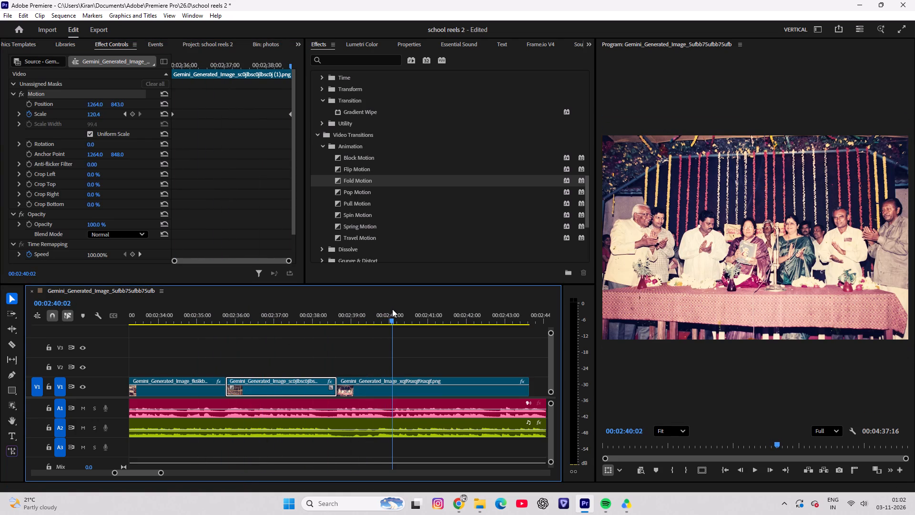
drag(392, 309, 393, 309)
click(386, 396)
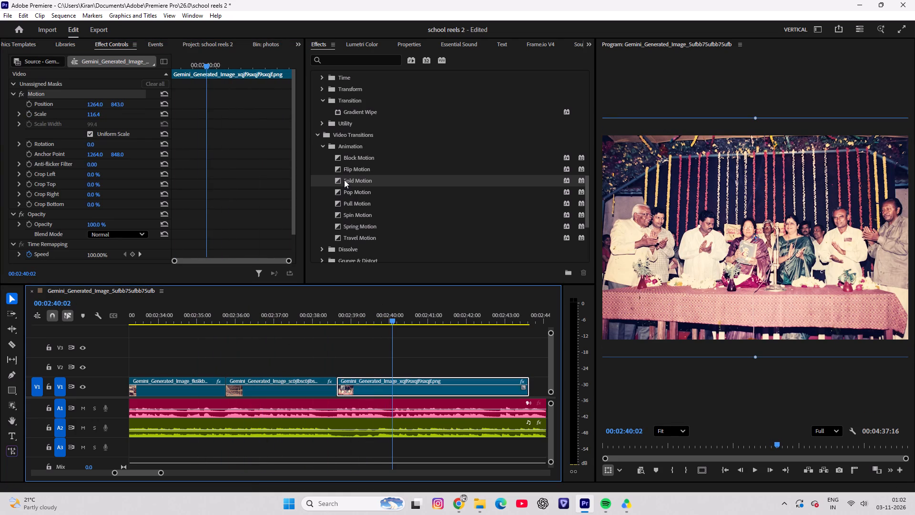
drag(344, 180, 341, 388)
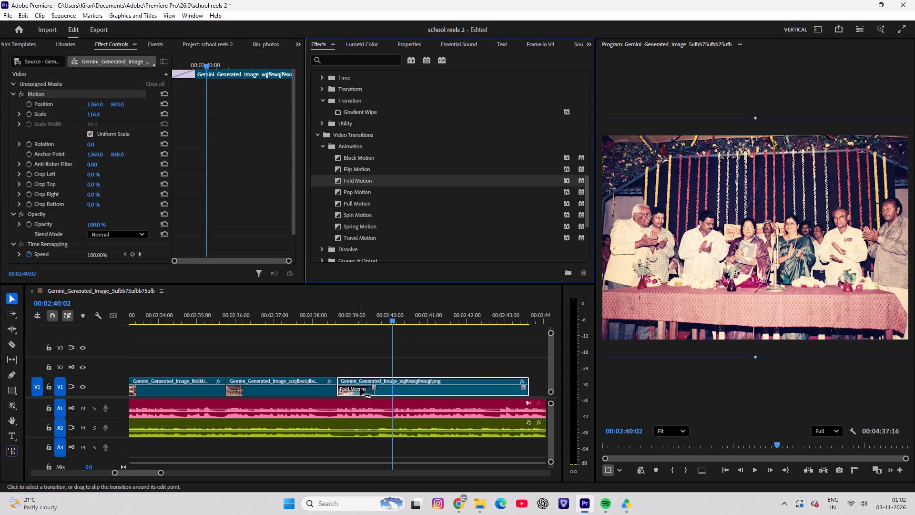
click(350, 387)
drag(364, 389, 342, 391)
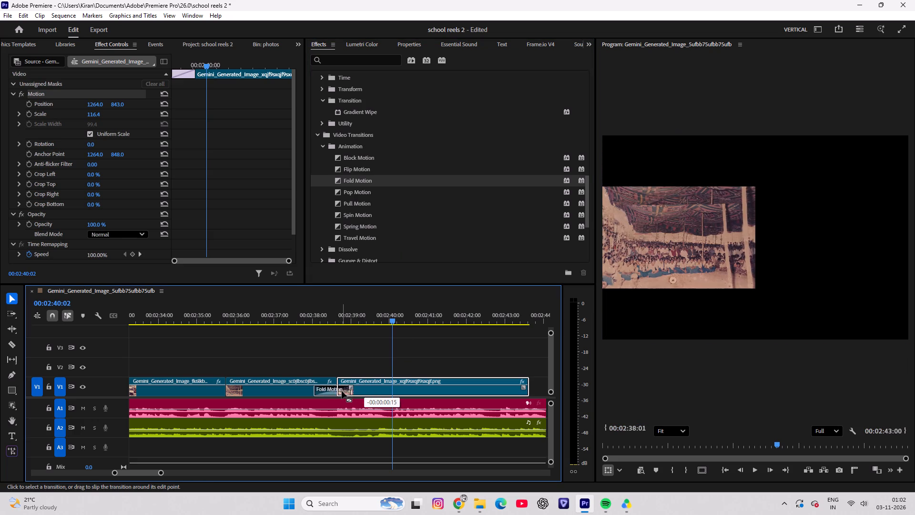
drag(342, 391, 347, 391)
drag(358, 388, 396, 383)
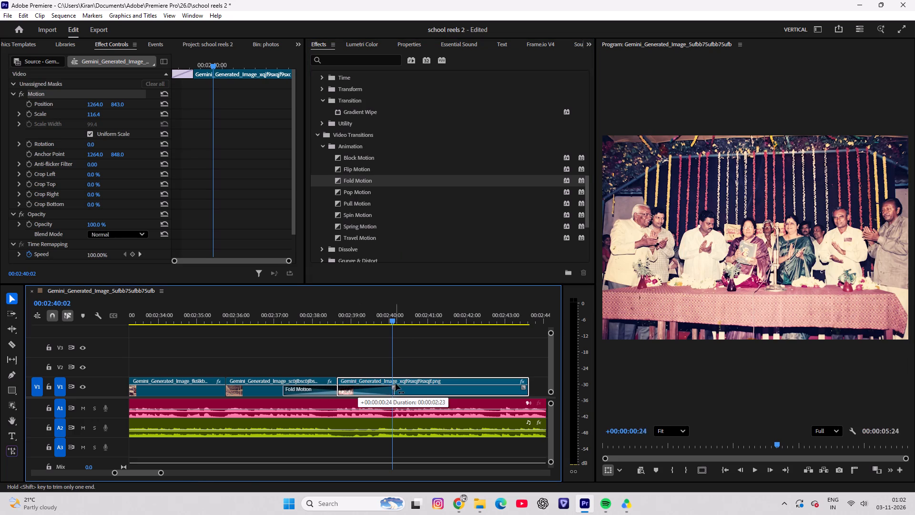
drag(396, 383, 396, 379)
Play through the Fold Motion transition and the audio after it, and trim the applauding group photo's end to 00:02:42:21.
drag(379, 309, 248, 314)
key(space)
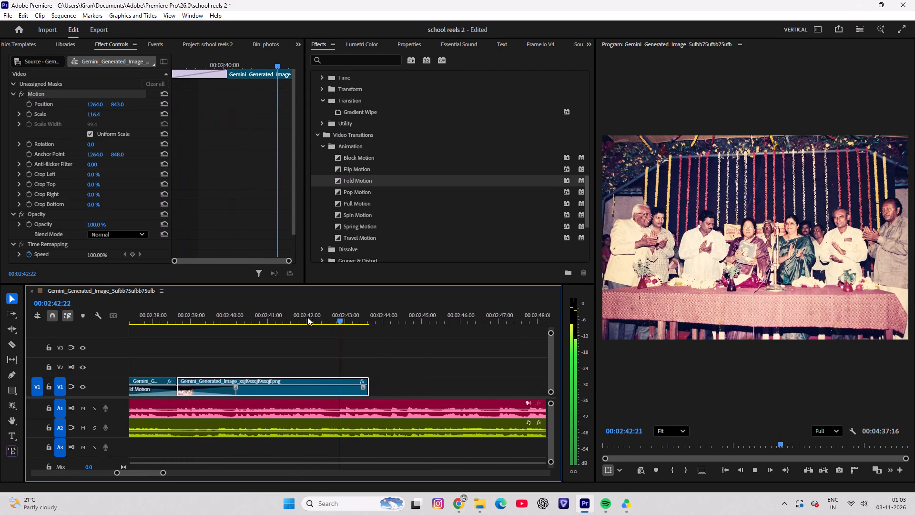
key(space)
drag(331, 316, 330, 322)
drag(358, 380, 328, 380)
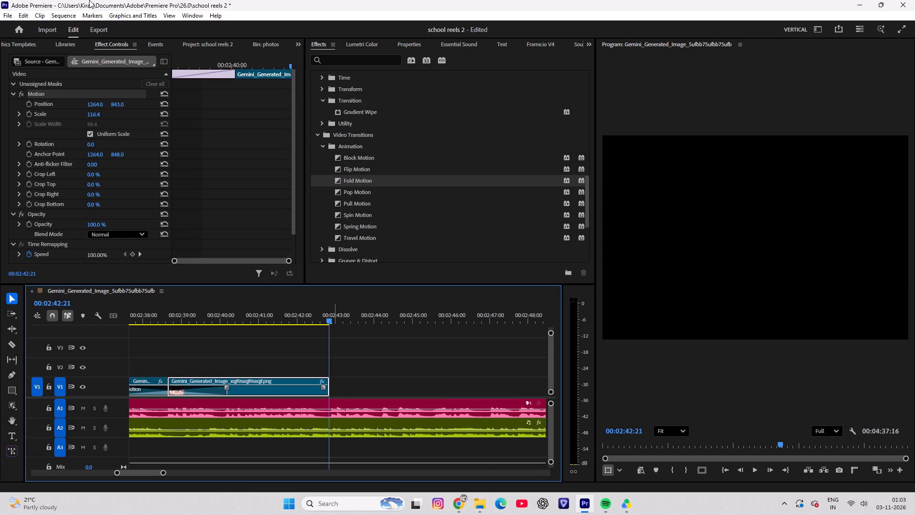
click(211, 40)
double_click(46, 91)
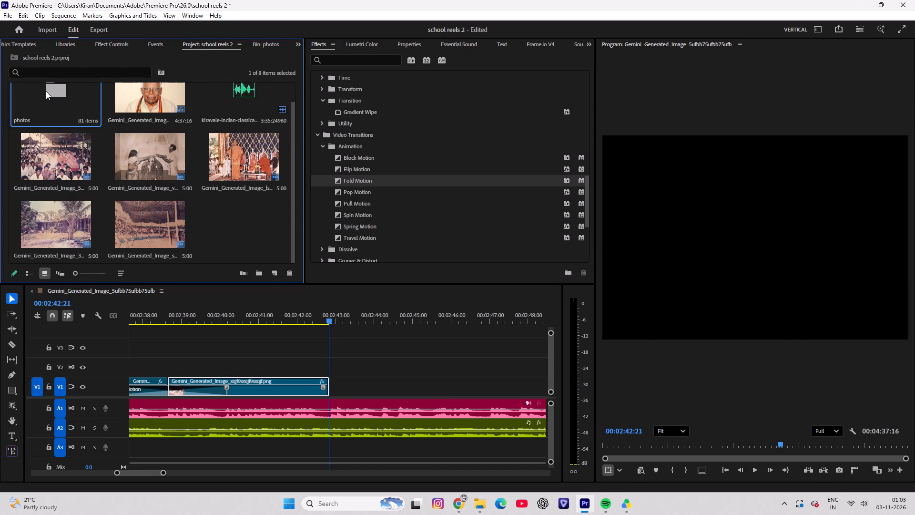
scroll(211, 184, down, 3)
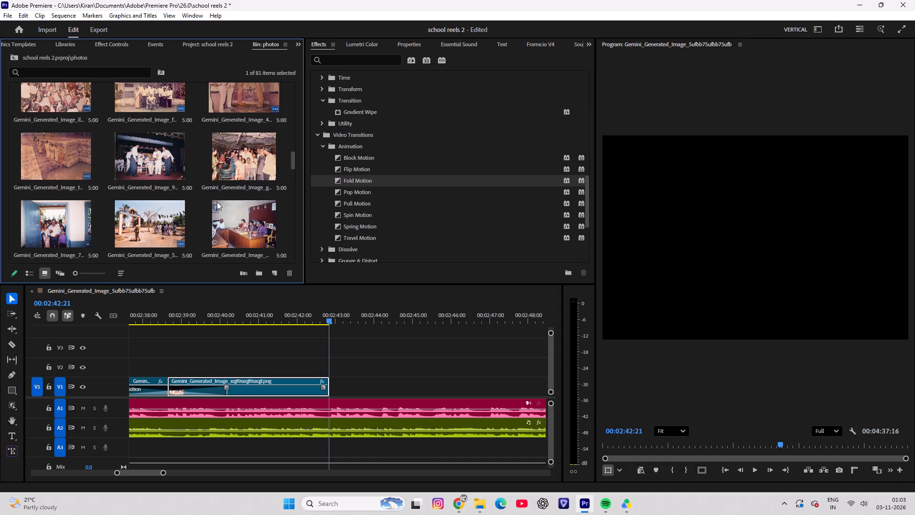
scroll(217, 202, down, 3)
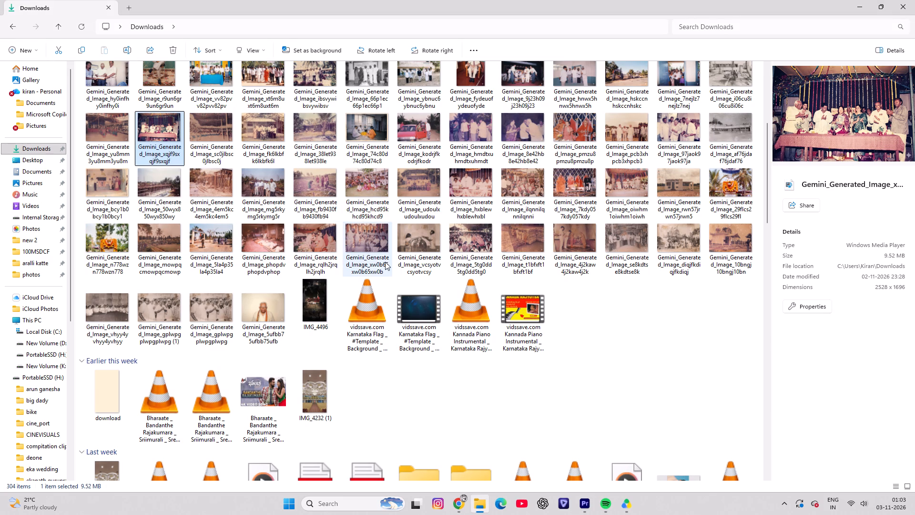
scroll(385, 262, up, 1)
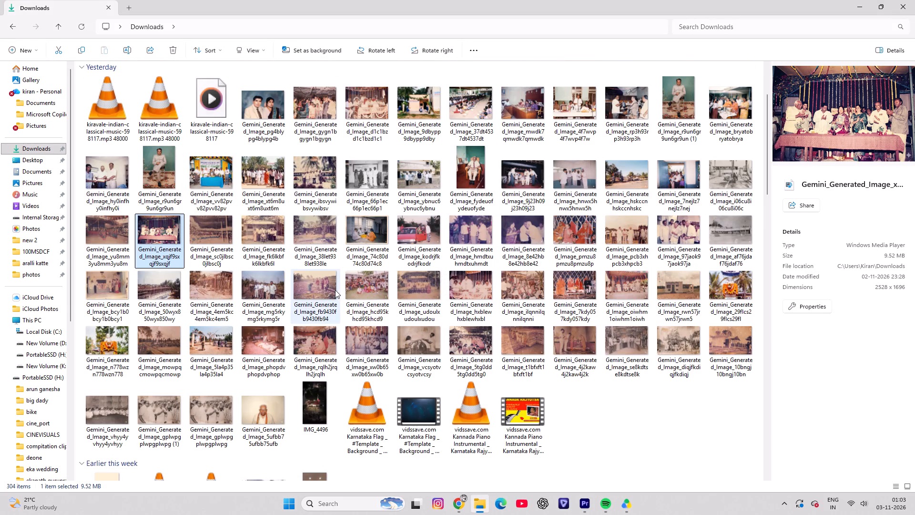
drag(113, 232, 588, 495)
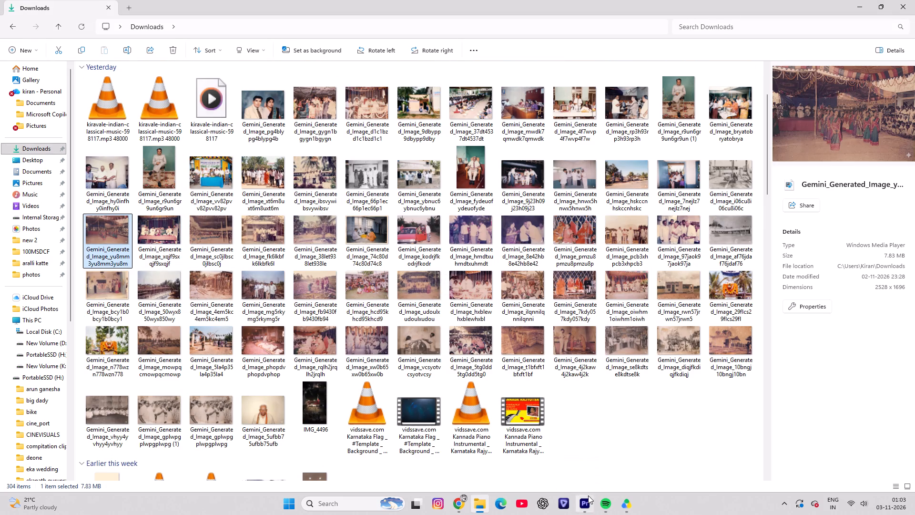
drag(588, 495, 333, 381)
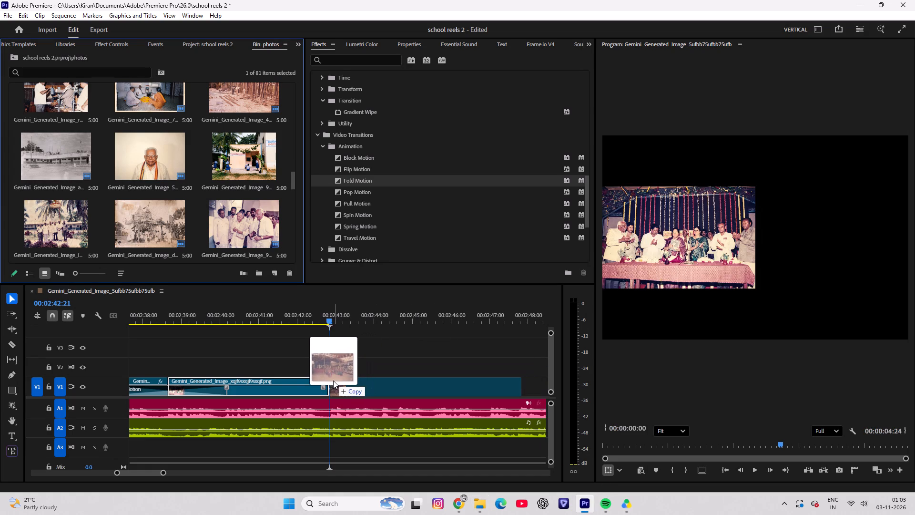
drag(333, 381, 331, 381)
Play the voice audio under the sari performers photo to find its cut point, and trim the photo's end to 00:02:47:01.
drag(331, 323, 341, 317)
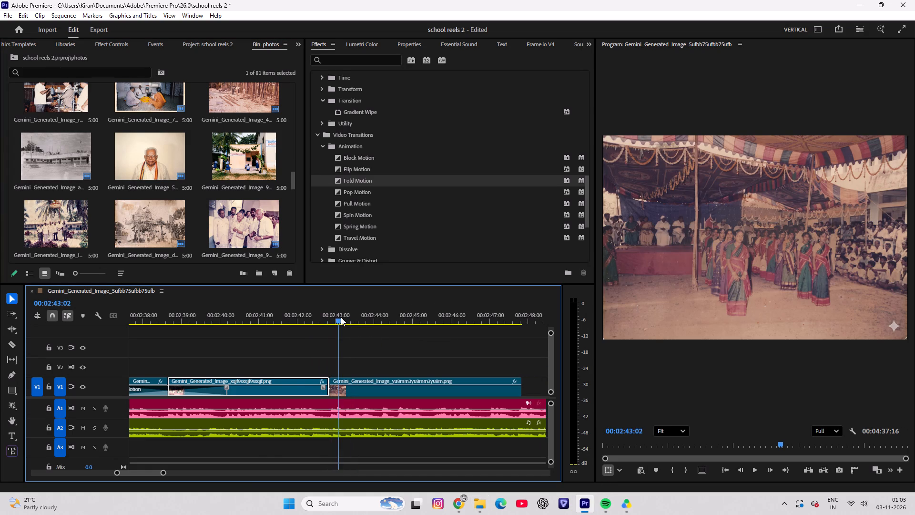
drag(341, 317, 256, 324)
key(space)
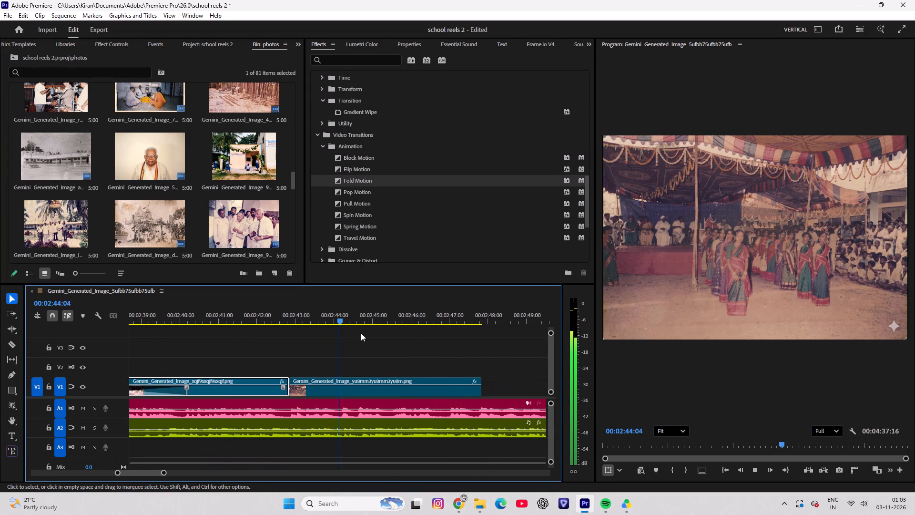
key(space)
drag(346, 310, 315, 321)
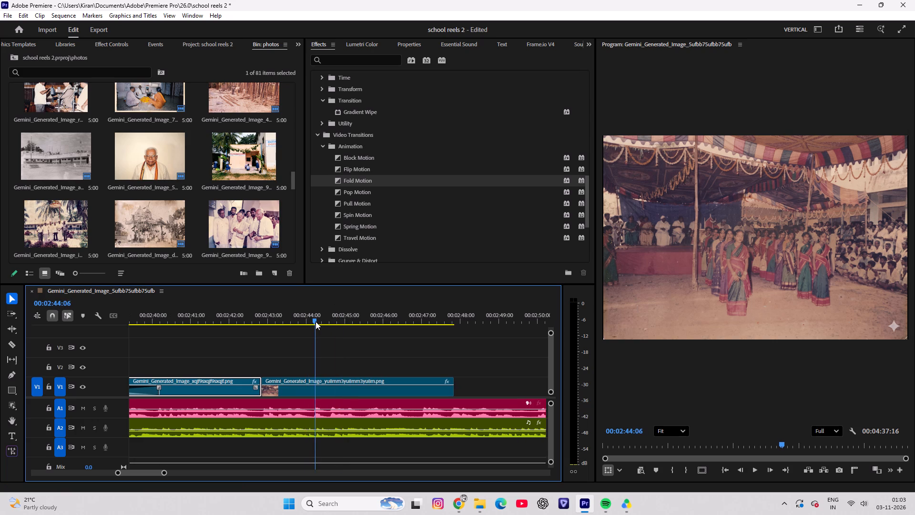
drag(315, 321, 308, 321)
key(space)
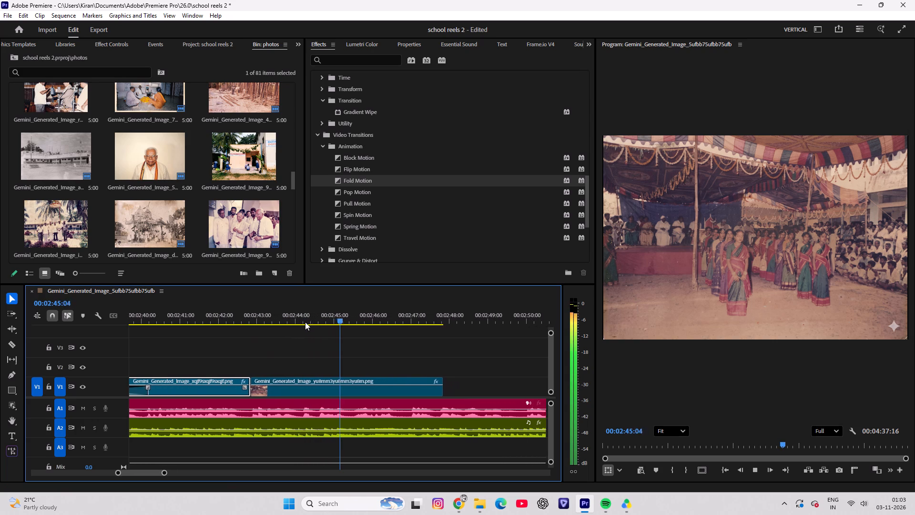
key(space)
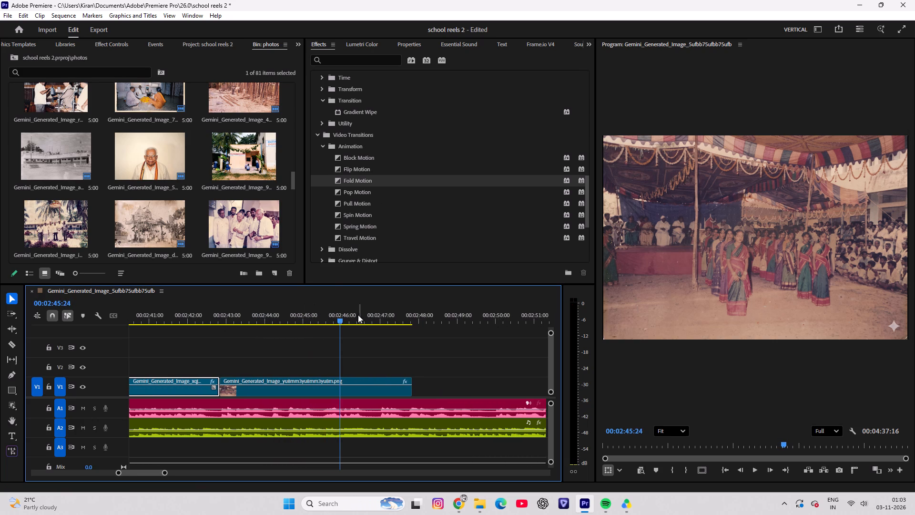
drag(340, 312, 204, 319)
key(space)
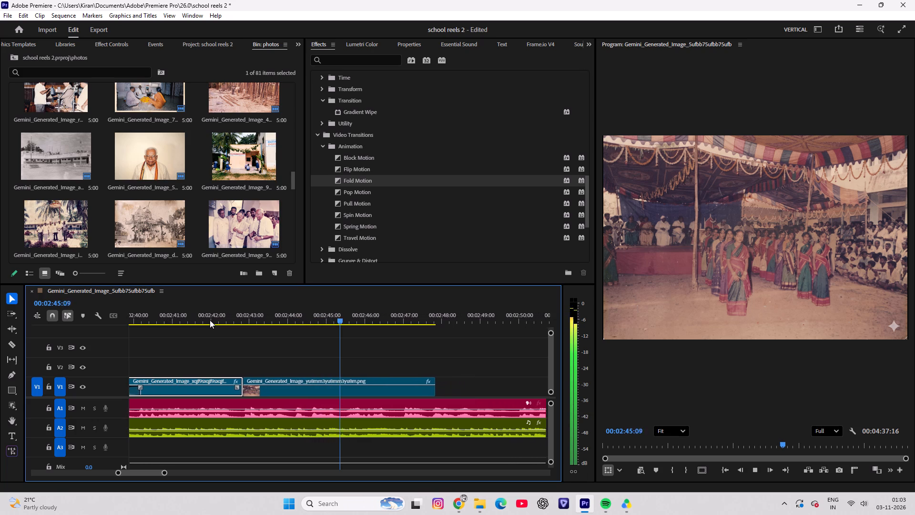
key(space)
drag(339, 316, 337, 316)
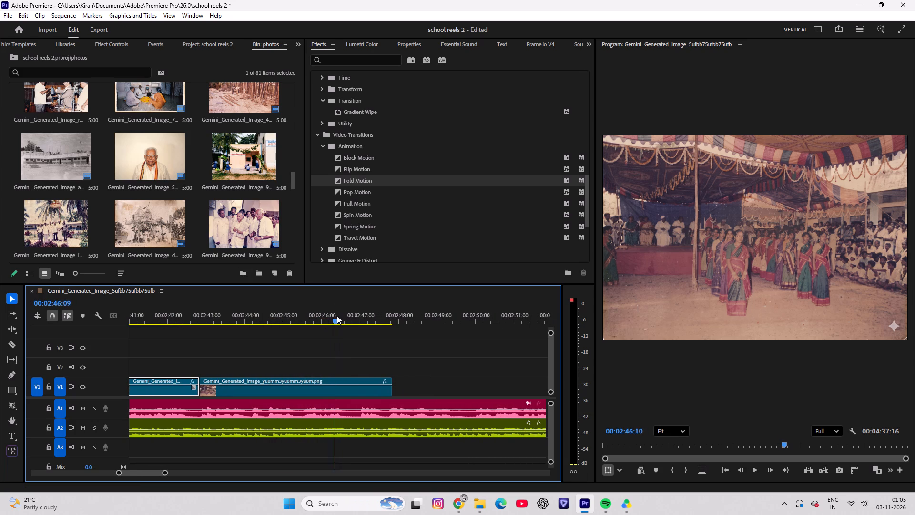
drag(337, 316, 332, 317)
key(space)
key(space)
drag(341, 315, 335, 315)
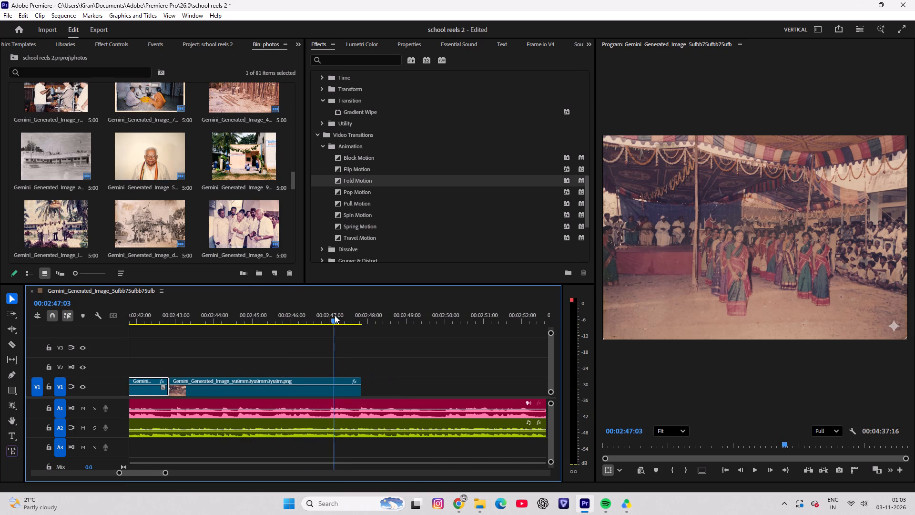
drag(335, 315, 332, 319)
drag(360, 381, 340, 381)
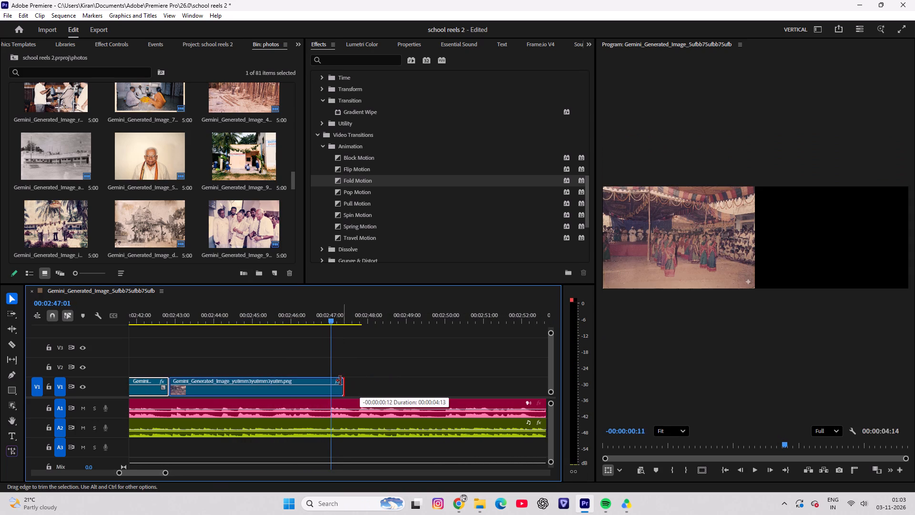
drag(340, 381, 331, 381)
Keyframe the sari performers photo's Scale from 99.4 at its start to 137.4 at its last frame, and play the zoom through.
drag(259, 319, 179, 325)
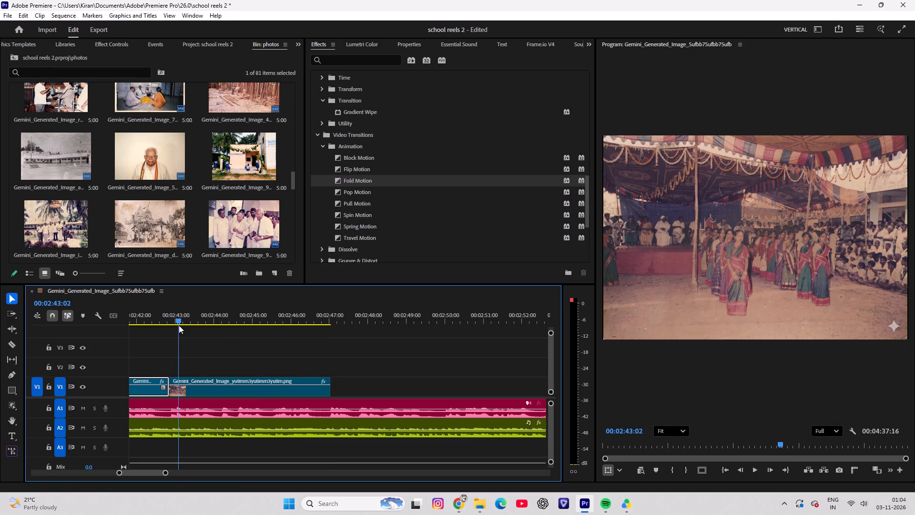
drag(179, 325, 178, 326)
click(204, 391)
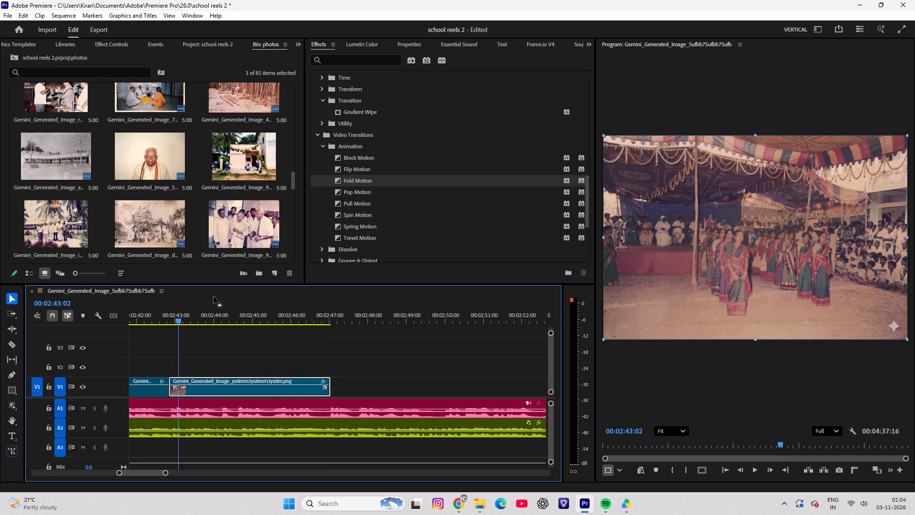
click(113, 46)
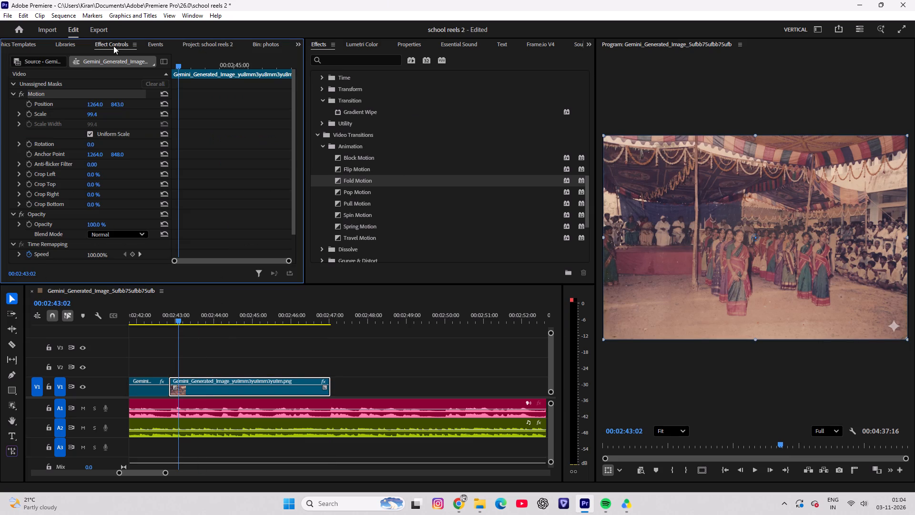
drag(182, 61, 108, 69)
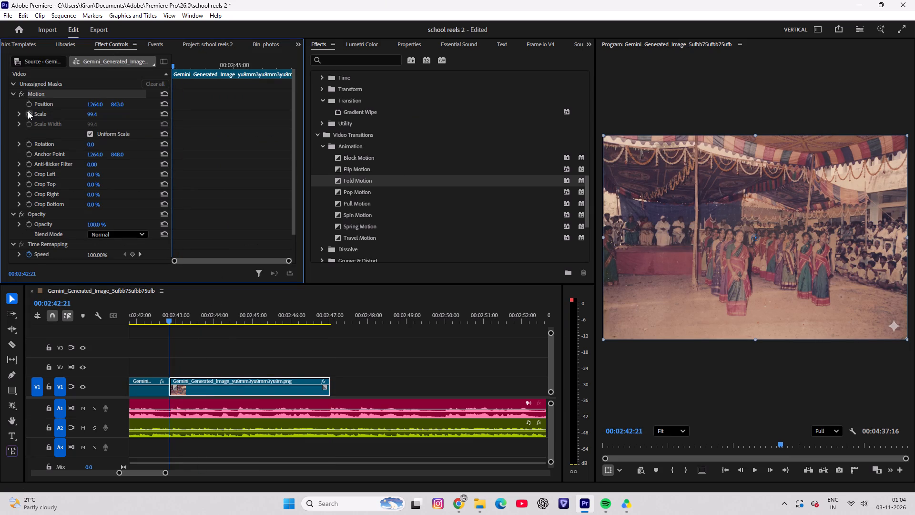
click(28, 111)
drag(179, 62, 381, 69)
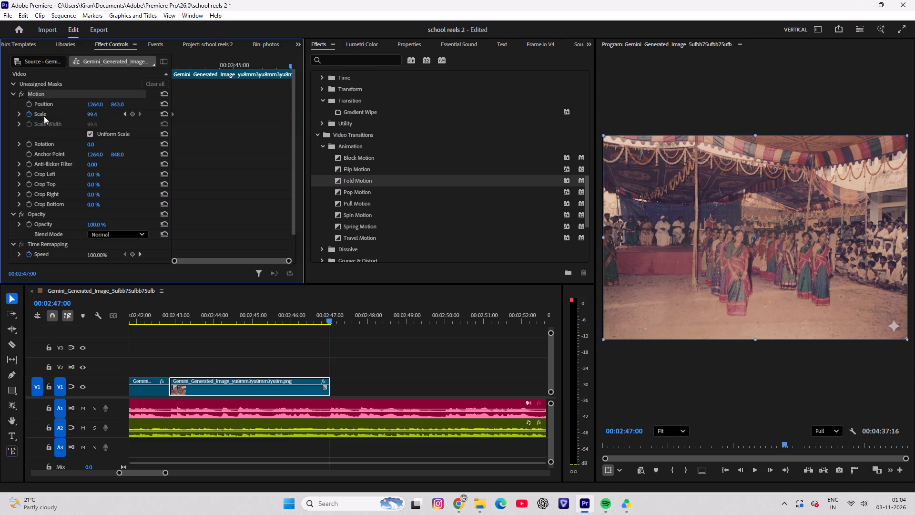
drag(92, 112, 101, 113)
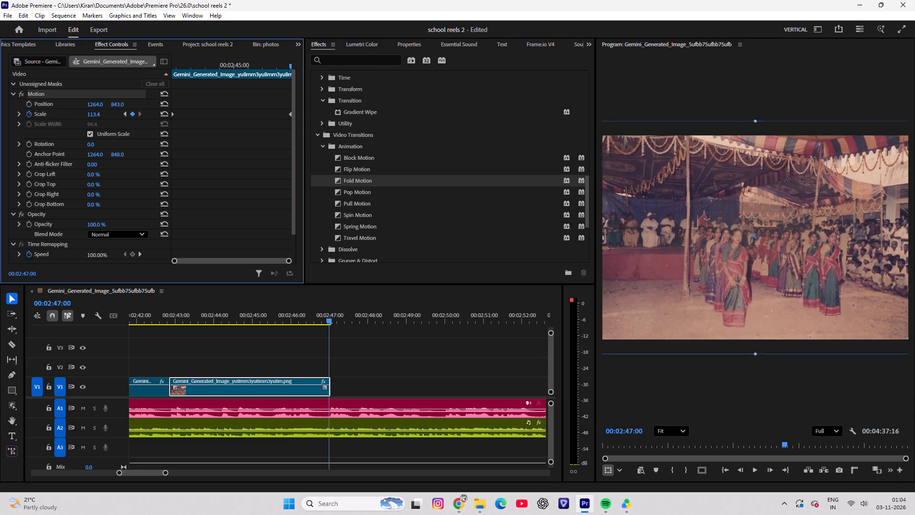
drag(101, 113, 113, 113)
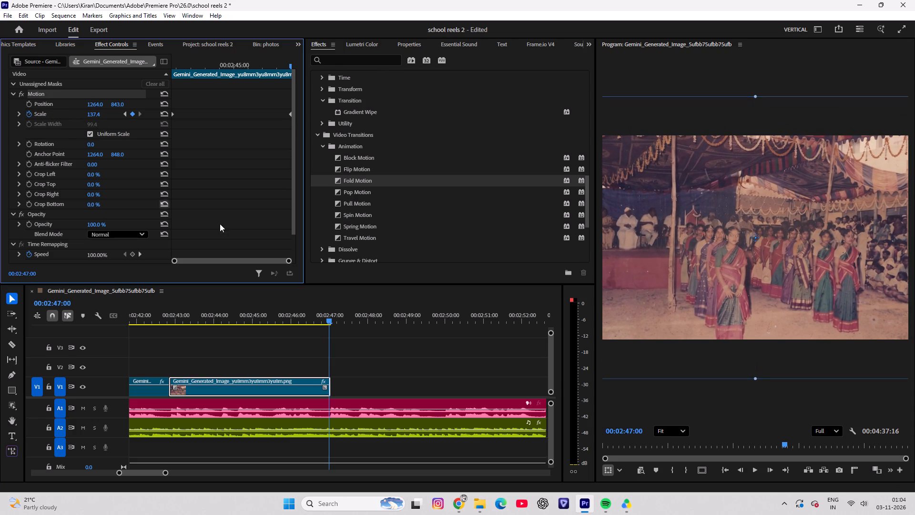
drag(253, 320, 157, 315)
key(space)
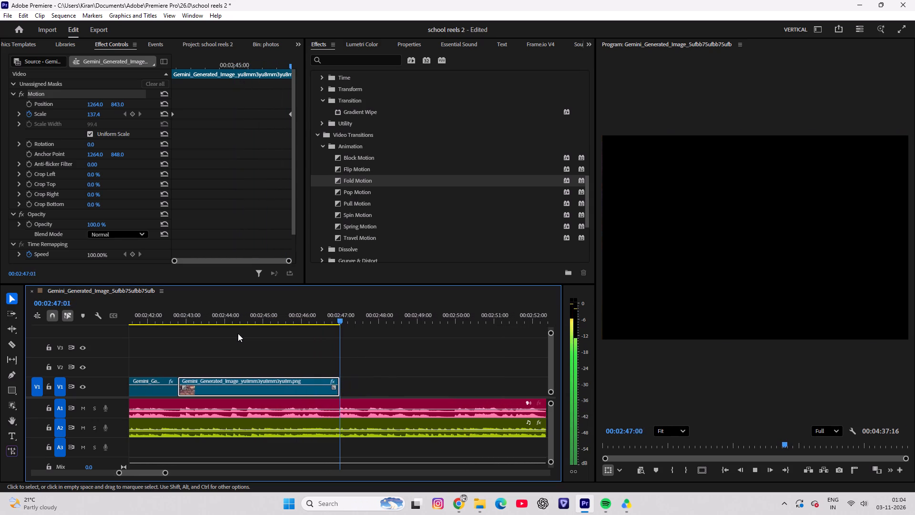
key(space)
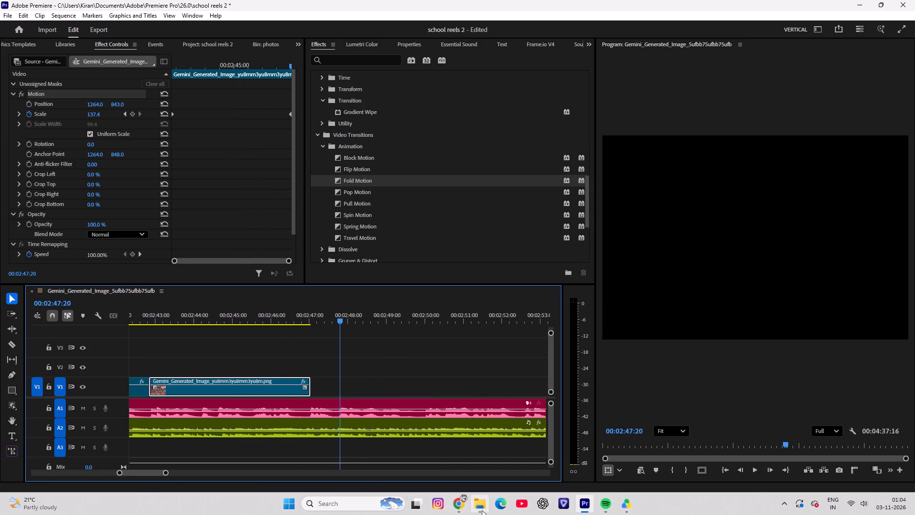
Place the black-and-white photo of people among palm trunks before the school building from Downloads on V1, directly after the sari performers photo.
click(482, 509)
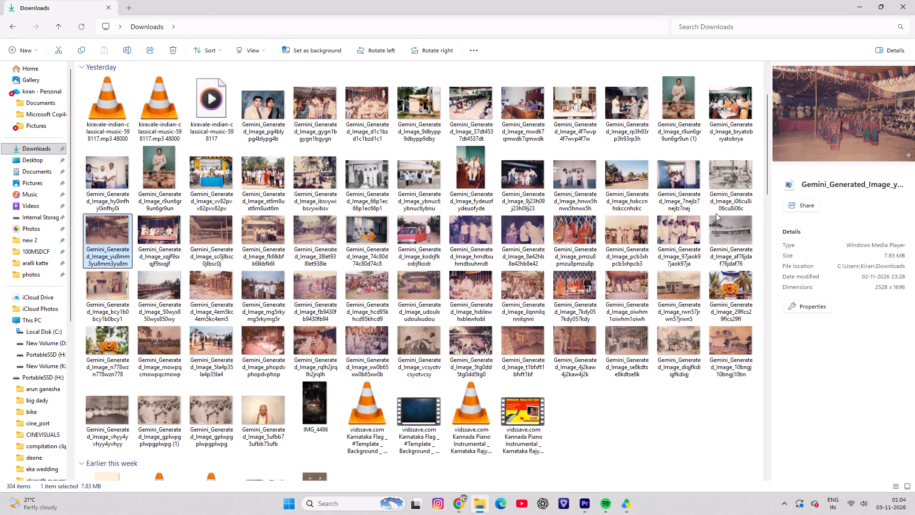
drag(733, 172, 581, 511)
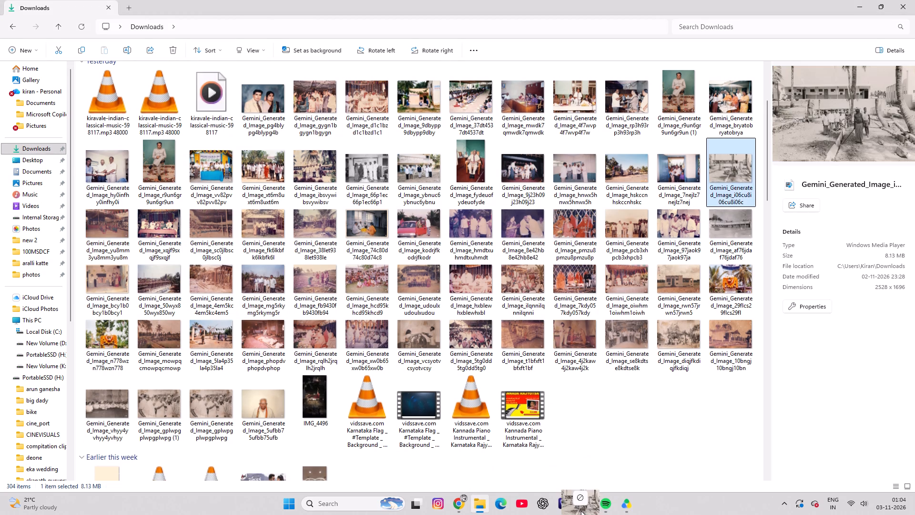
drag(581, 511, 319, 392)
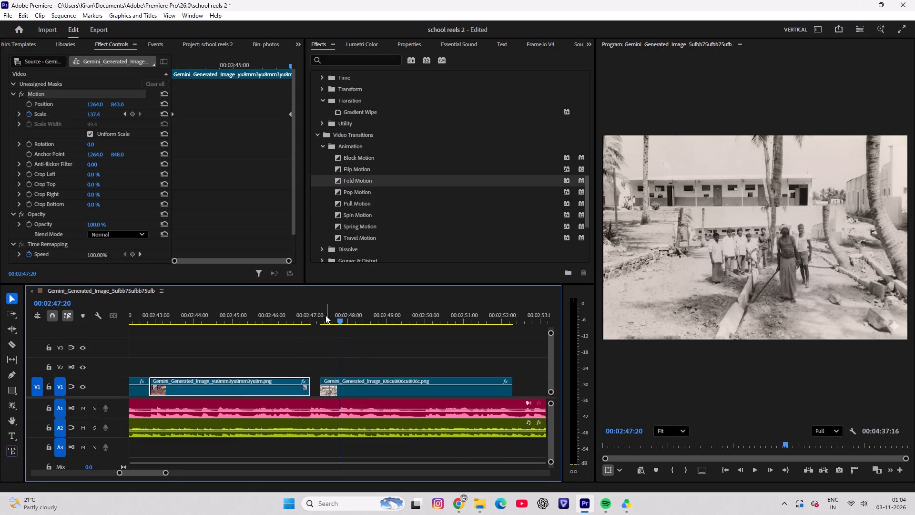
drag(371, 387, 359, 387)
drag(380, 391, 374, 389)
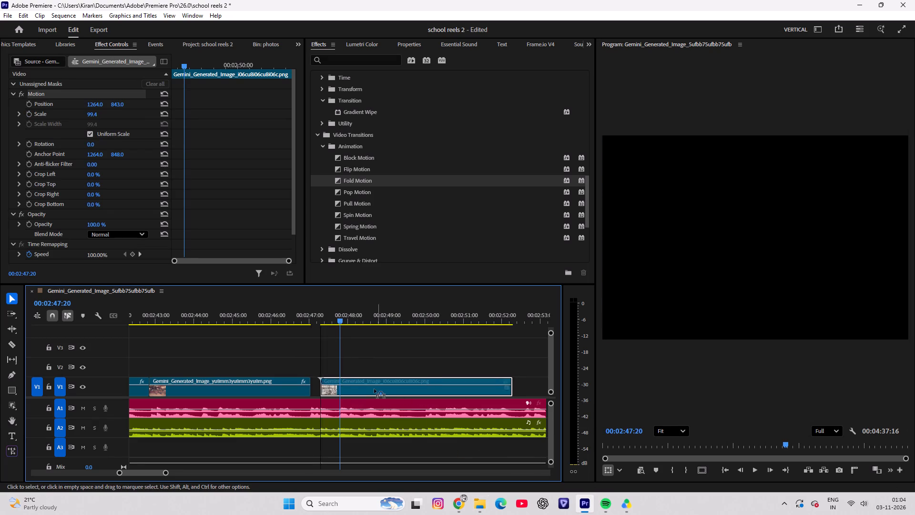
drag(374, 389, 368, 389)
Play the voice audio under the black-and-white school building photo and trim the photo's end to 00:02:50:00.
drag(333, 304, 295, 304)
key(space)
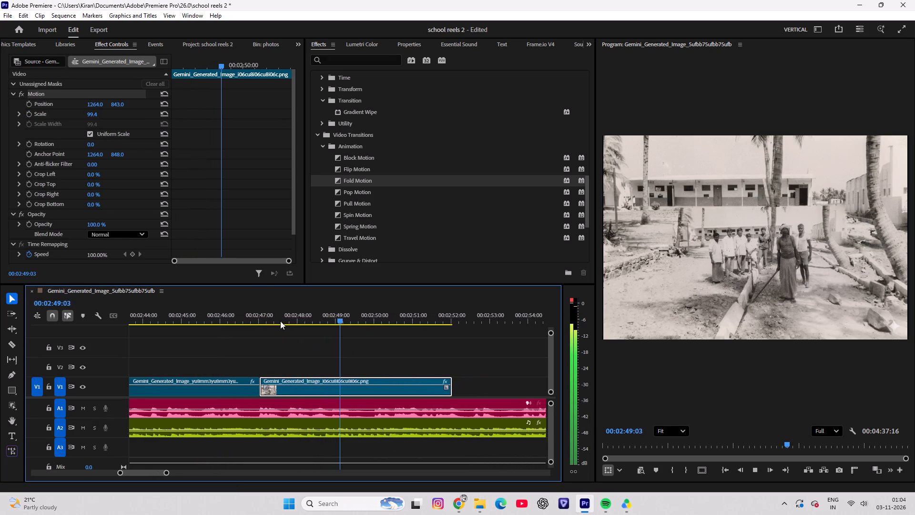
key(space)
drag(344, 311, 322, 315)
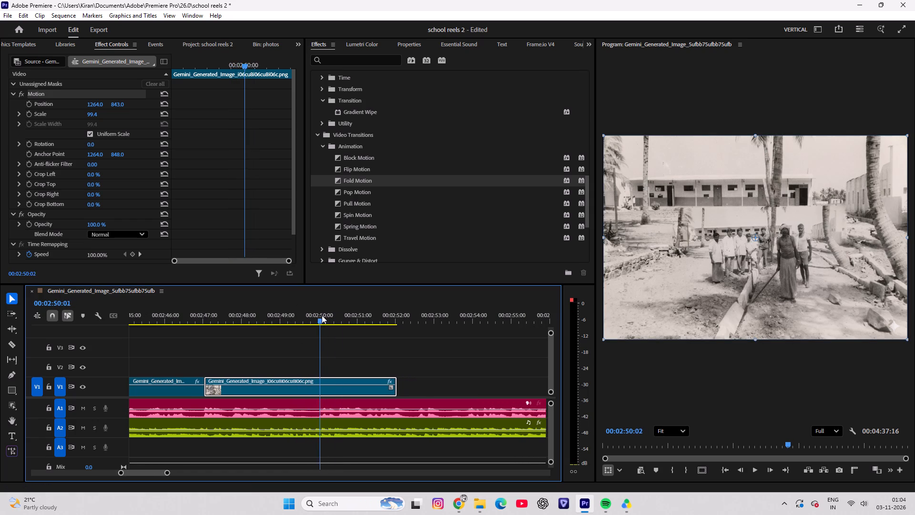
drag(322, 315, 320, 317)
drag(396, 380, 327, 378)
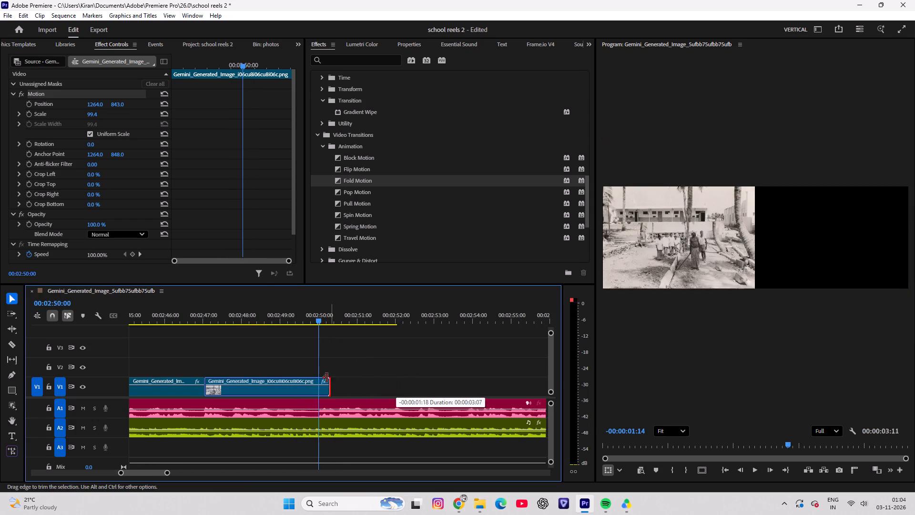
drag(327, 378, 320, 378)
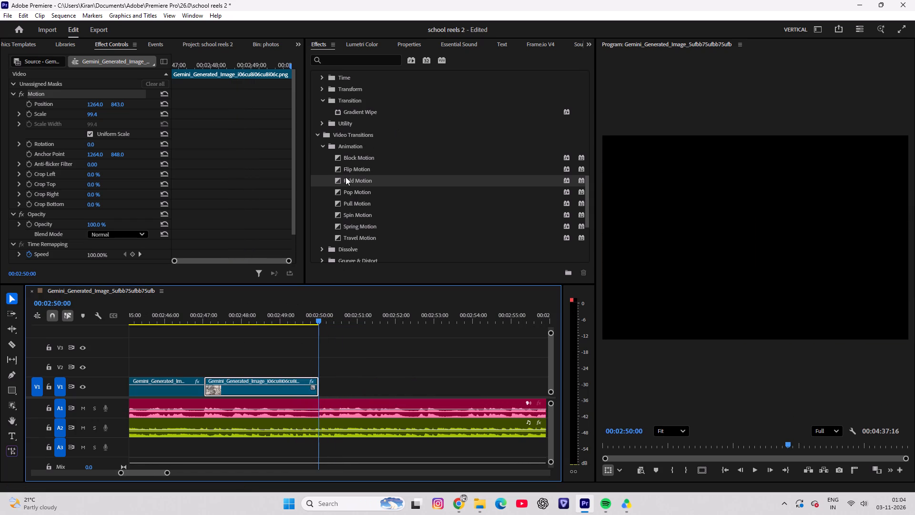
Add a Block Motion transition centred on the cut between the sari performers and school building photos, lengthen it to about 2 seconds, and play it.
drag(350, 156, 223, 383)
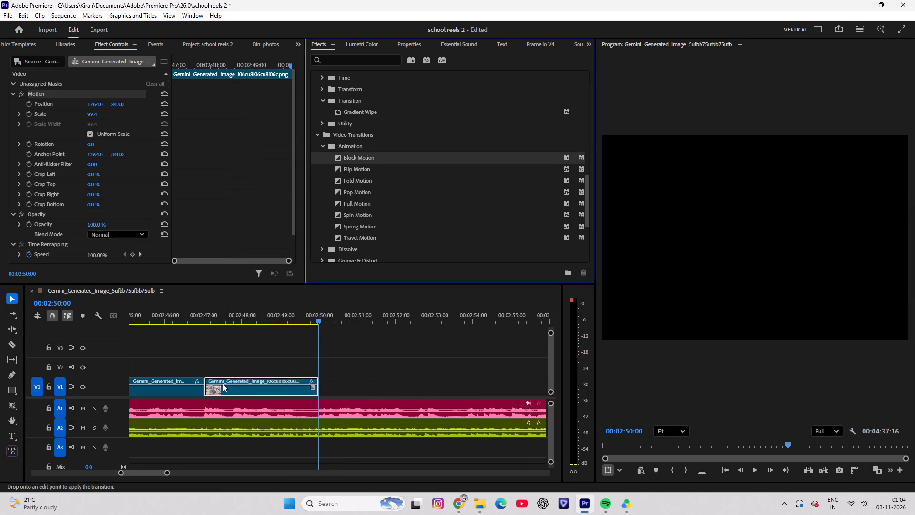
drag(223, 383, 206, 387)
drag(223, 387, 234, 384)
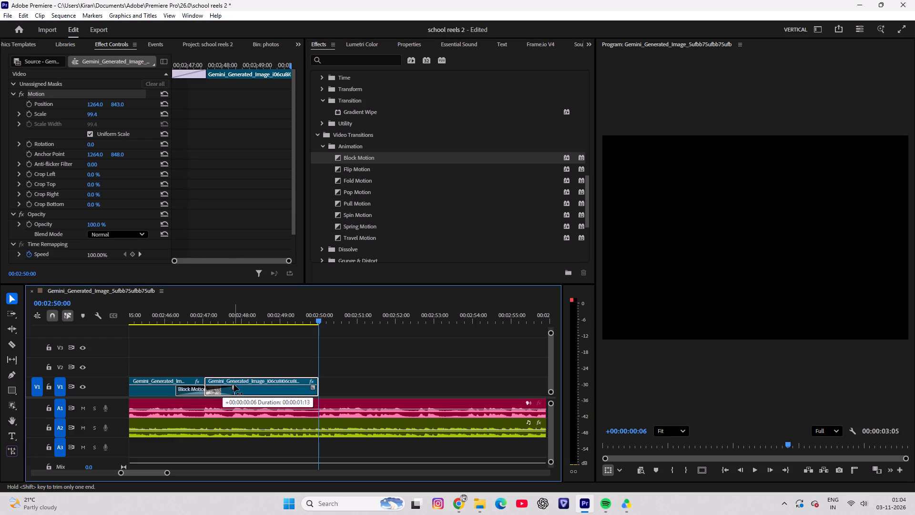
drag(234, 384, 242, 384)
drag(244, 310, 164, 309)
key(space)
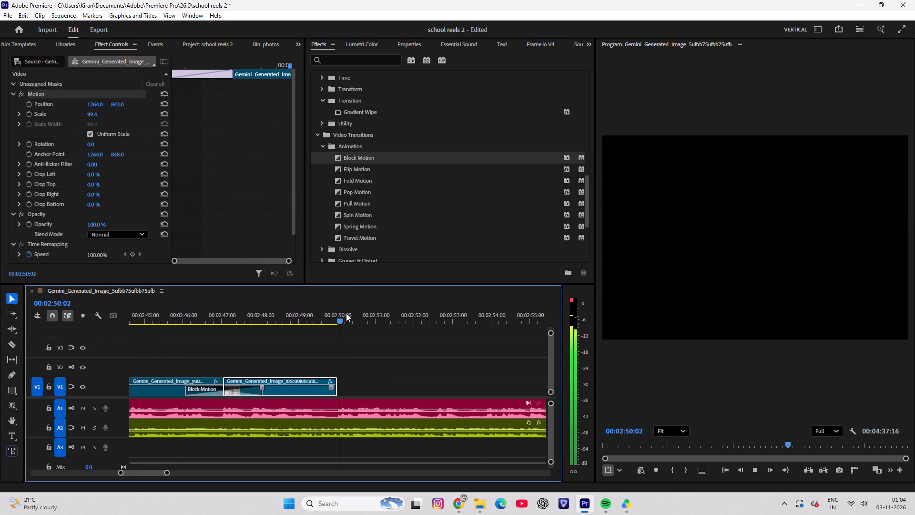
key(space)
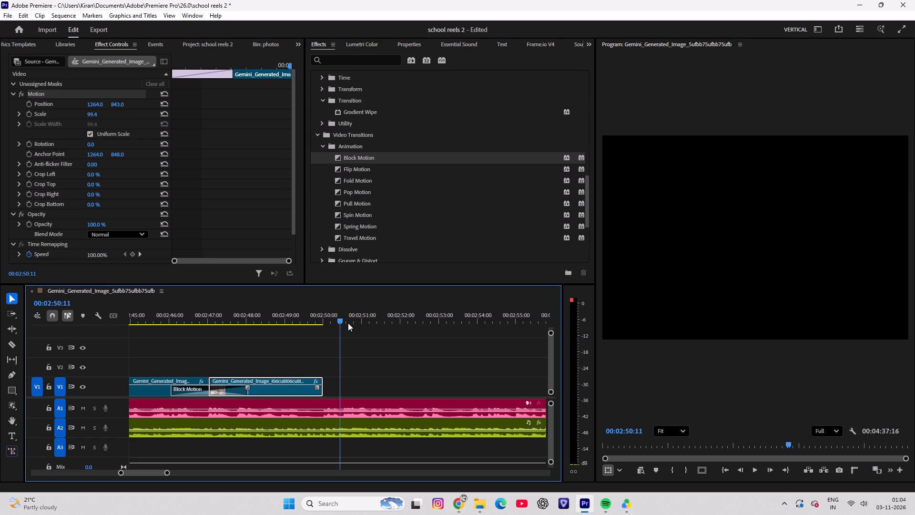
Place the photo of the ribbon cutting at the blue doorway from Downloads on V1, directly after the black-and-white school building photo.
click(477, 505)
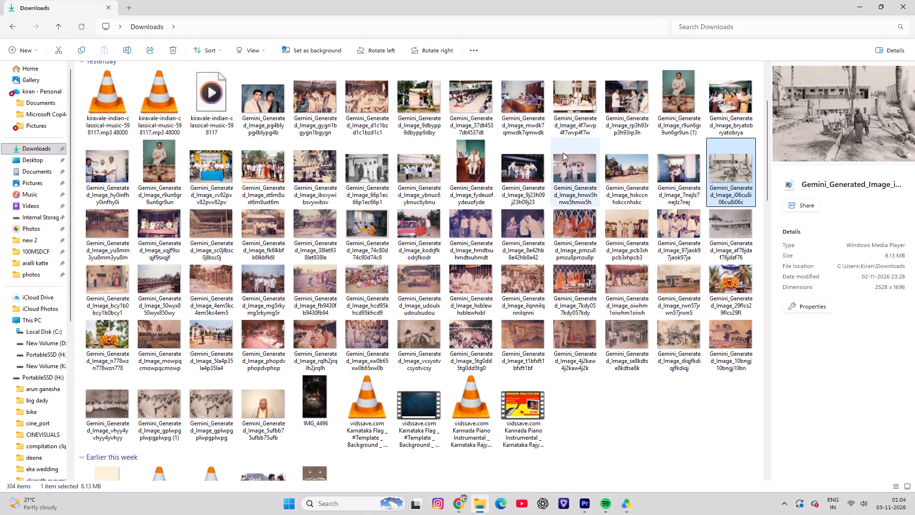
drag(674, 169, 589, 501)
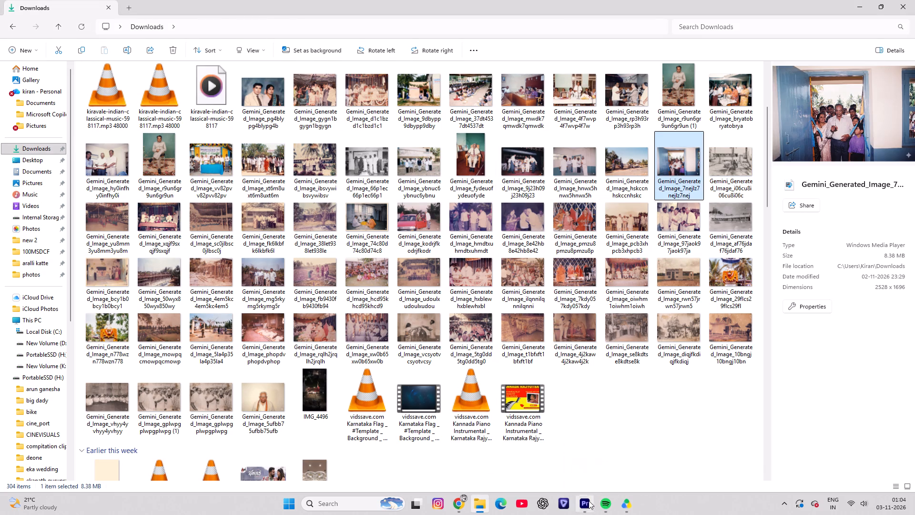
drag(589, 501, 323, 387)
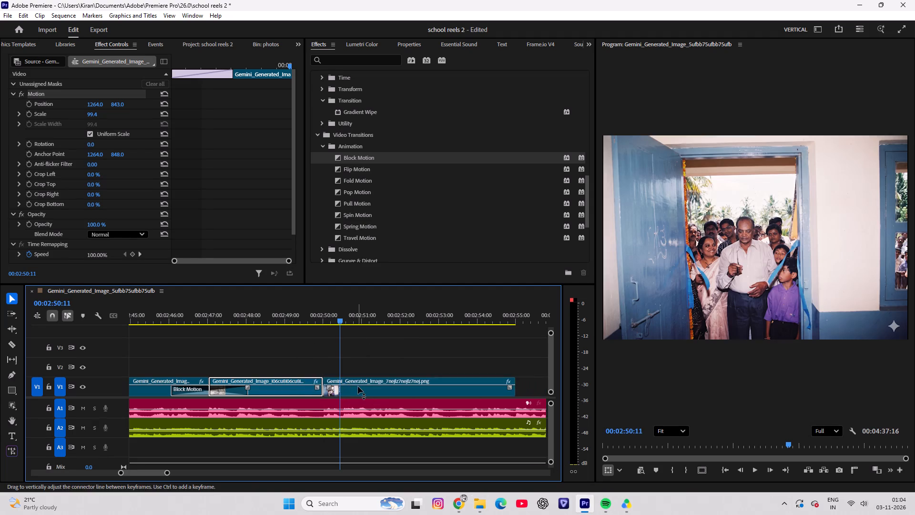
click(358, 386)
Play the voice audio under the ribbon-cutting photo, trim the photo's end to 00:02:52:14, and save the project.
drag(349, 311, 335, 311)
drag(344, 310, 315, 311)
key(space)
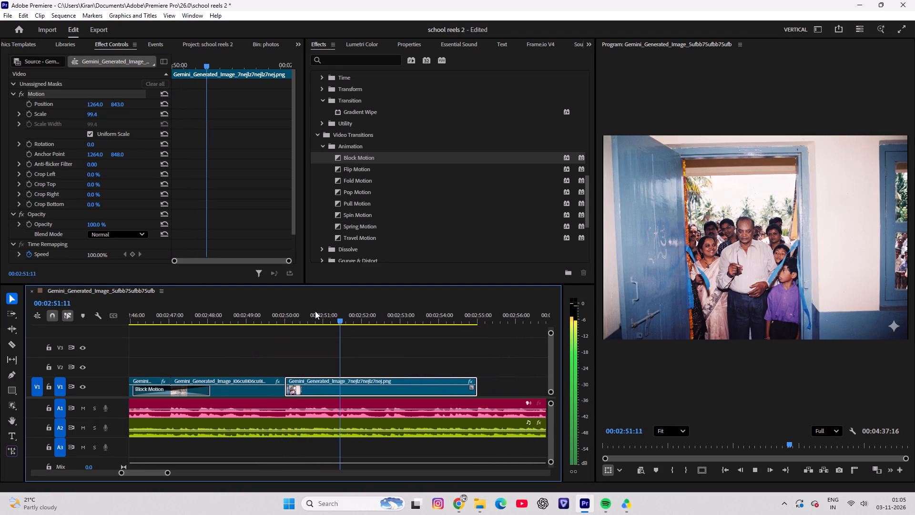
key(space)
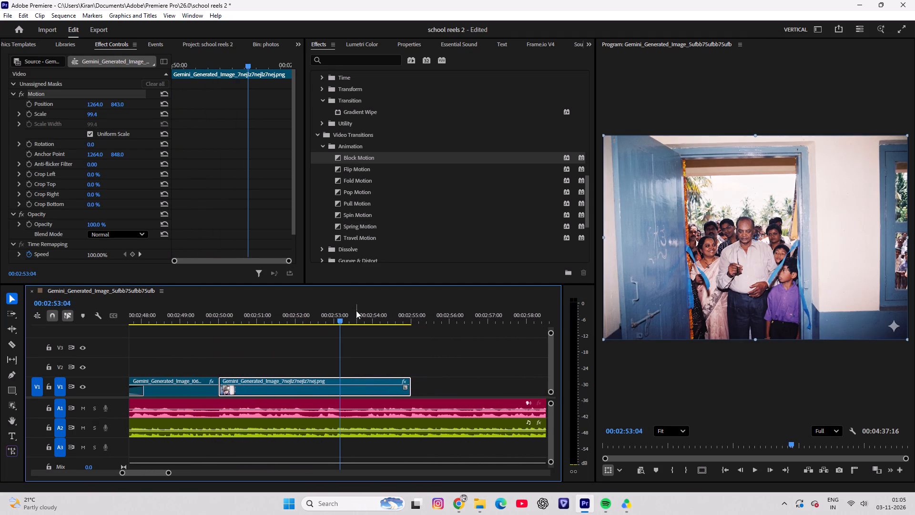
drag(353, 310, 317, 320)
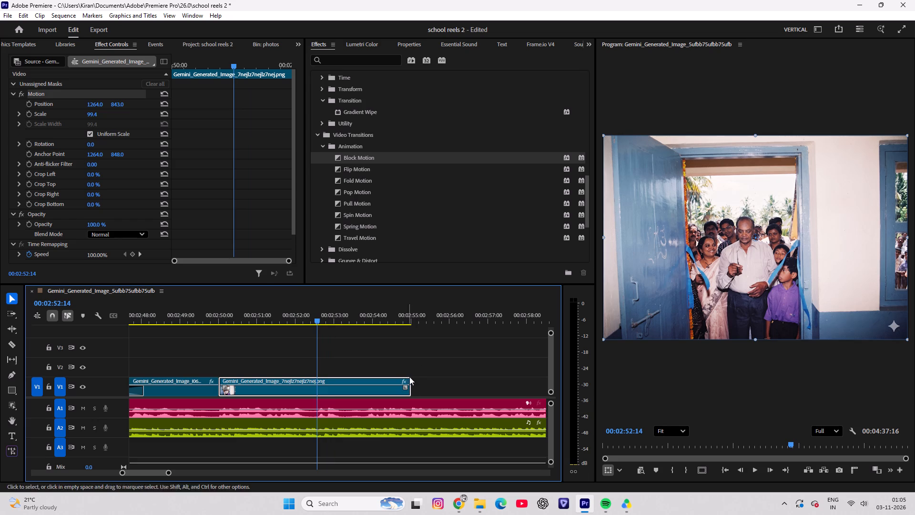
drag(409, 377, 315, 376)
drag(312, 316, 258, 316)
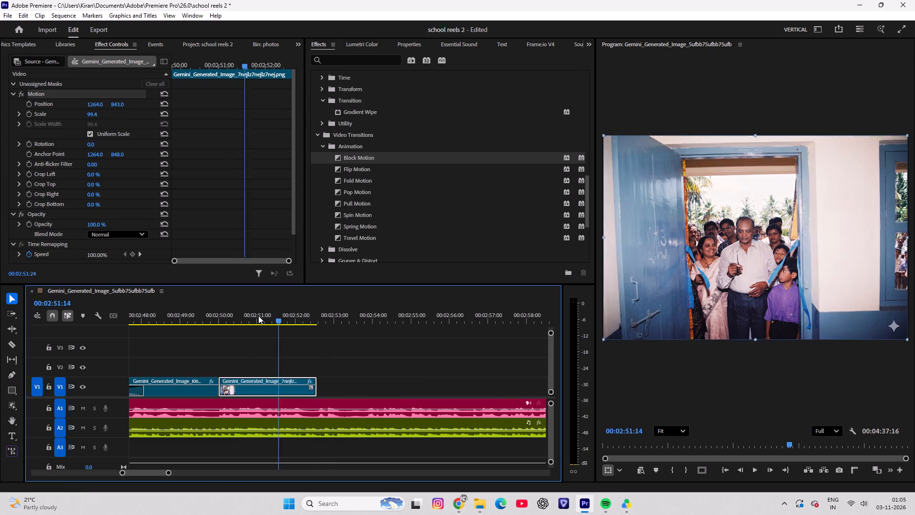
drag(258, 316, 240, 321)
click(252, 389)
key(ctrl+s)
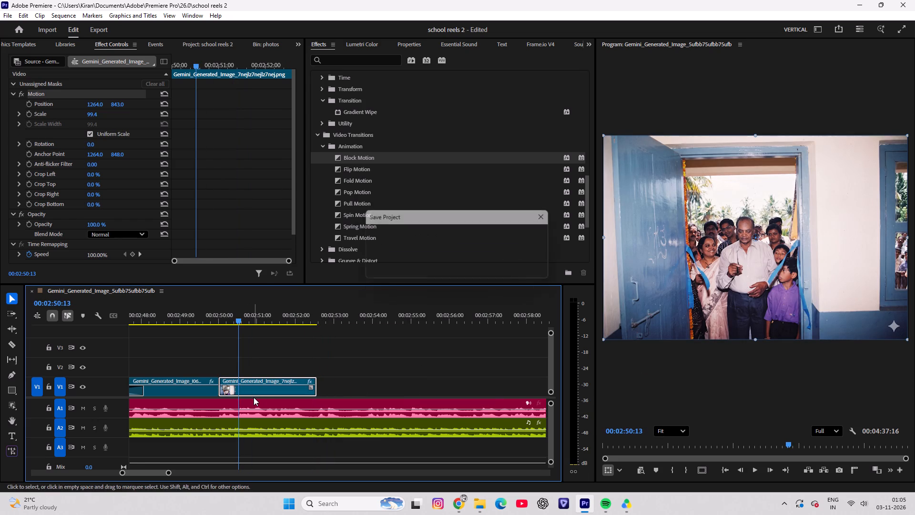
key(ctrl+s)
Keyframe a zoom-in on the ribbon-cutting photo from scale 99.4 at its start to 126.4 at its end, and play it.
drag(198, 58, 105, 55)
click(30, 115)
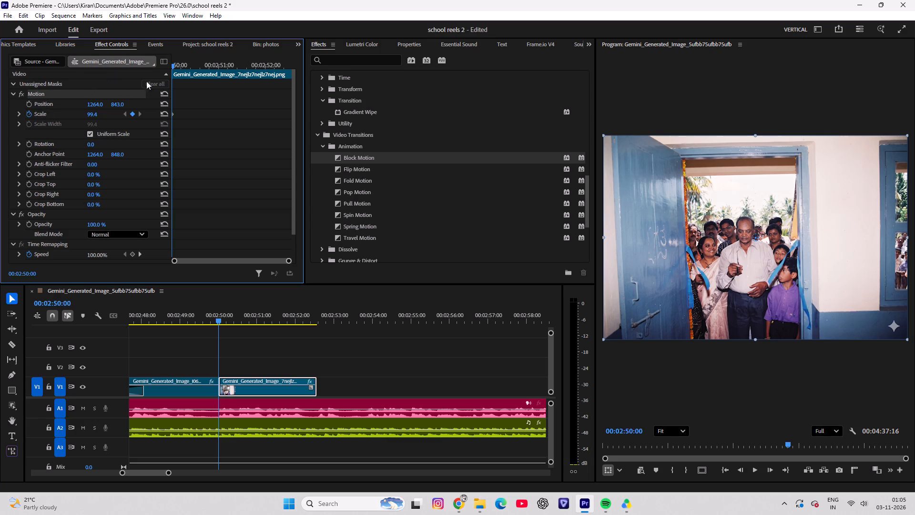
drag(177, 63, 390, 67)
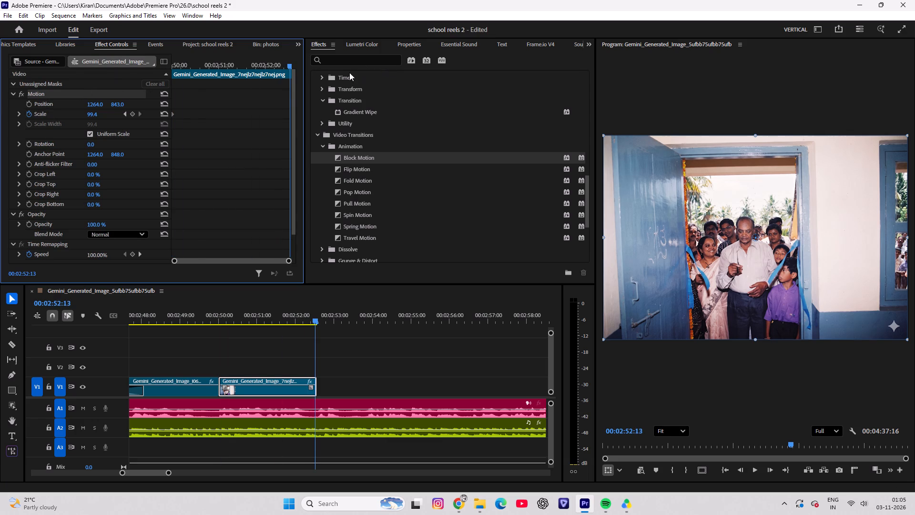
drag(90, 114, 97, 113)
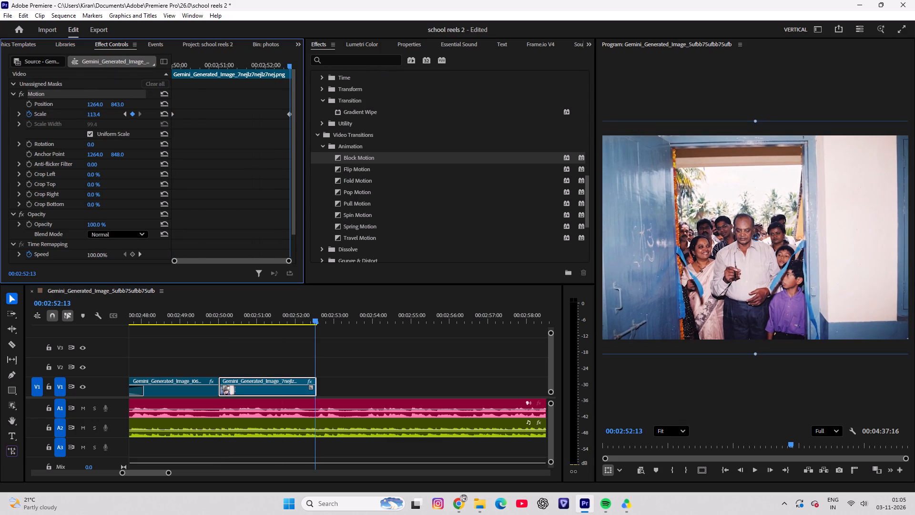
drag(97, 113, 103, 113)
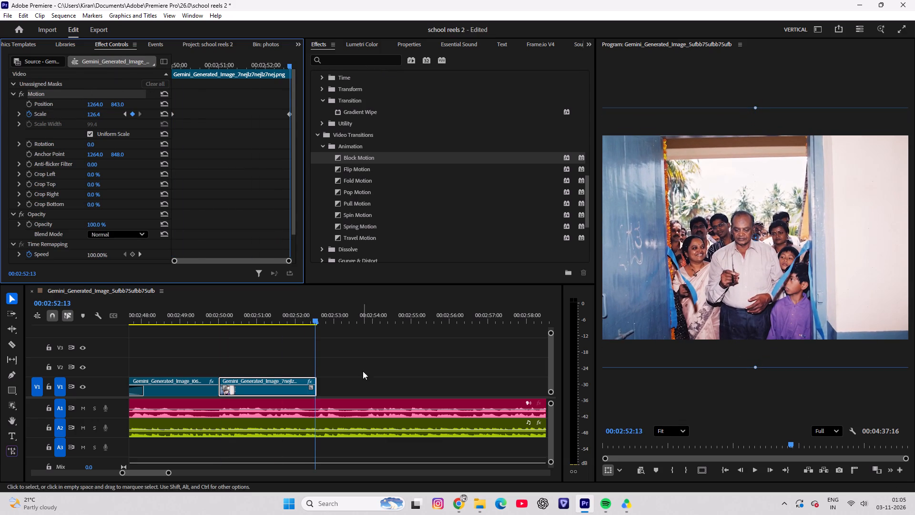
drag(298, 314, 213, 319)
key(space)
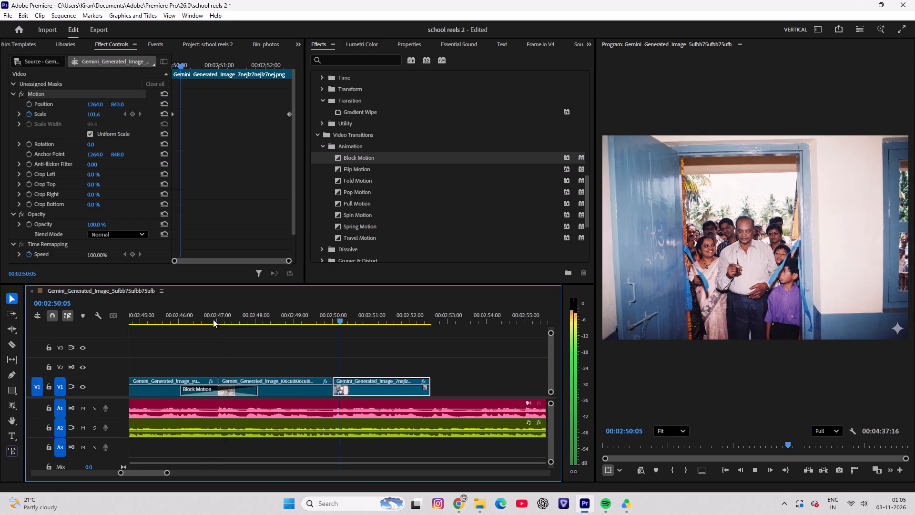
key(space)
Crop the bottom of the ribbon-cutting photo by 13%.
drag(335, 311, 319, 313)
click(349, 392)
drag(196, 65, 117, 53)
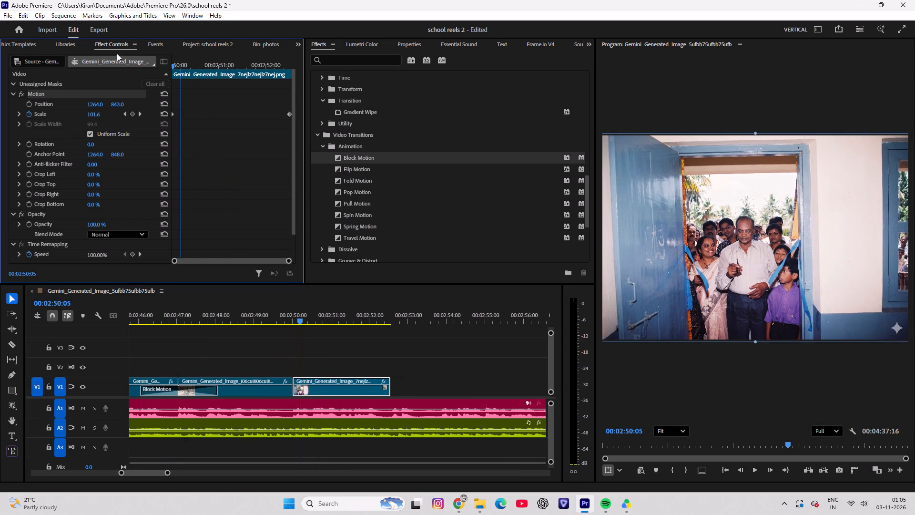
drag(117, 53, 58, 70)
drag(255, 319, 259, 317)
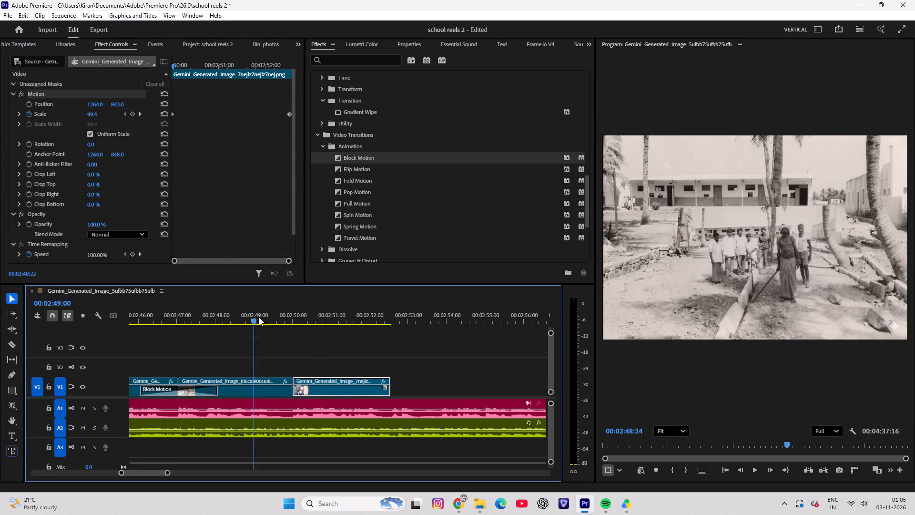
drag(259, 317, 322, 318)
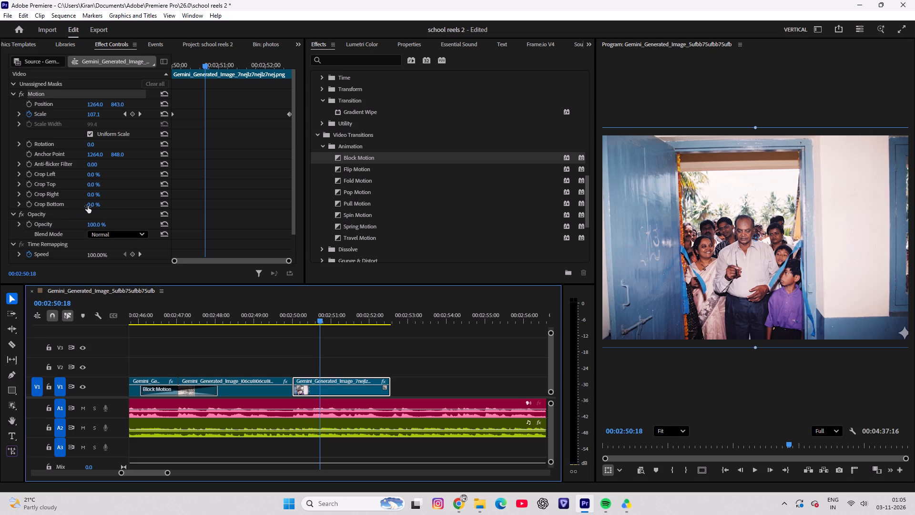
drag(93, 203, 99, 203)
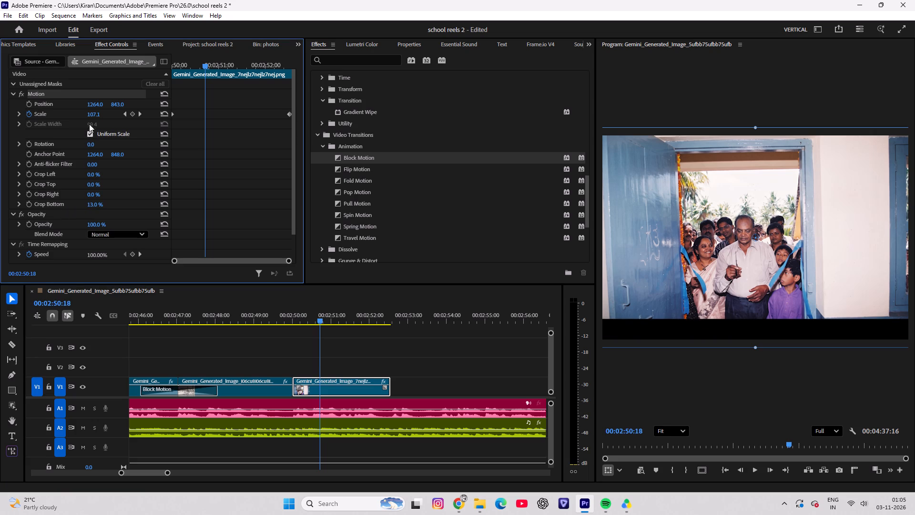
Raise the scale keyframe at the ribbon-cutting photo's start above its end scale for a zoom-out, and play it.
drag(199, 62, 82, 85)
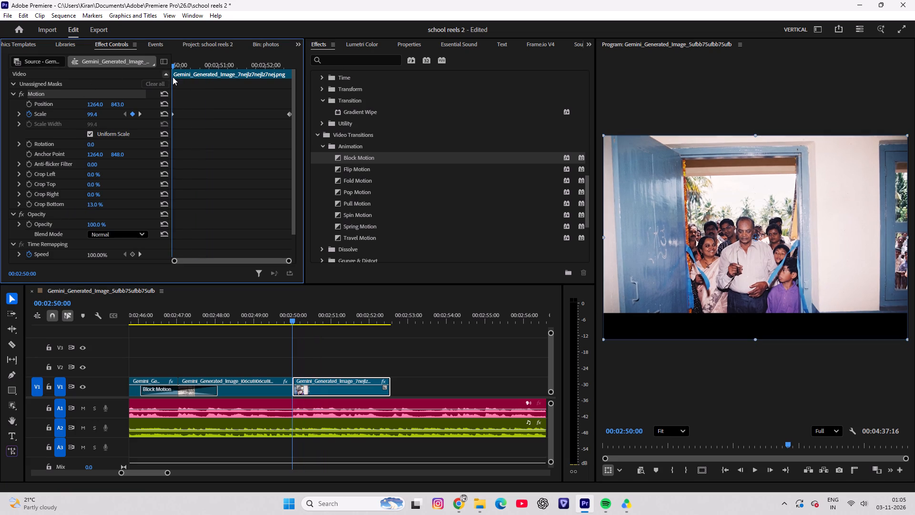
drag(89, 111, 102, 109)
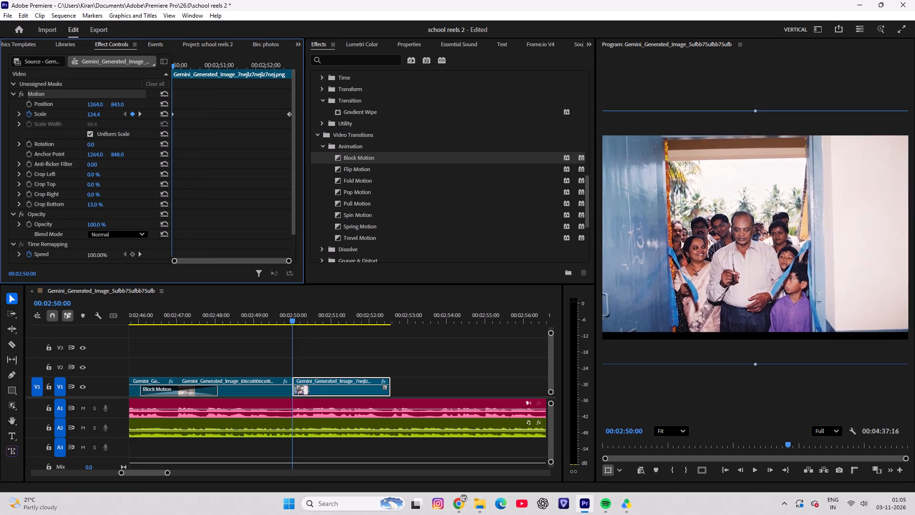
drag(102, 109, 108, 108)
drag(300, 304, 274, 304)
key(space)
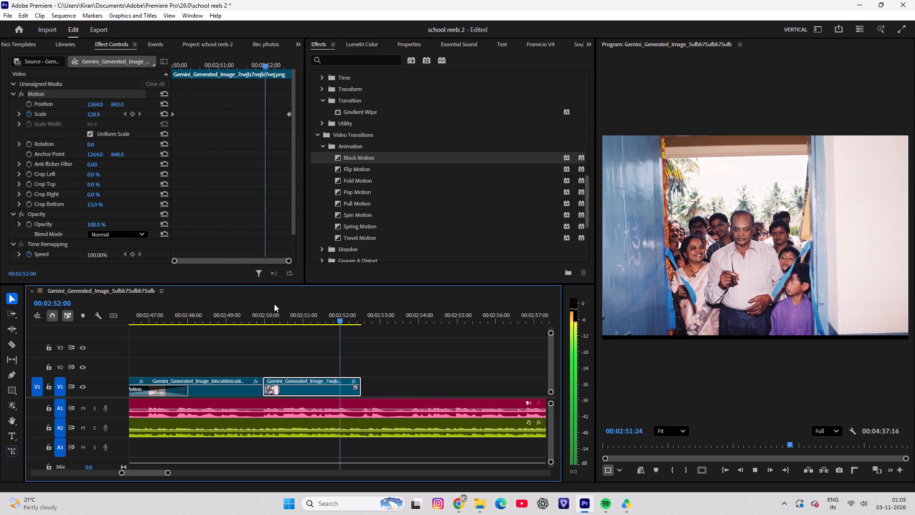
key(space)
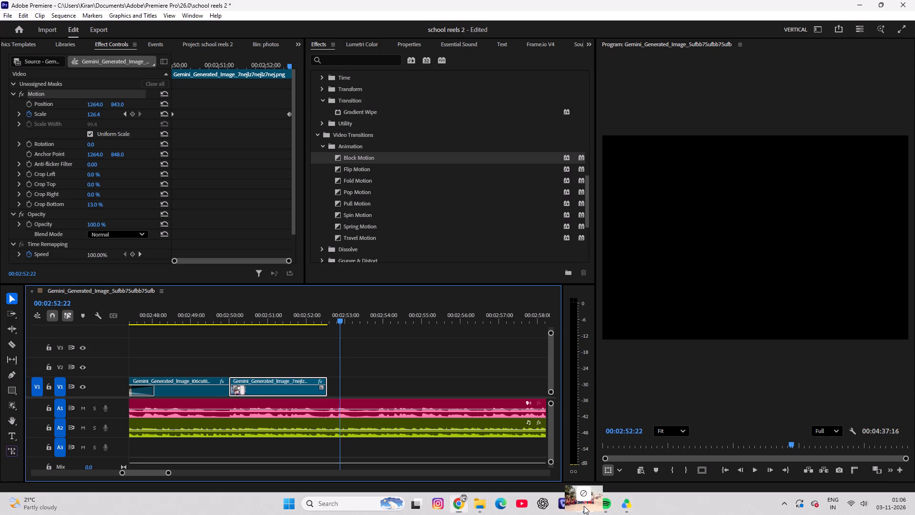
drag(584, 506, 329, 392)
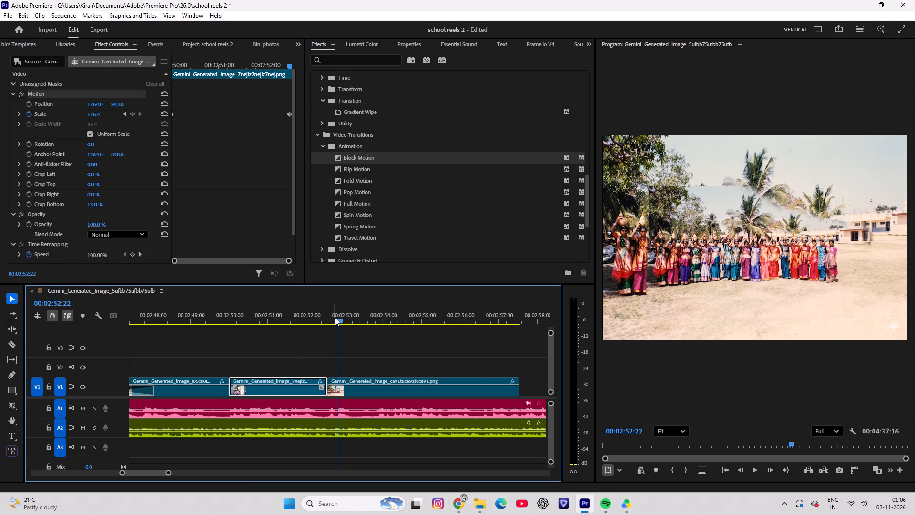
Add a larger scale keyframe to the ribbon-cutting photo at 00:02:51:22 and play the zoom.
drag(345, 316, 300, 320)
key(space)
key(space)
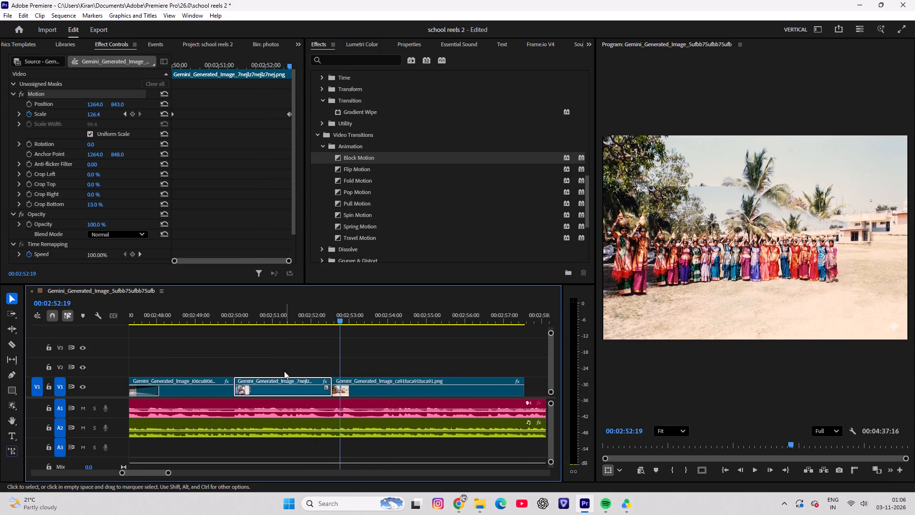
drag(327, 314, 307, 323)
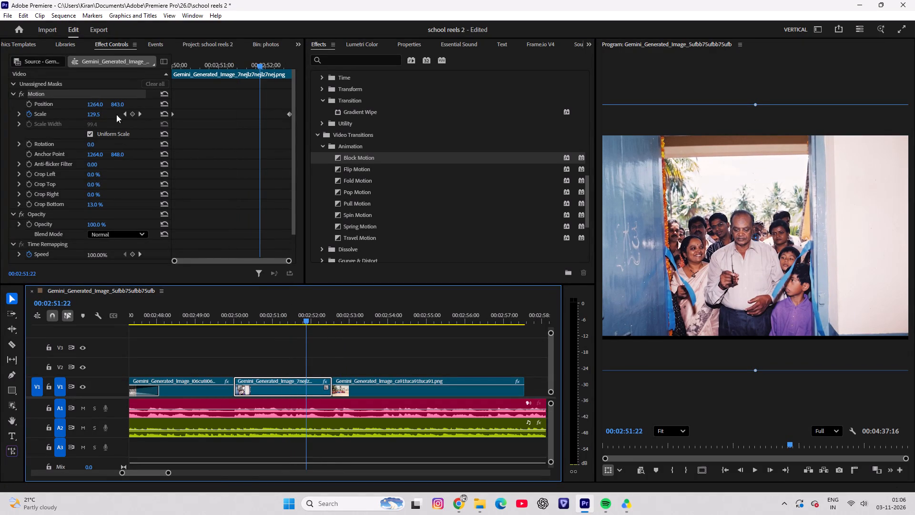
drag(93, 116, 99, 115)
drag(293, 315, 234, 316)
key(space)
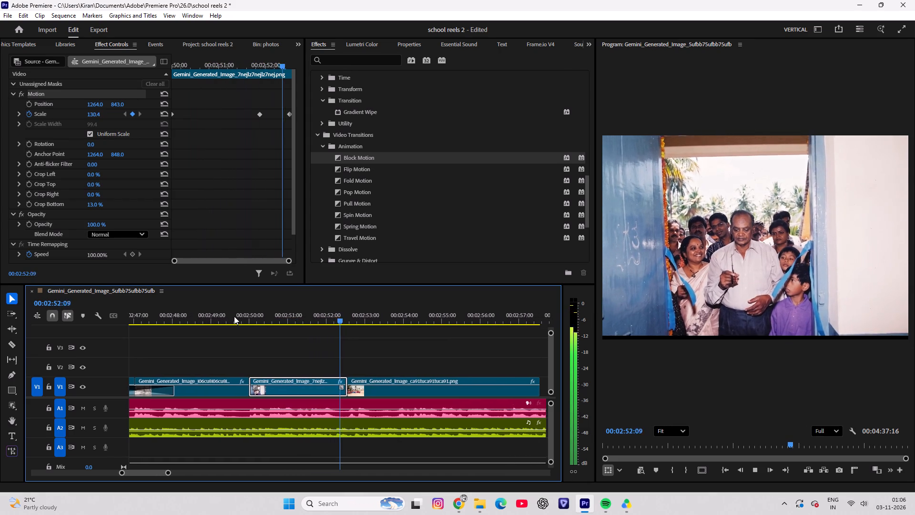
key(space)
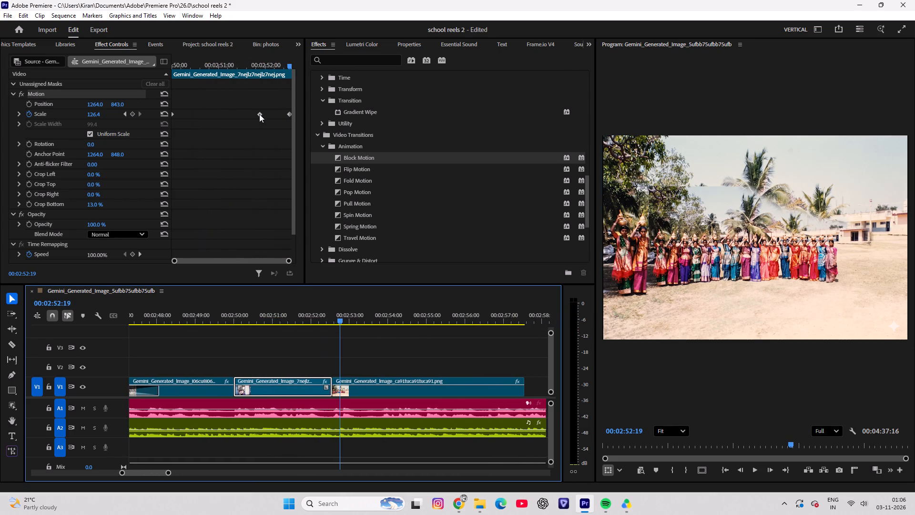
Move the middle scale keyframe to the ribbon-cutting photo's end and play the zoom again.
drag(259, 114, 327, 111)
drag(268, 61, 200, 63)
key(space)
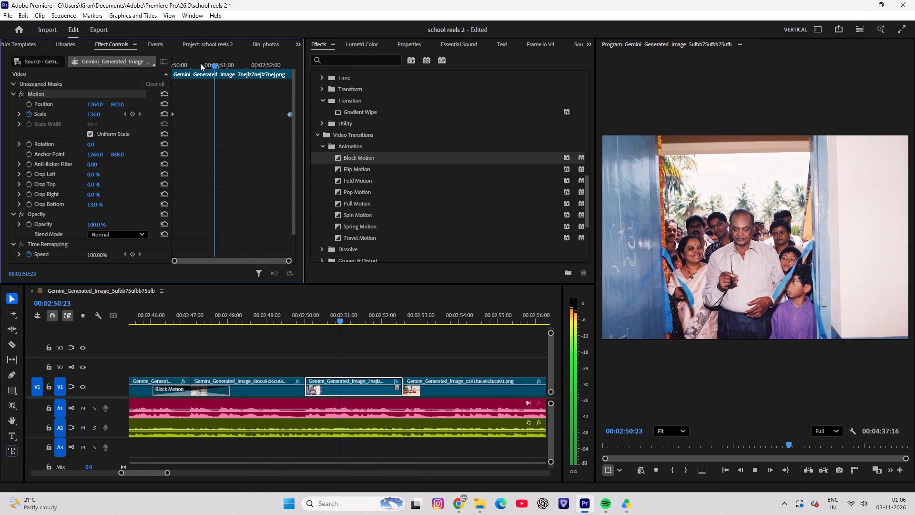
key(space)
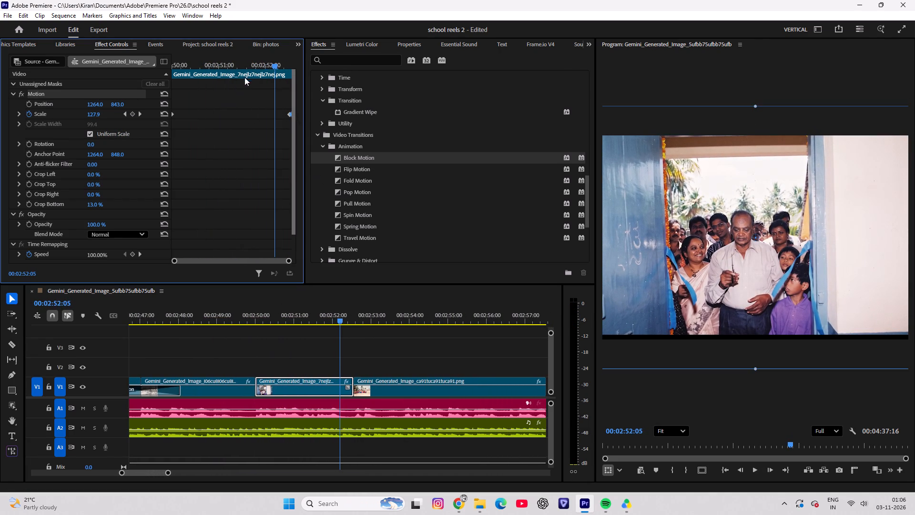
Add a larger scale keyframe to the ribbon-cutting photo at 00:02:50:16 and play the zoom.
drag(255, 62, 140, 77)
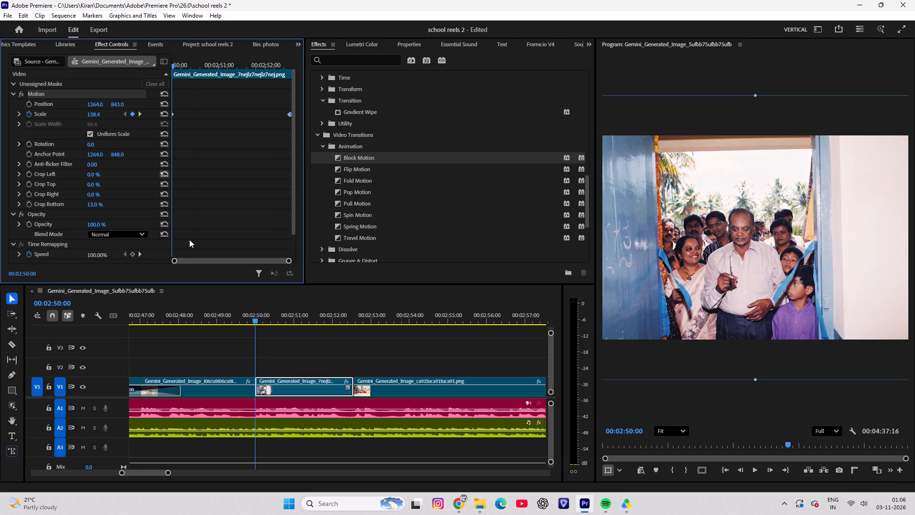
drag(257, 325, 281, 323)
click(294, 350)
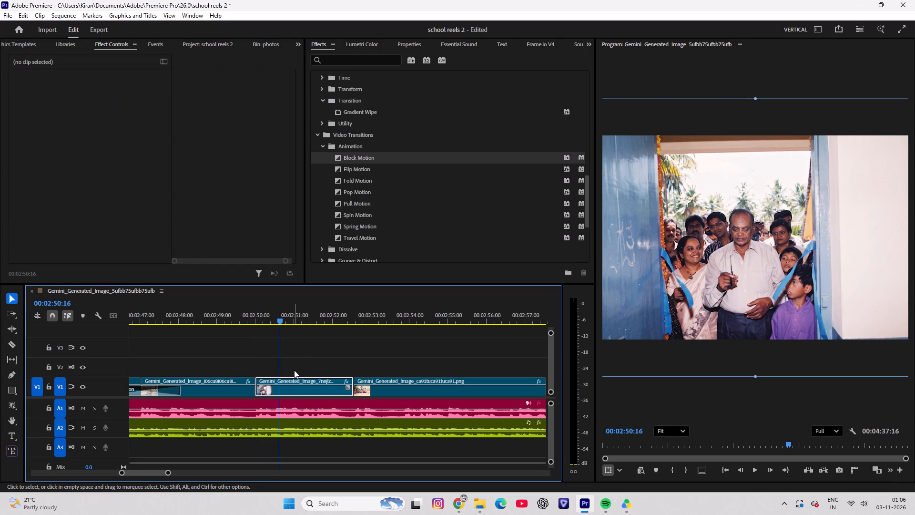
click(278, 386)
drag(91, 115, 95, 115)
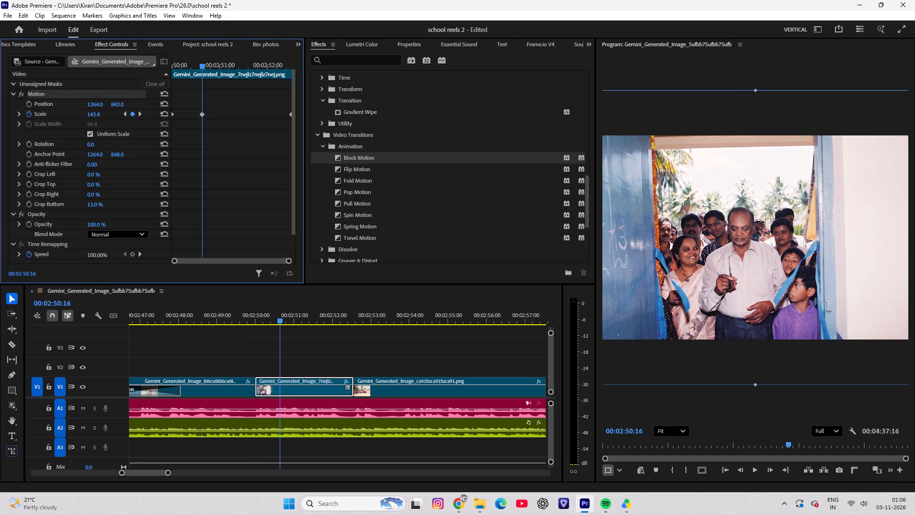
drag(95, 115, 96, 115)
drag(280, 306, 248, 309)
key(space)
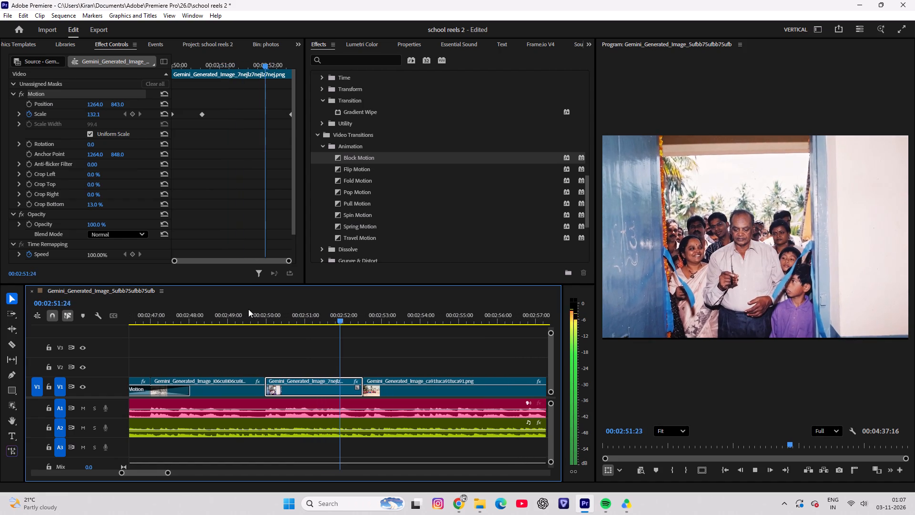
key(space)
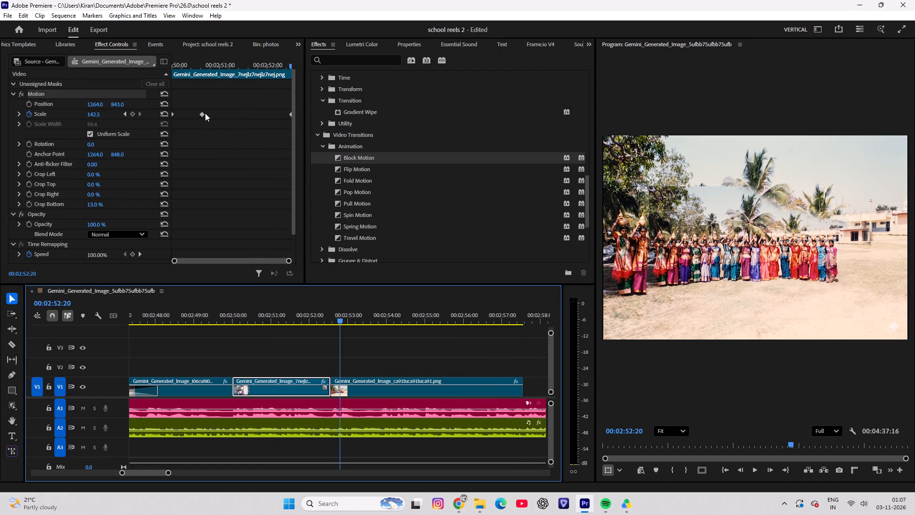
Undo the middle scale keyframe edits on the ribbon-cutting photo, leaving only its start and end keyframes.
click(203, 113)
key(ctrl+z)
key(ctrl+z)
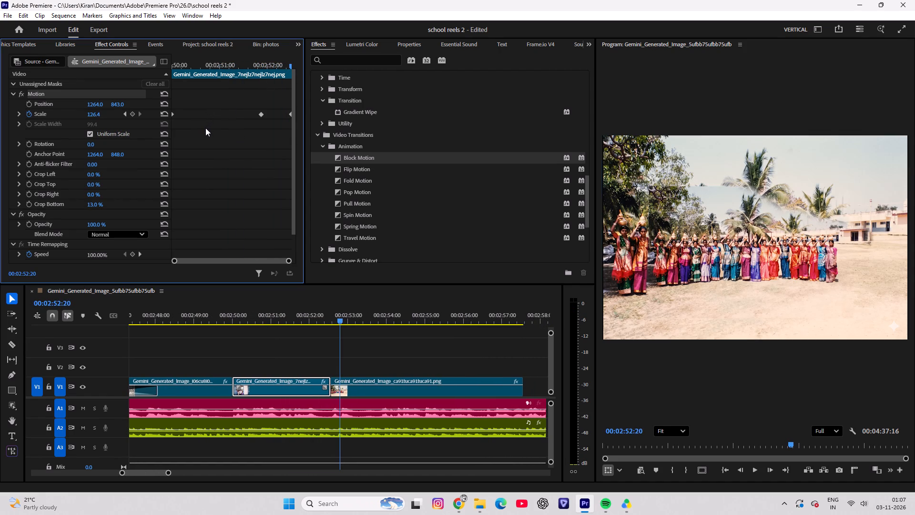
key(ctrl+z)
Swap the ribbon-cutting photo's start and end scale keyframes to reverse the zoom direction, and play it.
drag(237, 57, 212, 59)
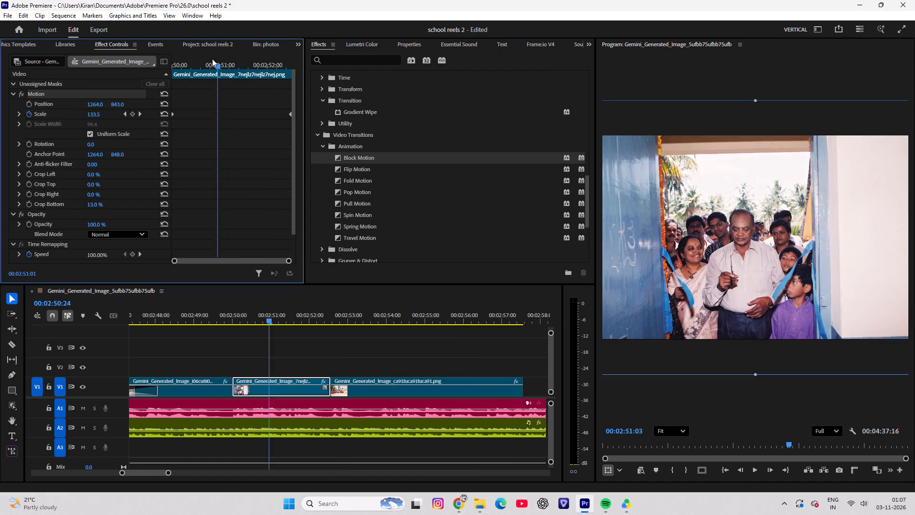
drag(212, 59, 250, 65)
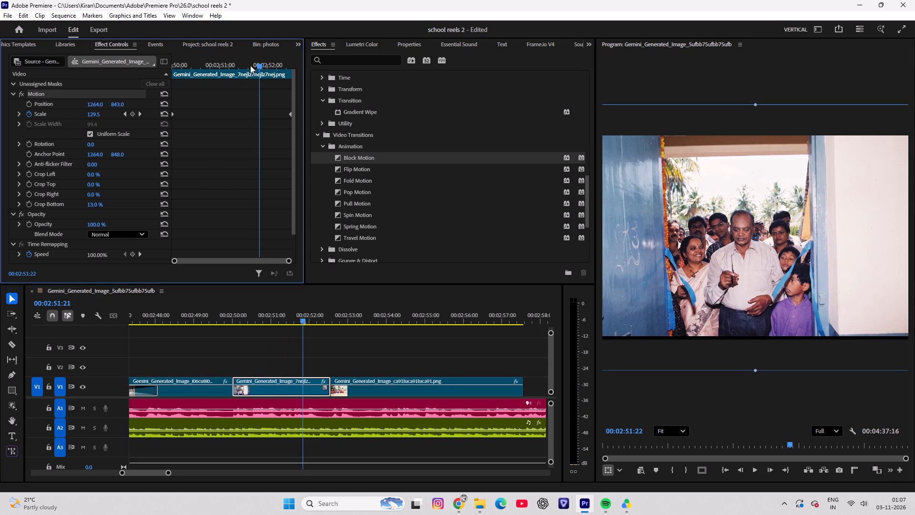
drag(250, 65, 213, 73)
drag(290, 113, 182, 113)
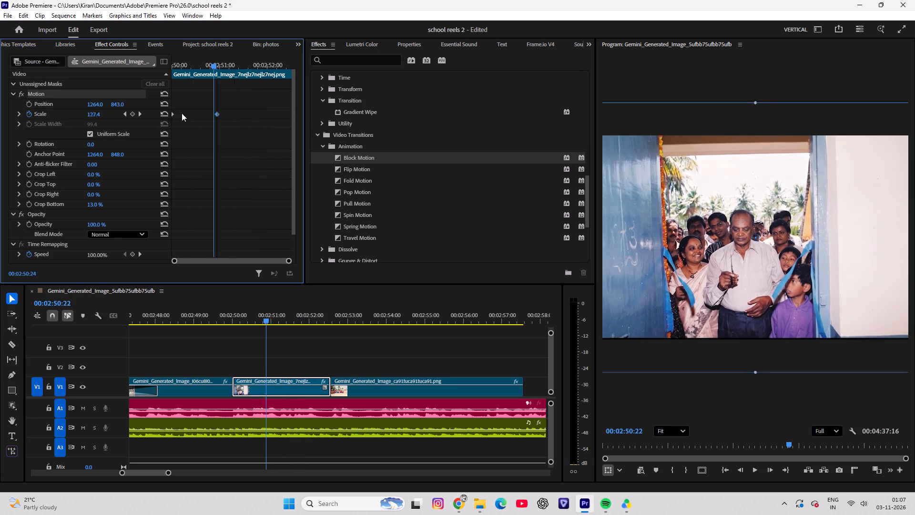
drag(182, 113, 129, 111)
drag(172, 114, 204, 113)
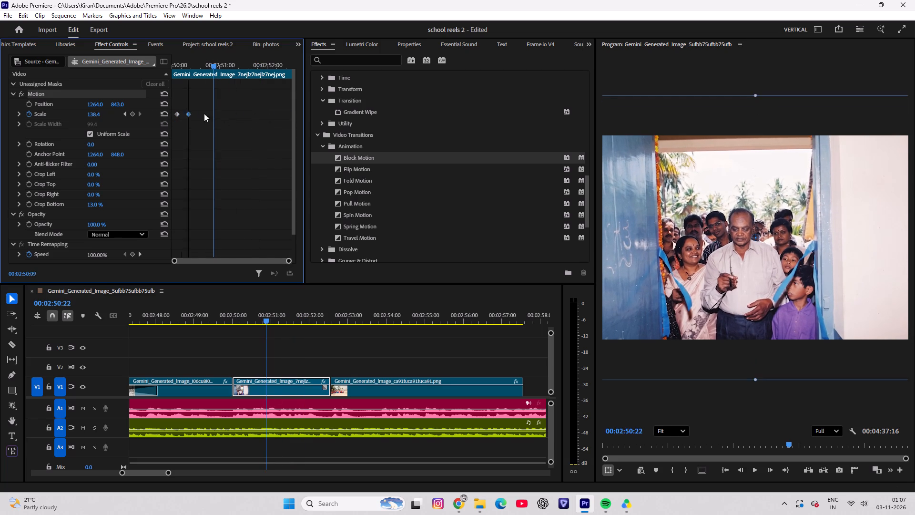
drag(204, 113, 364, 113)
drag(177, 113, 123, 111)
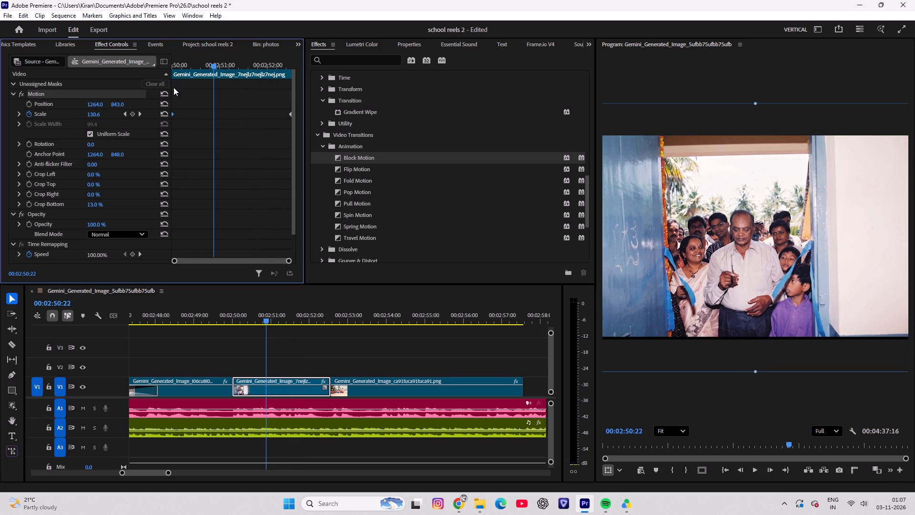
drag(223, 58, 132, 62)
key(space)
key(space)
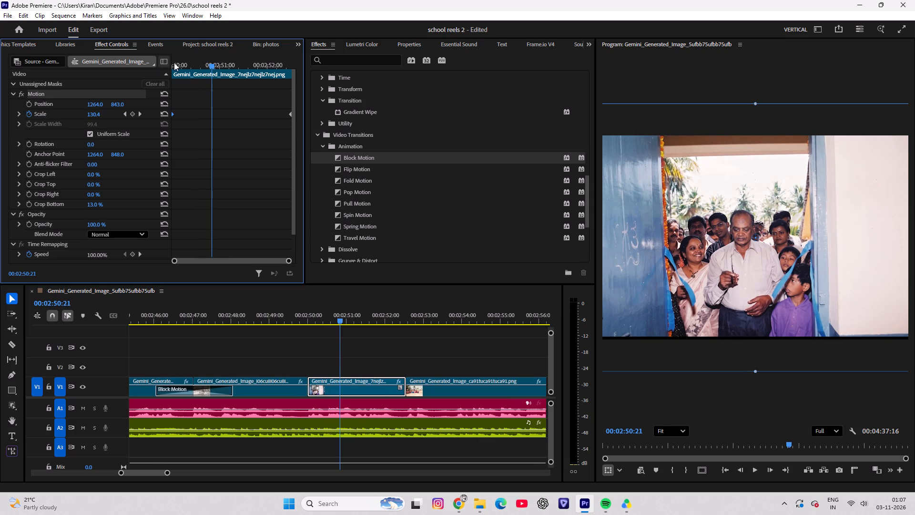
Set the ribbon-cutting photo's starting scale keyframe at 00:02:50:00 to 138.4 and play the clip.
drag(199, 59, 103, 69)
drag(91, 115, 97, 116)
drag(168, 61, 143, 60)
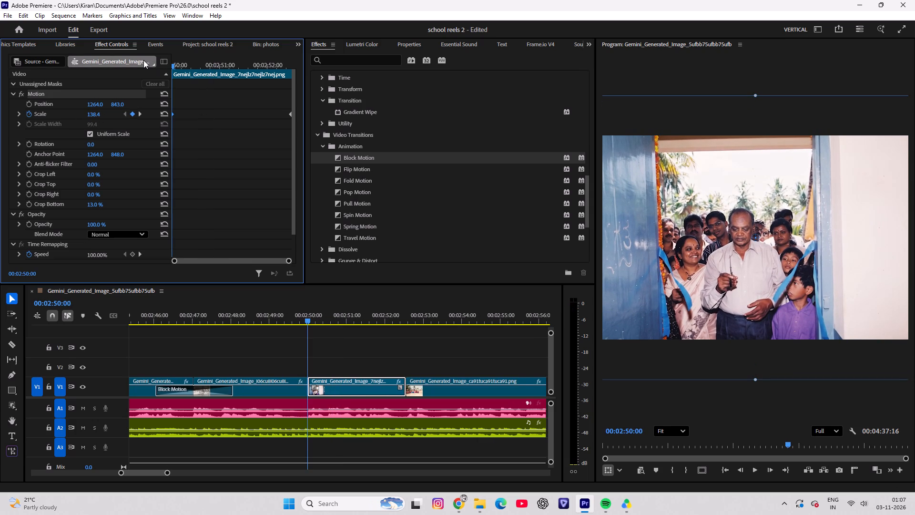
drag(143, 60, 144, 60)
key(space)
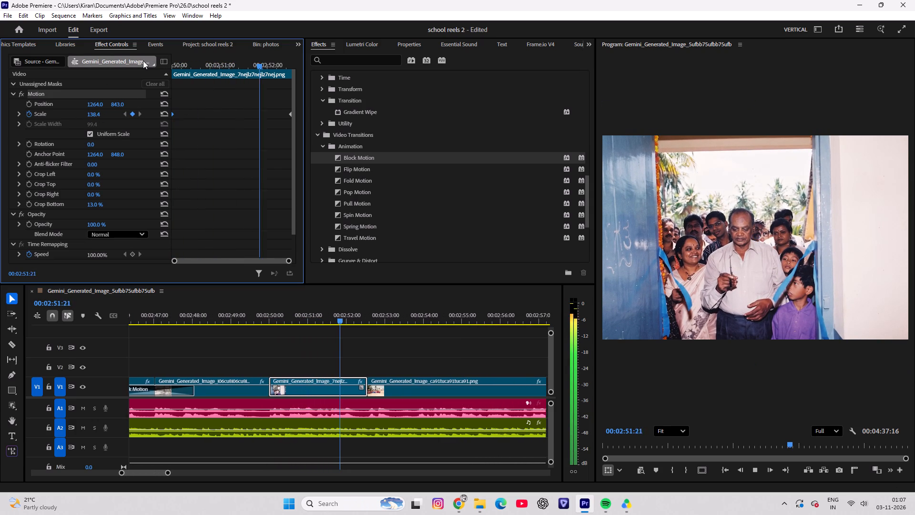
key(space)
Add a scale keyframe of 163.4 to the ribbon-cutting photo at 00:02:50:24 and play the zoom.
drag(257, 60, 218, 62)
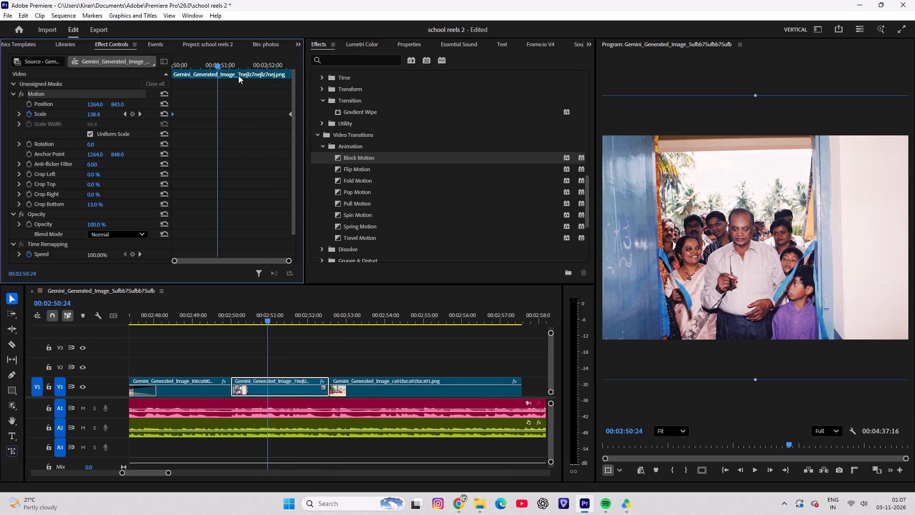
click(290, 113)
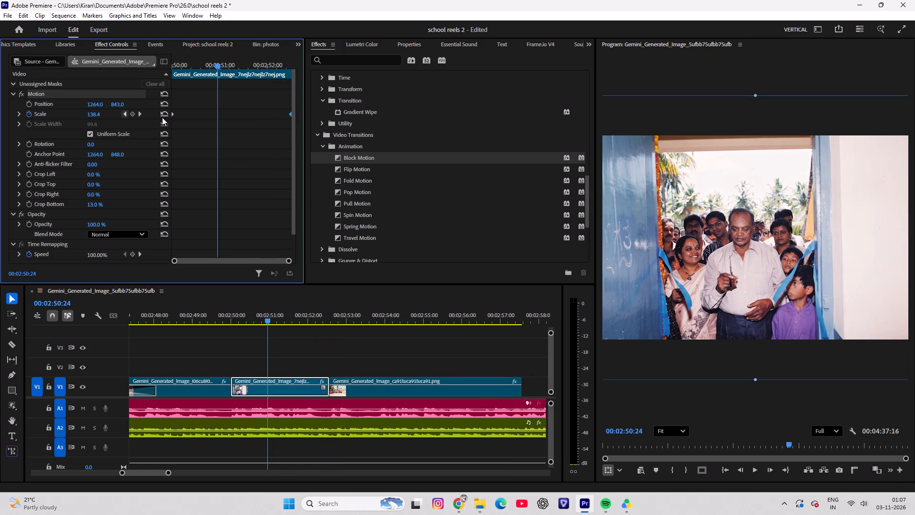
drag(93, 117, 95, 117)
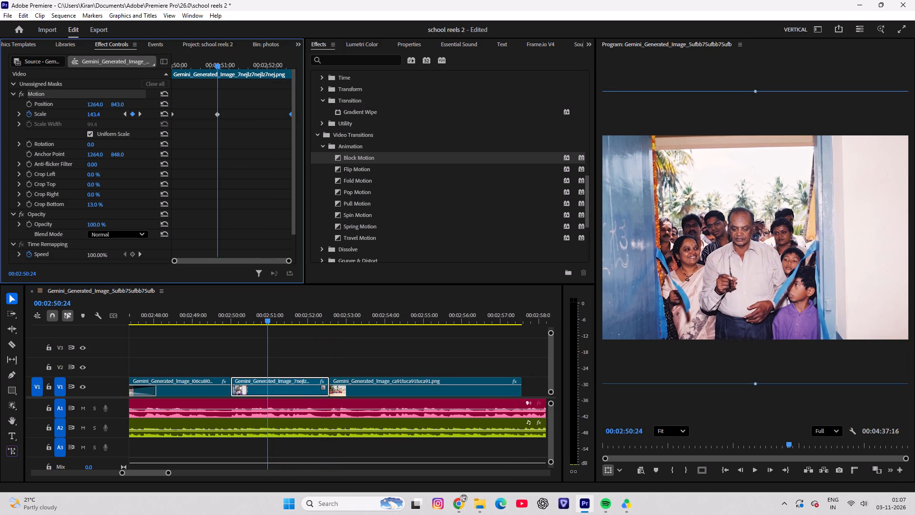
drag(95, 117, 106, 118)
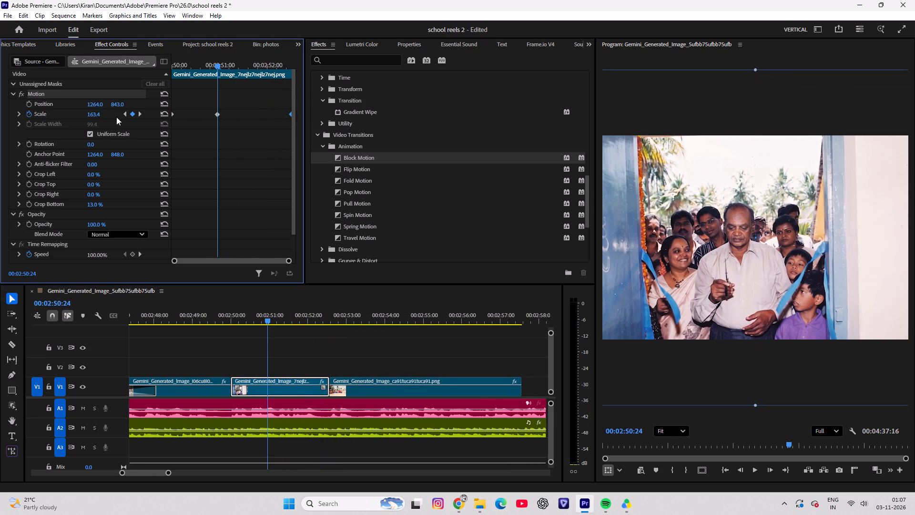
drag(216, 59, 122, 75)
key(space)
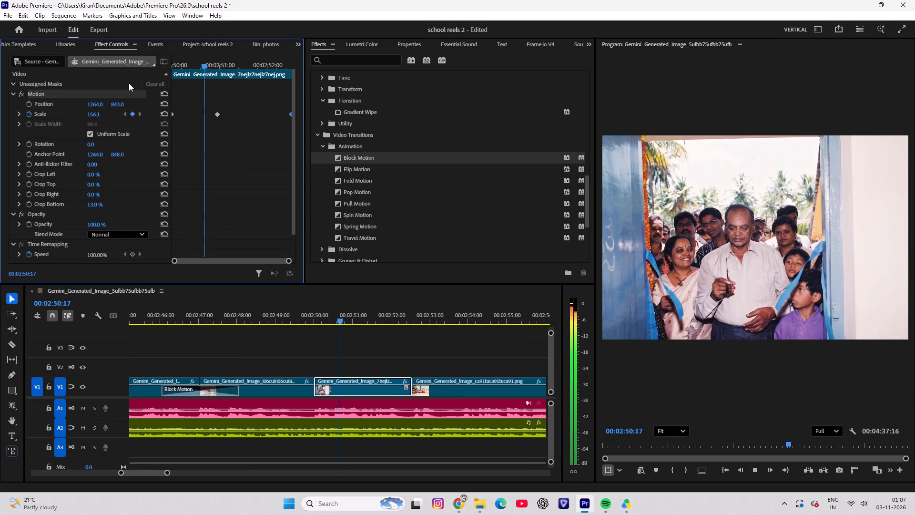
key(space)
Move the 163.4 scale keyframe to 00:02:52:13, near the ribbon-cutting photo's end, and play the zoom.
drag(220, 113, 347, 113)
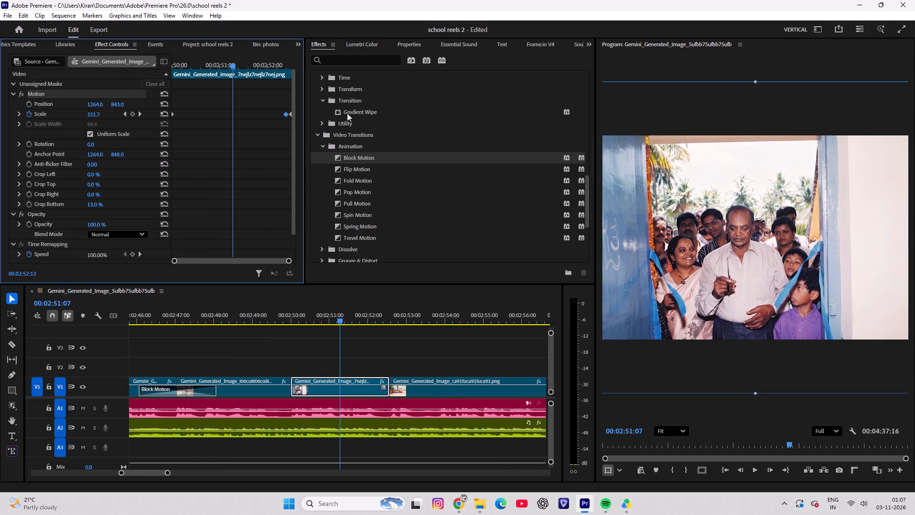
drag(347, 113, 346, 113)
drag(215, 59, 161, 61)
key(space)
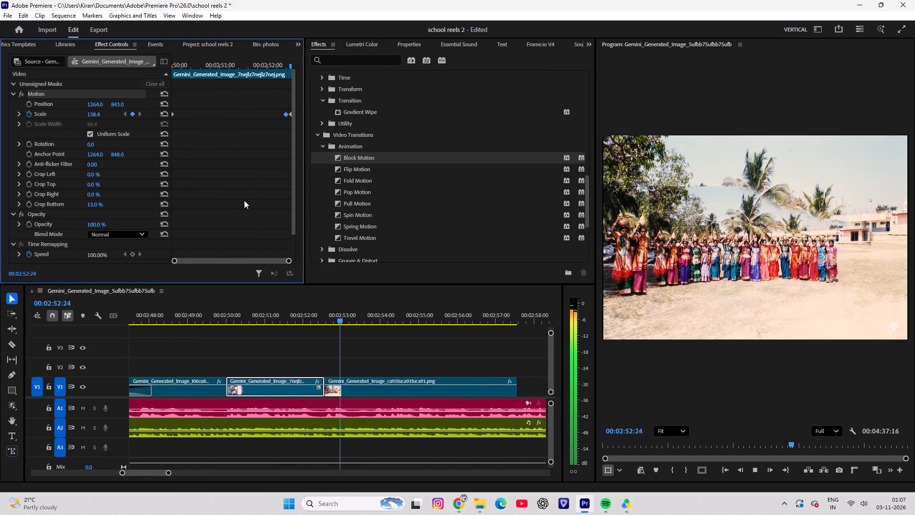
key(space)
Enlarge the photo of the row of women in saris to a scale of 120.4.
click(364, 393)
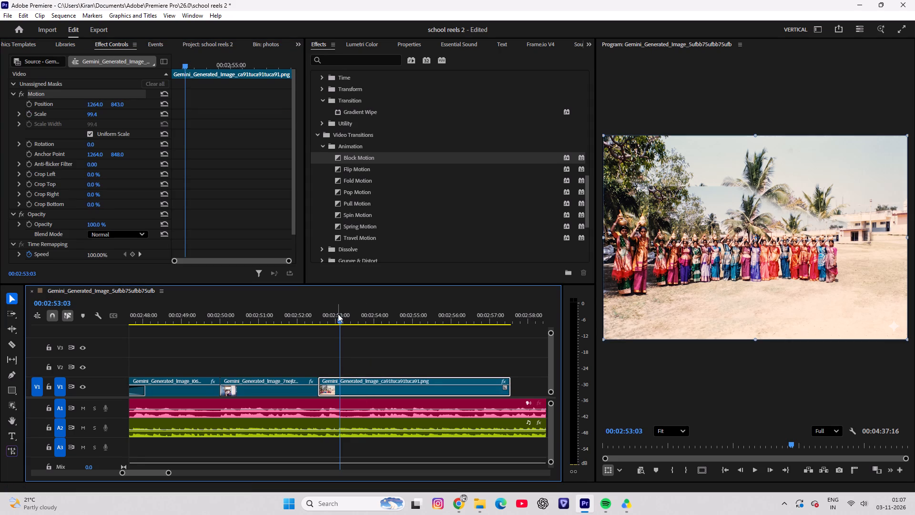
click(333, 312)
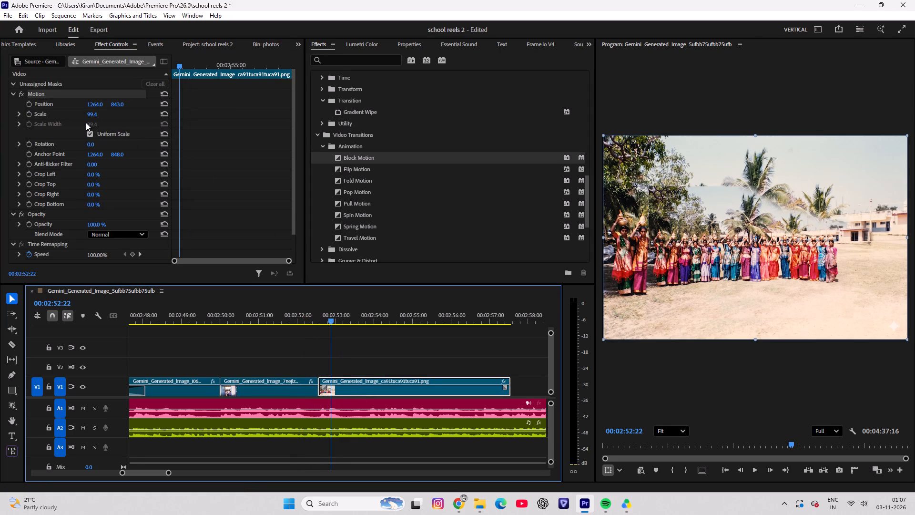
drag(91, 115, 101, 113)
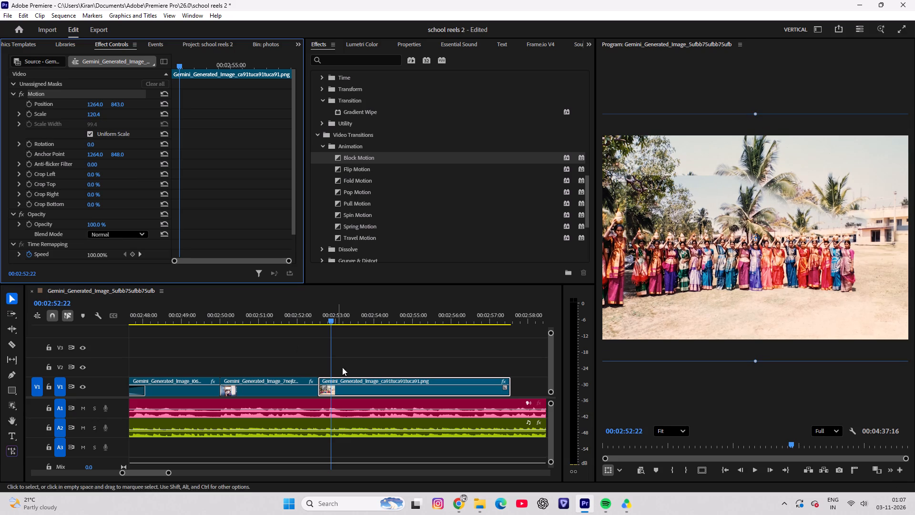
Play the photo of the women in saris against the voice audio and trim its end to 00:02:55:00.
drag(344, 310, 310, 311)
key(space)
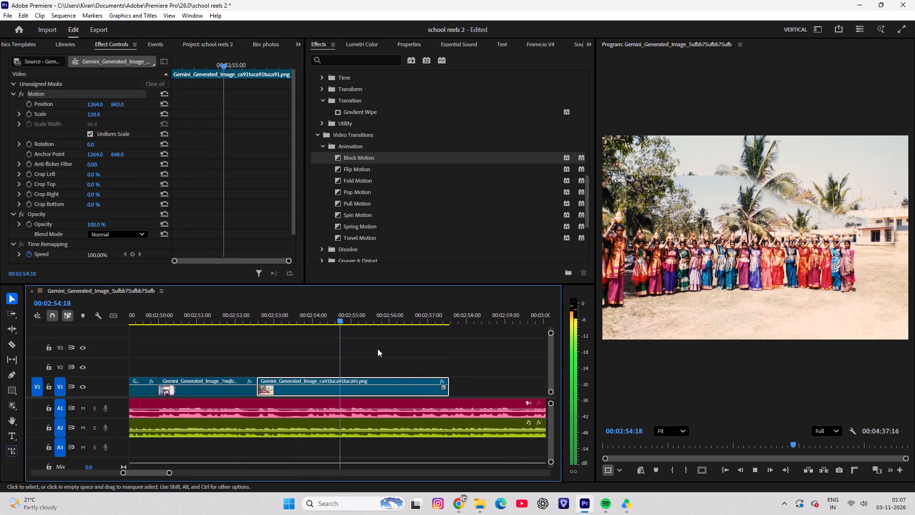
key(space)
drag(335, 315, 326, 316)
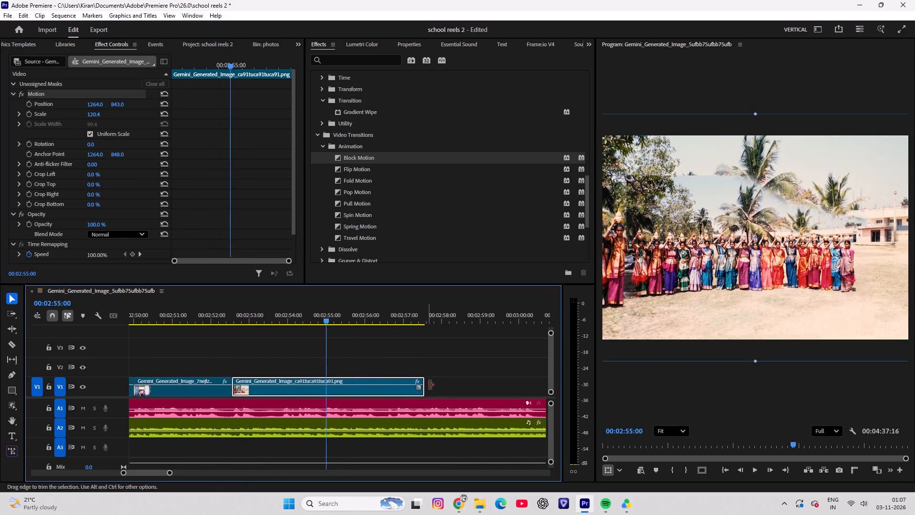
drag(422, 380, 322, 379)
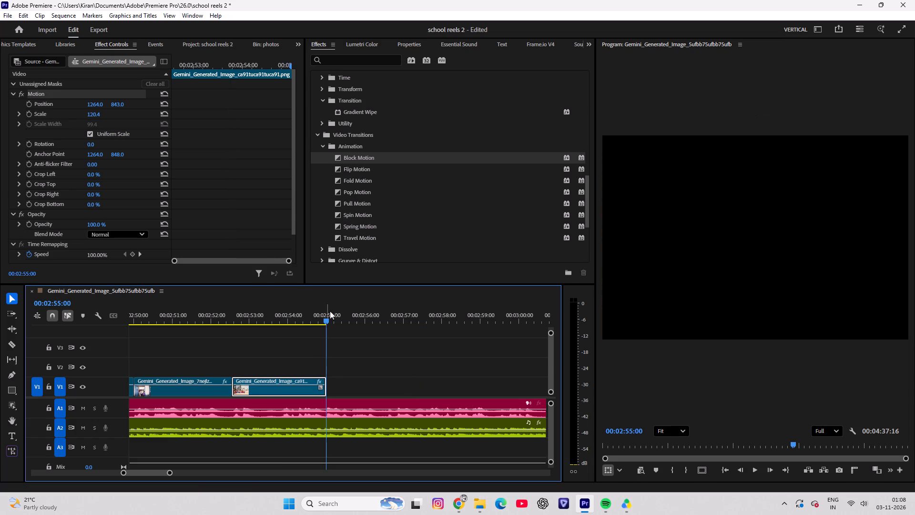
Animate the women-in-saris photo's scale from 120.4 at its start to 142.4 at 00:02:54:24 and play the zoom.
drag(323, 309, 274, 318)
drag(213, 59, 0, 68)
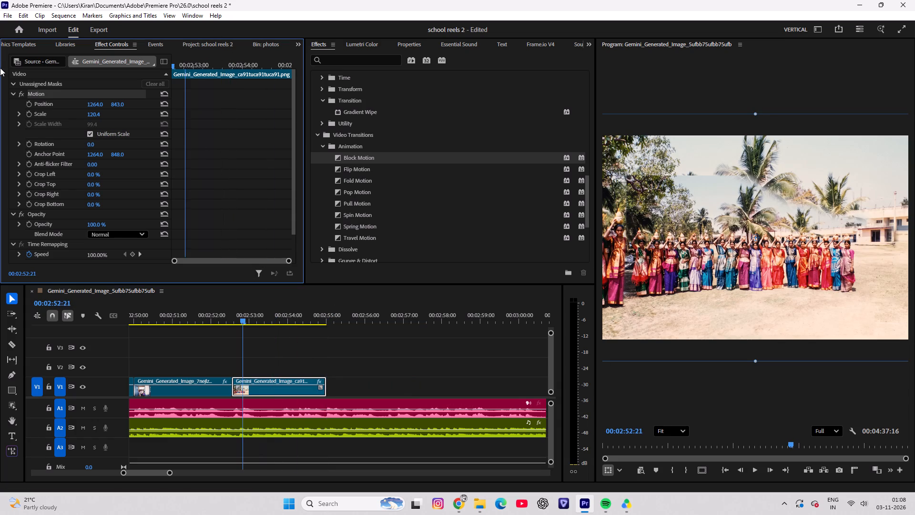
drag(0, 68, 43, 77)
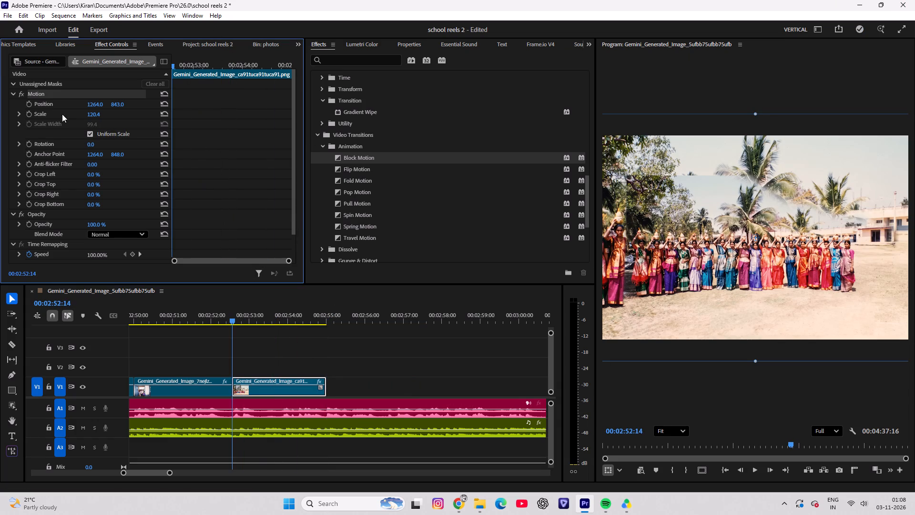
click(28, 116)
drag(173, 61, 479, 64)
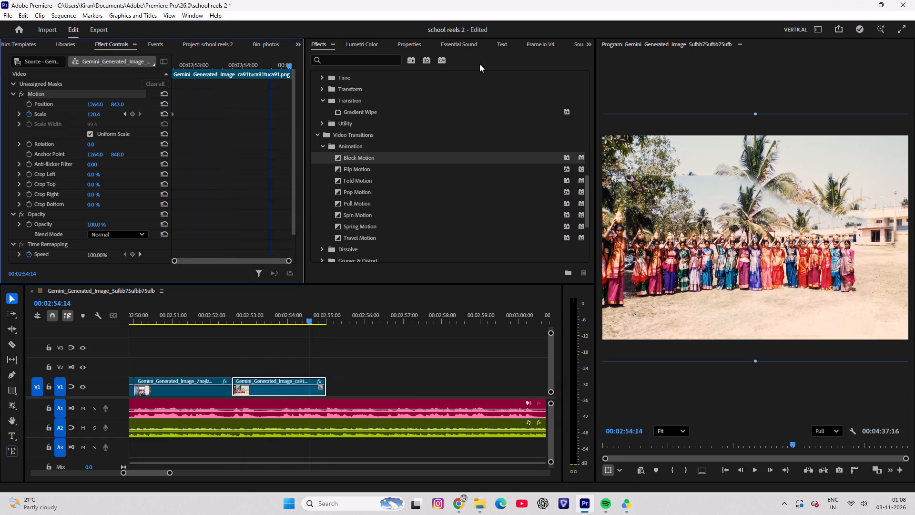
drag(479, 64, 493, 64)
drag(91, 115, 93, 115)
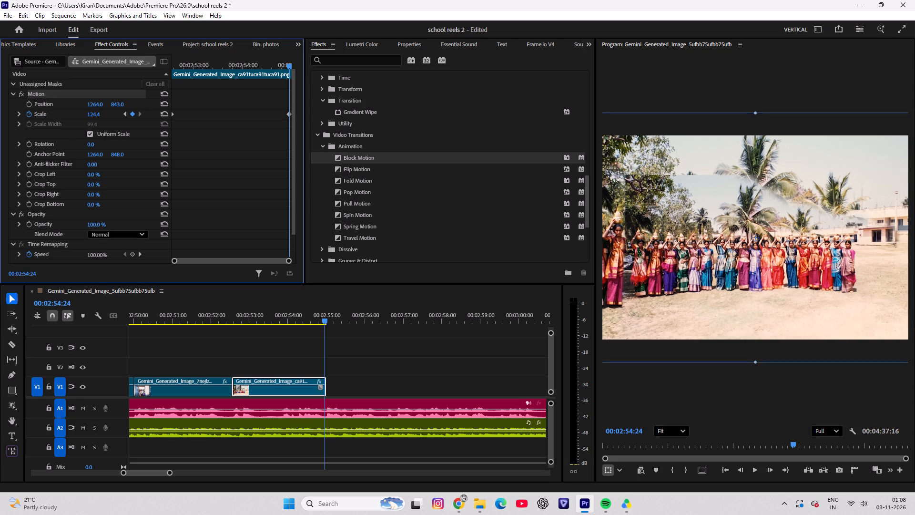
drag(93, 115, 102, 115)
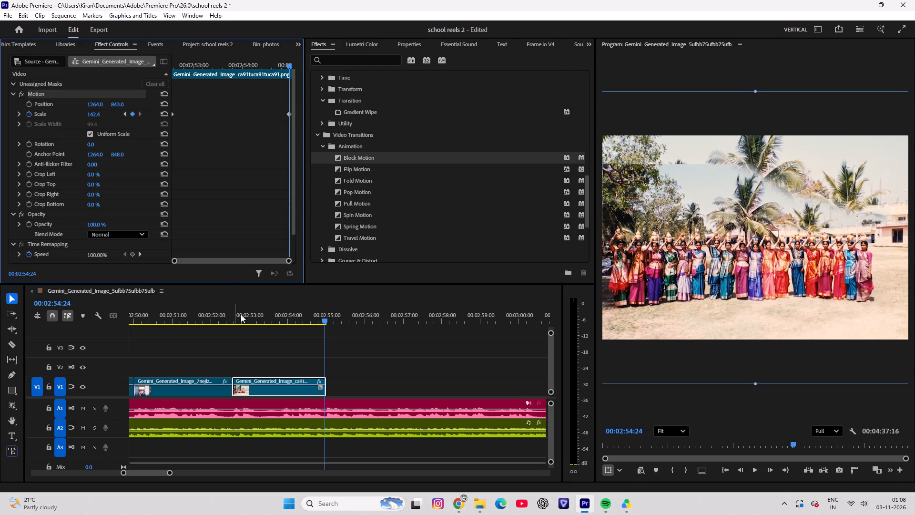
drag(275, 317, 212, 313)
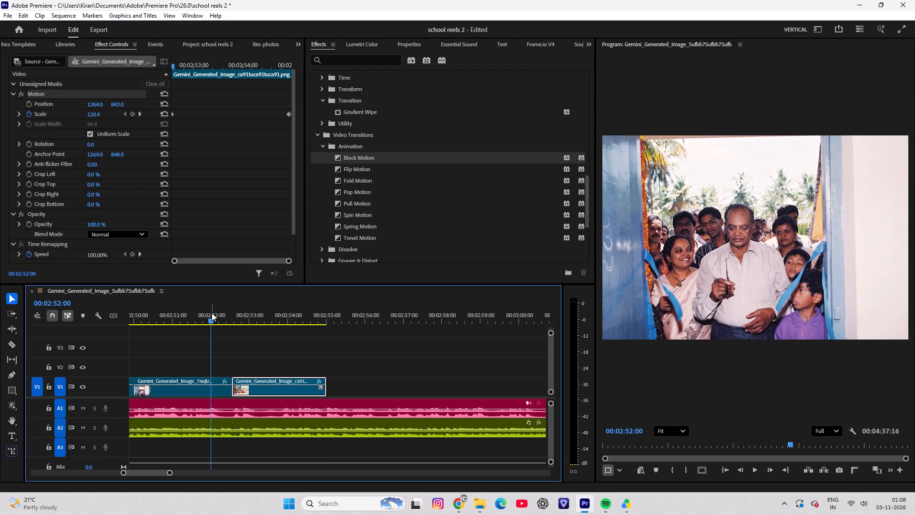
key(space)
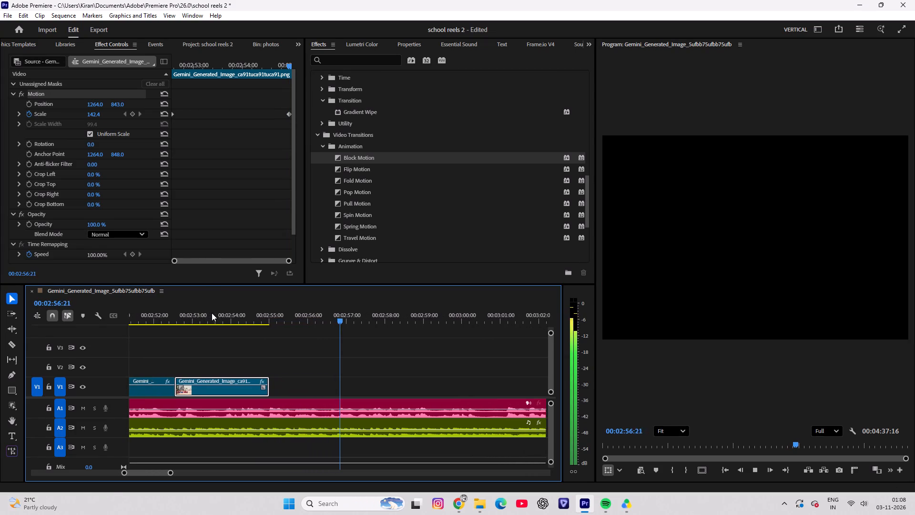
key(space)
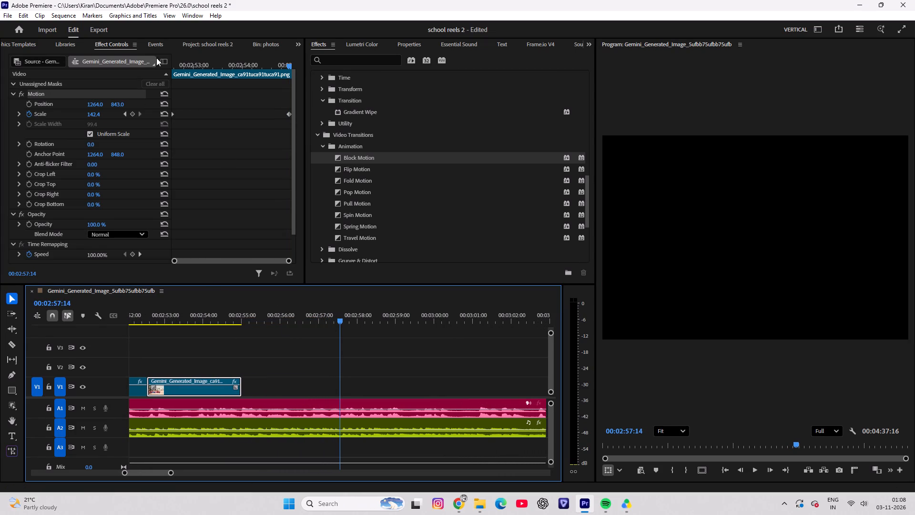
Add the school entrance gate photo from the Downloads folder to V1, directly after the women-in-saris photo at 00:02:55:00.
click(201, 41)
scroll(197, 205, down, 8)
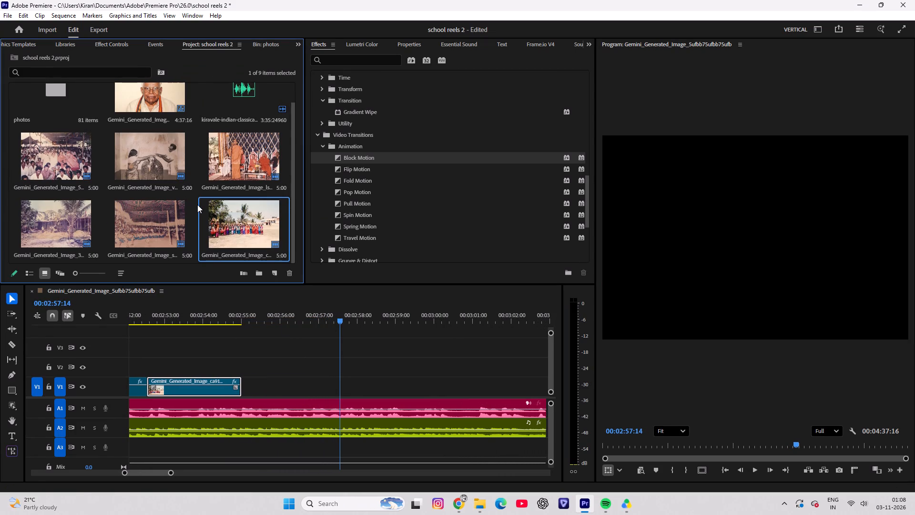
click(476, 505)
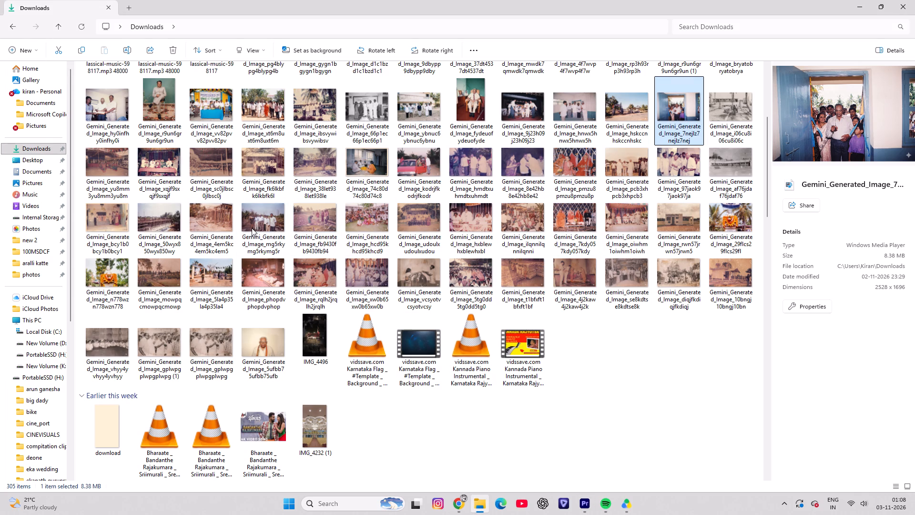
scroll(330, 249, up, 1)
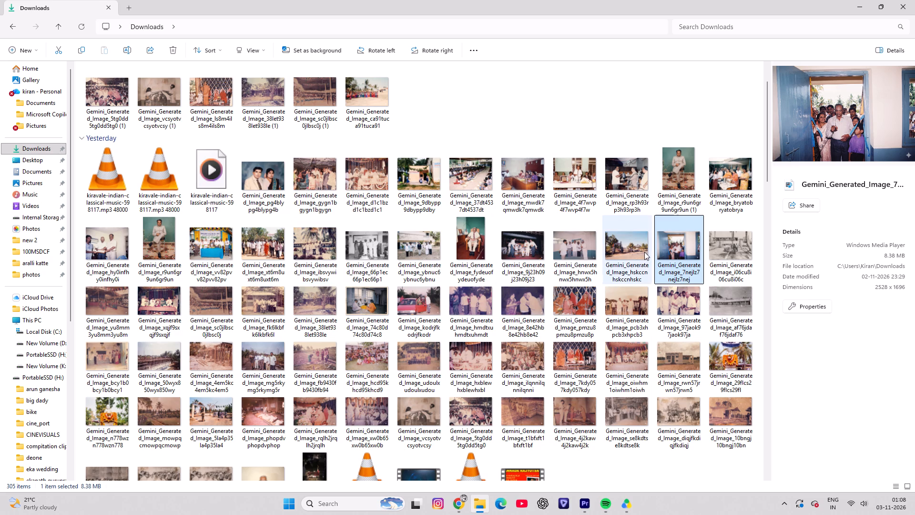
drag(624, 245, 581, 506)
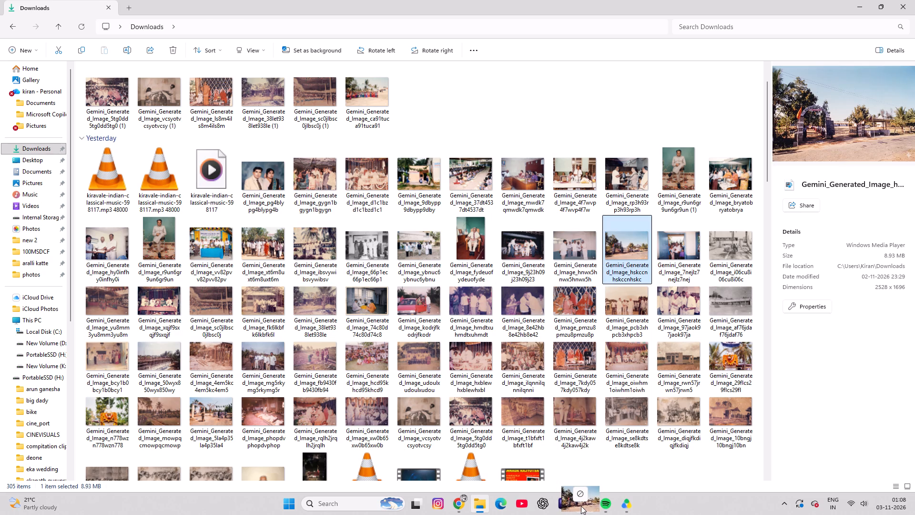
drag(581, 506, 246, 391)
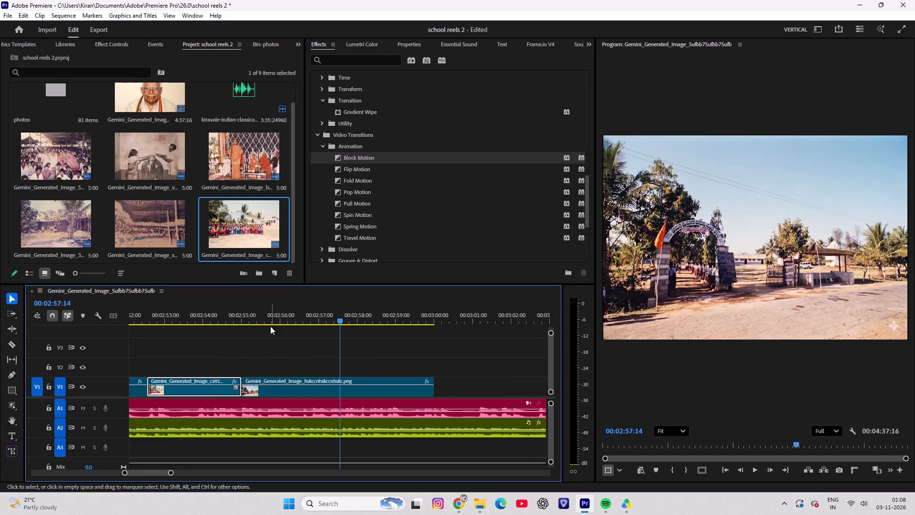
Apply a Fold Motion transition between the women-in-saris photo and the entrance gate photo and lengthen it.
drag(285, 315, 248, 309)
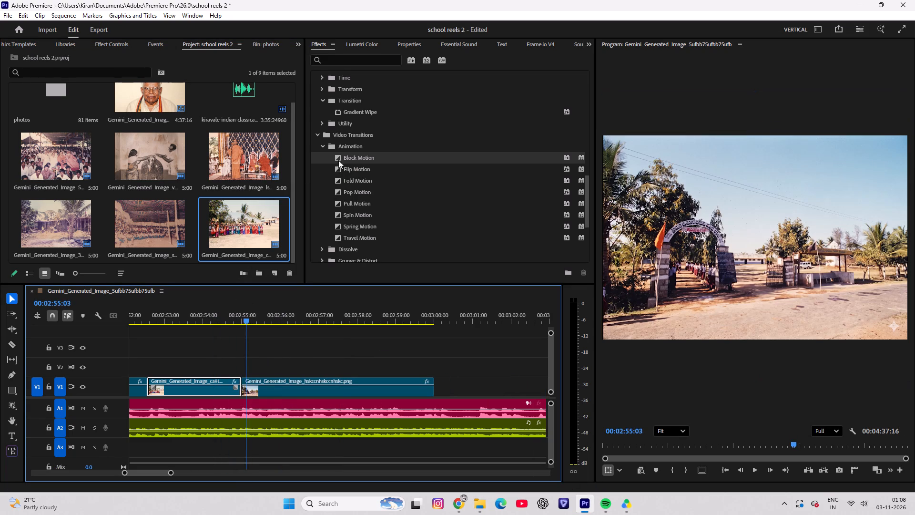
drag(359, 173, 318, 270)
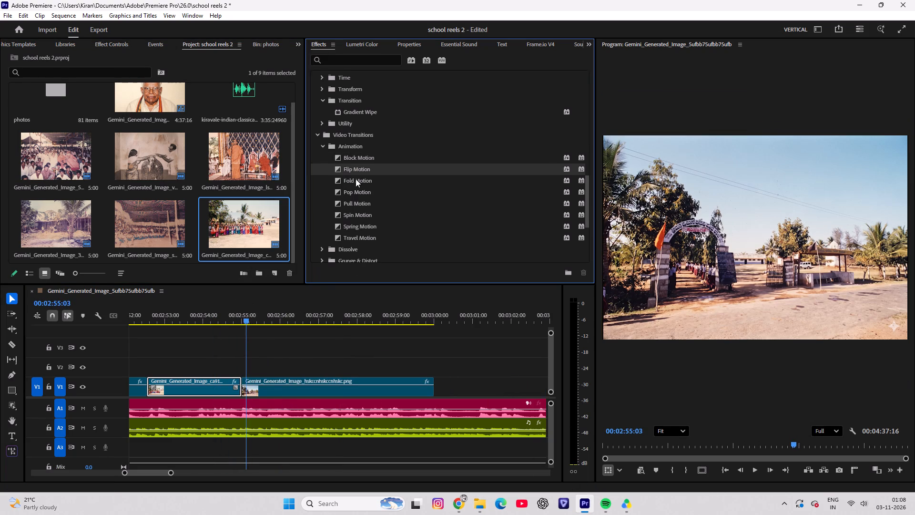
drag(357, 181, 243, 391)
drag(263, 387, 305, 384)
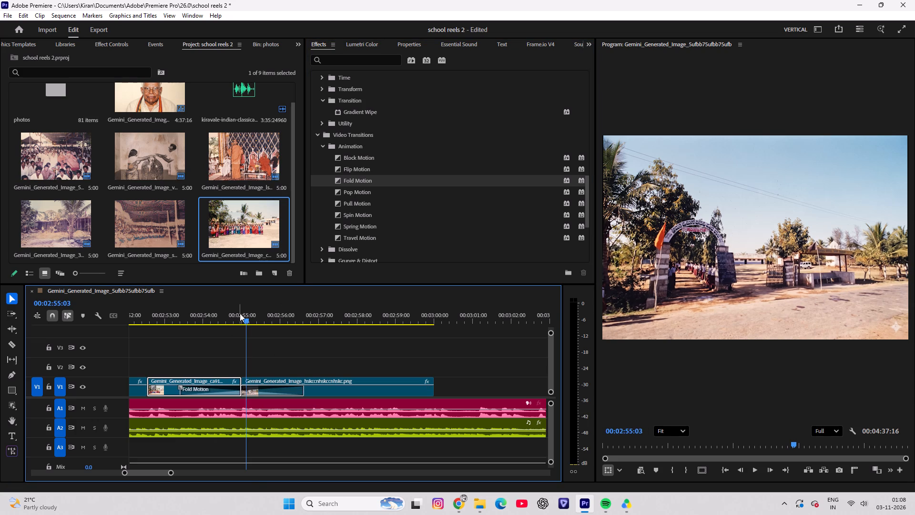
Play the transition and gate photo against the voice audio and trim the gate photo's end to 00:02:56:22.
drag(240, 312, 153, 312)
key(space)
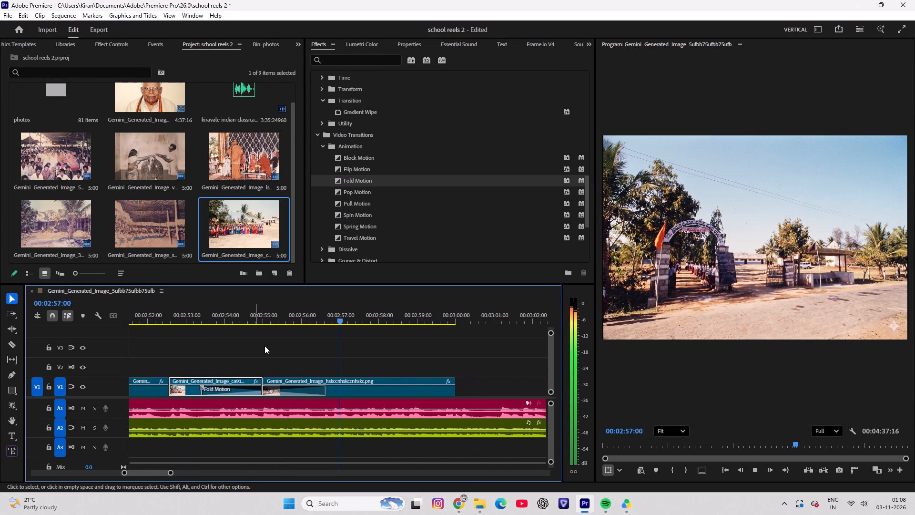
key(space)
drag(343, 310, 333, 312)
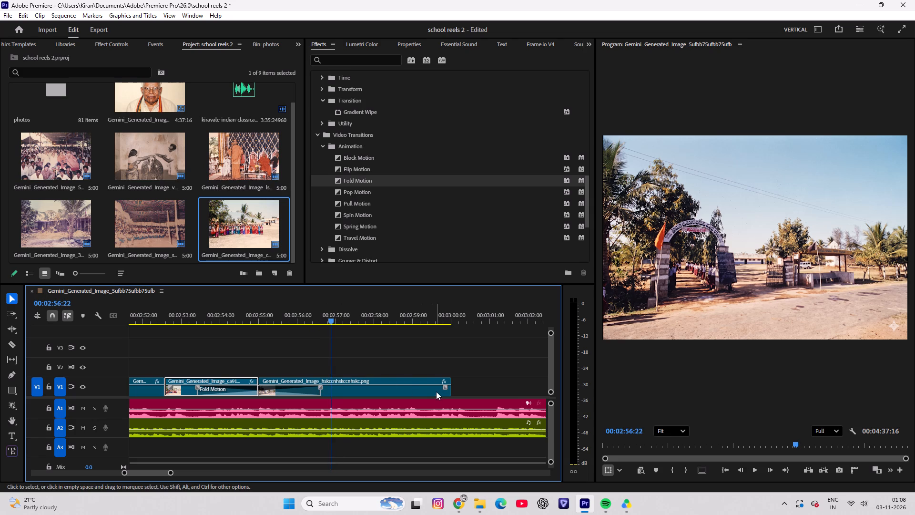
drag(448, 380, 331, 381)
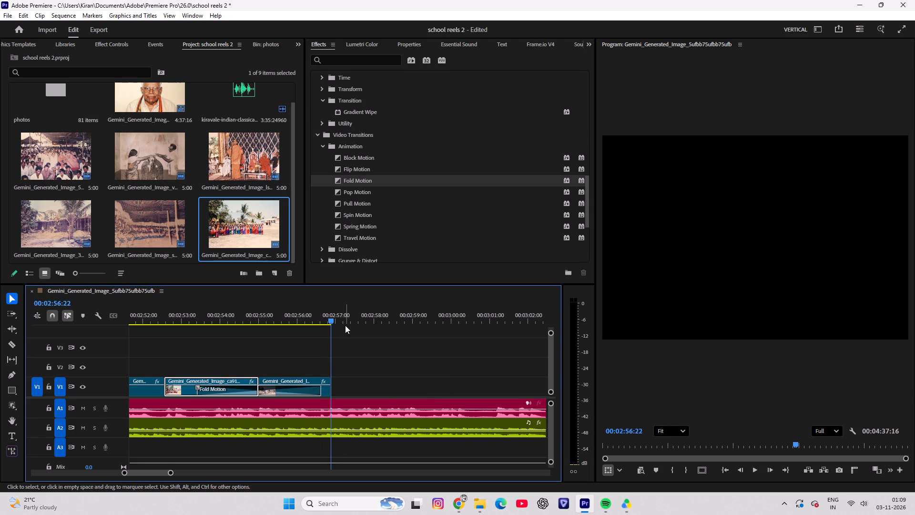
Add the photo of men in white shirts in the blue-walled room from Downloads to V1 at 00:02:56:22 and save the project.
click(481, 503)
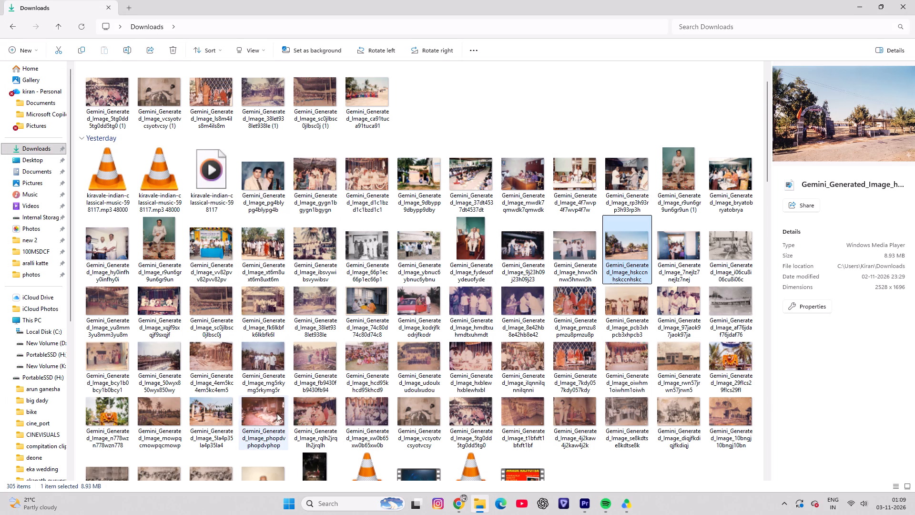
scroll(360, 418, down, 4)
scroll(360, 418, up, 7)
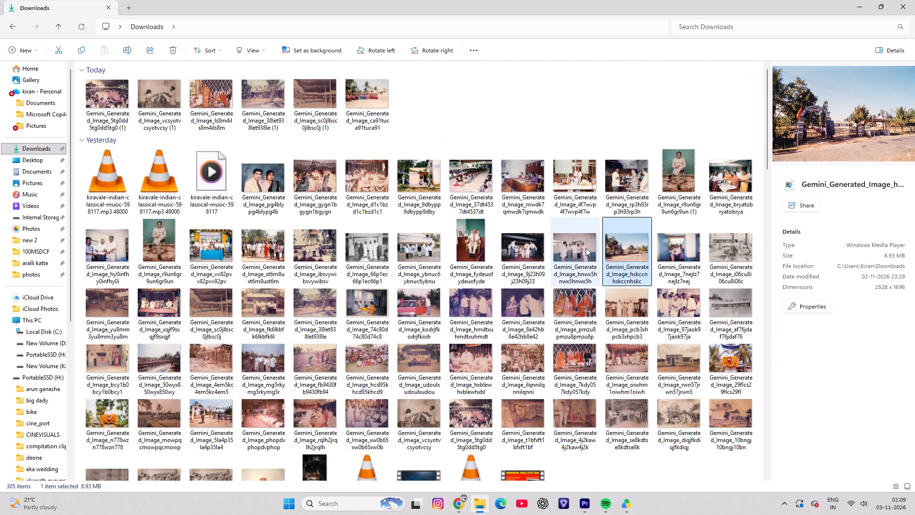
drag(566, 245, 577, 499)
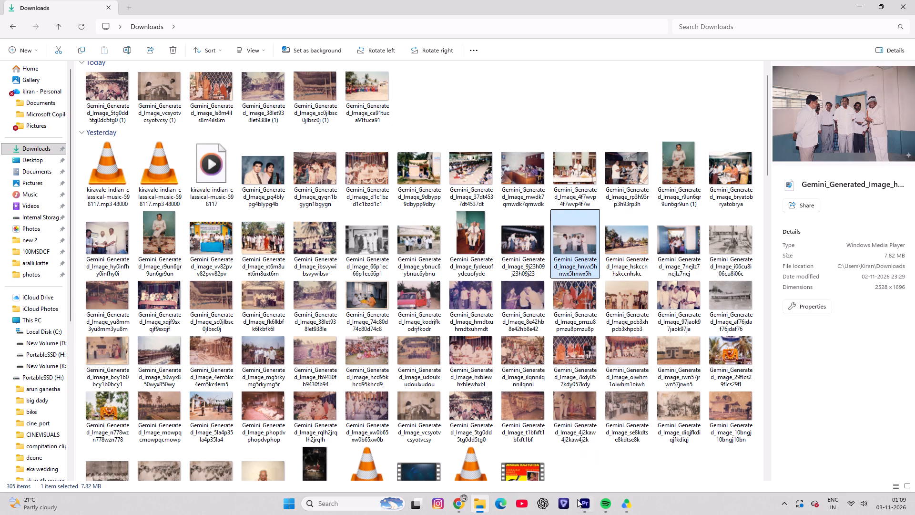
drag(577, 499, 329, 383)
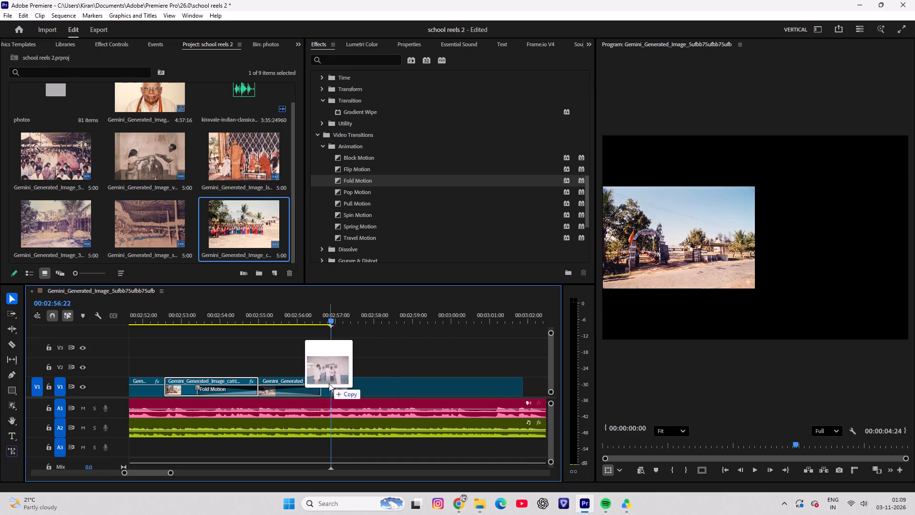
key(ctrl+s)
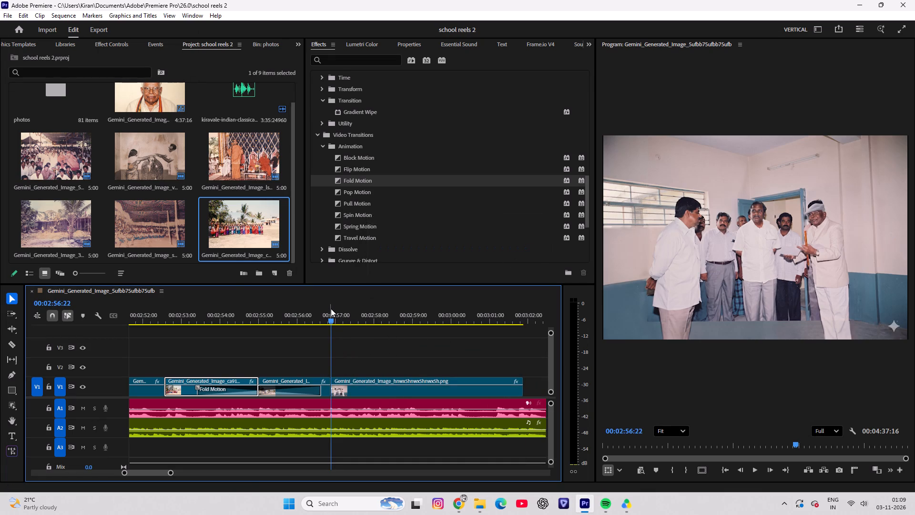
key(ctrl+s)
Play the men-in-white photo against the voice audio, split the A1 voice clip at 00:03:01:05 and delete the part after the cut.
drag(332, 319, 343, 320)
click(360, 382)
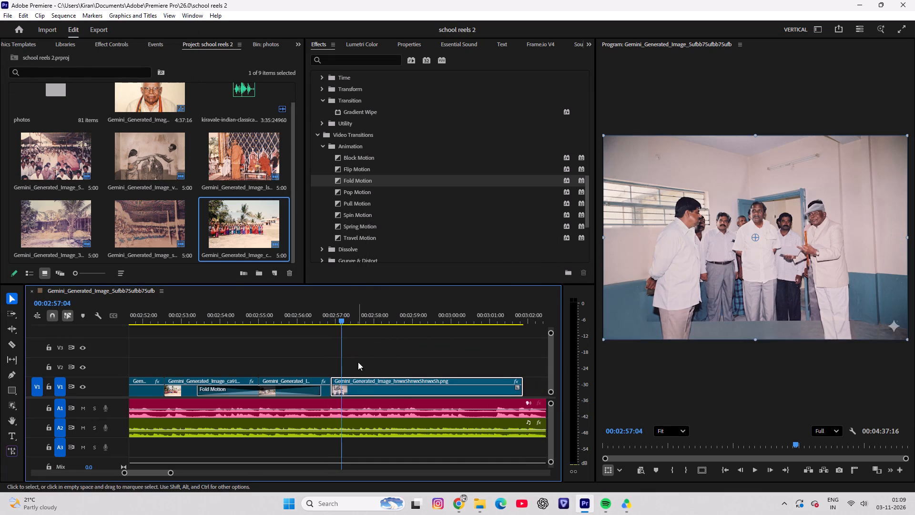
key(space)
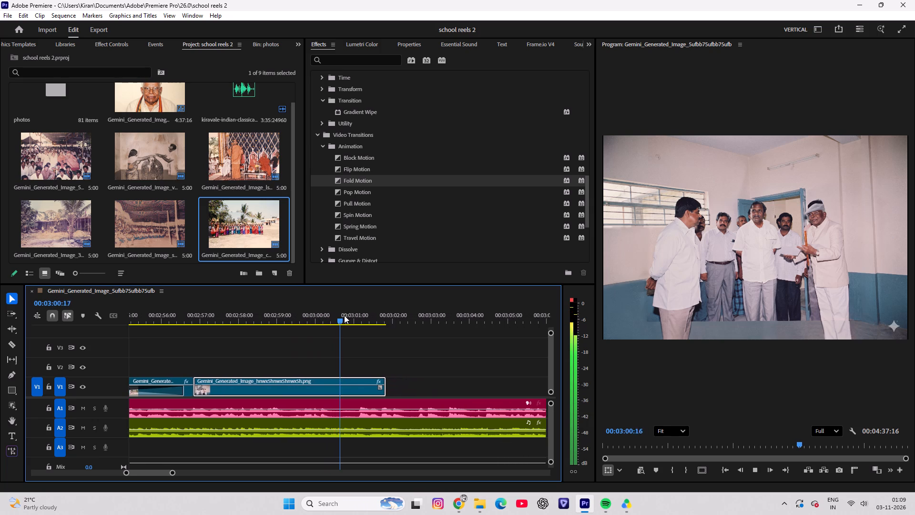
key(space)
drag(337, 317, 332, 319)
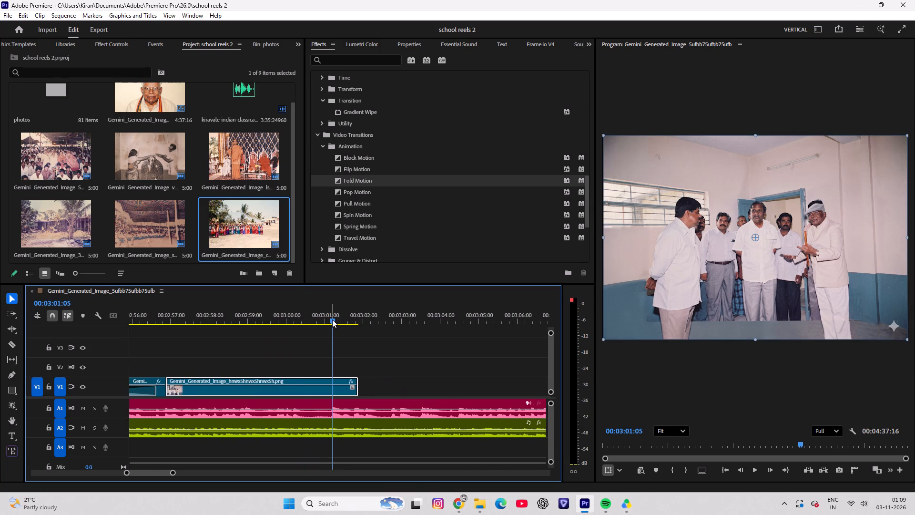
key(c)
click(333, 408)
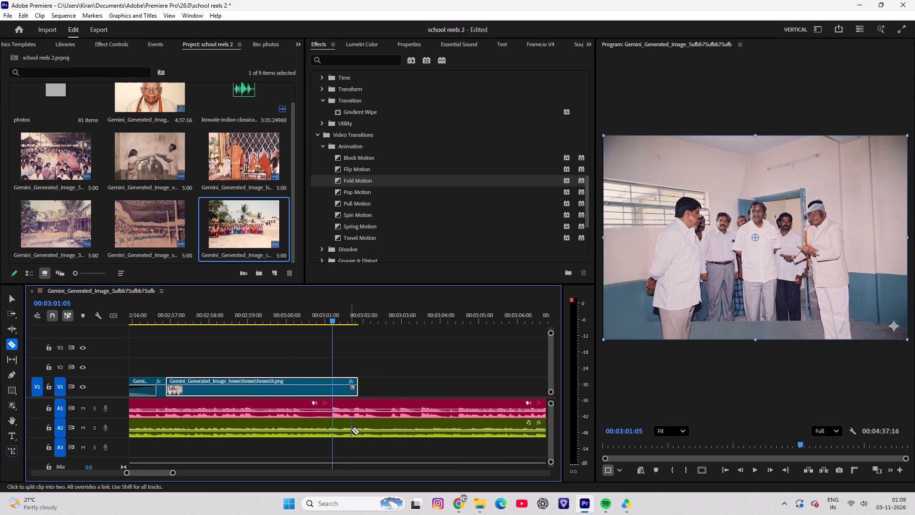
key(v)
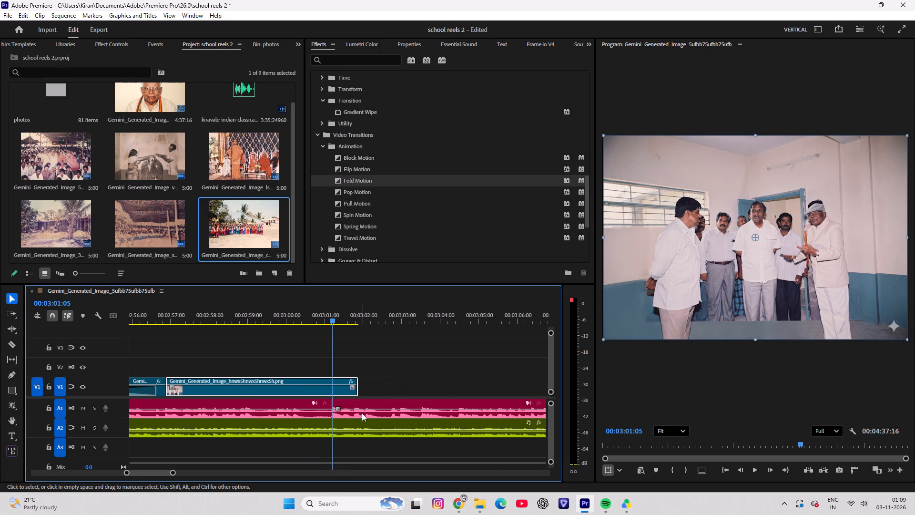
click(364, 407)
key(BackSpace)
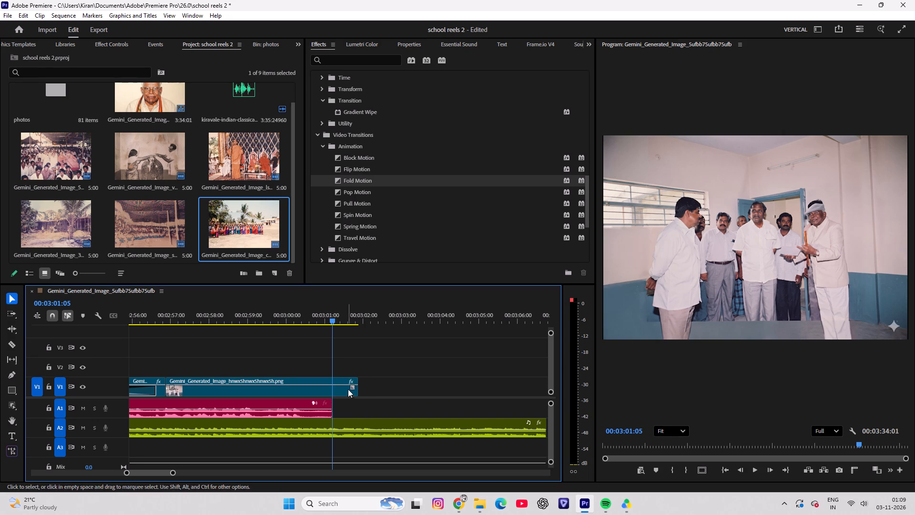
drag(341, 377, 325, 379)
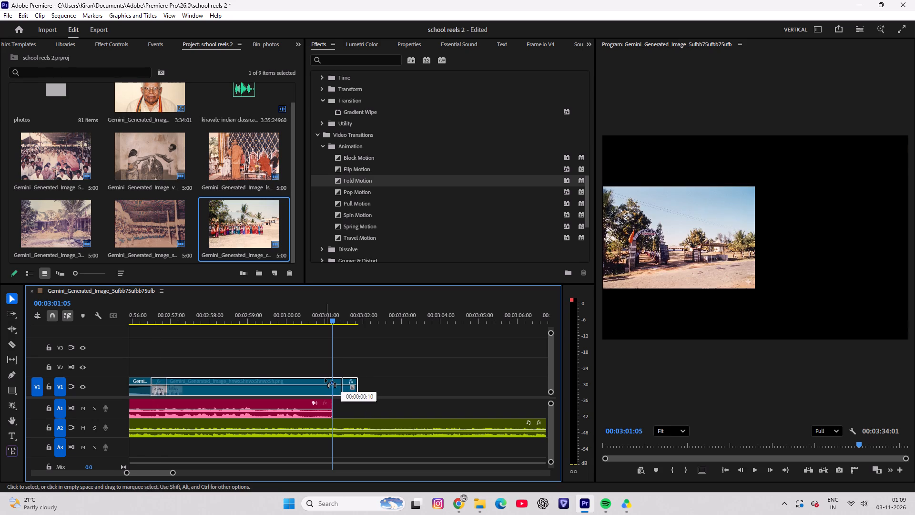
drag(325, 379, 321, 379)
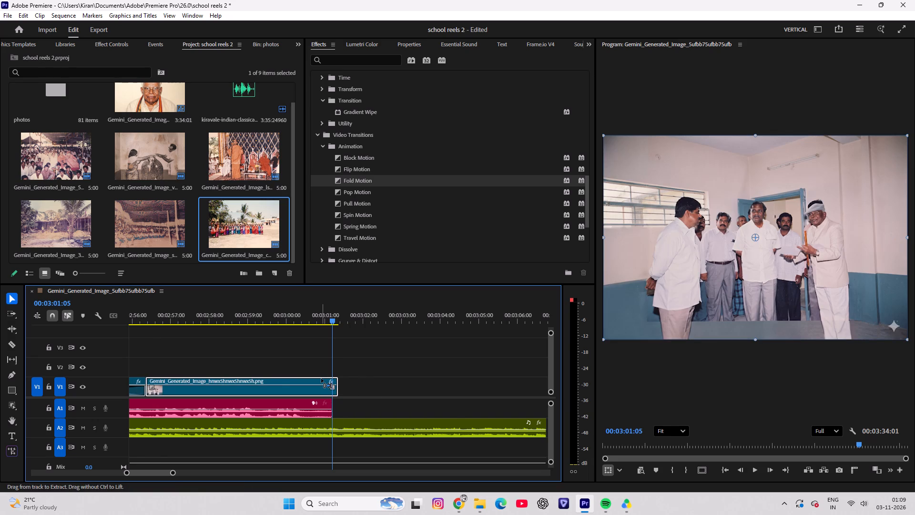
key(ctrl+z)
Trim the end of the men-in-white photo to 00:03:01:05, where the voice audio ends.
drag(358, 379, 333, 375)
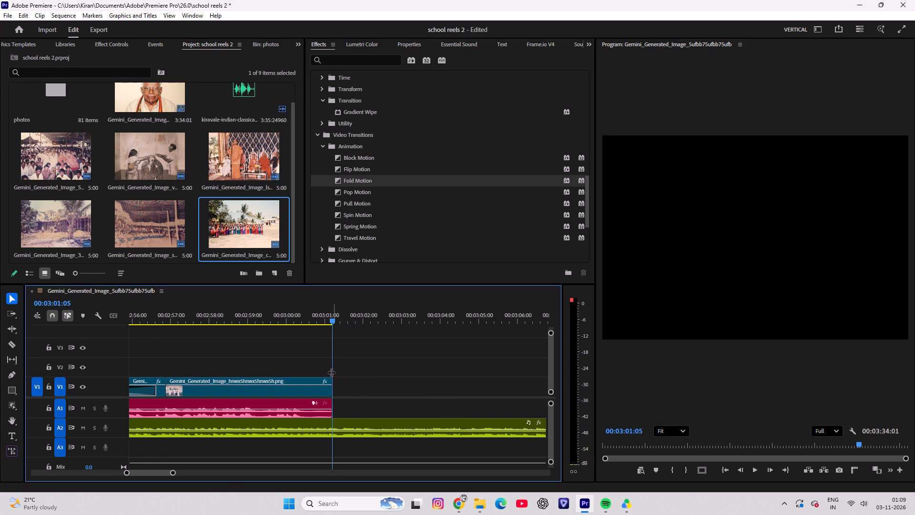
Enlarge the photo of the men in white shirts to a scale of 122.4.
drag(342, 312, 157, 330)
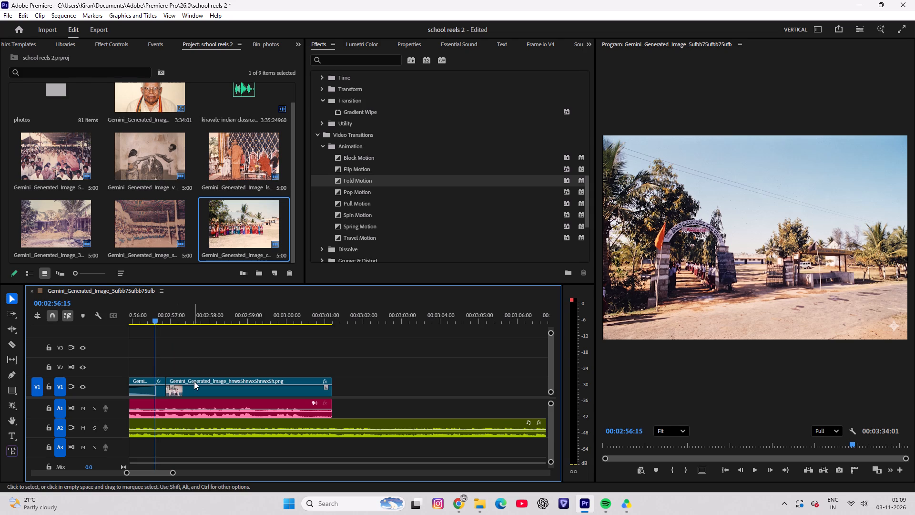
click(194, 382)
click(109, 38)
click(103, 43)
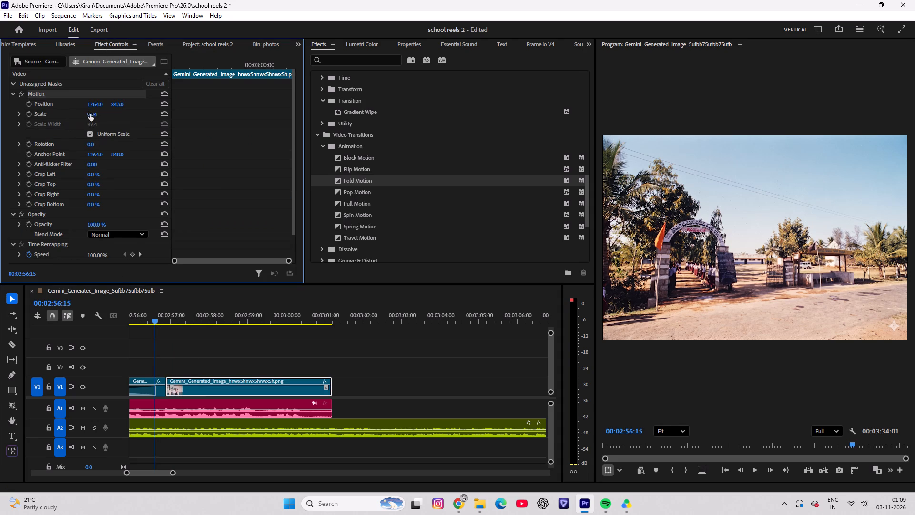
drag(90, 114, 99, 116)
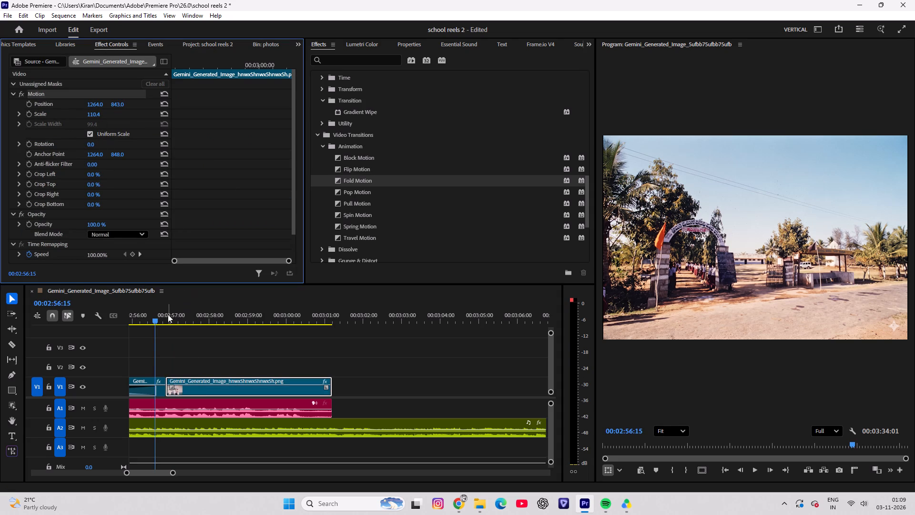
drag(165, 316, 201, 321)
drag(91, 115, 98, 116)
Animate the men-in-white photo's scale from 122.4 at 00:02:56:22 to a larger zoom at 00:03:01:04 and play the zoom.
drag(196, 313, 159, 316)
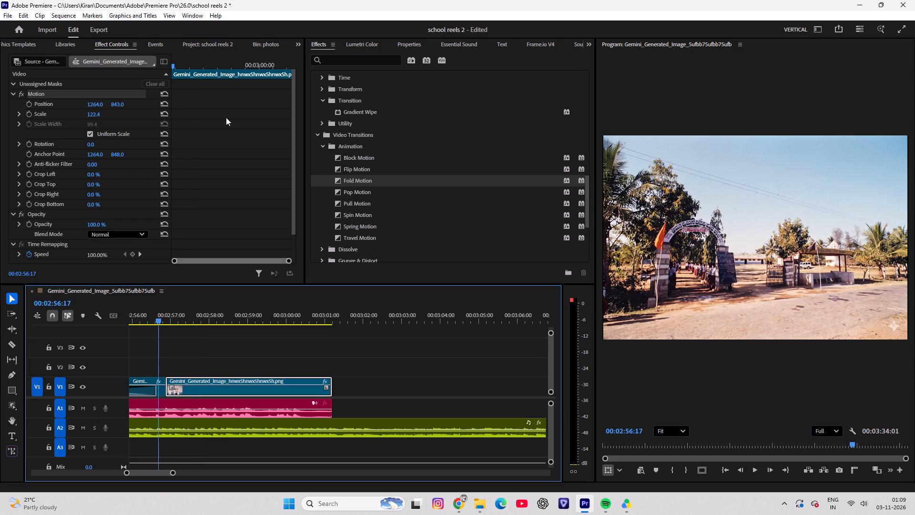
drag(173, 66, 103, 61)
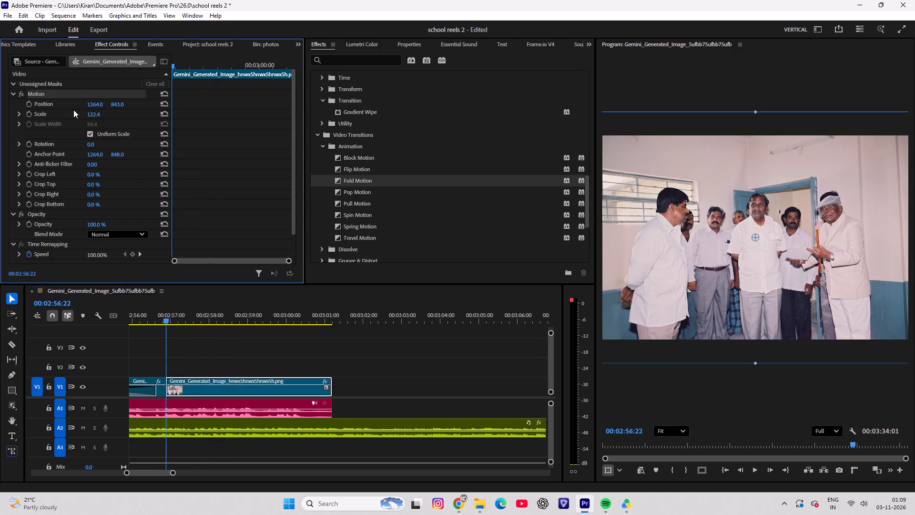
click(28, 115)
drag(176, 64, 434, 70)
drag(94, 113, 97, 113)
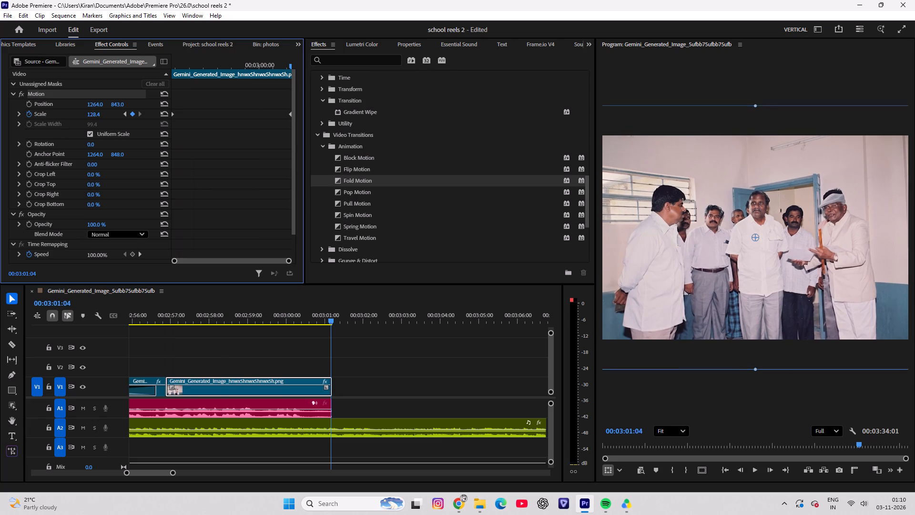
drag(97, 113, 111, 118)
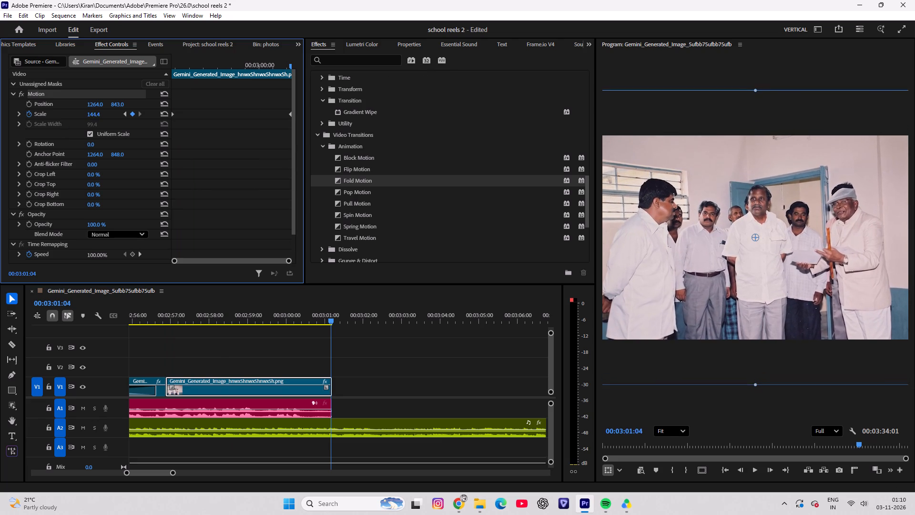
drag(111, 118, 113, 118)
drag(214, 316, 160, 310)
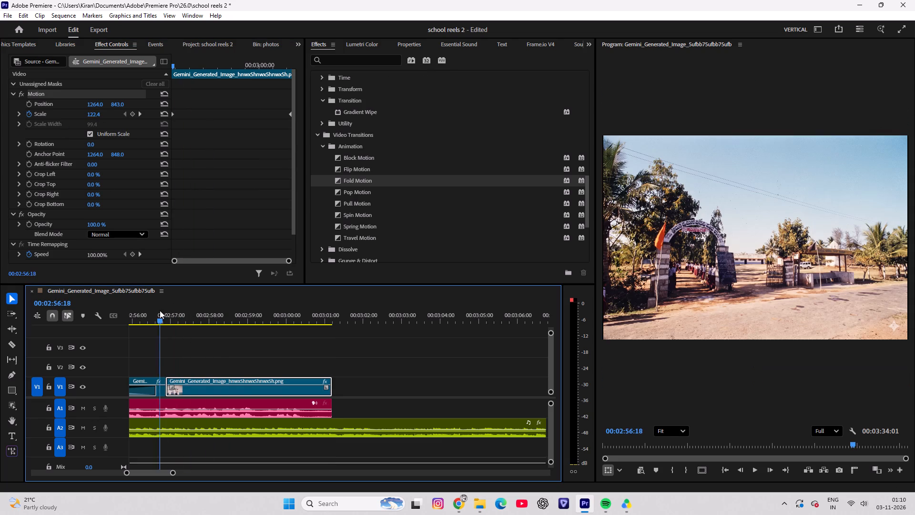
drag(160, 310, 154, 311)
key(space)
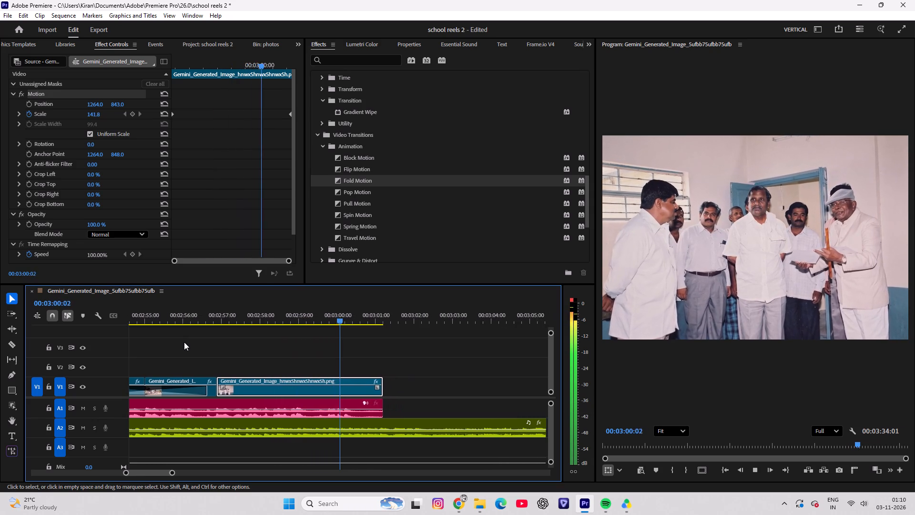
Browse the photos bin for interview footage and preview the schoolyard clips C4074.MP4 and C4073.MP4.
key(space)
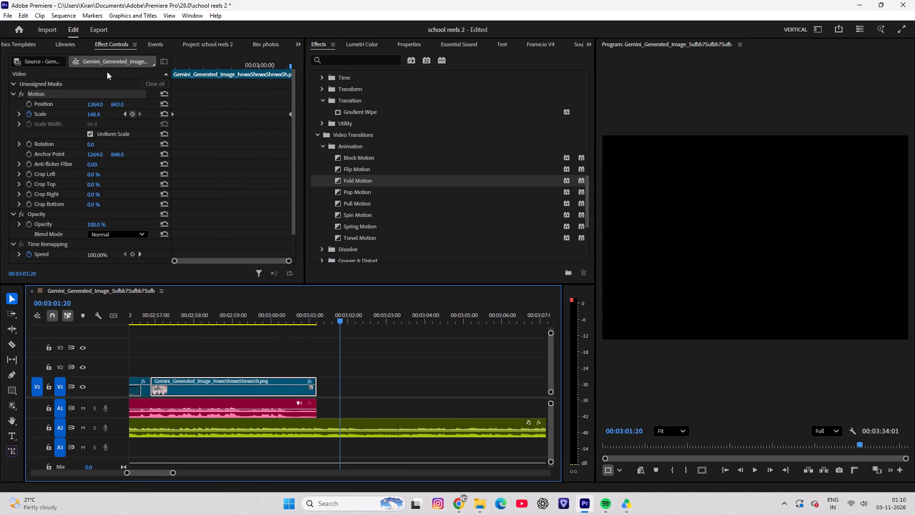
click(213, 43)
double_click(59, 99)
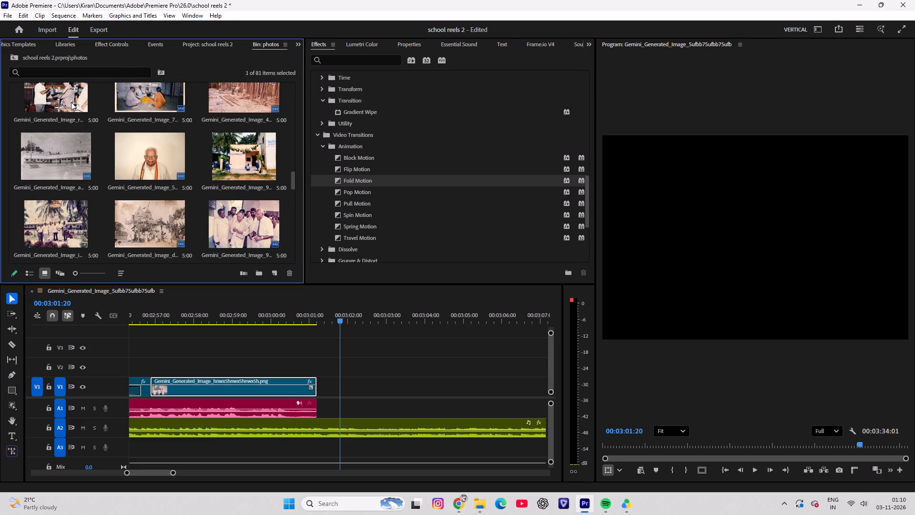
scroll(231, 207, up, 11)
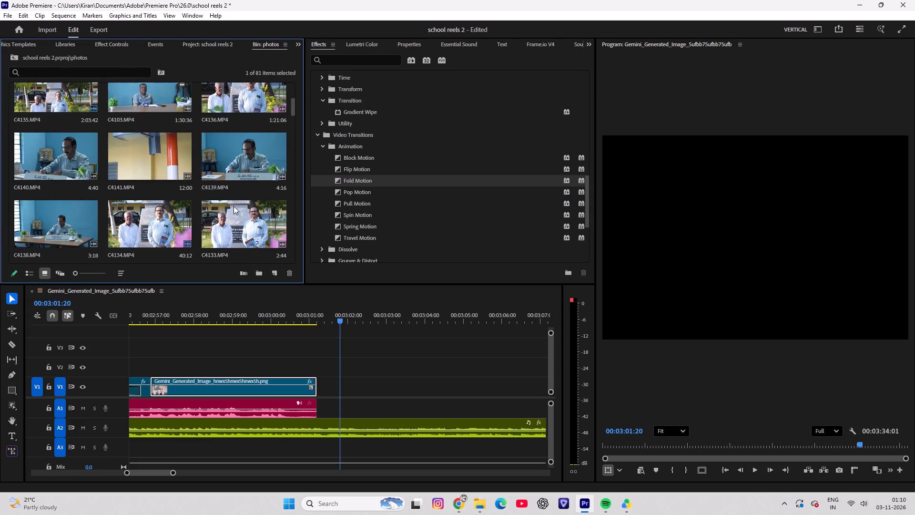
scroll(235, 206, up, 5)
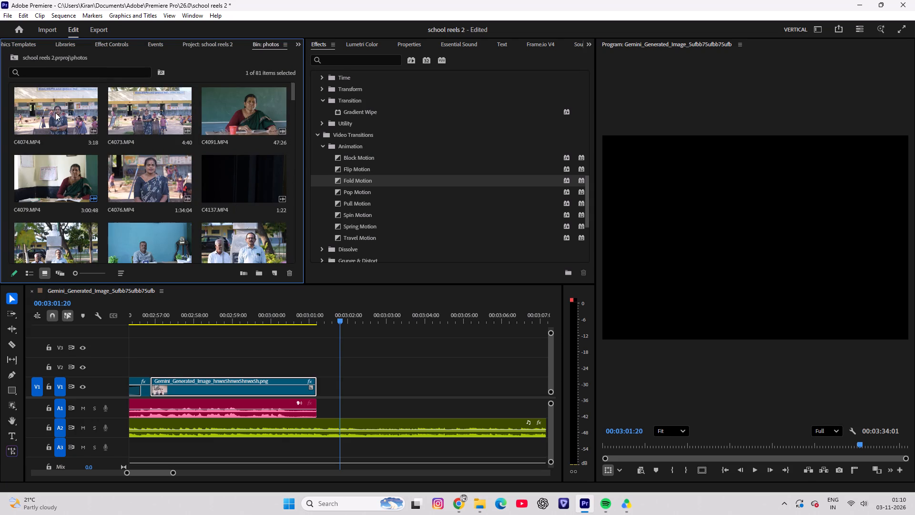
double_click(54, 113)
drag(319, 248, 332, 250)
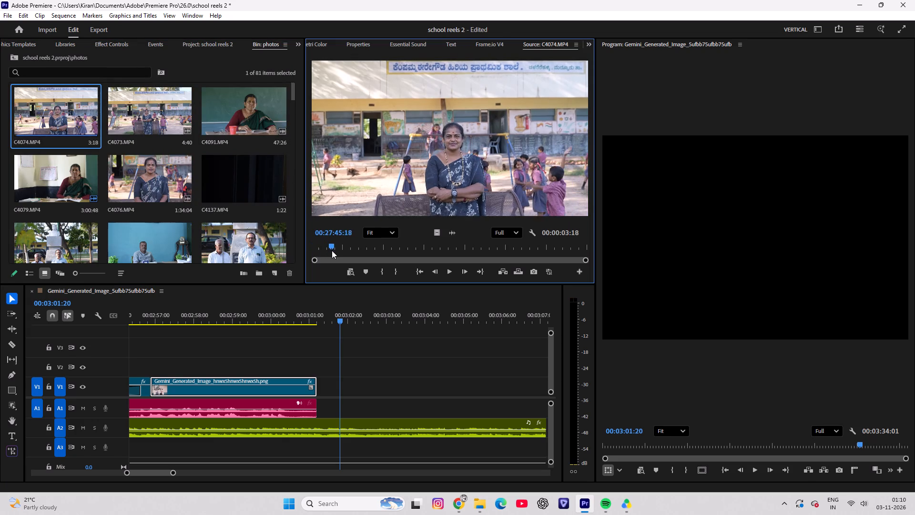
drag(332, 250, 407, 255)
key(space)
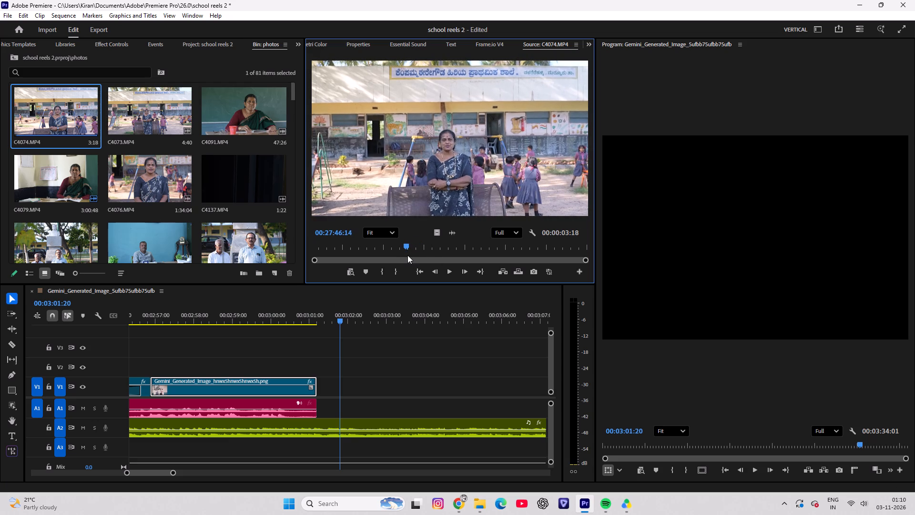
double_click(152, 111)
key(space)
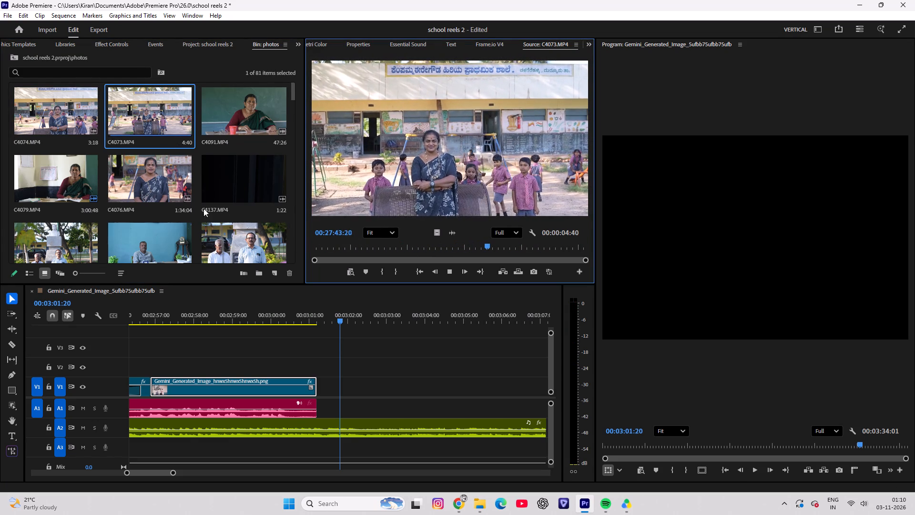
key(space)
key(space)
key(space)
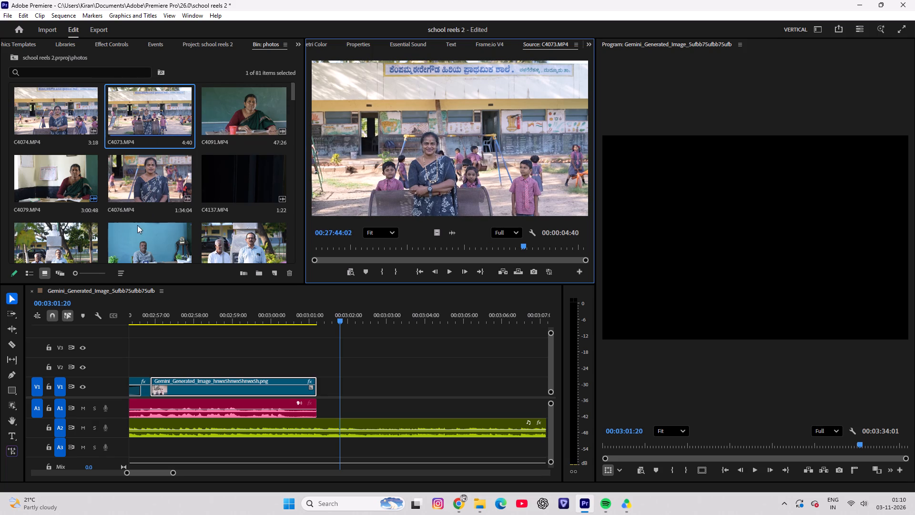
Sample the speech in interview clips C4103.MP4 and C4076.MP4 to compare them as the next voice source.
double_click(133, 243)
drag(318, 247, 340, 249)
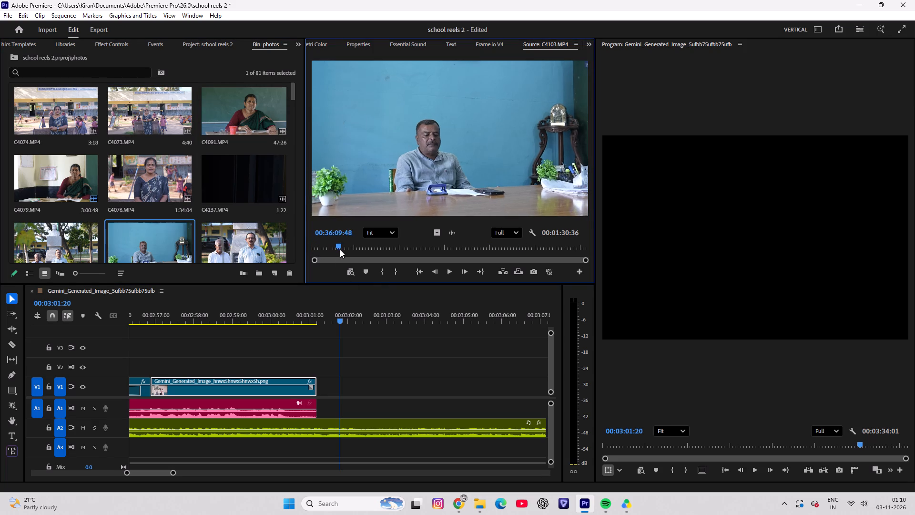
drag(340, 249, 324, 247)
key(space)
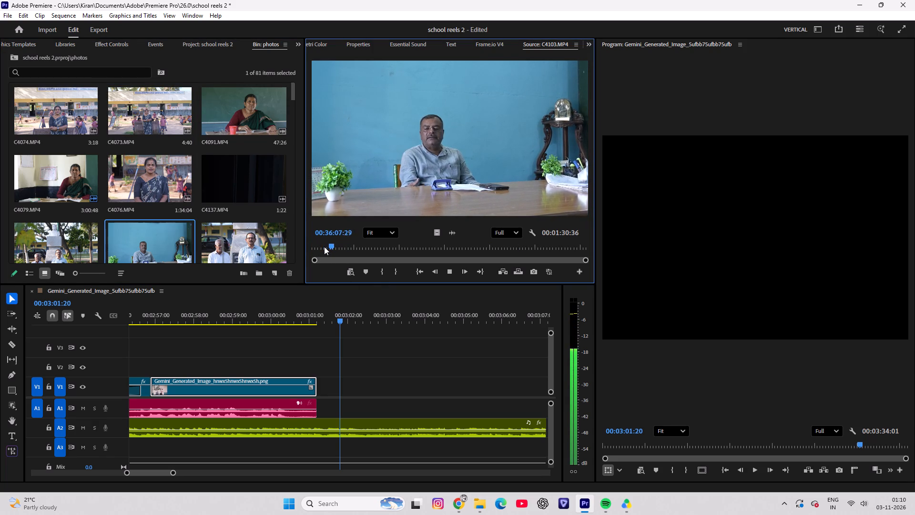
double_click(136, 181)
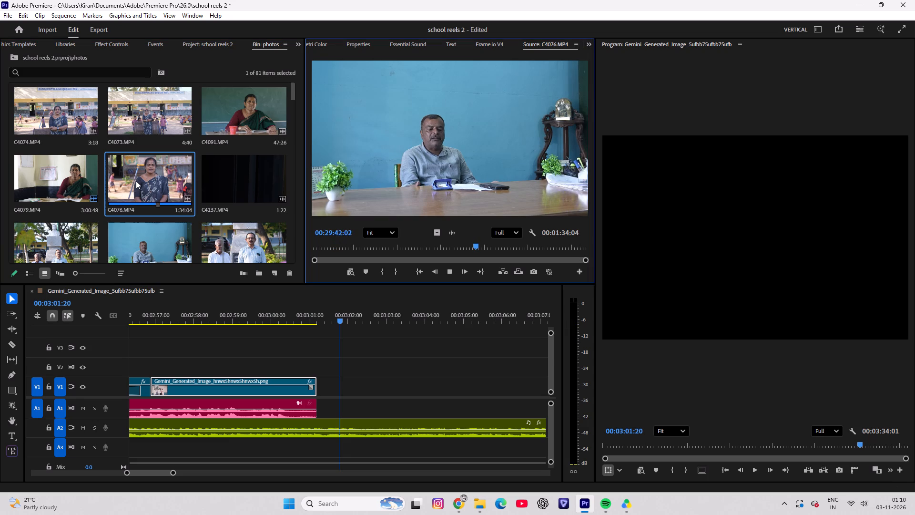
key(space)
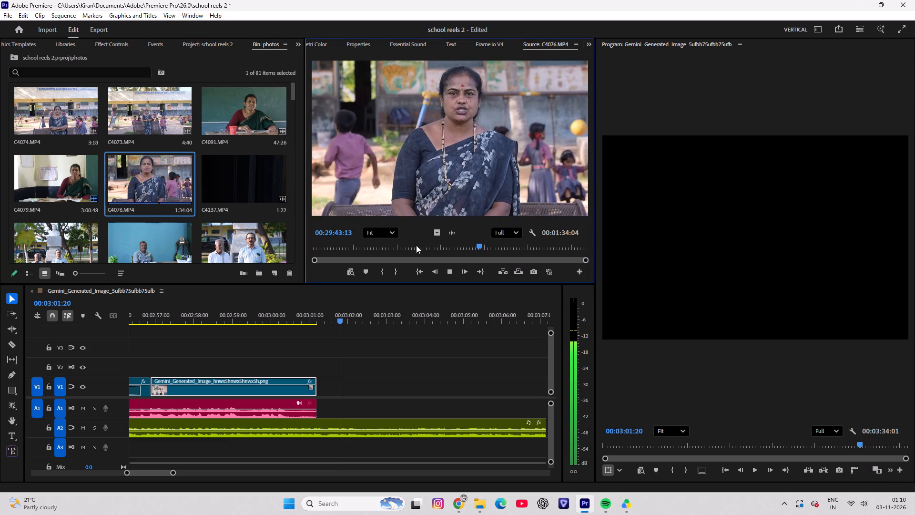
drag(421, 247, 240, 248)
key(space)
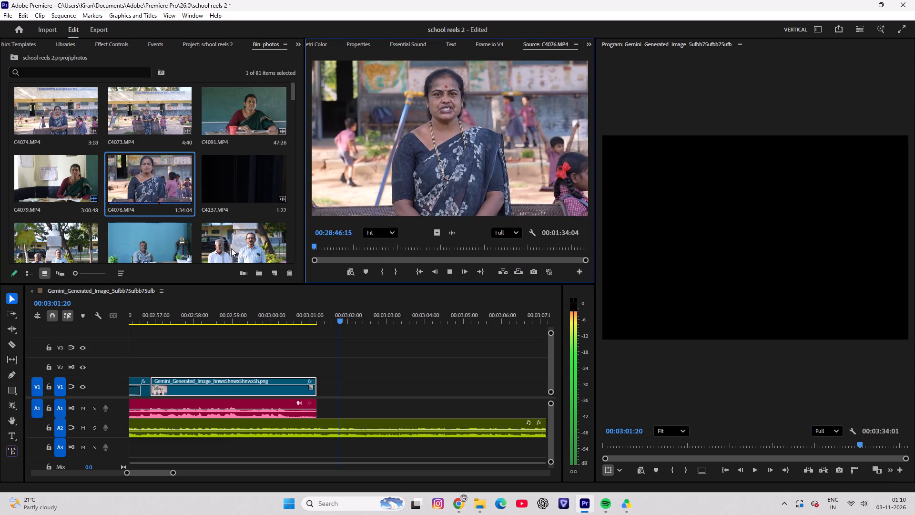
Listen through C4103.MP4 from its start for the next voice passage and mark its In point at 00:36:30:04.
double_click(141, 243)
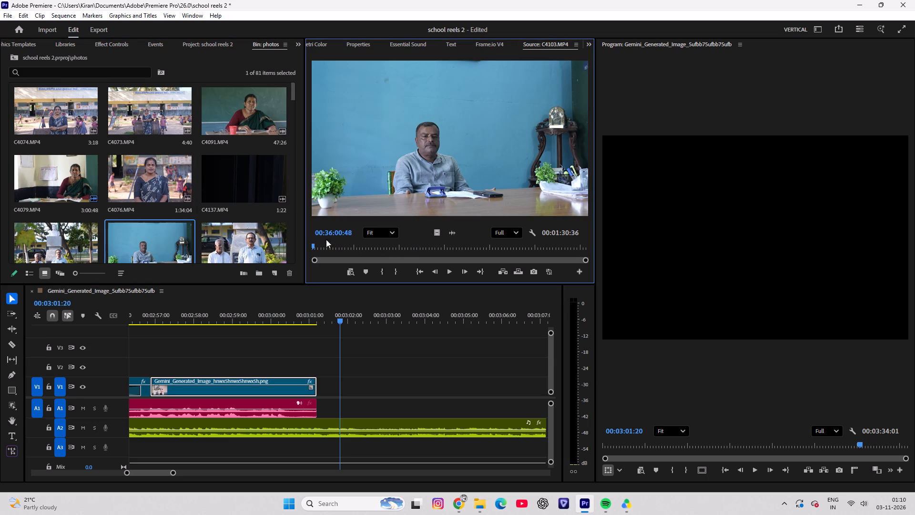
drag(332, 249, 279, 248)
key(space)
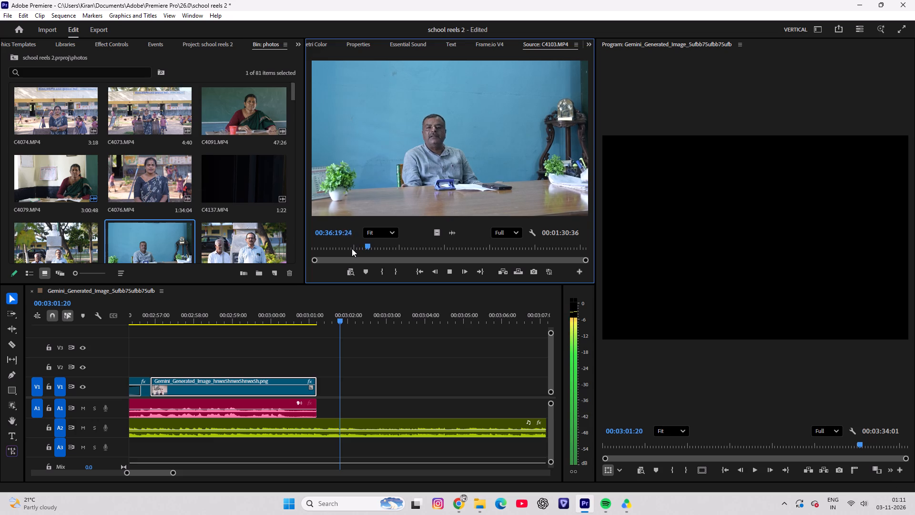
key(Right)
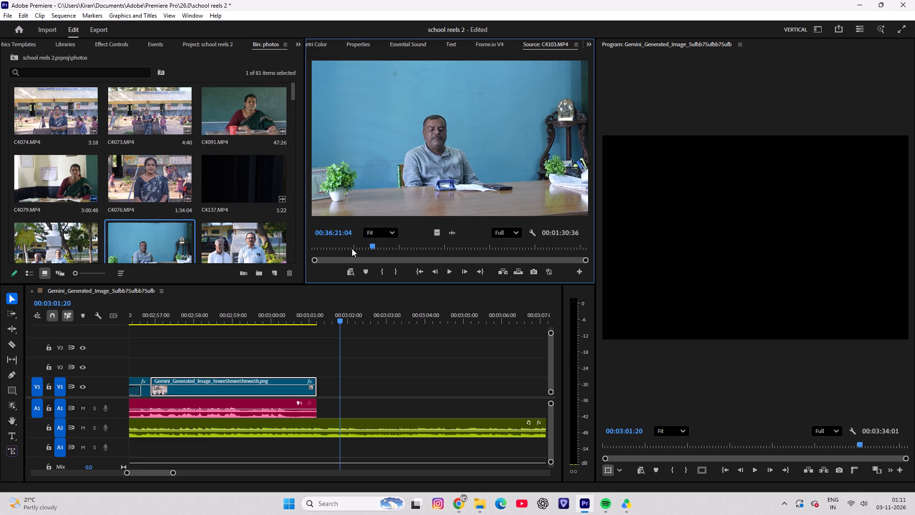
key(Right)
key(Right)
key(Right)
key(space)
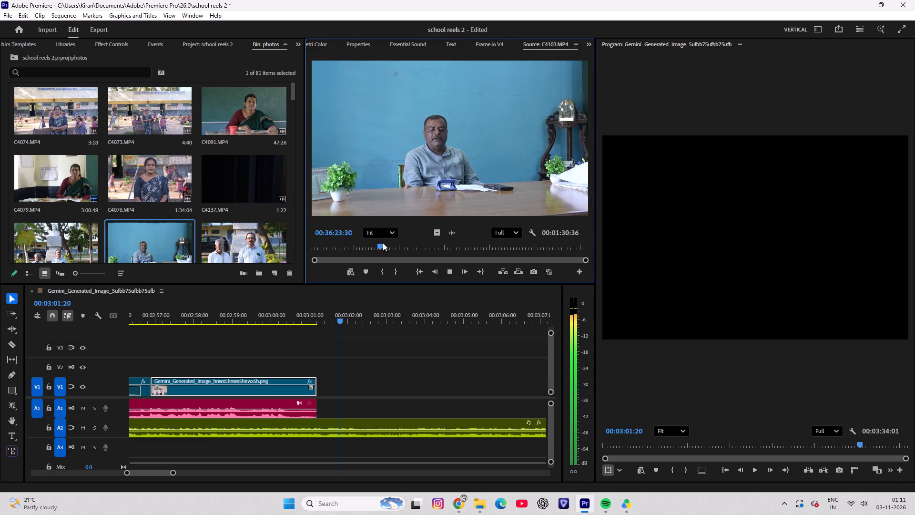
drag(386, 247, 394, 246)
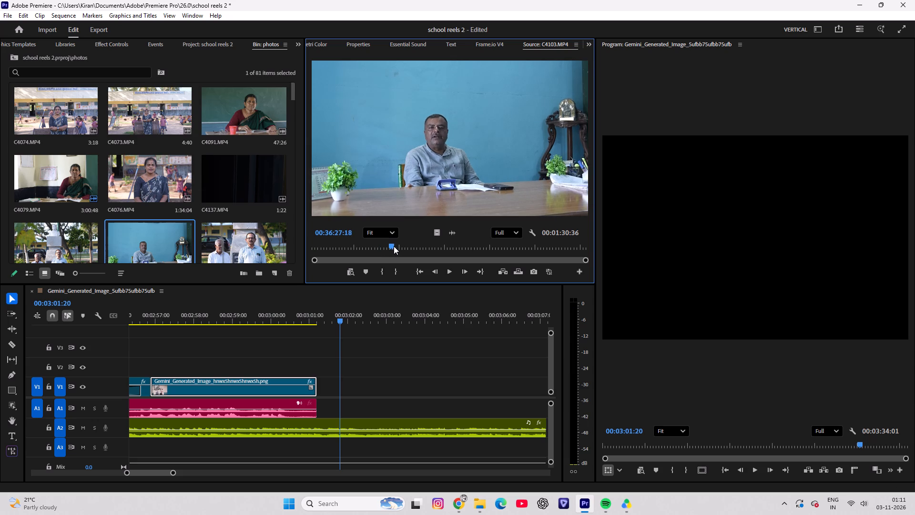
key(space)
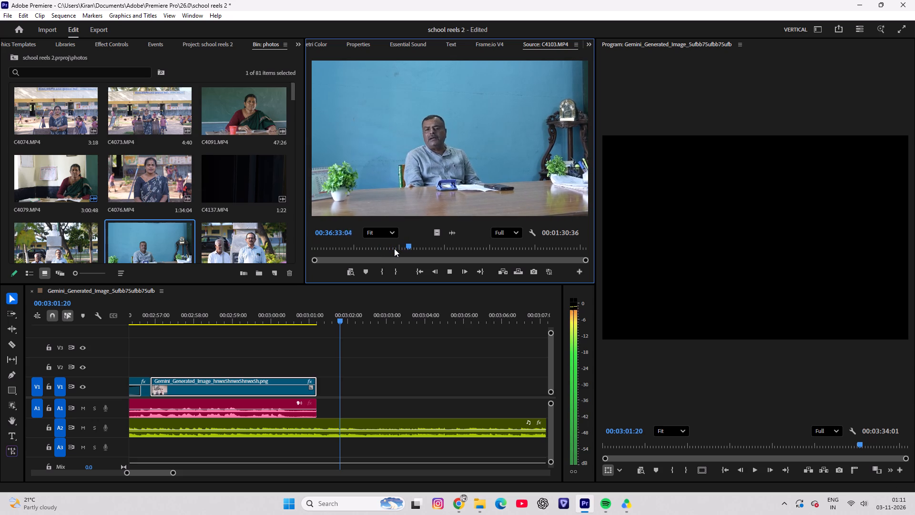
drag(400, 248, 392, 248)
key(space)
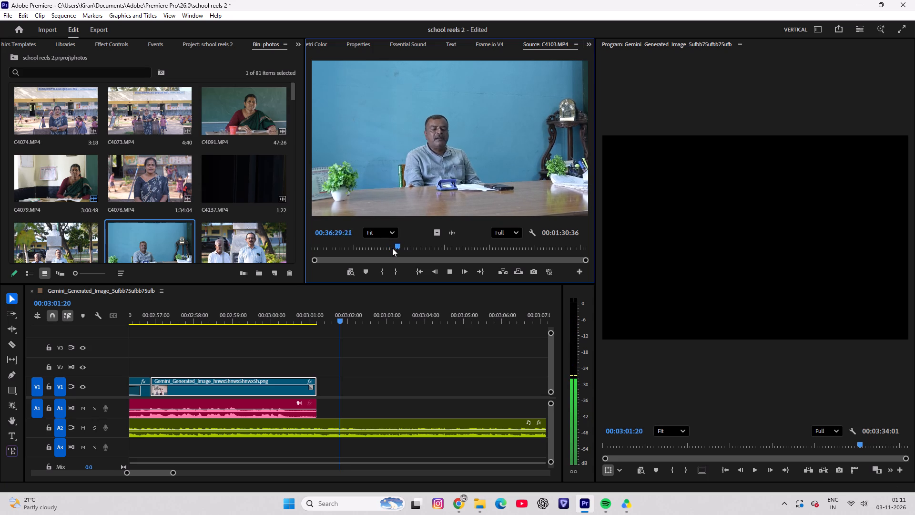
key(space)
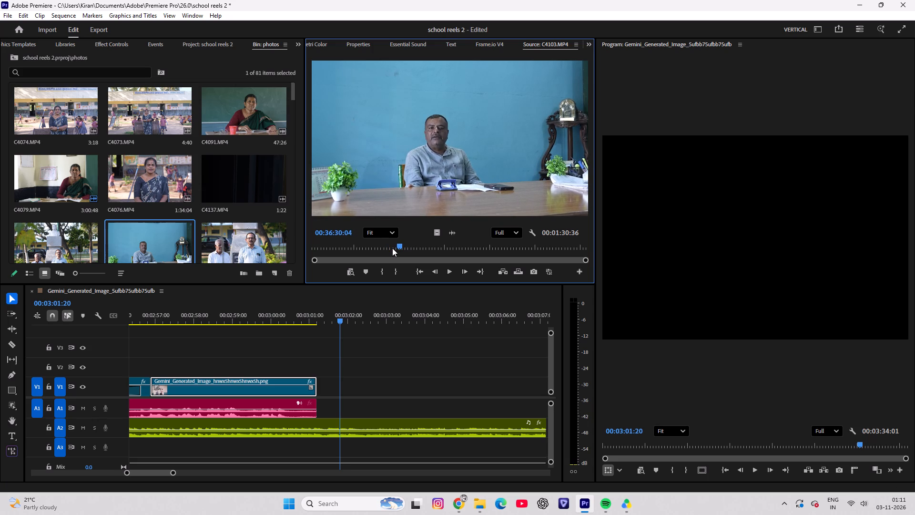
text(i)
Place only the audio of C4103.MP4 on A1 directly after the existing voice clip and play across the join.
key(space)
key(space)
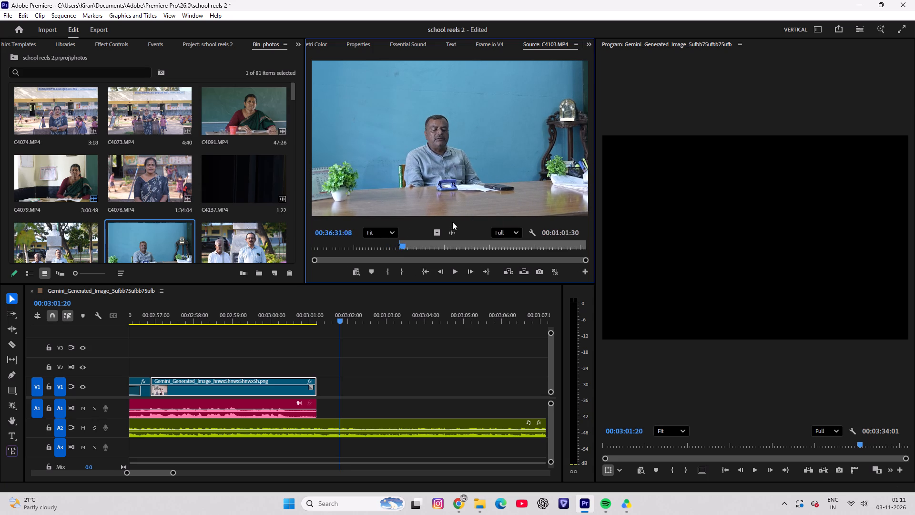
drag(452, 235, 320, 408)
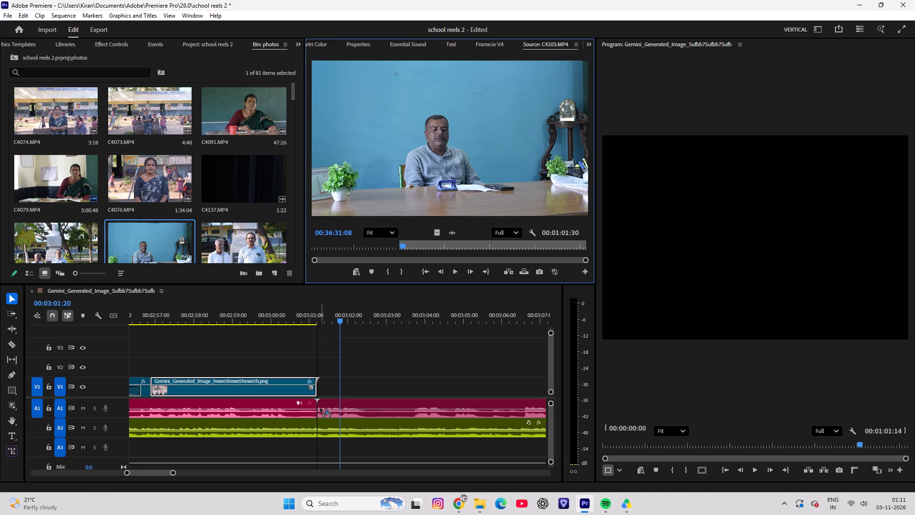
drag(320, 408, 319, 406)
drag(335, 314, 275, 322)
key(space)
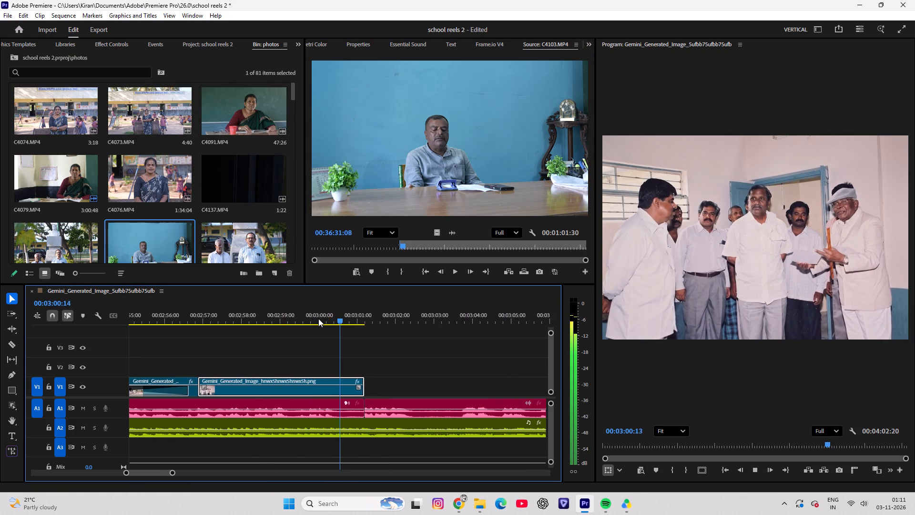
key(space)
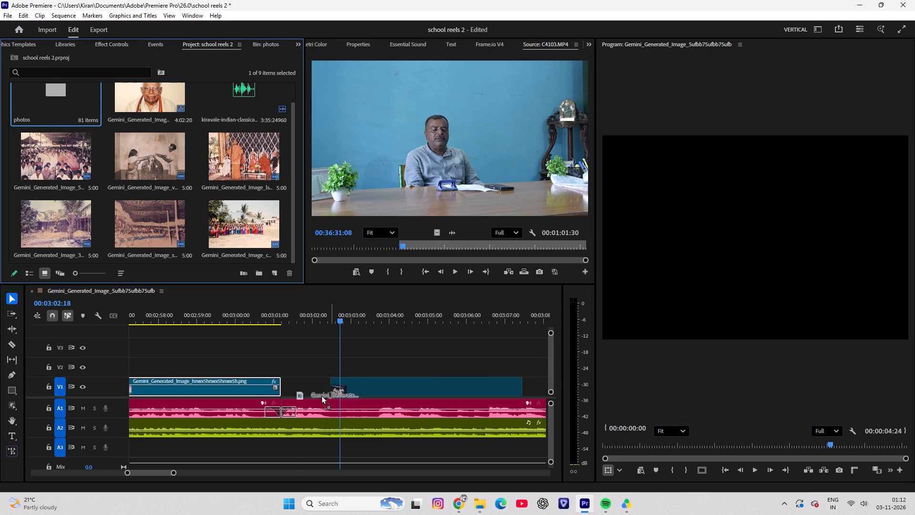
drag(321, 395, 283, 395)
click(310, 385)
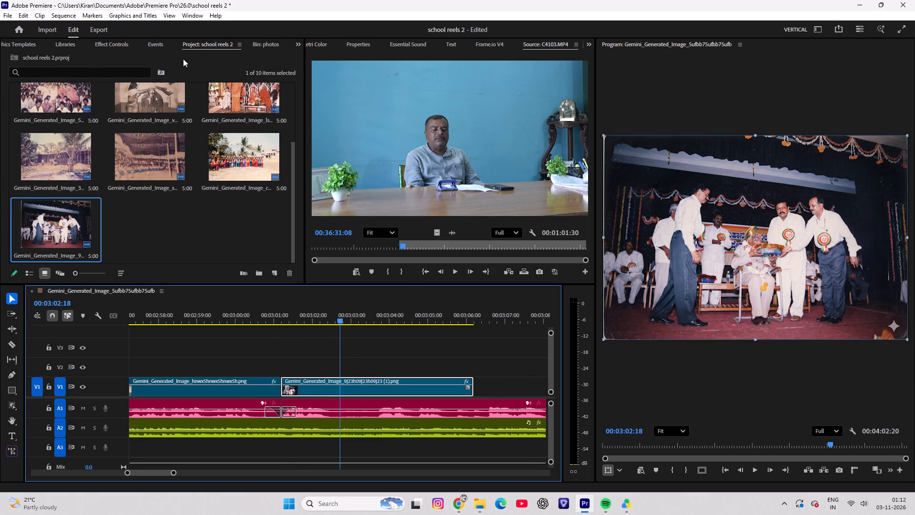
Play across the join with the stage ceremony photo and enlarge that photo to a scale of 124.4.
key(space)
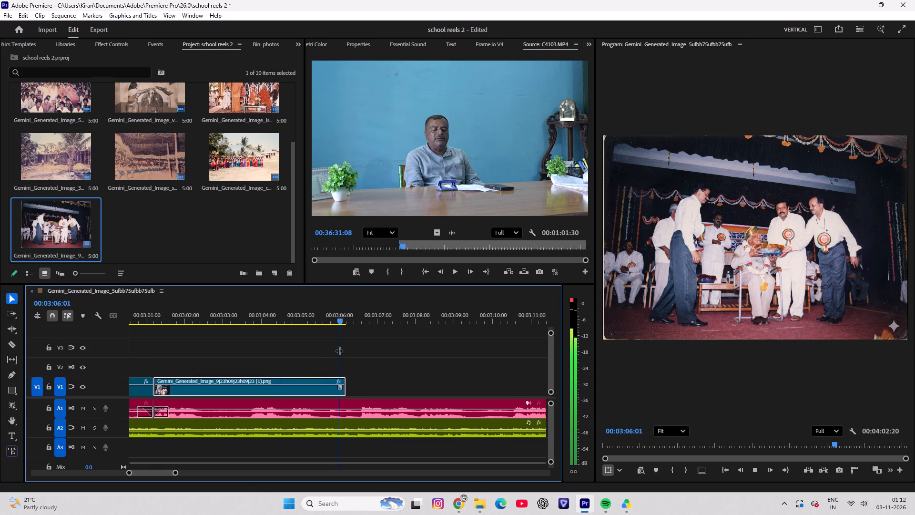
key(space)
drag(327, 308, 89, 336)
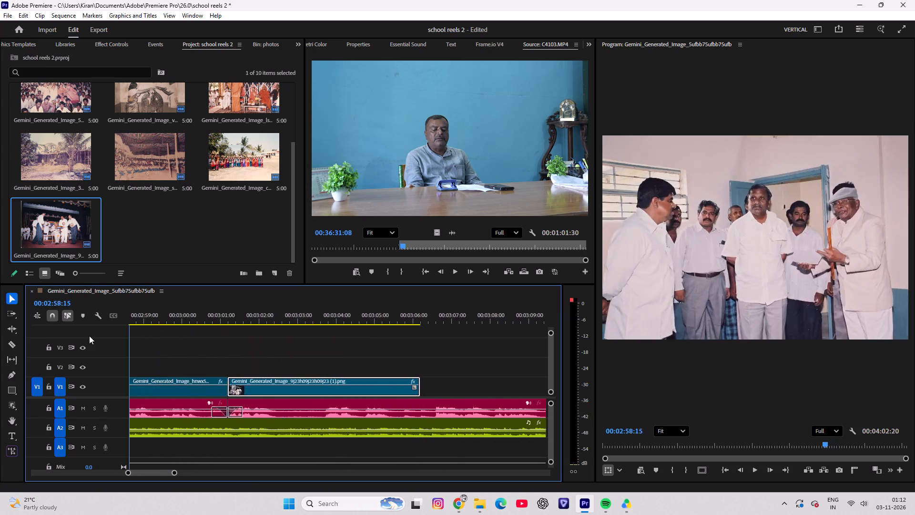
drag(89, 336, 410, 289)
key(space)
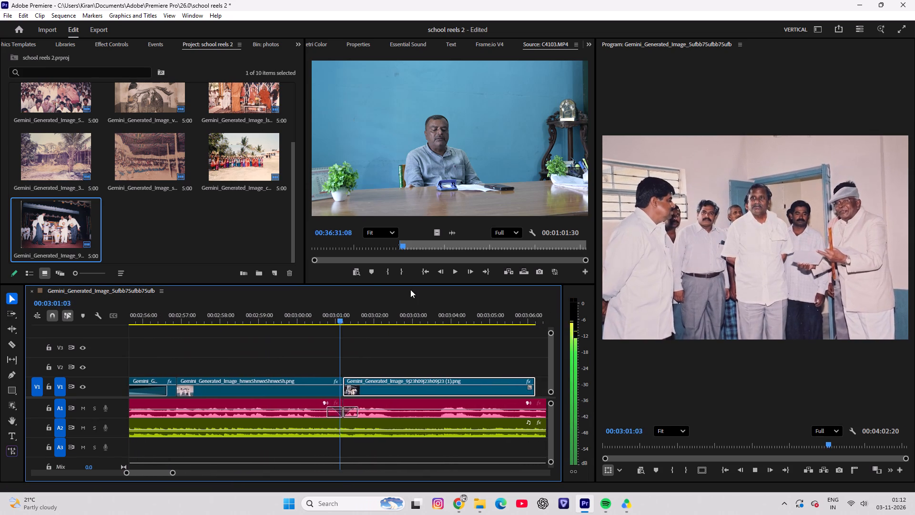
key(space)
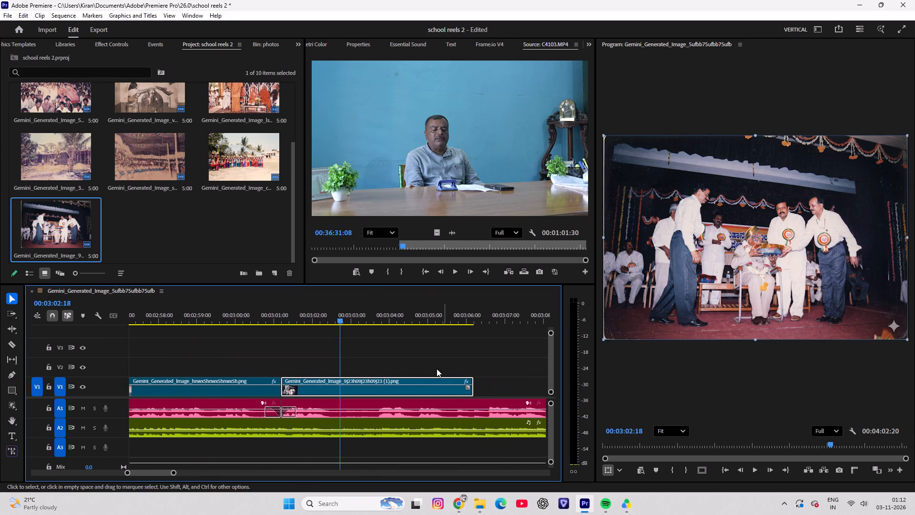
click(95, 41)
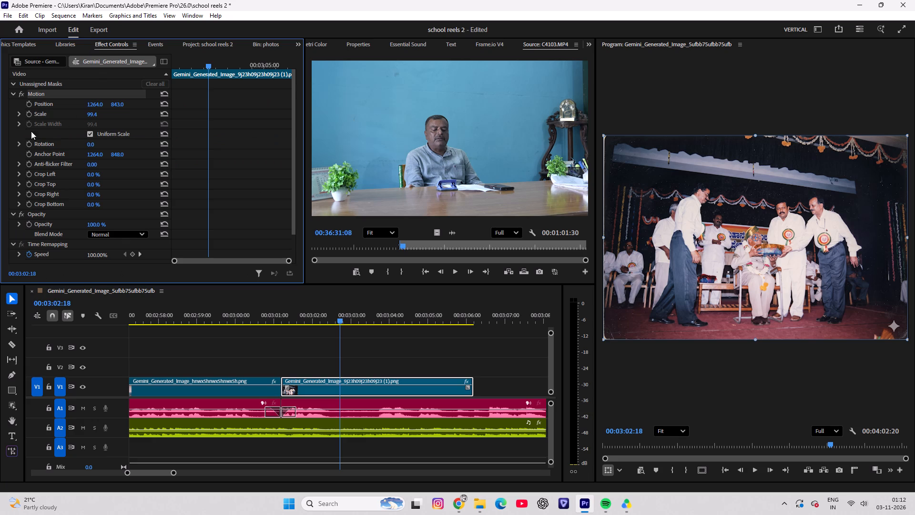
drag(88, 109, 103, 109)
drag(90, 114, 101, 113)
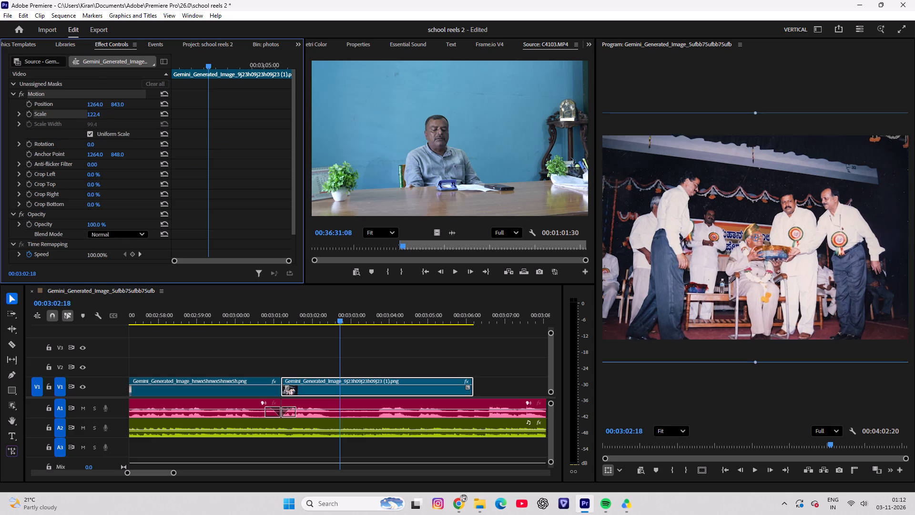
drag(101, 113, 102, 113)
Play the stage ceremony photo against the voice and extend its end on V1 to about 00:03:06:14.
drag(340, 318, 278, 319)
key(space)
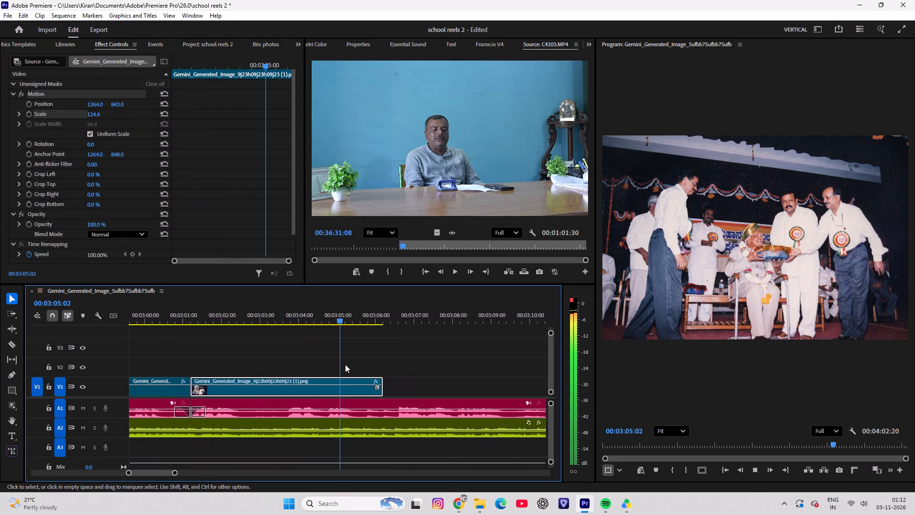
key(space)
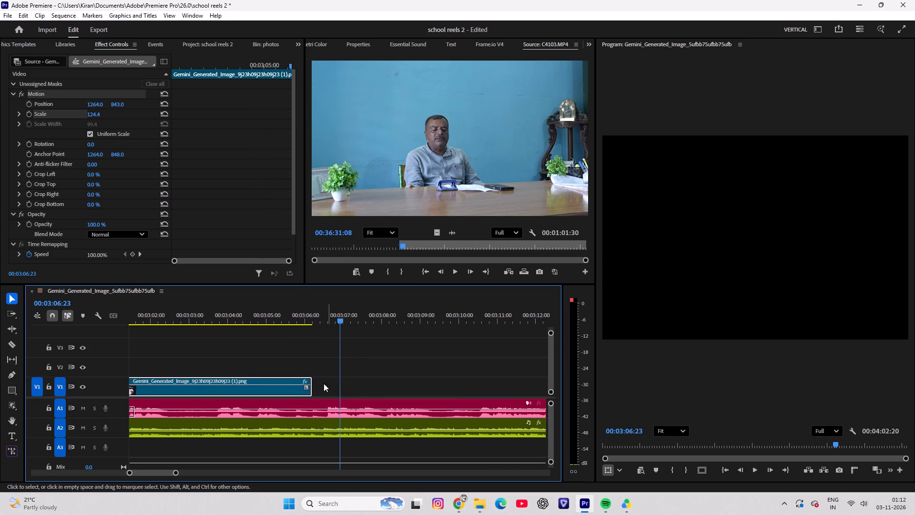
drag(311, 379, 326, 379)
Keyframe the stage ceremony photo's scale from 124.4 at its start to 144.4 at its end, and play the zoom.
drag(338, 314, 295, 314)
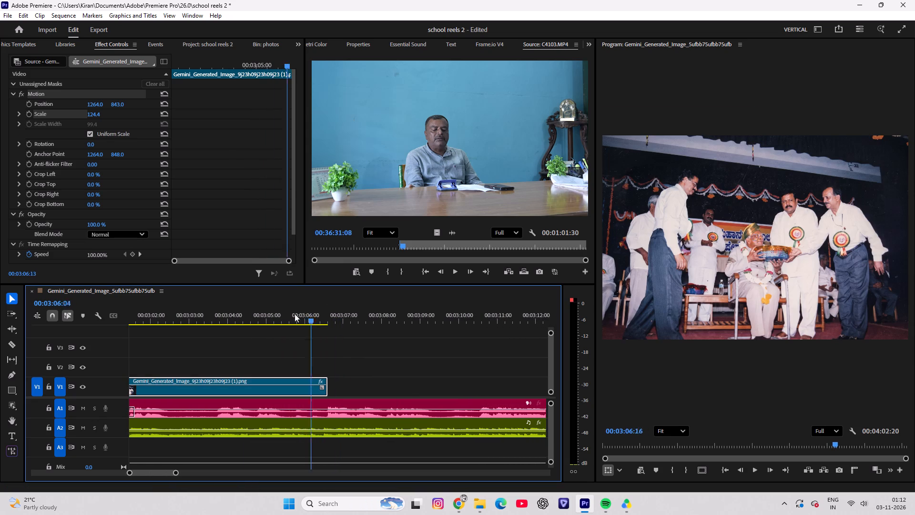
drag(295, 314, 369, 285)
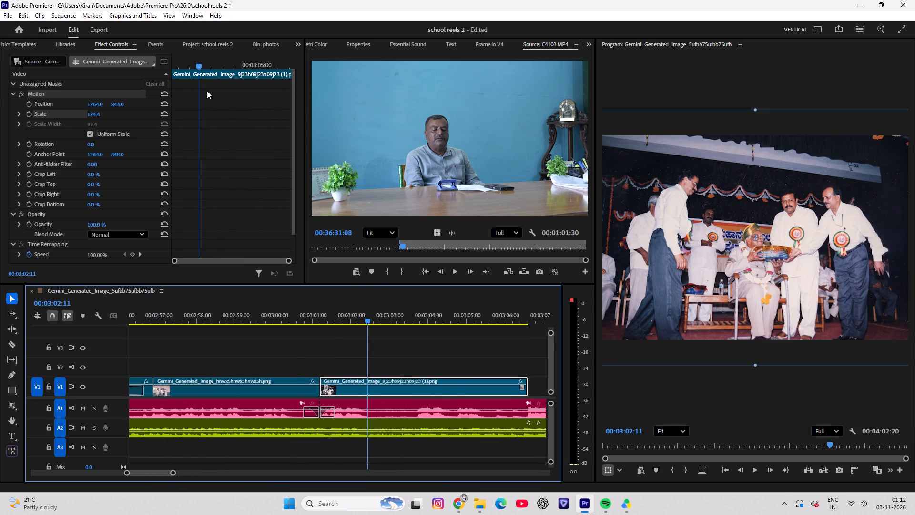
drag(196, 56, 69, 67)
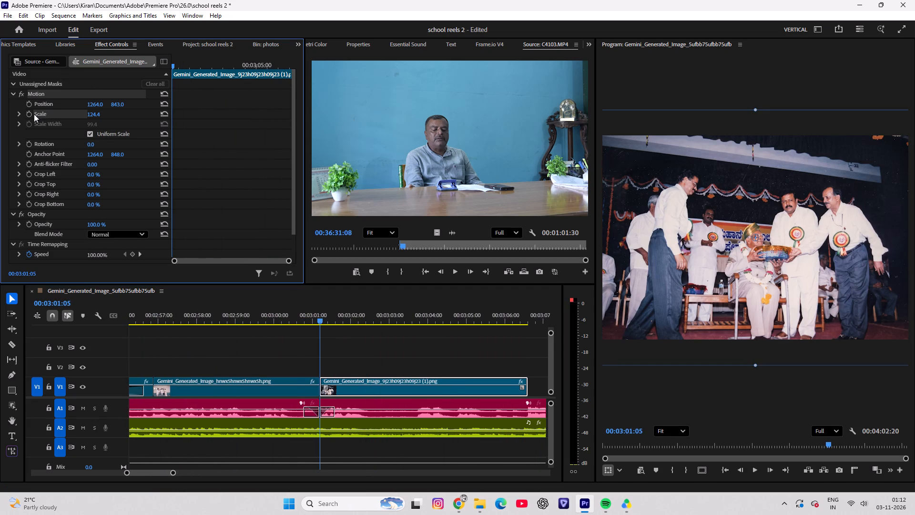
click(32, 114)
drag(174, 64, 404, 62)
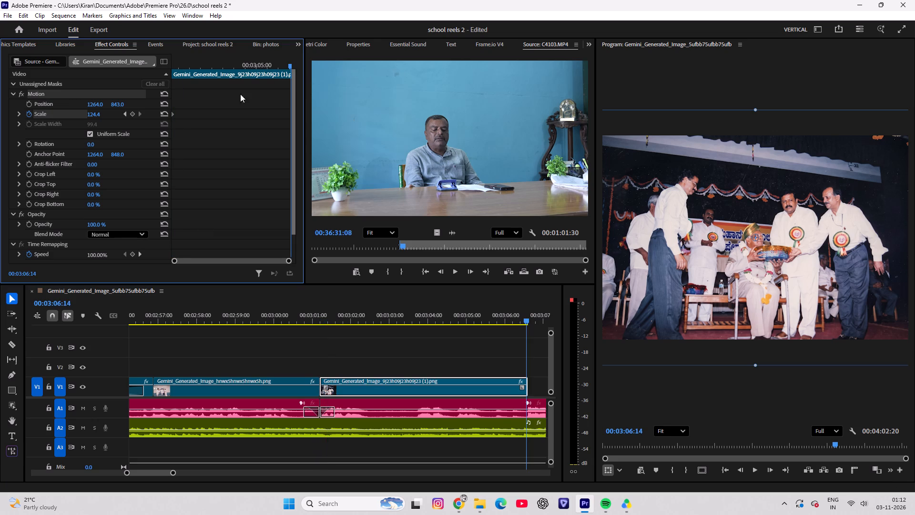
drag(92, 114, 93, 114)
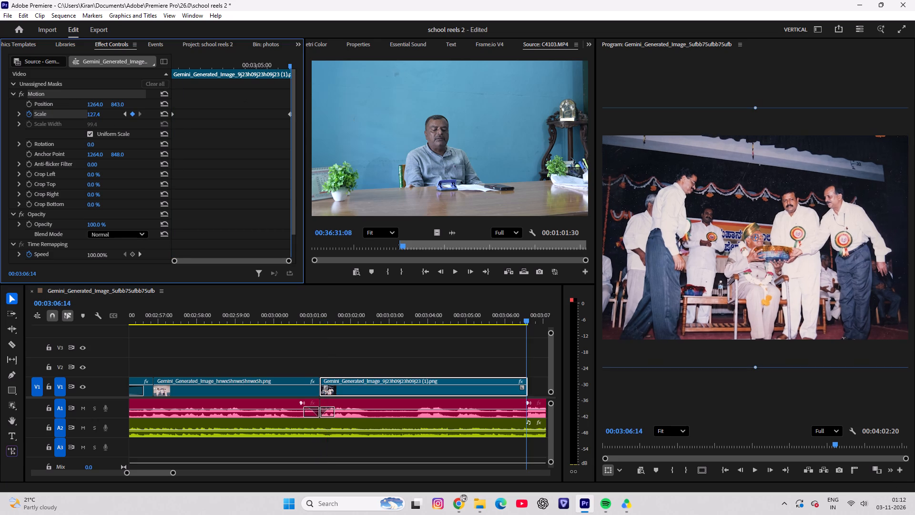
drag(93, 114, 100, 114)
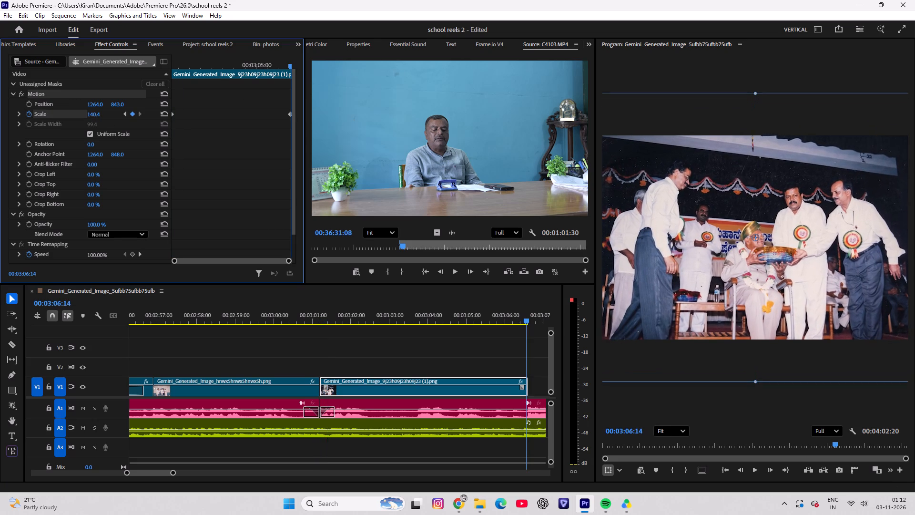
drag(100, 114, 102, 114)
drag(428, 317, 331, 319)
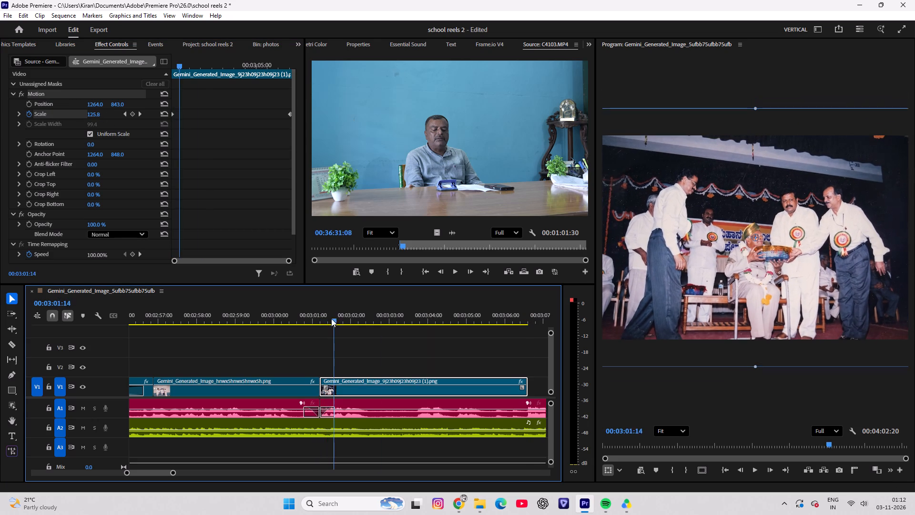
drag(331, 319, 329, 319)
key(space)
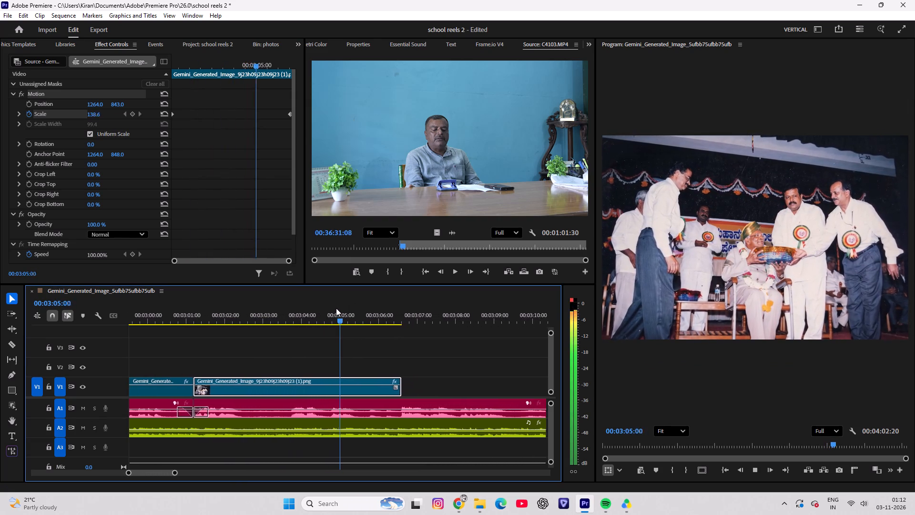
key(space)
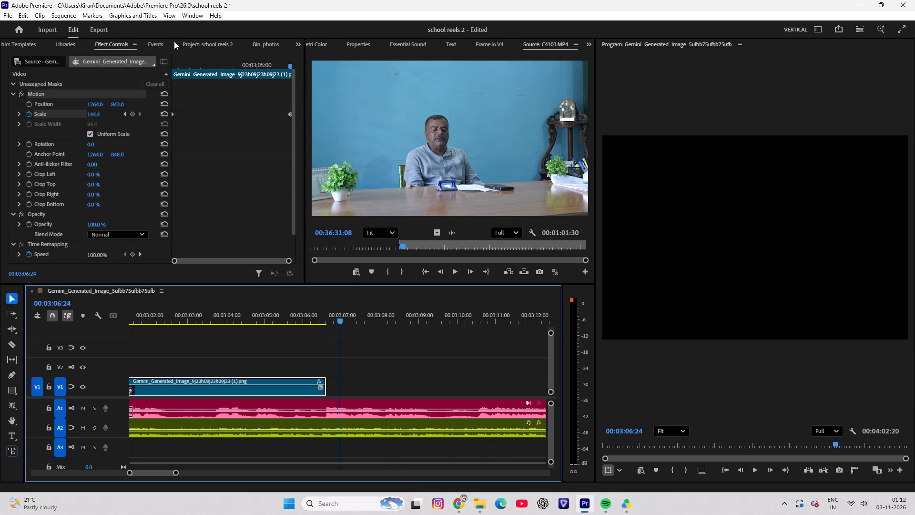
Look through the photos bin for a picture to follow the stage ceremony photo.
click(204, 42)
scroll(143, 196, up, 6)
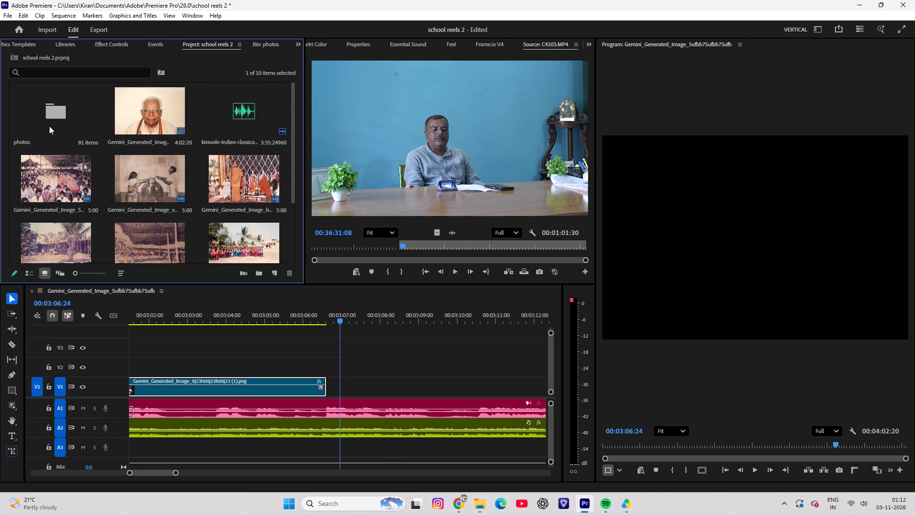
double_click(36, 115)
scroll(156, 183, down, 4)
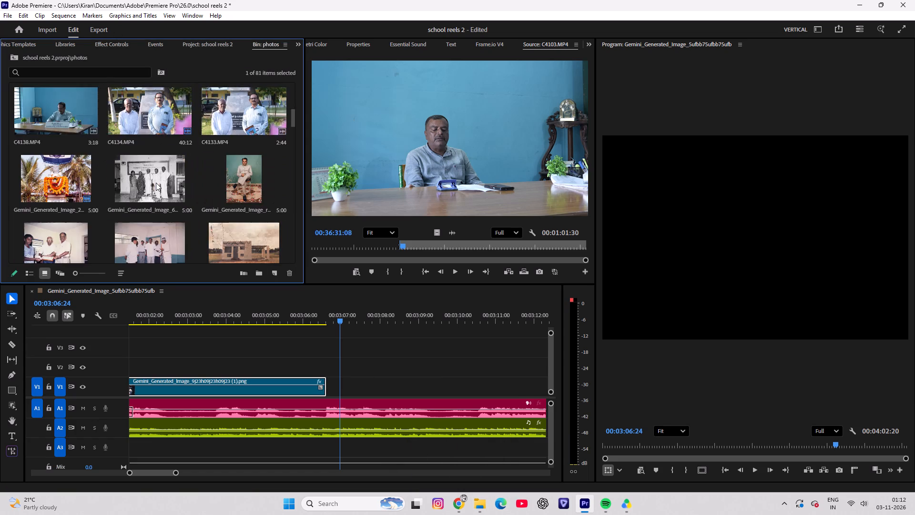
scroll(156, 183, down, 4)
scroll(156, 183, up, 3)
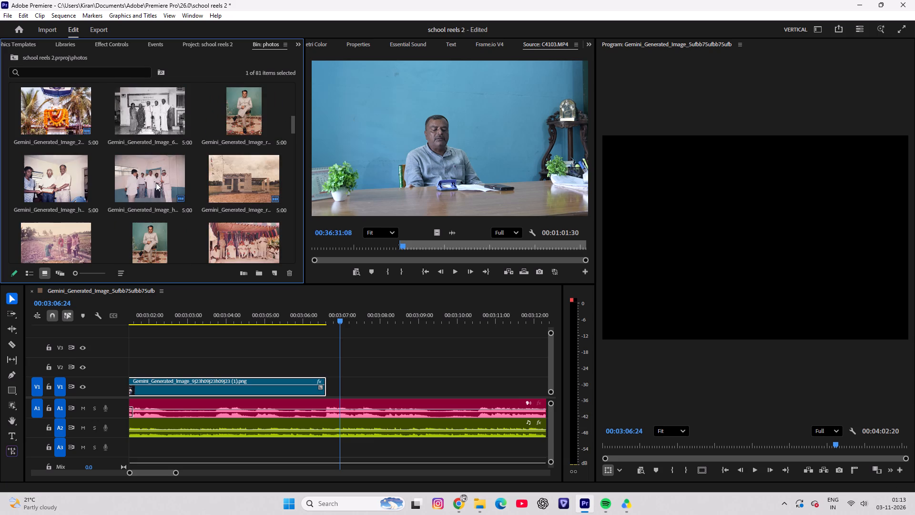
scroll(156, 183, up, 1)
scroll(156, 183, down, 9)
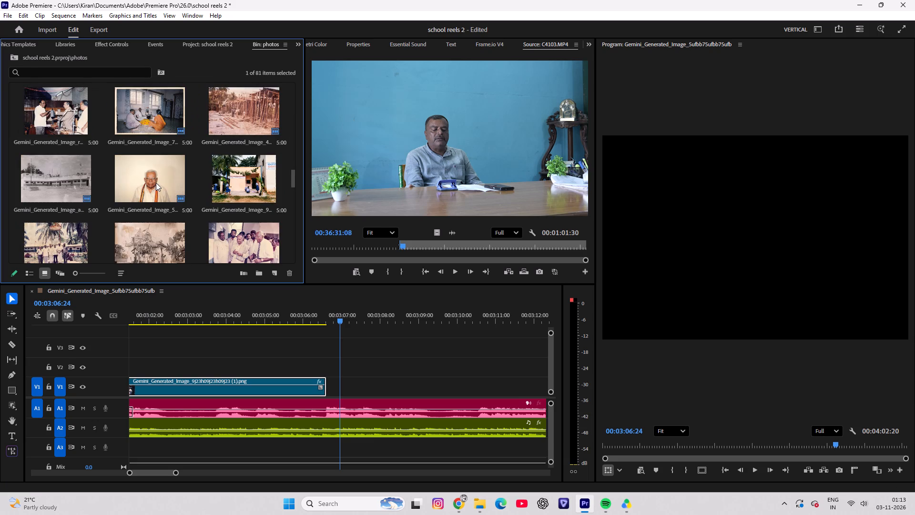
scroll(156, 183, down, 13)
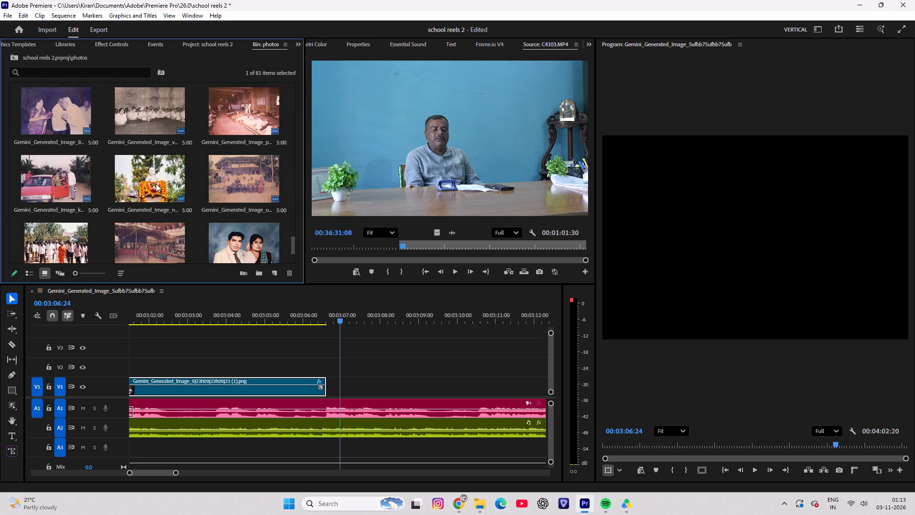
scroll(158, 185, down, 4)
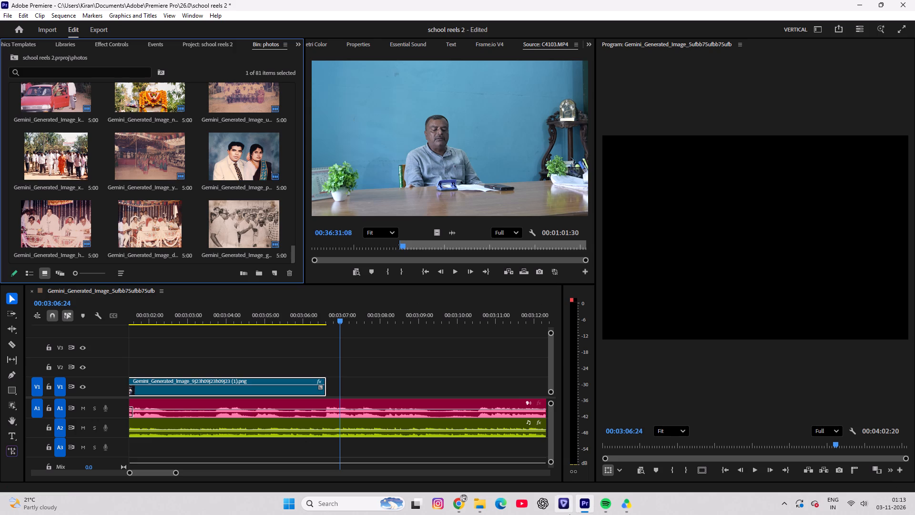
Place the photo of the man seated in an armchair from the Downloads folder on V1 directly after the stage ceremony photo.
click(489, 503)
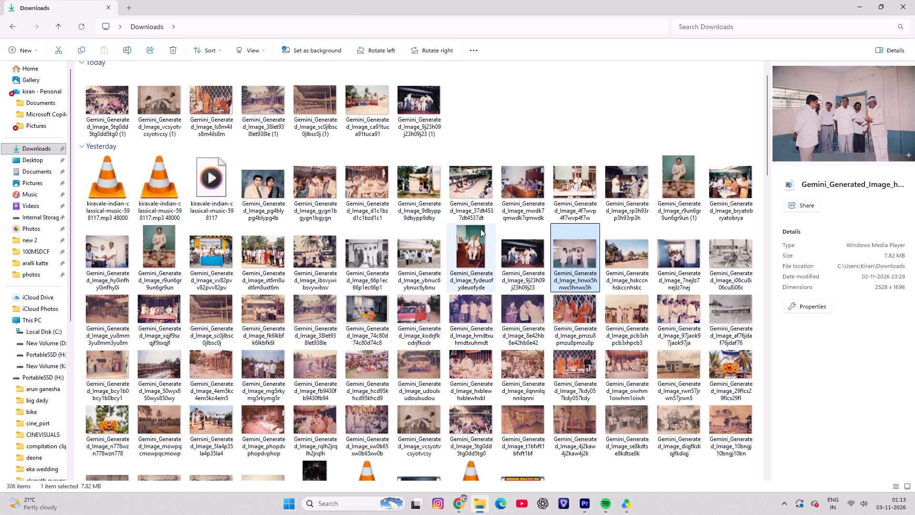
drag(468, 247, 498, 400)
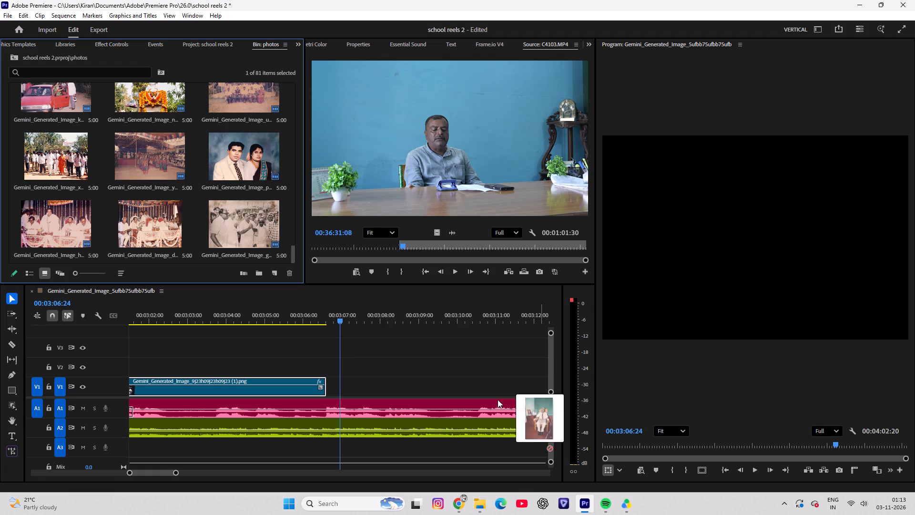
drag(498, 400, 329, 385)
Play the armchair photo against the voice and trim its end to 00:03:10:14, where the next phrase starts.
click(375, 377)
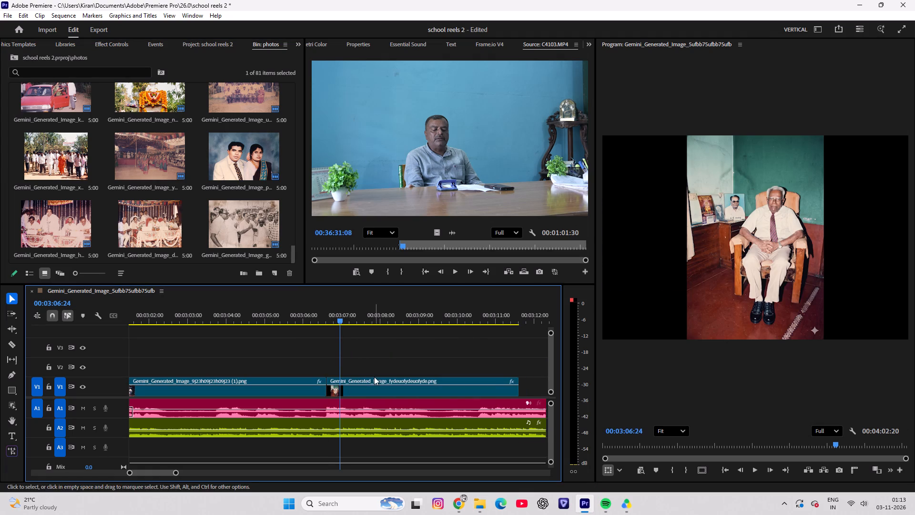
click(371, 385)
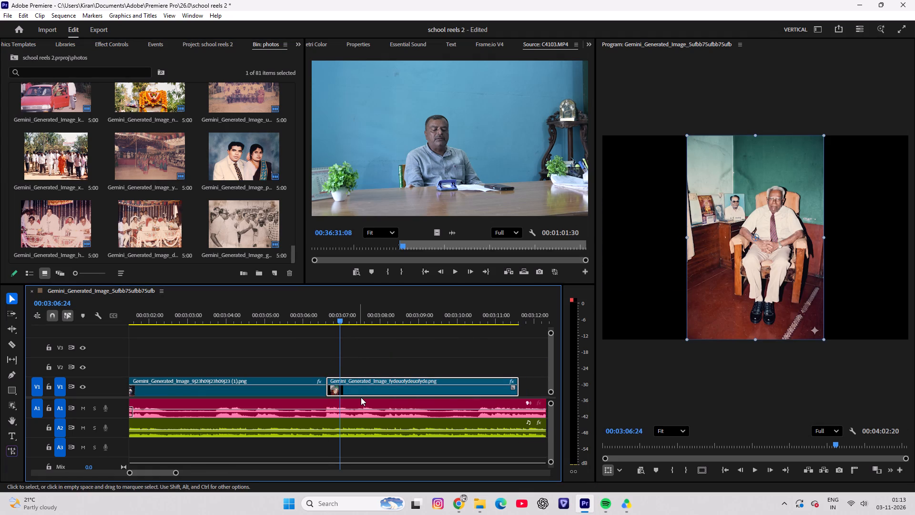
key(space)
key(space)
drag(354, 311, 328, 310)
key(space)
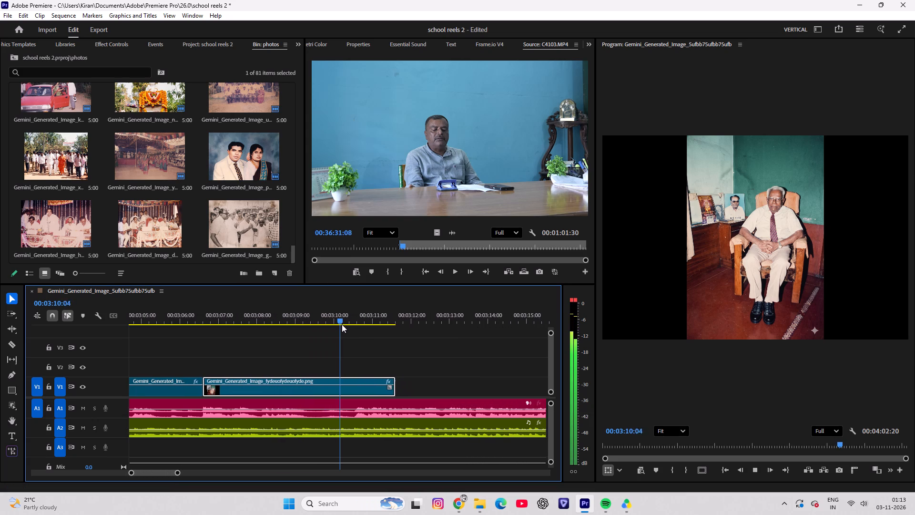
key(space)
drag(342, 317, 336, 321)
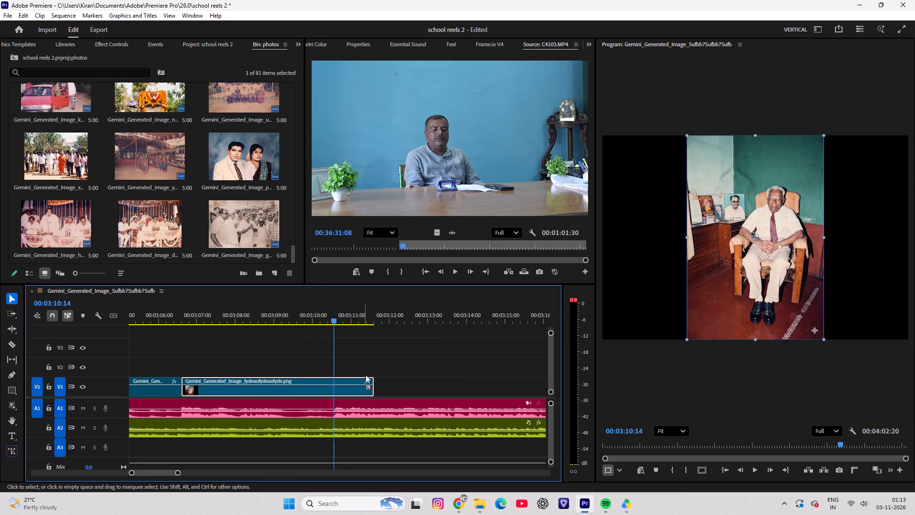
drag(372, 378, 334, 378)
Enlarge the armchair photo to fill the frame and shift it down so the seated man's head is fully in view.
drag(331, 314, 294, 314)
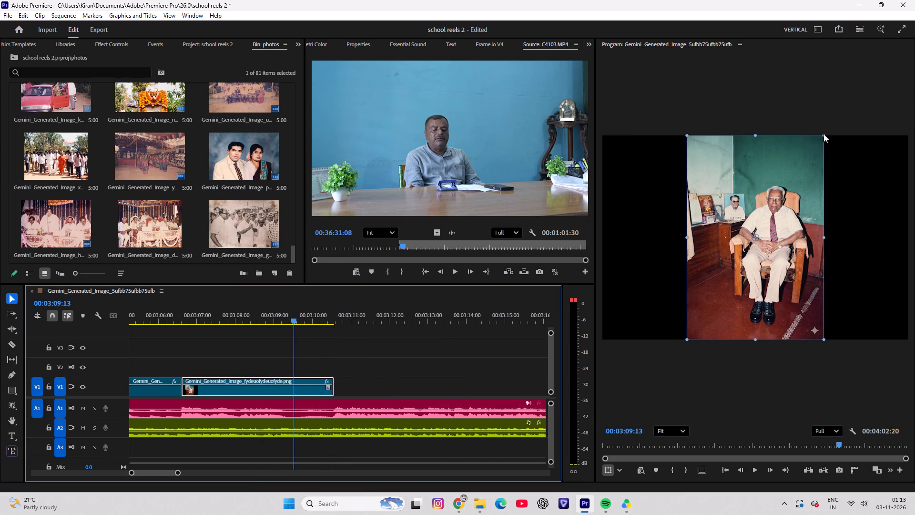
drag(823, 136, 914, 4)
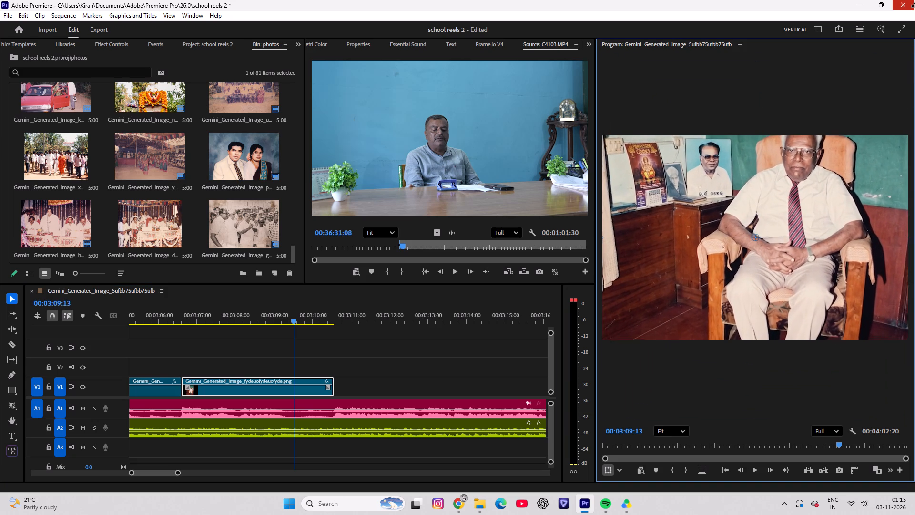
drag(914, 4, 914, 3)
drag(756, 204, 752, 236)
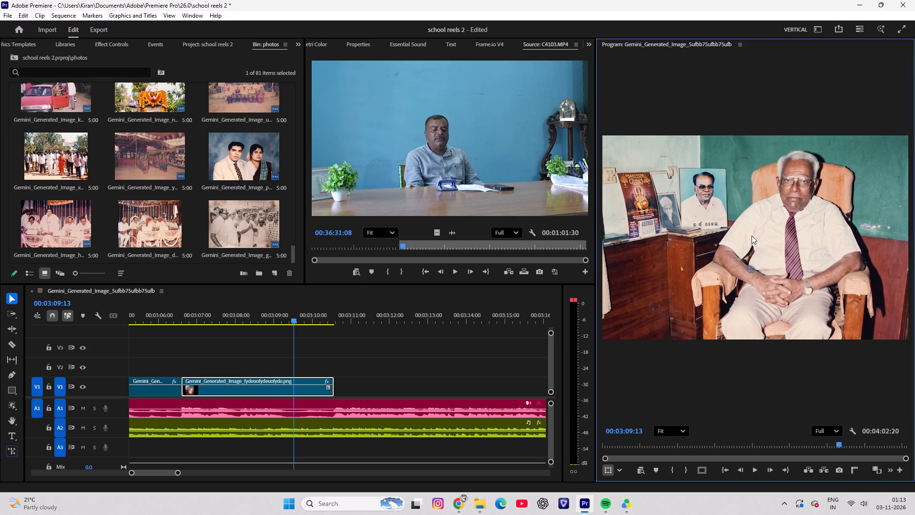
drag(752, 236, 752, 237)
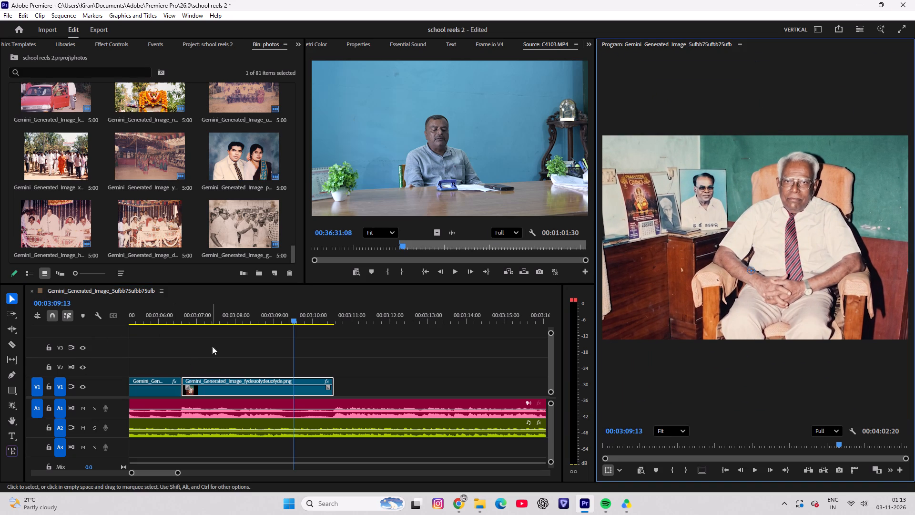
Animate the armchair photo's scale from 153.6 at its first frame to 178.6 at its last frame, and play the zoom back.
drag(250, 323, 213, 319)
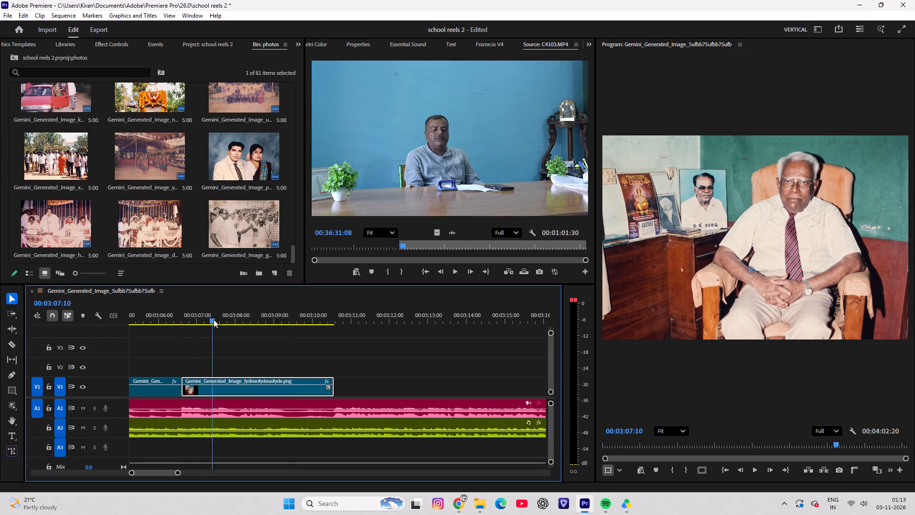
drag(213, 319, 186, 325)
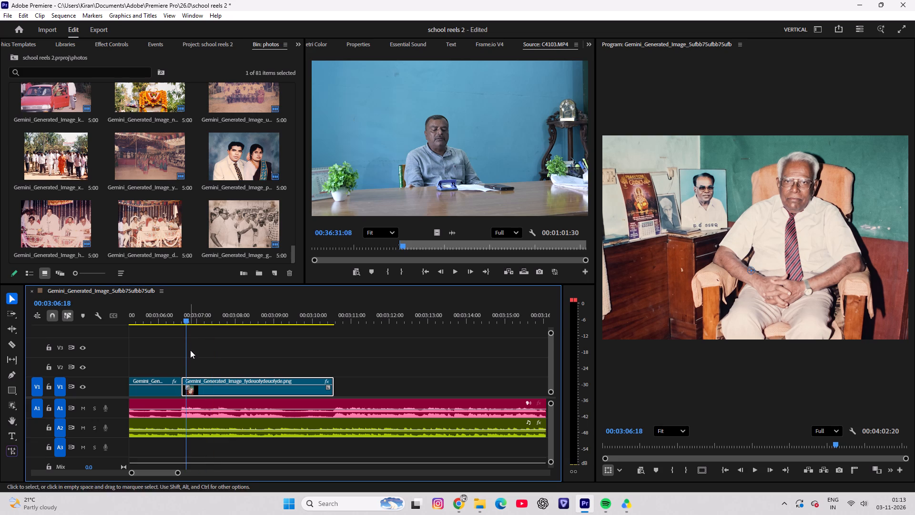
click(112, 41)
drag(174, 62, 122, 66)
click(30, 113)
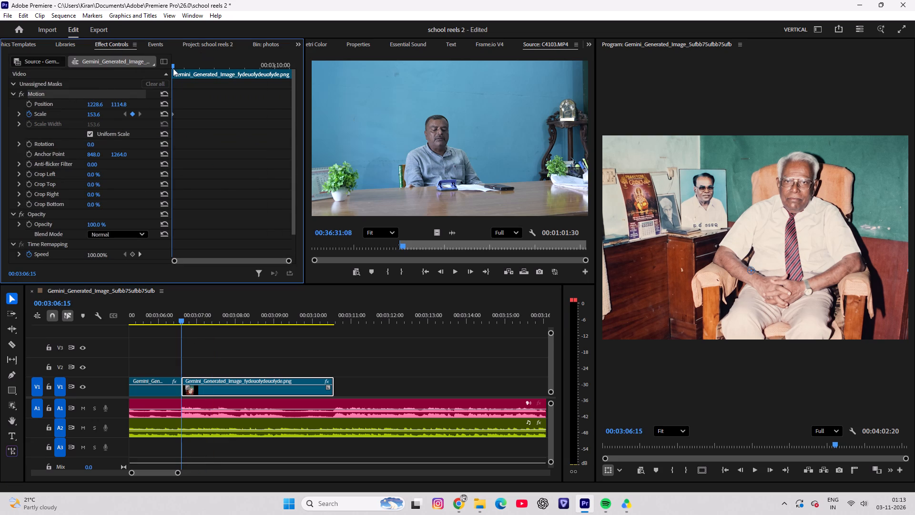
drag(173, 66, 387, 72)
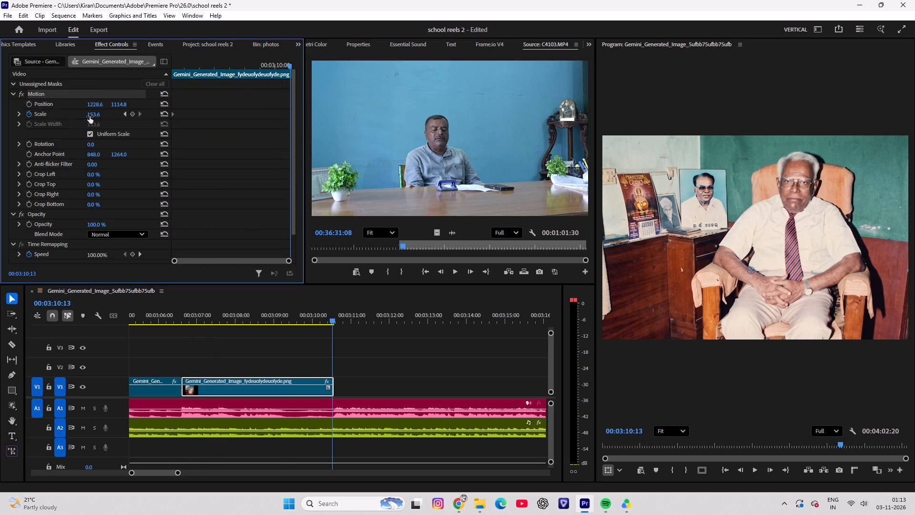
drag(90, 115, 93, 115)
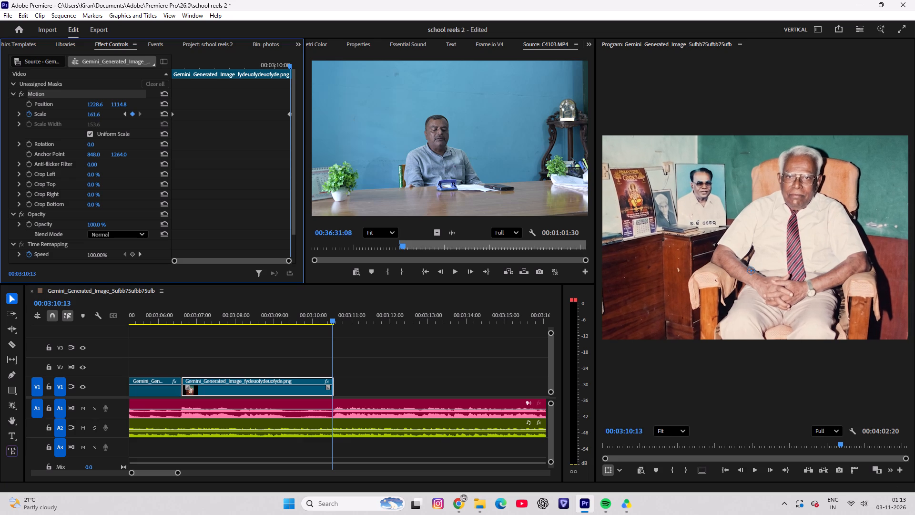
drag(93, 115, 102, 115)
drag(296, 317, 188, 316)
key(space)
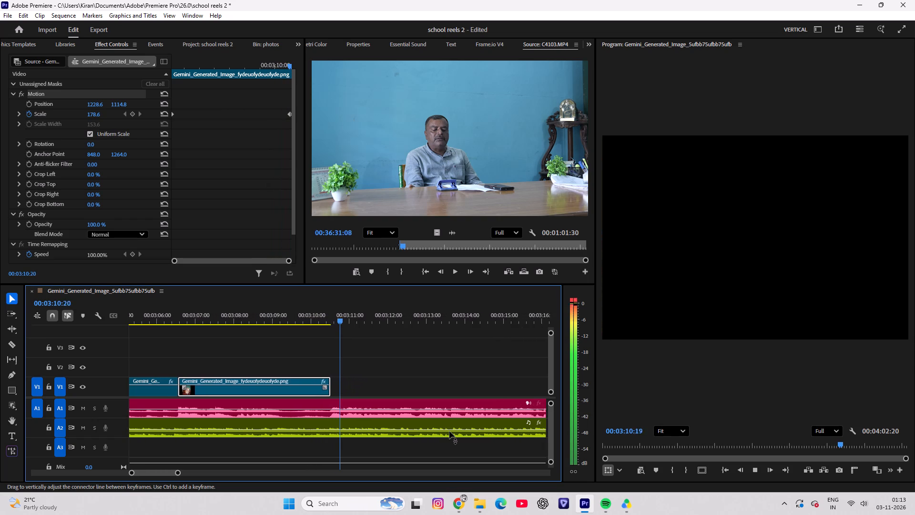
key(space)
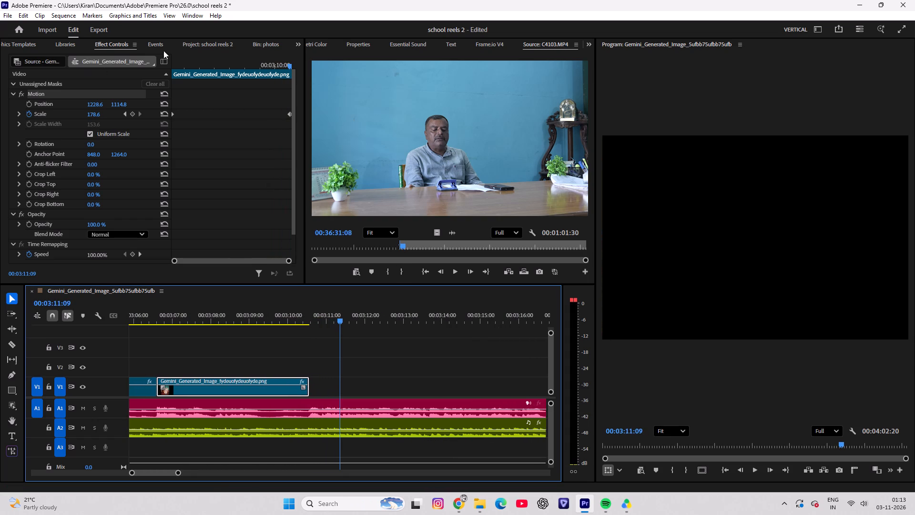
click(204, 42)
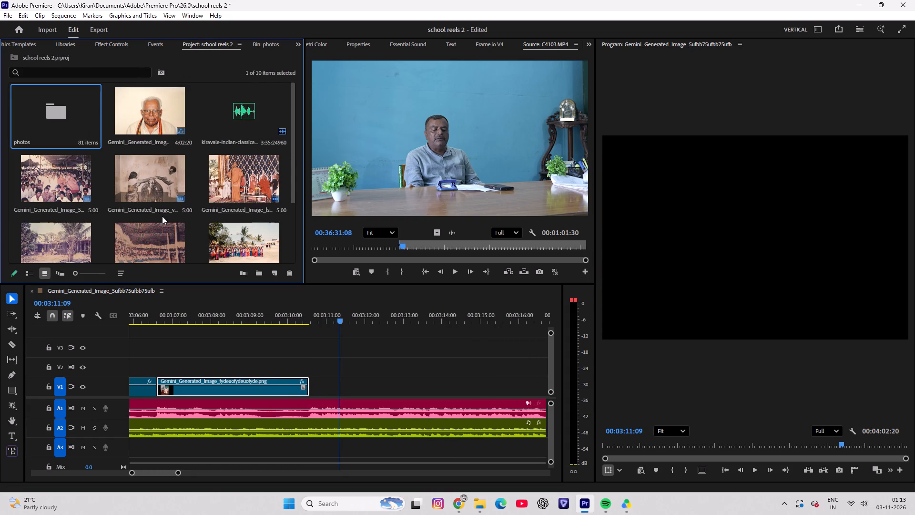
scroll(164, 219, down, 3)
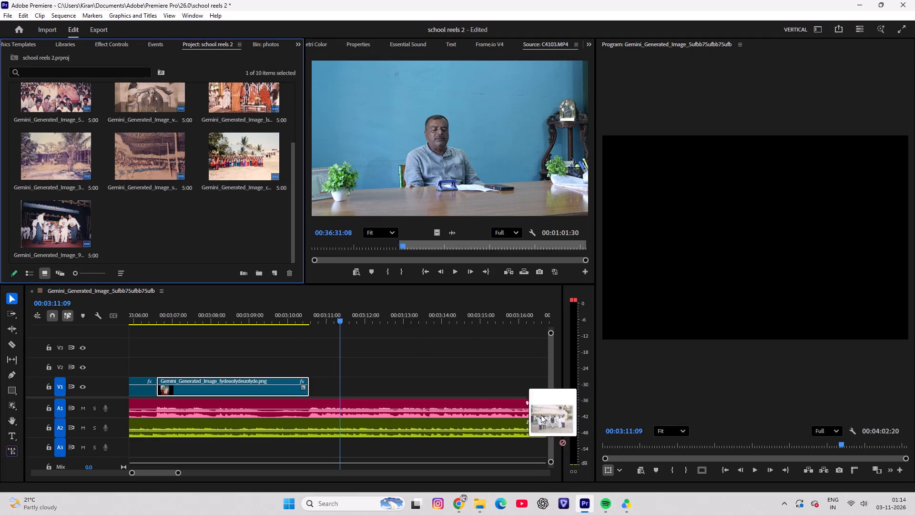
drag(541, 415, 305, 387)
Play the white bulls photo against the voice and trim its end to 00:03:12:22.
drag(364, 312, 288, 321)
key(space)
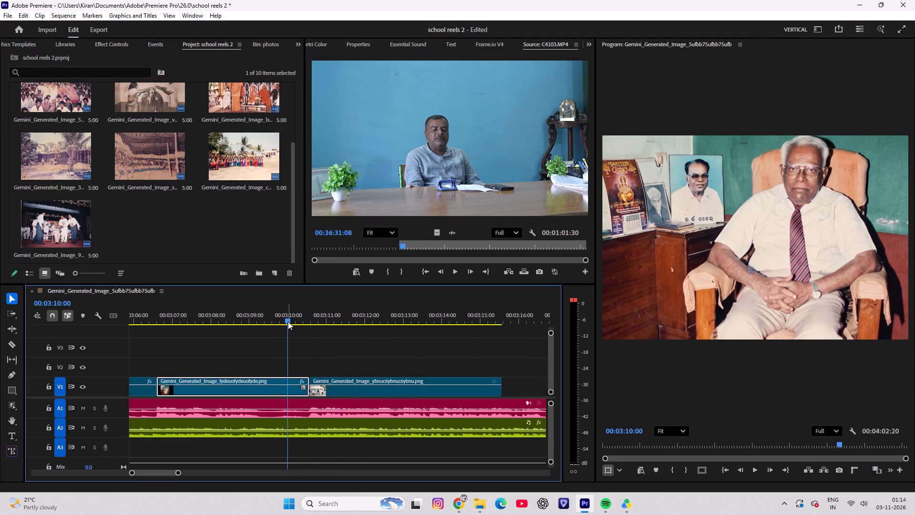
key(space)
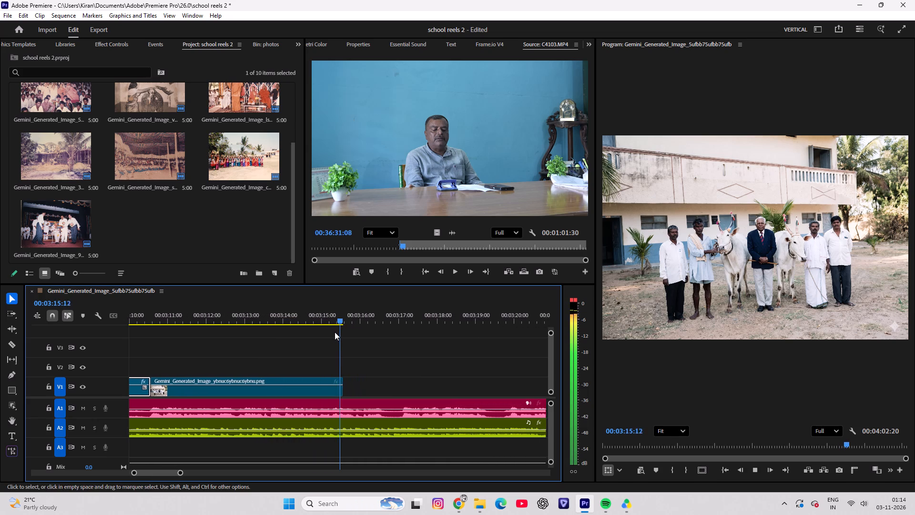
key(space)
drag(348, 311, 392, 299)
key(space)
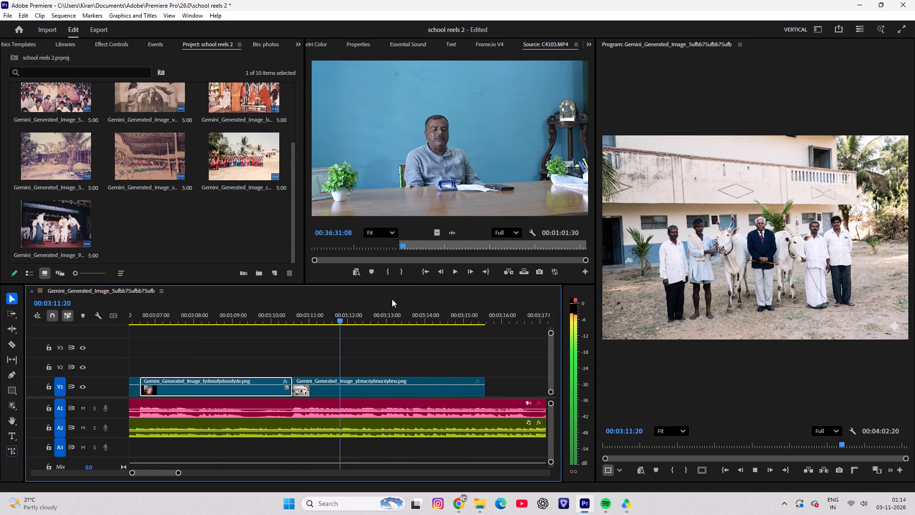
key(space)
drag(345, 305, 331, 310)
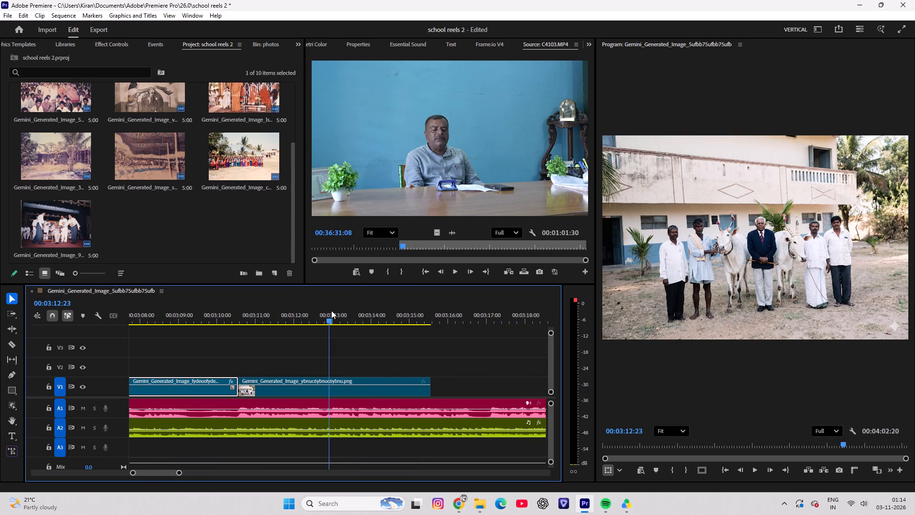
drag(331, 310, 330, 311)
drag(427, 381, 314, 381)
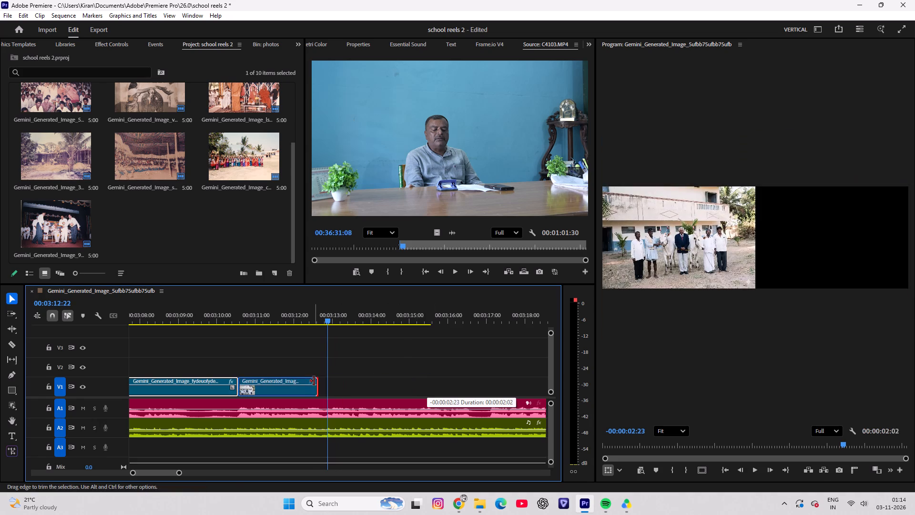
drag(314, 381, 327, 381)
Add a Fold Motion transition between the armchair and white bulls photos, lengthen it to about 2 seconds, and play it back.
click(277, 385)
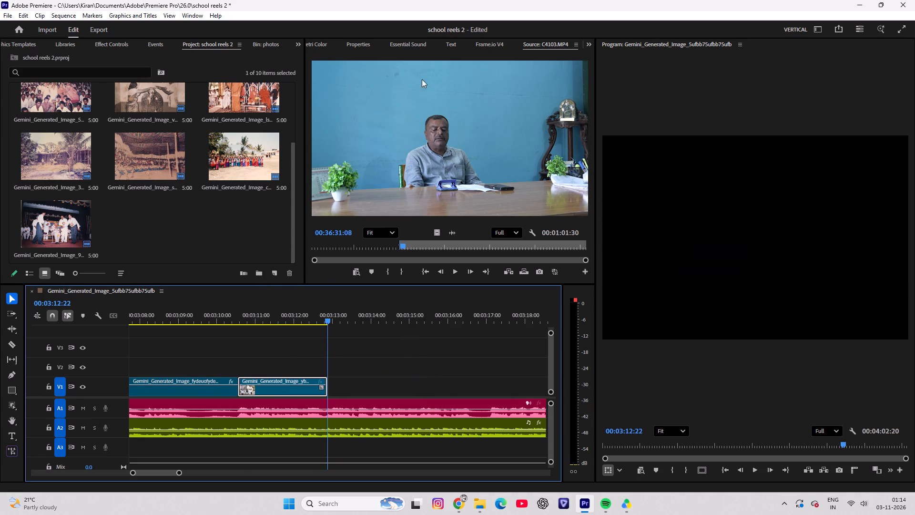
click(319, 42)
click(305, 42)
click(311, 44)
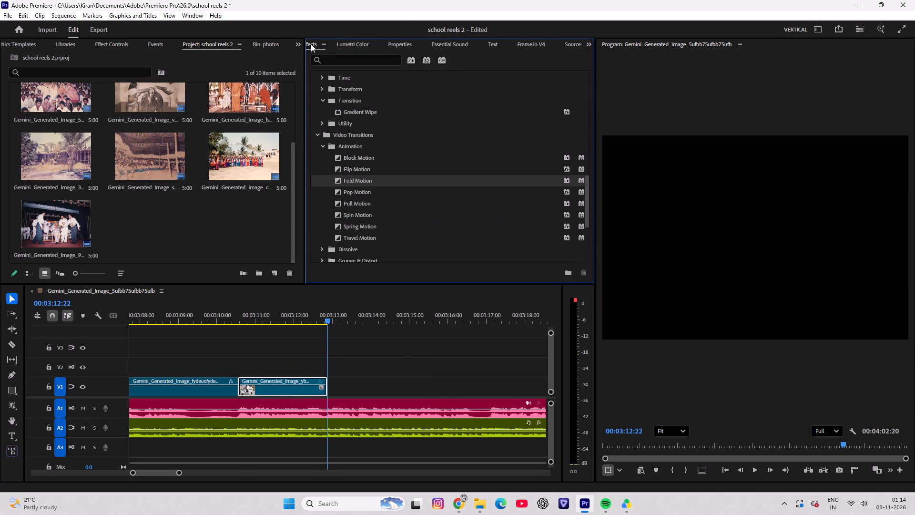
drag(355, 177, 323, 326)
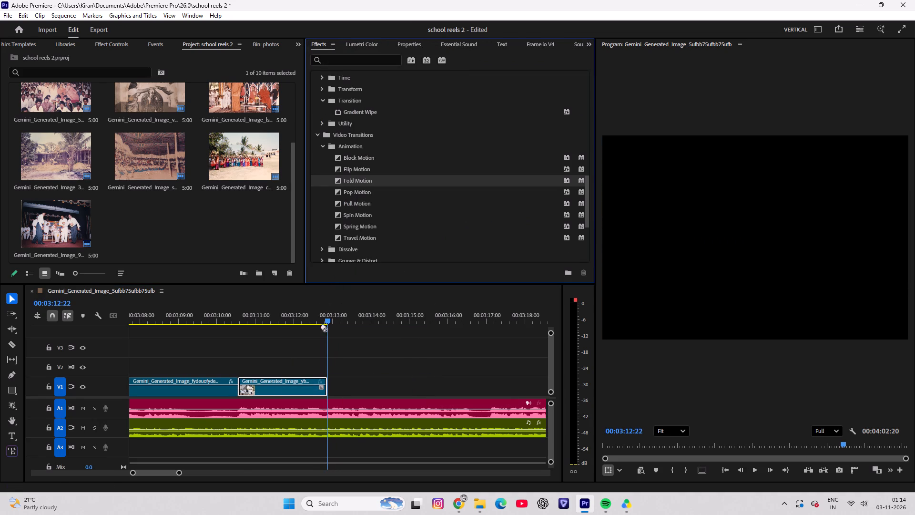
drag(323, 326, 234, 388)
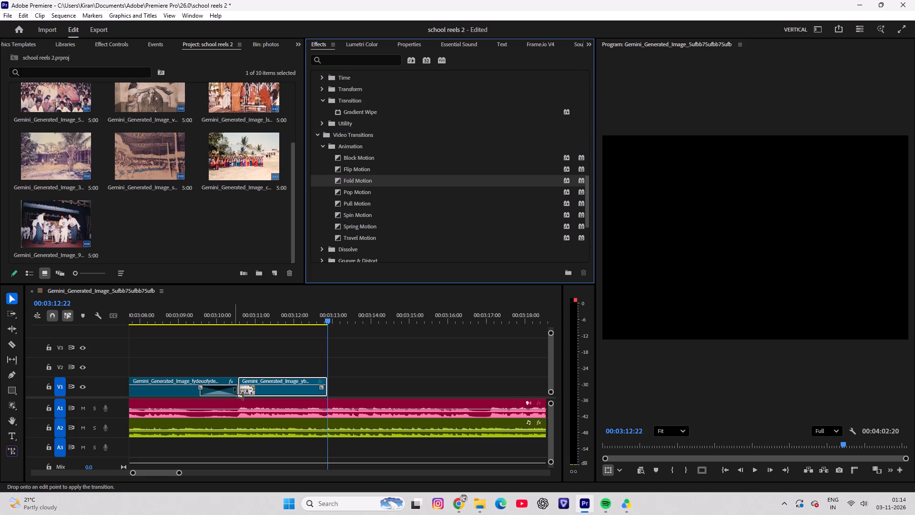
drag(234, 388, 241, 388)
drag(256, 388, 274, 388)
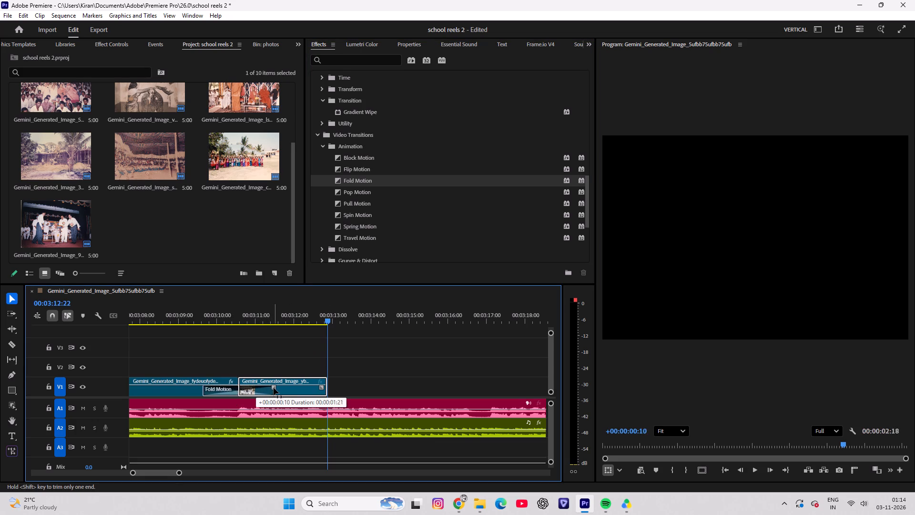
drag(274, 388, 278, 387)
drag(279, 315, 181, 325)
key(space)
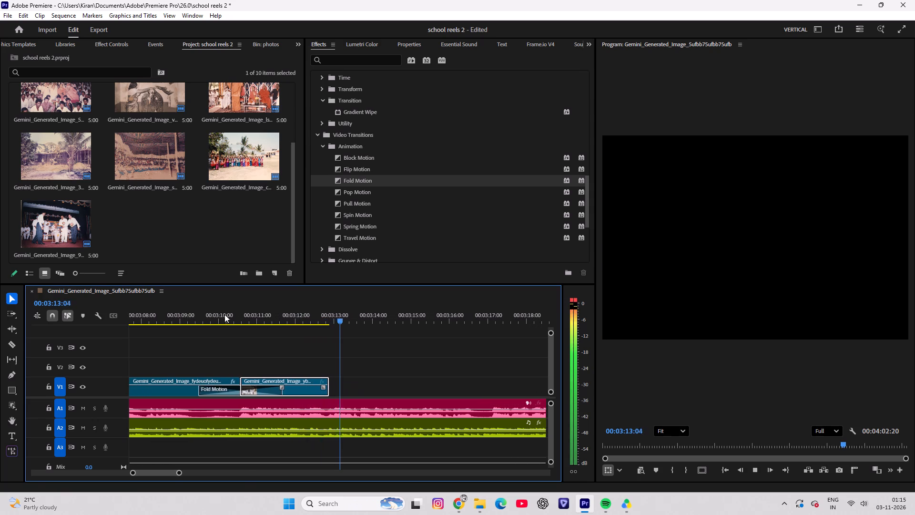
key(space)
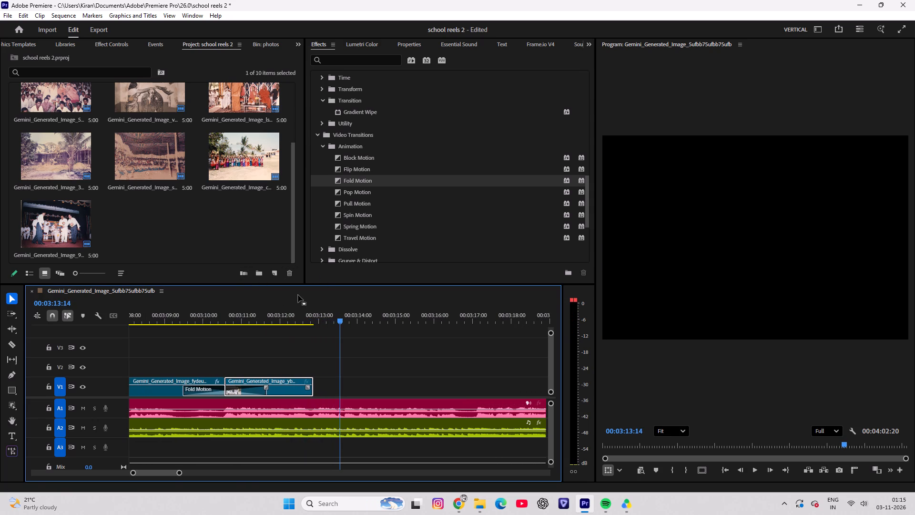
Place the black-and-white photo of five people standing before a framed inscription from Downloads on V1 directly after the white bulls photo.
click(478, 505)
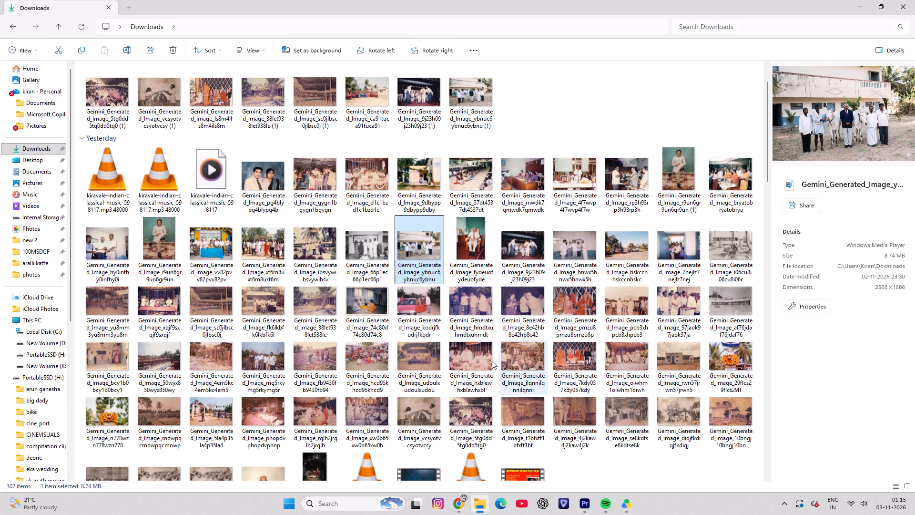
drag(366, 238, 598, 514)
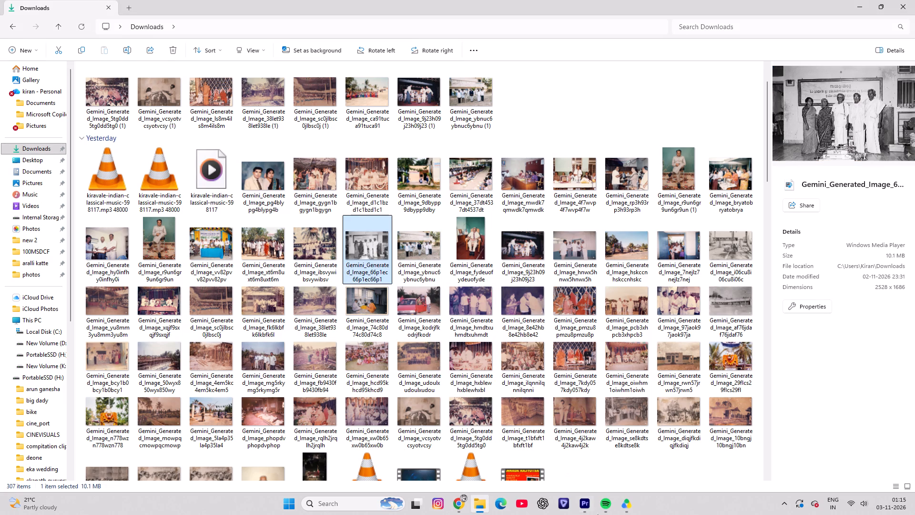
drag(598, 514, 316, 375)
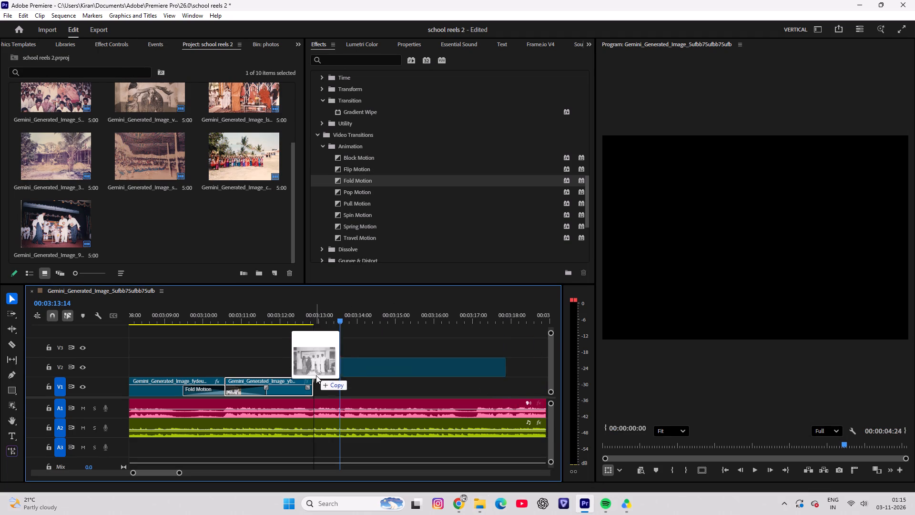
drag(316, 375, 317, 381)
Play the photo of five people before the framed inscription against the voice and trim its end to 00:03:17:02.
drag(334, 318, 324, 311)
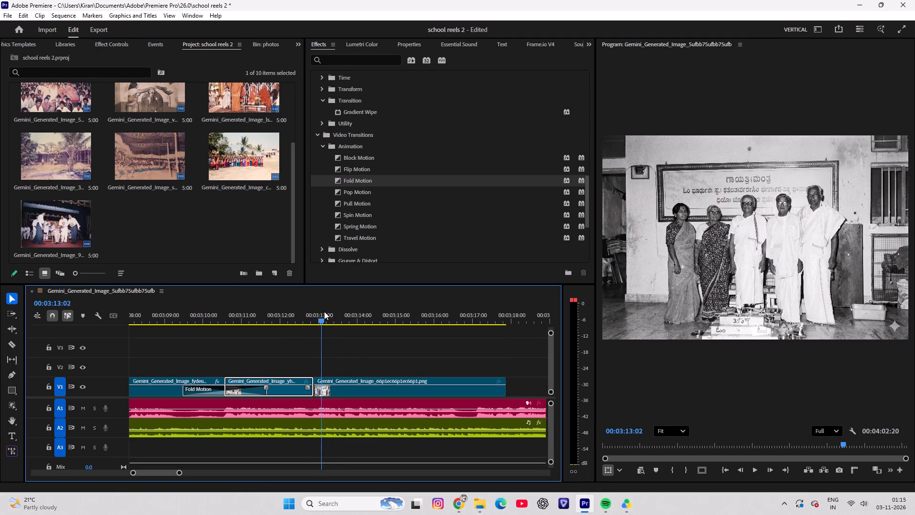
drag(324, 311, 328, 312)
click(364, 386)
key(space)
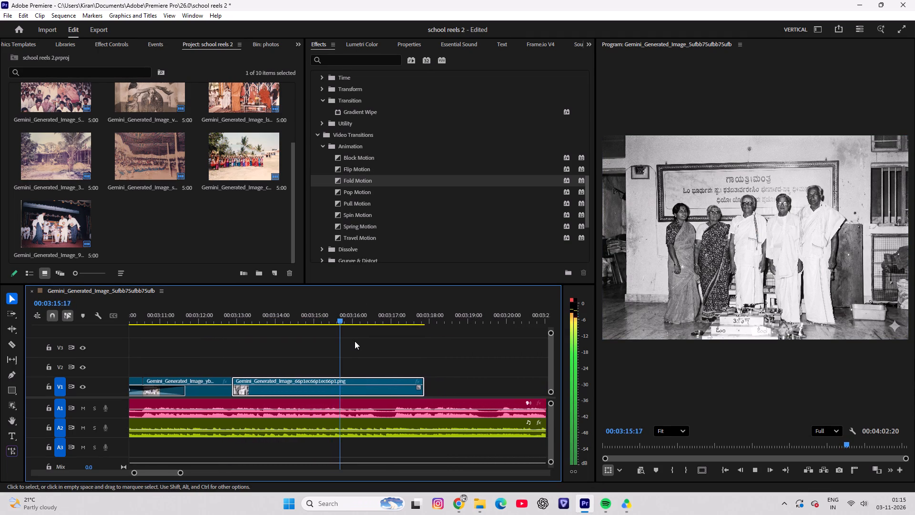
key(space)
key(space)
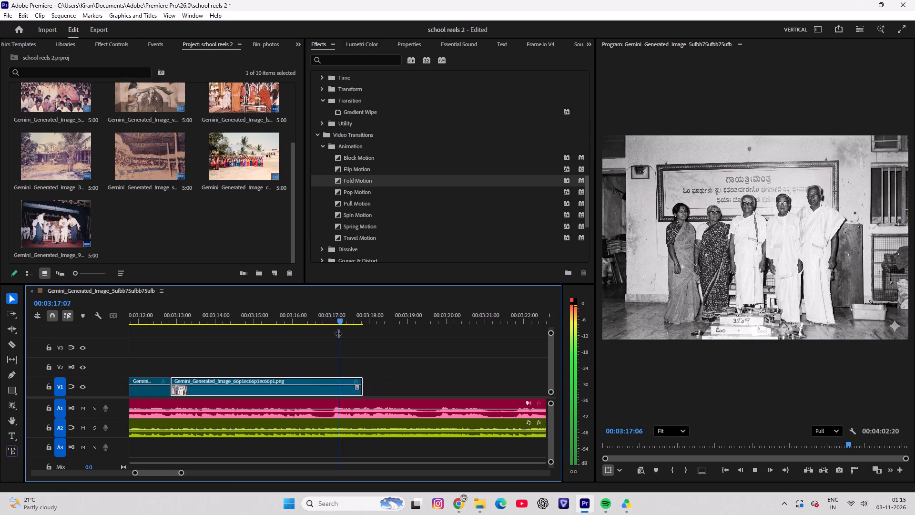
key(space)
drag(337, 312, 332, 314)
drag(358, 379, 343, 378)
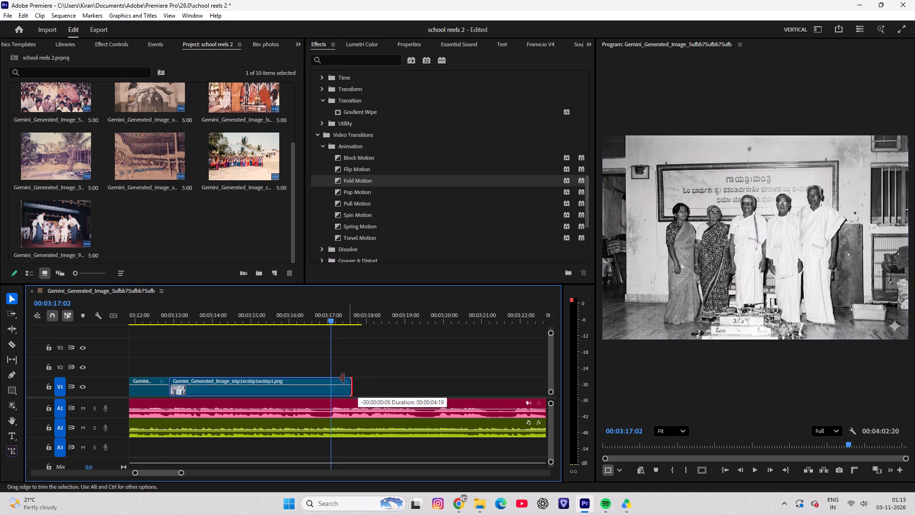
drag(343, 378, 329, 377)
Keyframe the inscription photo's Scale from 100 at its start to 141 at its end, and play the zoom back.
drag(326, 315, 201, 326)
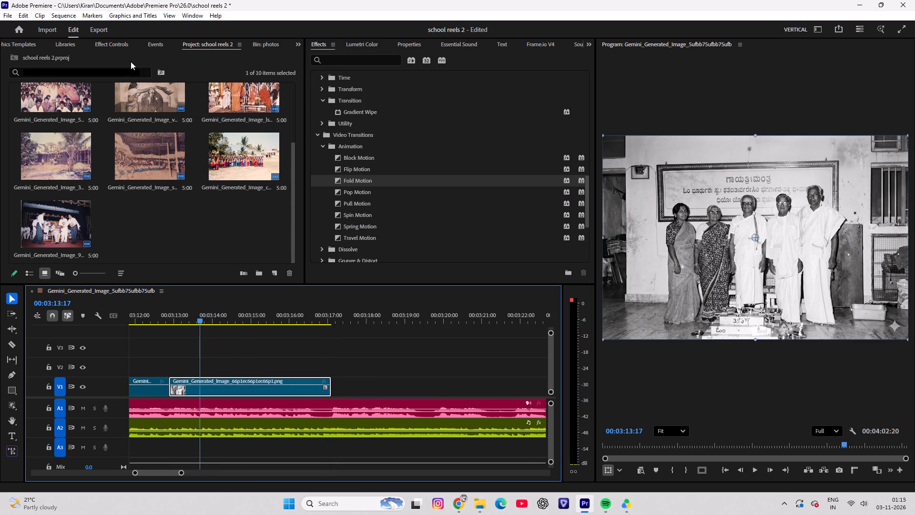
click(100, 44)
drag(187, 62, 99, 71)
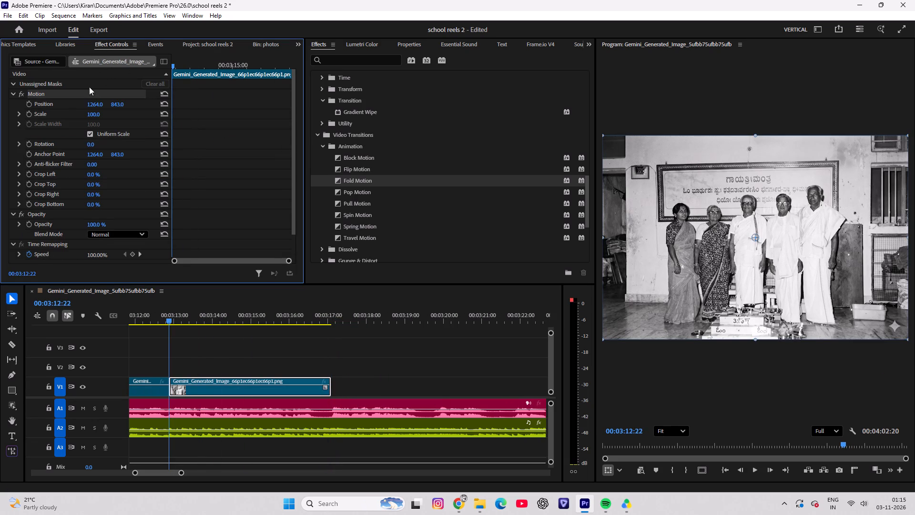
click(27, 113)
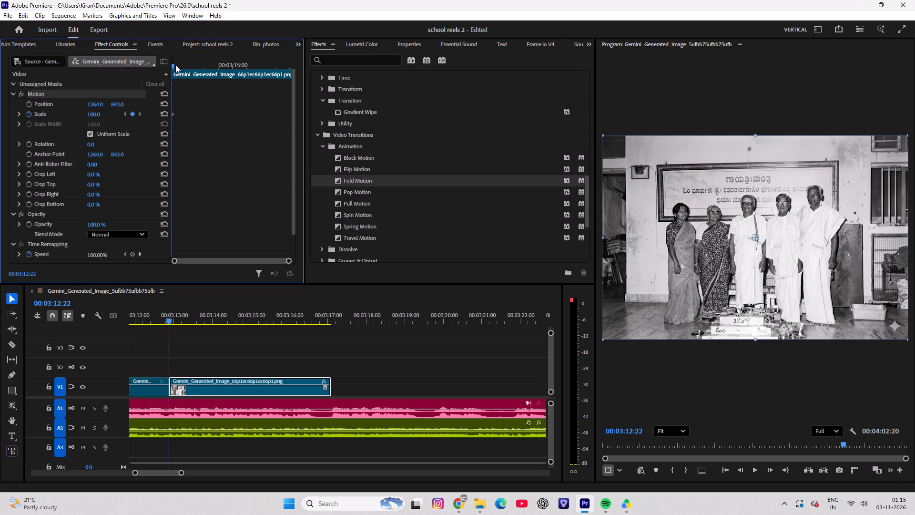
drag(175, 65, 367, 66)
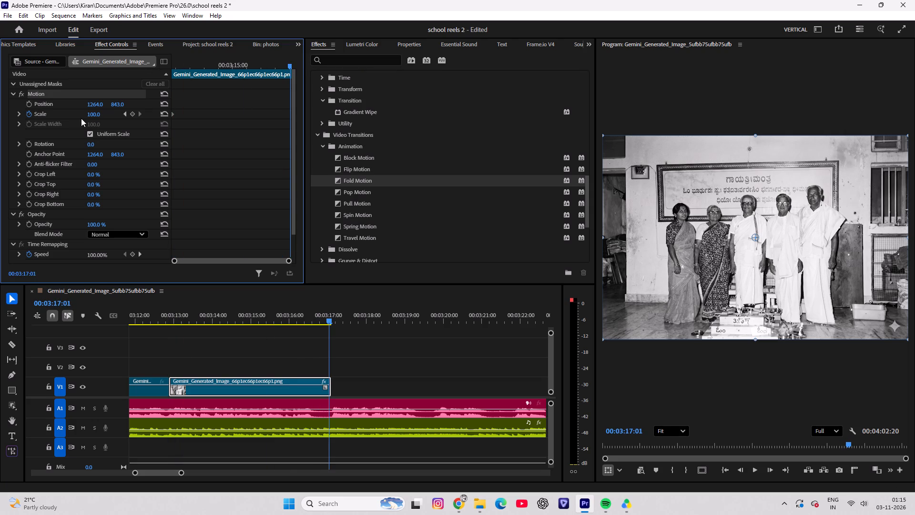
drag(92, 113, 95, 113)
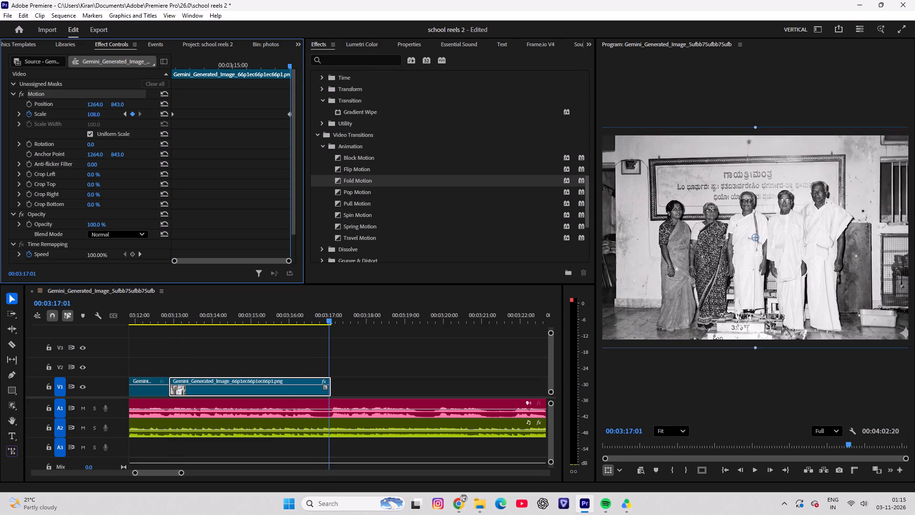
drag(95, 113, 107, 114)
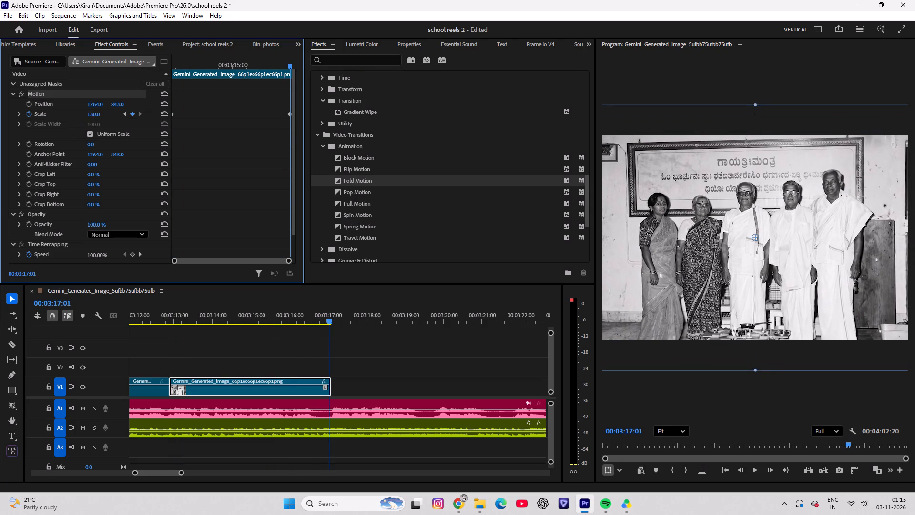
drag(107, 114, 116, 116)
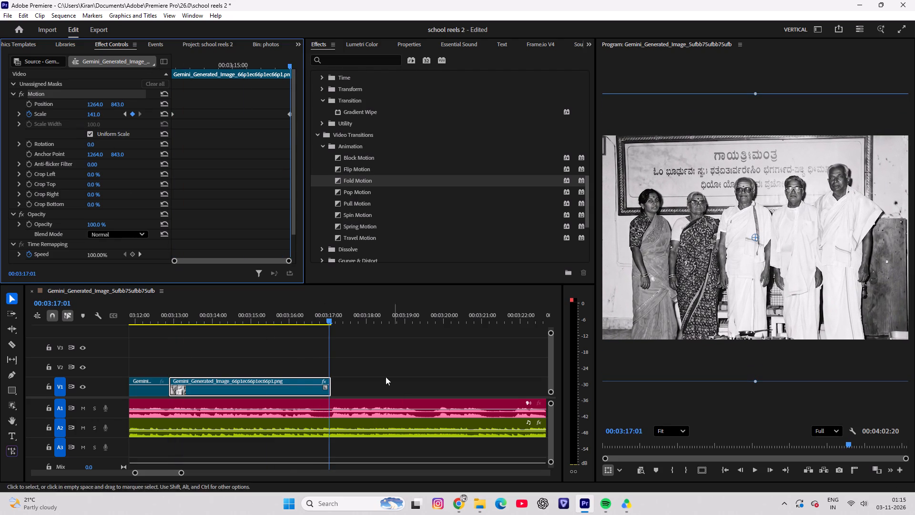
drag(309, 318, 162, 327)
key(space)
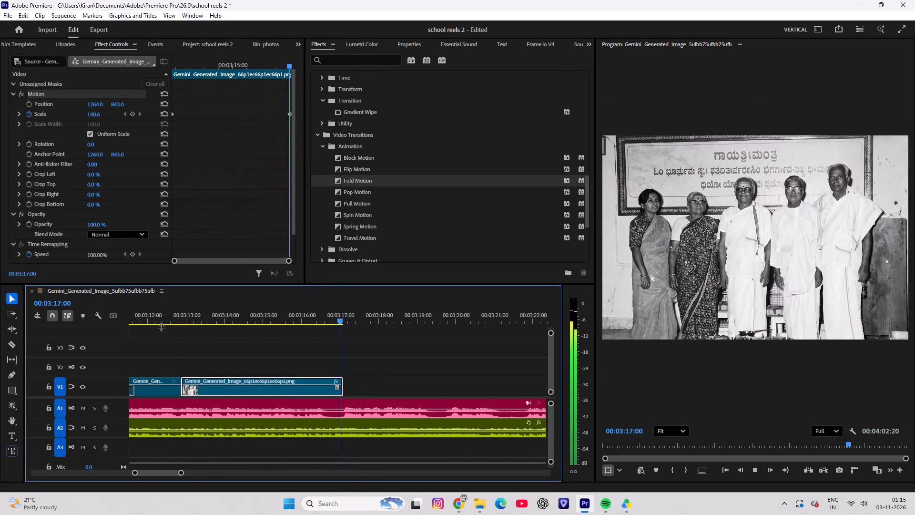
key(space)
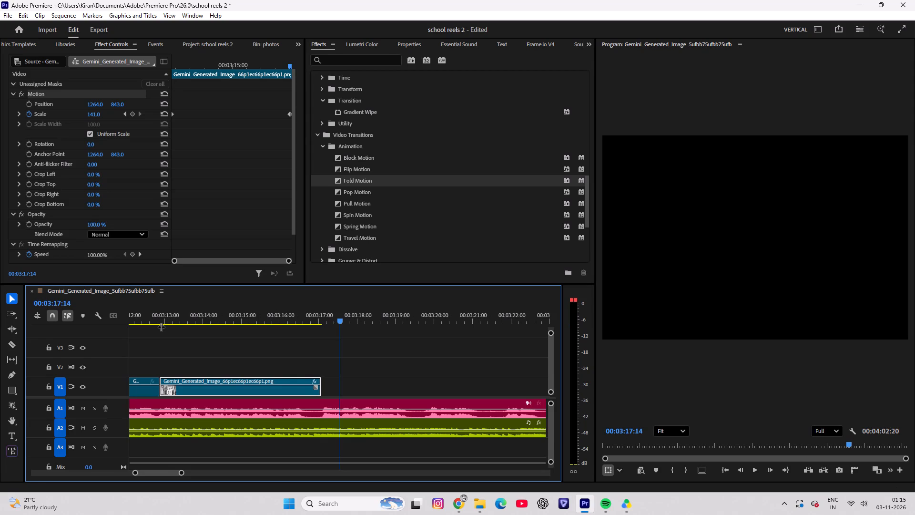
click(460, 506)
click(475, 507)
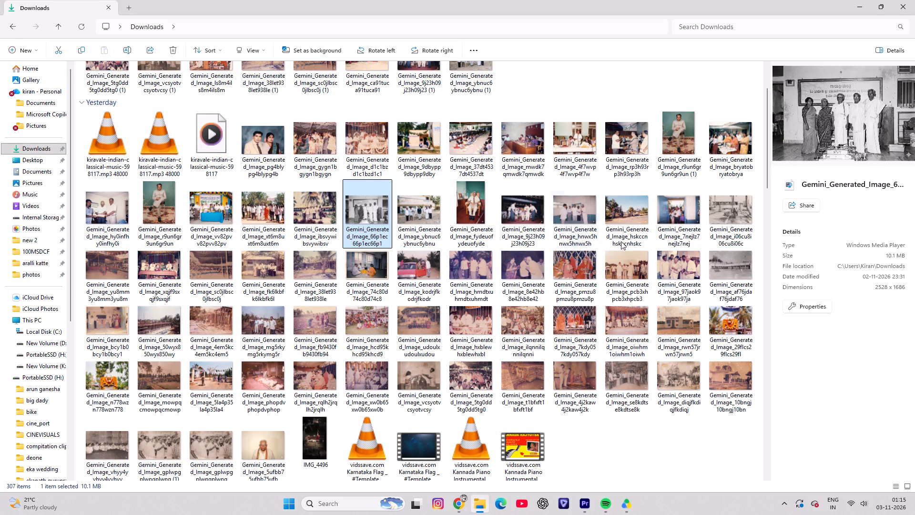
click(457, 499)
scroll(447, 337, down, 13)
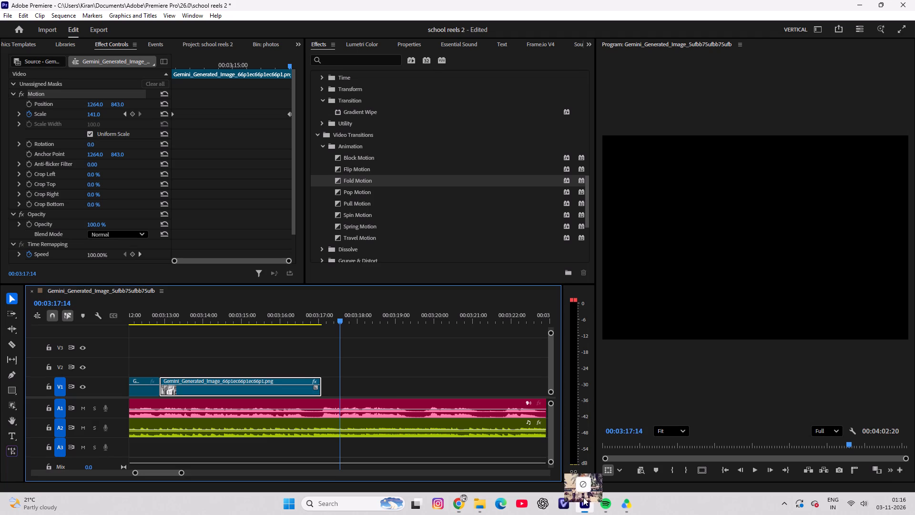
drag(583, 497, 324, 390)
Play the six men photo against the voice and trim its end to 00:03:19:19.
drag(346, 310, 314, 312)
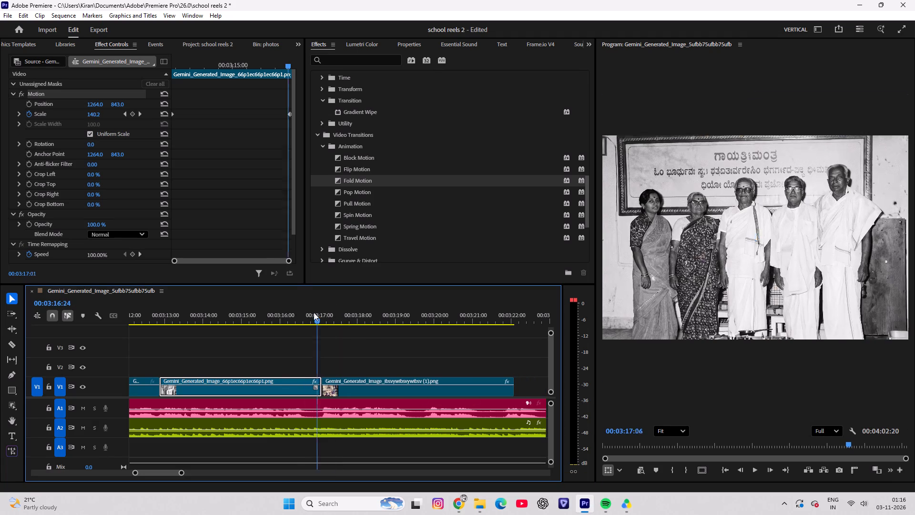
drag(314, 312, 302, 314)
key(space)
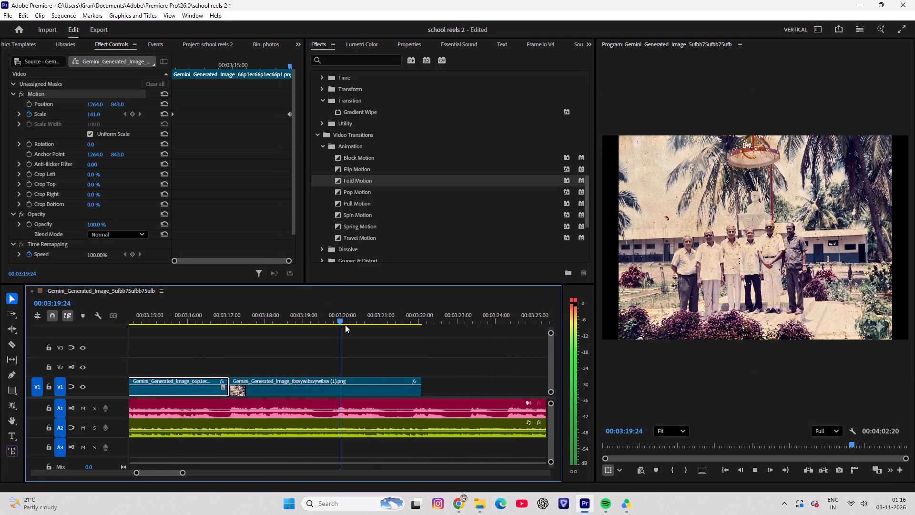
key(space)
drag(337, 316, 332, 317)
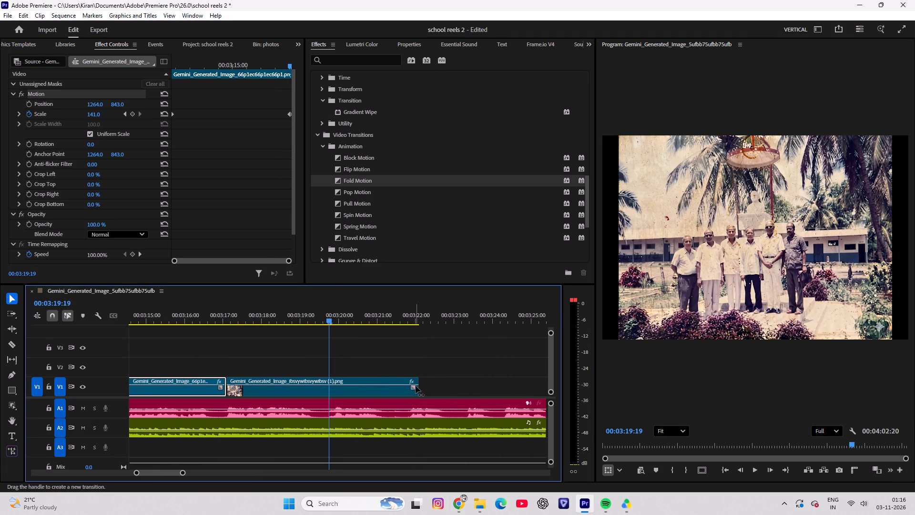
drag(416, 377, 326, 375)
Scale the six men photo up to 139.1 so it fills the frame width.
drag(327, 312, 274, 323)
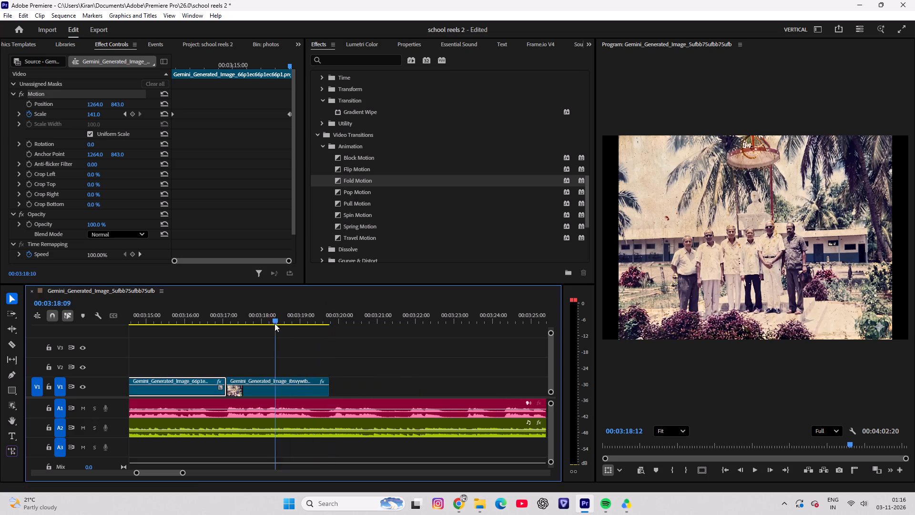
drag(274, 323, 247, 329)
click(270, 389)
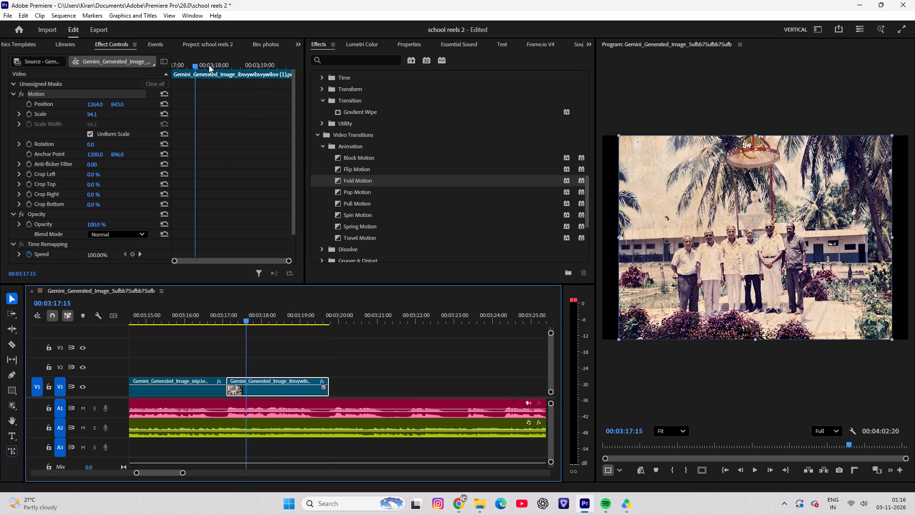
drag(92, 113, 107, 114)
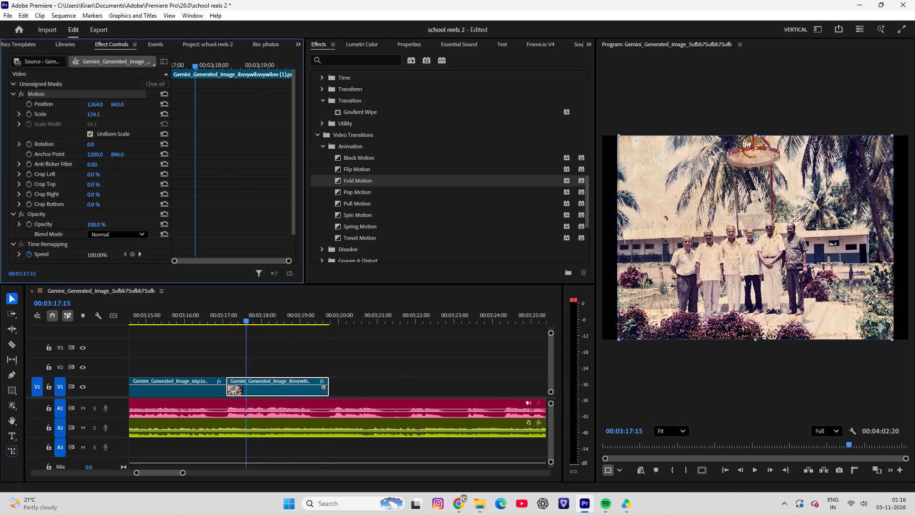
drag(107, 114, 114, 114)
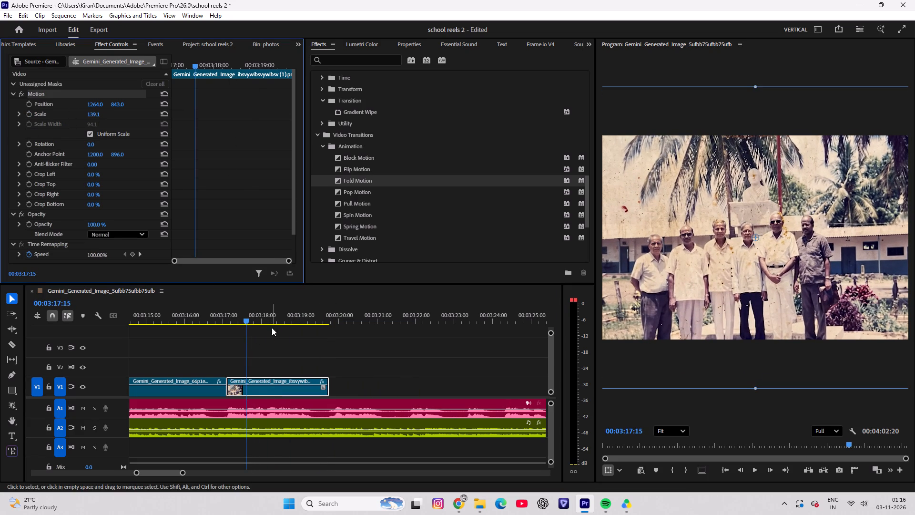
Keyframe the six men photo's Scale from 139.1 at its start to 171.1 at its end, and play it back.
drag(233, 310, 213, 312)
drag(172, 62, 220, 46)
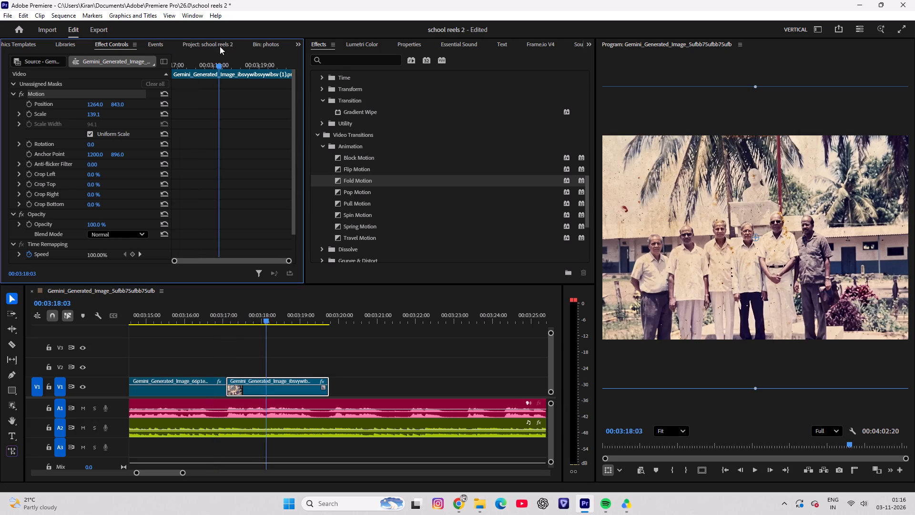
drag(220, 46, 118, 46)
click(29, 114)
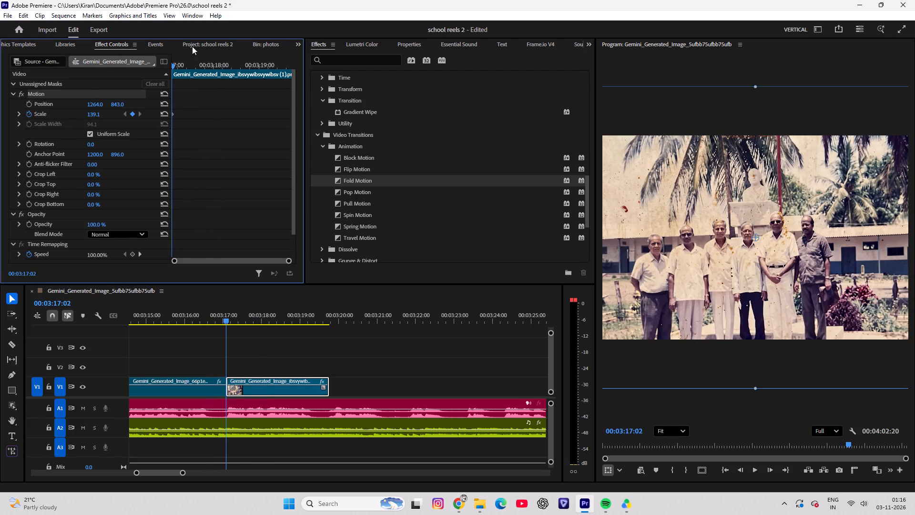
drag(170, 60, 313, 60)
drag(173, 62, 274, 65)
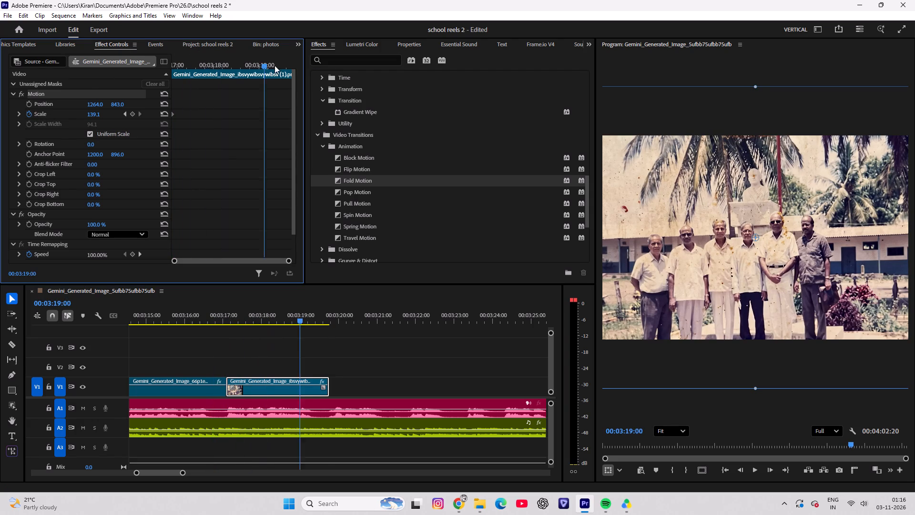
drag(274, 65, 346, 66)
drag(289, 61, 315, 61)
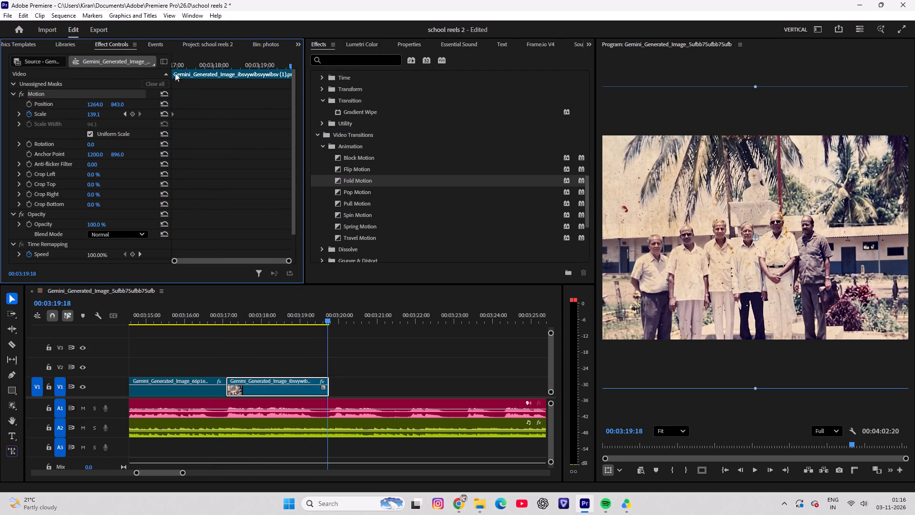
drag(92, 113, 100, 113)
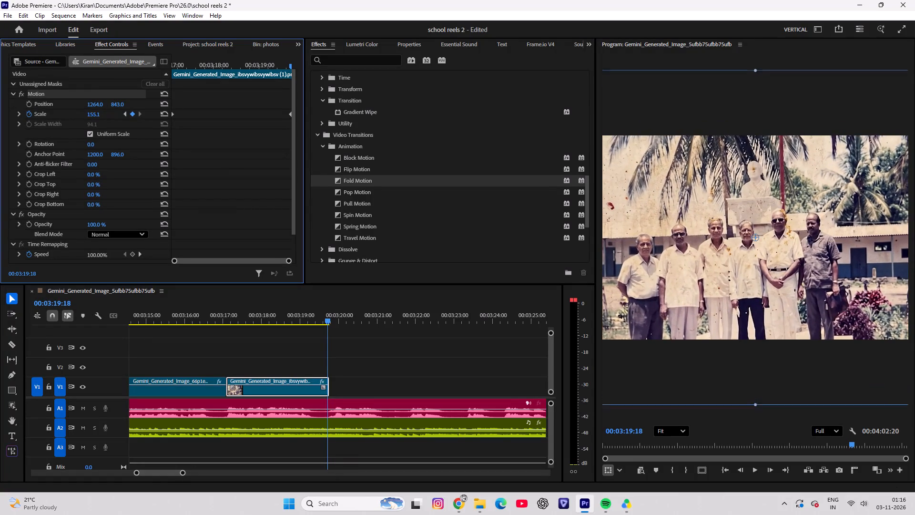
drag(100, 113, 108, 113)
drag(305, 306, 210, 307)
key(space)
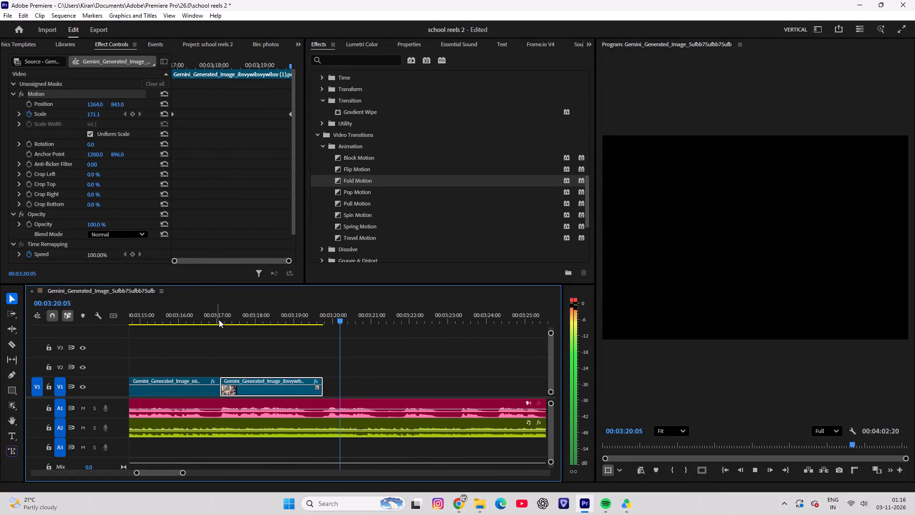
key(space)
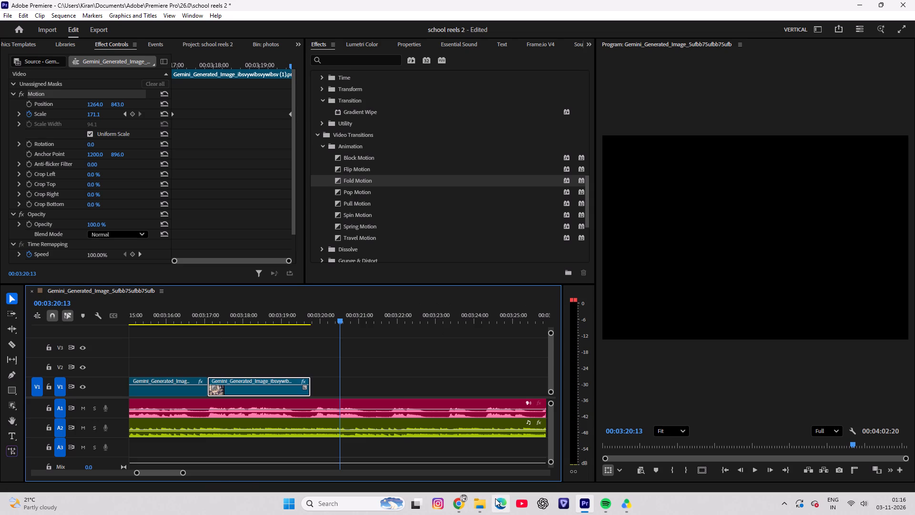
Place the Downloads photo of the crowd walking with a man in orange robes on V1, directly after the six men photo.
click(475, 506)
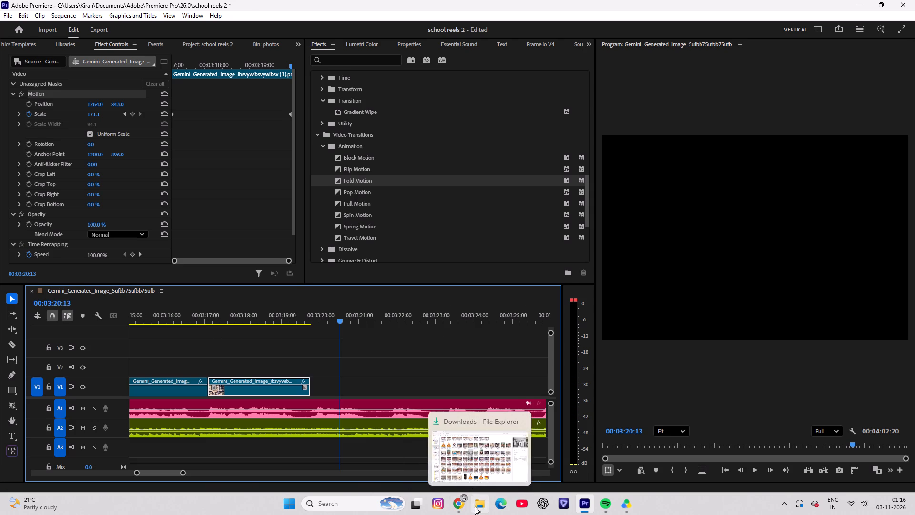
drag(255, 209, 406, 300)
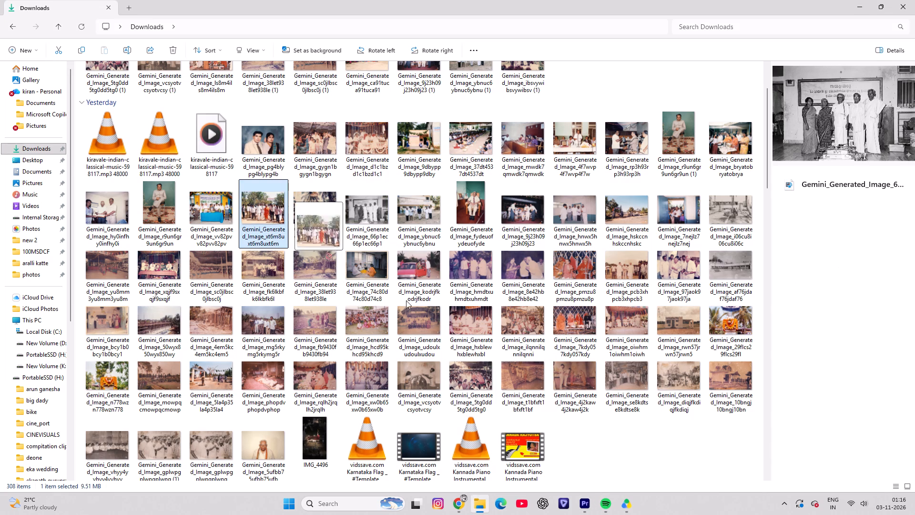
drag(406, 300, 337, 380)
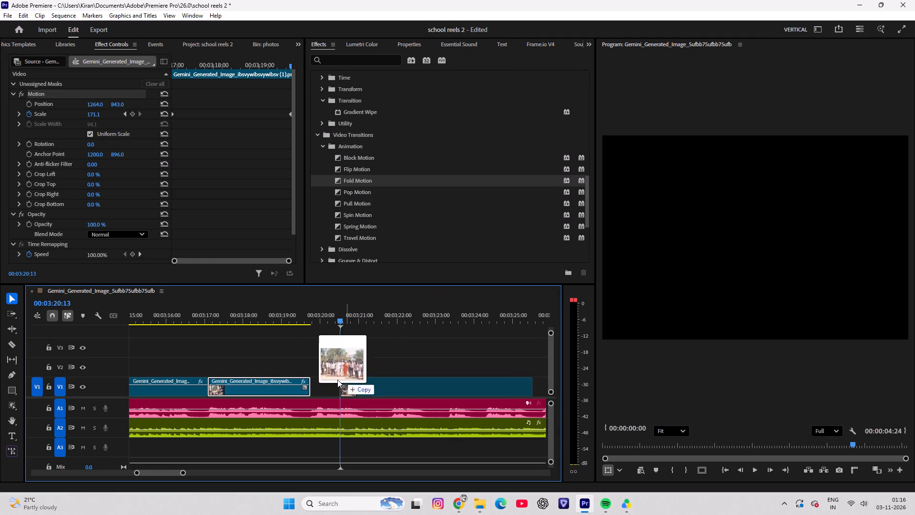
drag(337, 380, 313, 384)
Scale the procession photo up to 127.1 so it fills the frame width.
drag(332, 312, 306, 315)
key(space)
key(space)
click(377, 396)
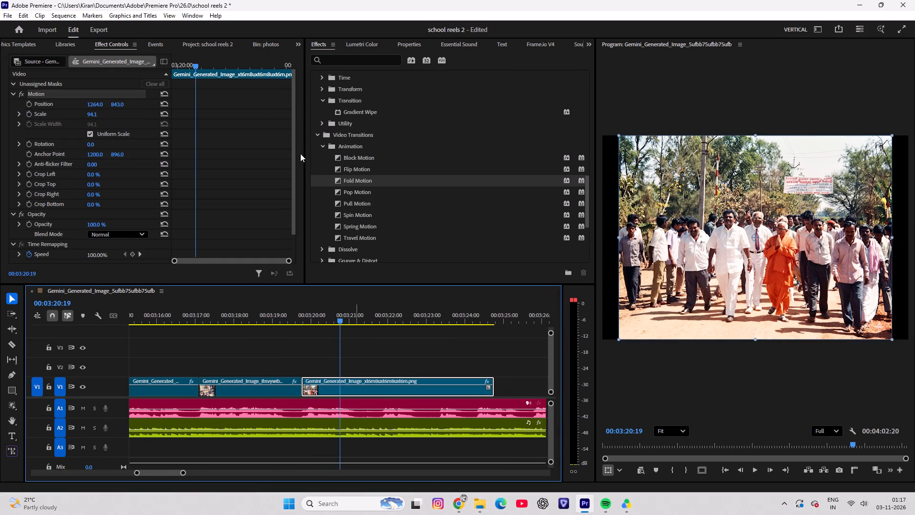
drag(89, 114, 105, 113)
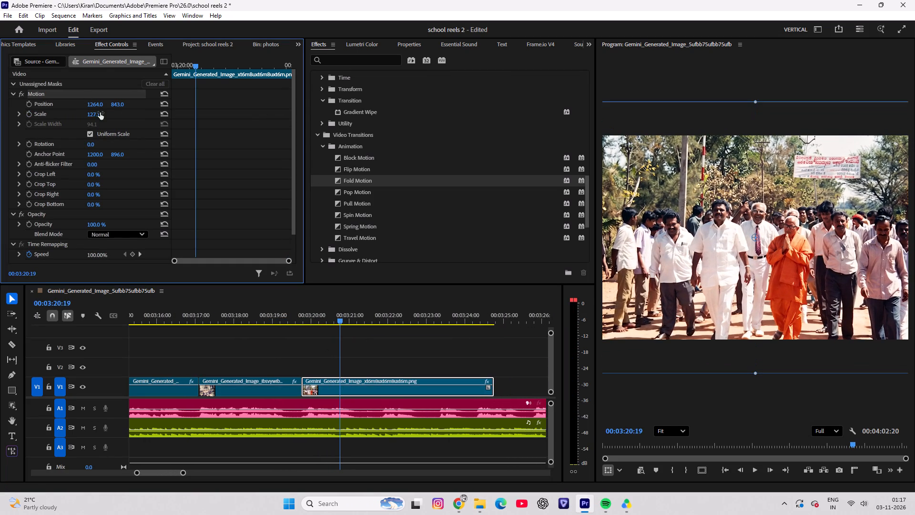
Play the procession photo against the voice and trim its end to 00:03:21:21.
drag(329, 307, 281, 309)
key(space)
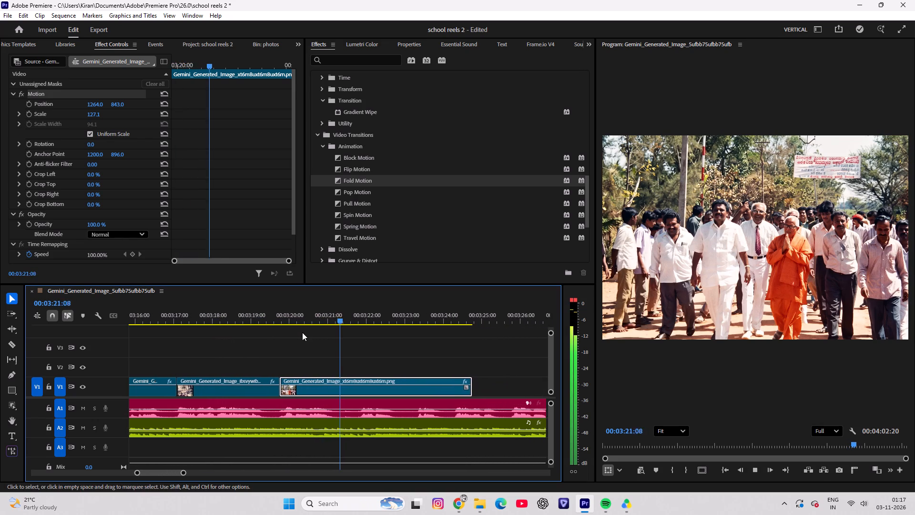
key(space)
drag(339, 317, 325, 319)
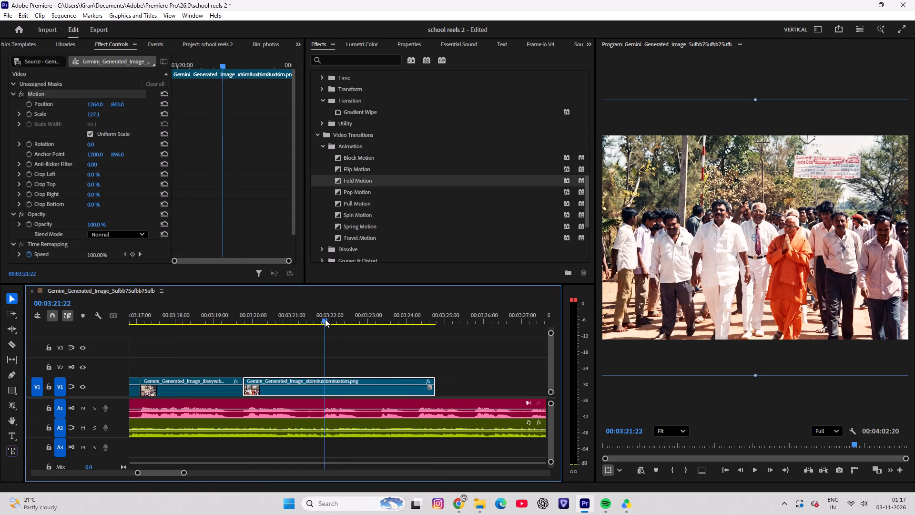
drag(325, 319, 324, 321)
drag(433, 380, 349, 379)
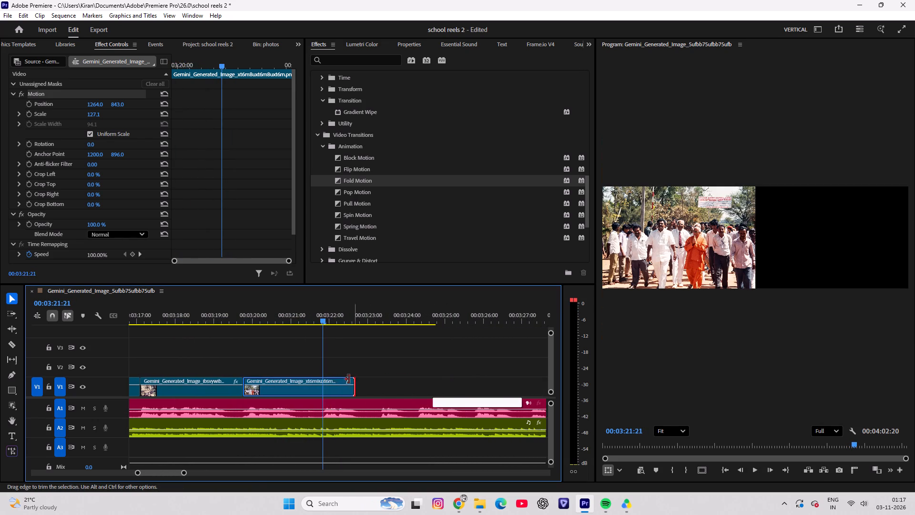
drag(349, 379, 322, 379)
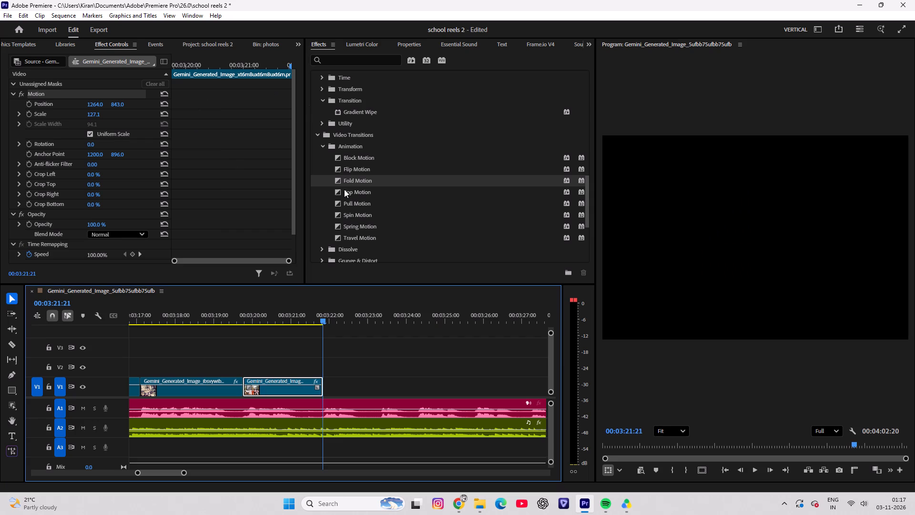
Add a Pop Motion transition between the six men and procession photos, lengthen it to about 2 seconds, and play it back.
drag(351, 180, 339, 212)
drag(361, 191, 292, 272)
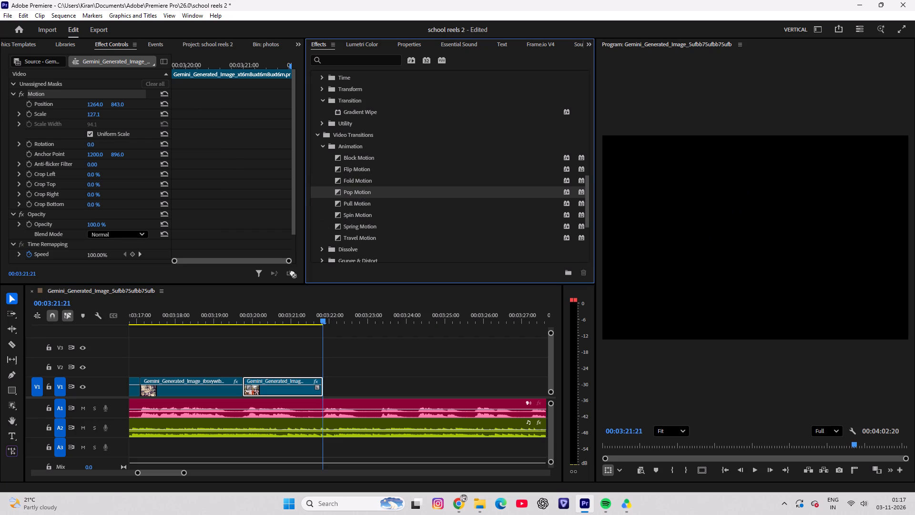
drag(292, 272, 245, 386)
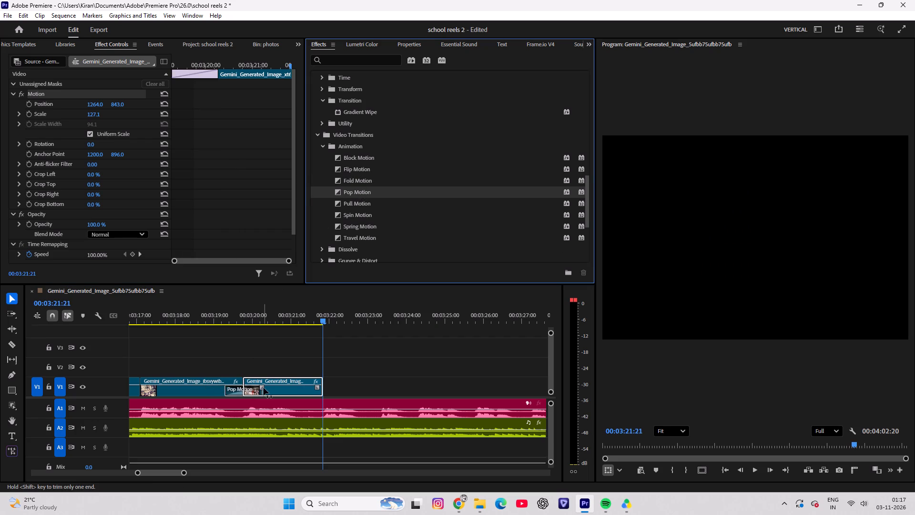
drag(264, 388, 286, 382)
drag(308, 315, 230, 319)
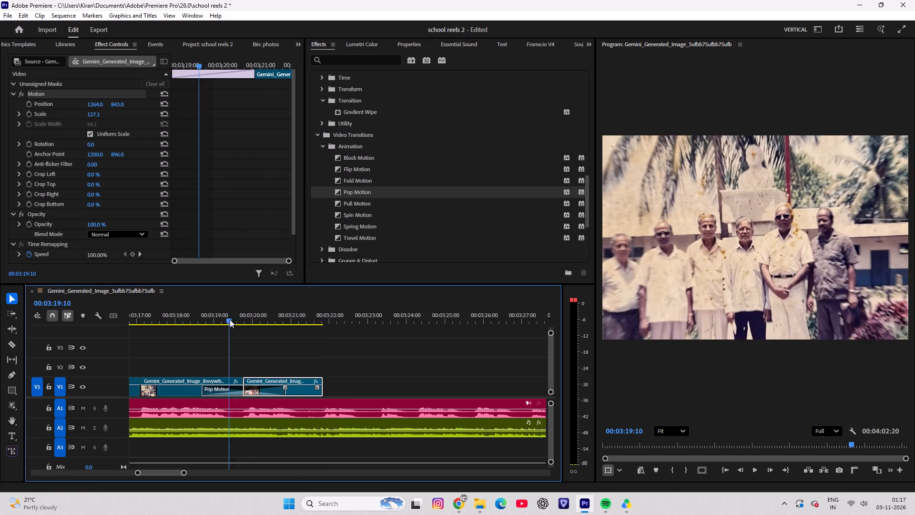
drag(230, 319, 216, 319)
key(space)
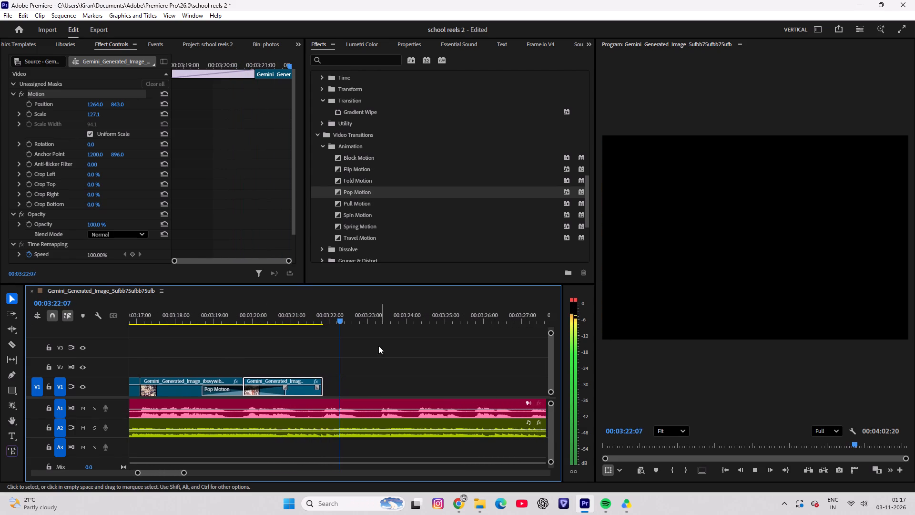
key(space)
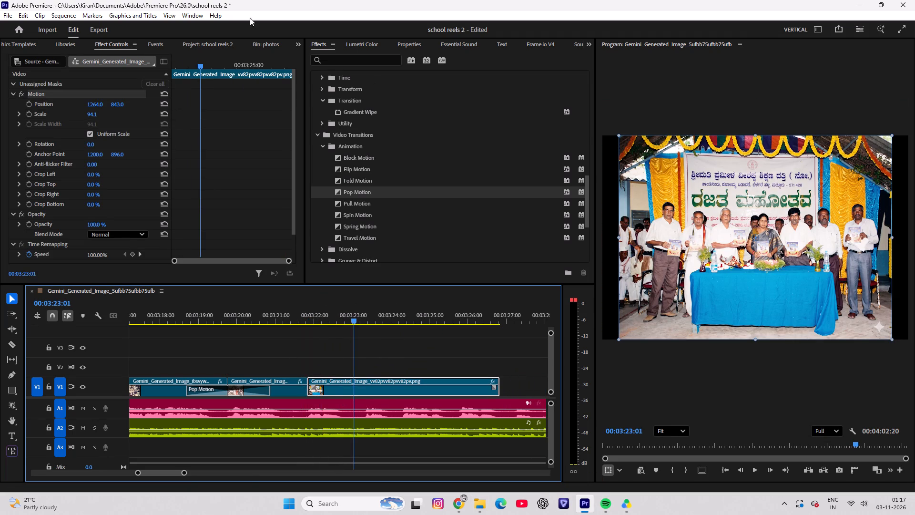
drag(91, 114, 110, 114)
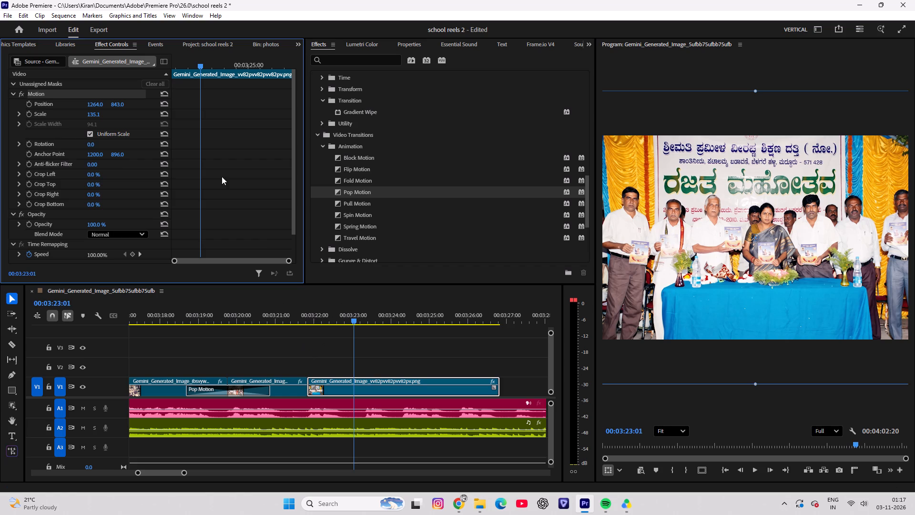
drag(194, 61, 0, 86)
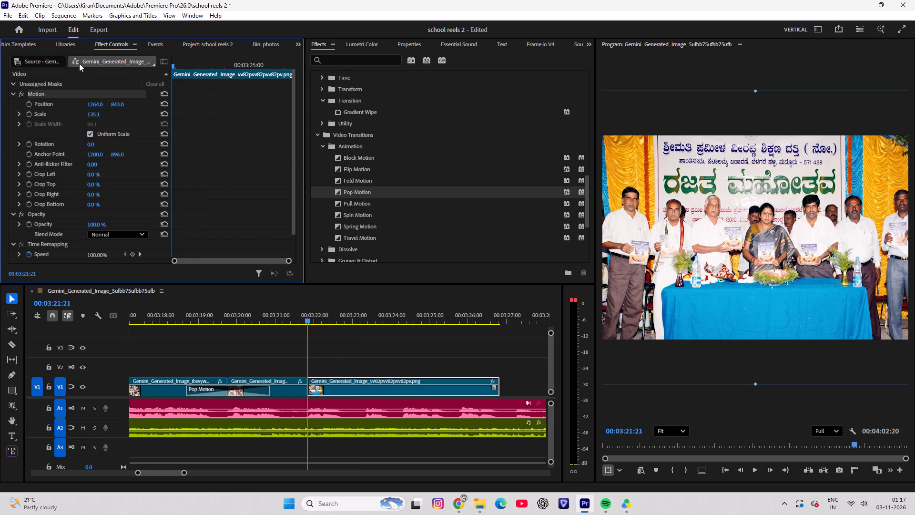
drag(173, 62, 105, 75)
click(29, 115)
Play the blue table photo against the voice and trim its end to 00:03:25:20.
drag(173, 67, 374, 65)
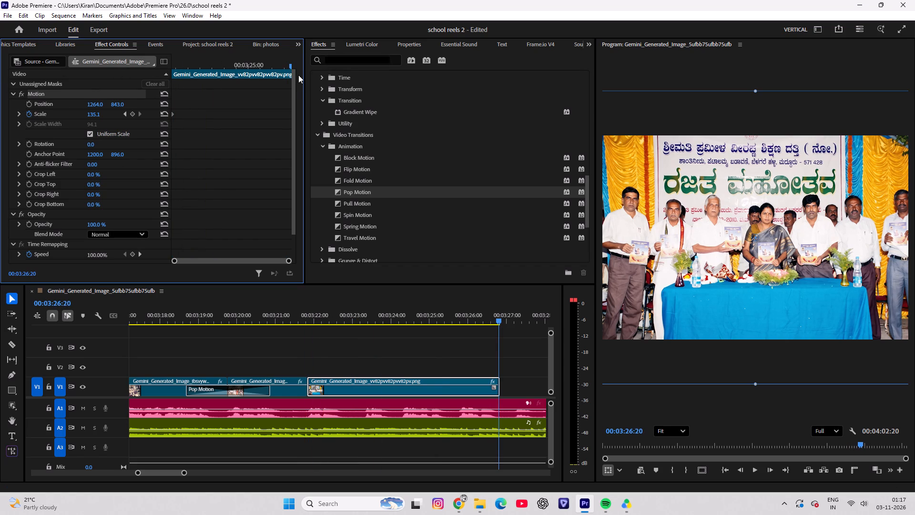
drag(416, 310, 282, 315)
key(space)
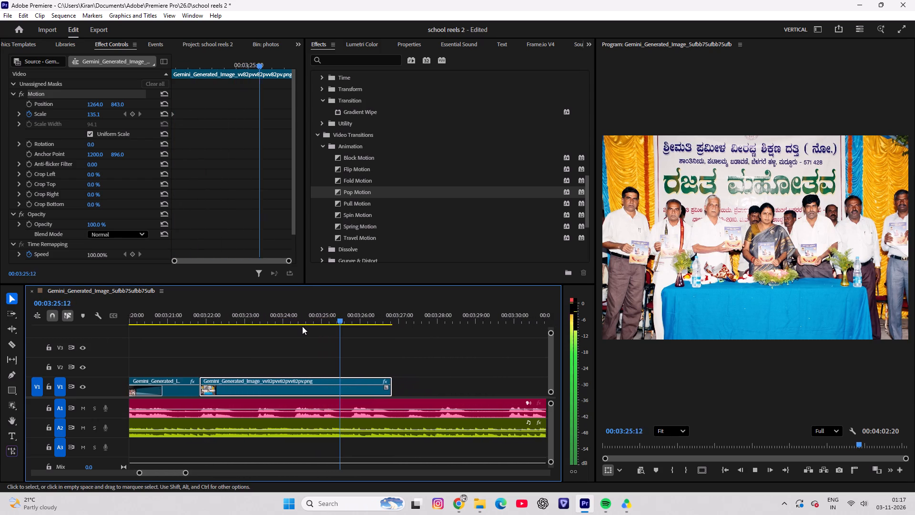
key(space)
click(336, 314)
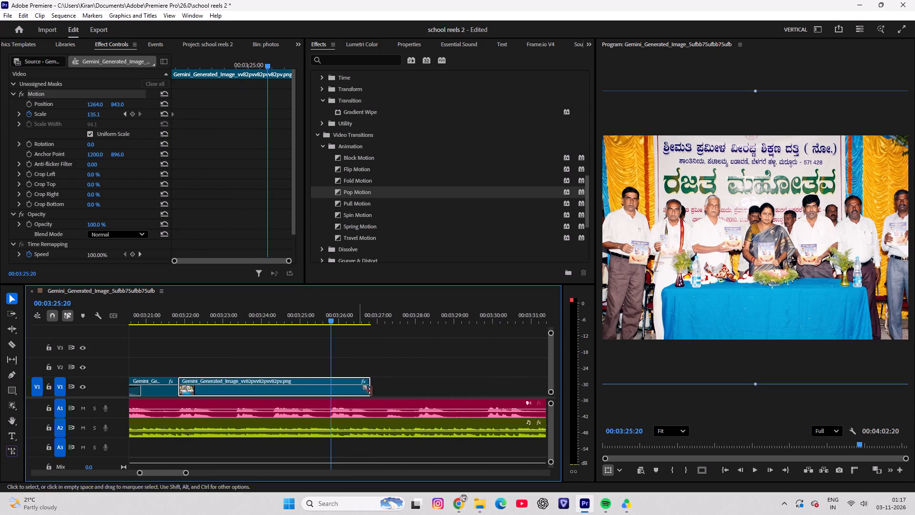
drag(369, 380, 331, 381)
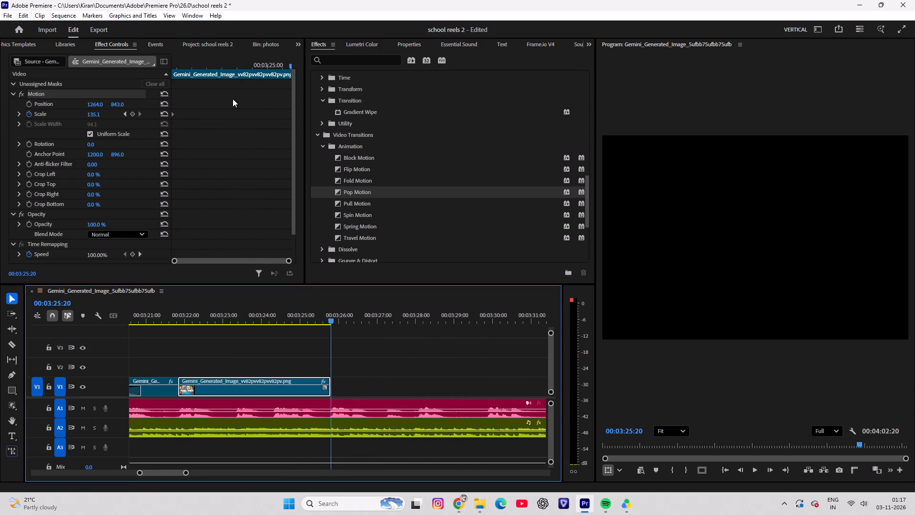
Keyframe the blue table photo's Scale to 173.1 at its last frame and play the zoom back.
drag(280, 64, 342, 41)
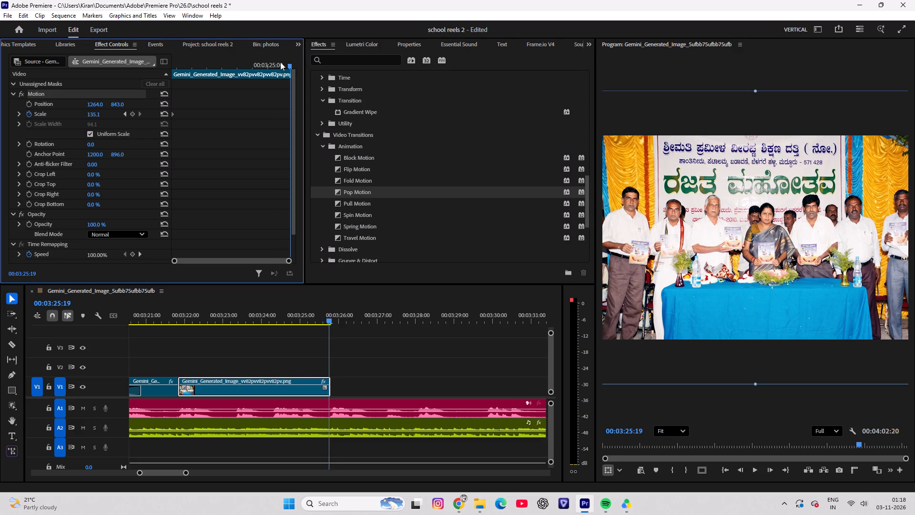
drag(89, 116, 107, 113)
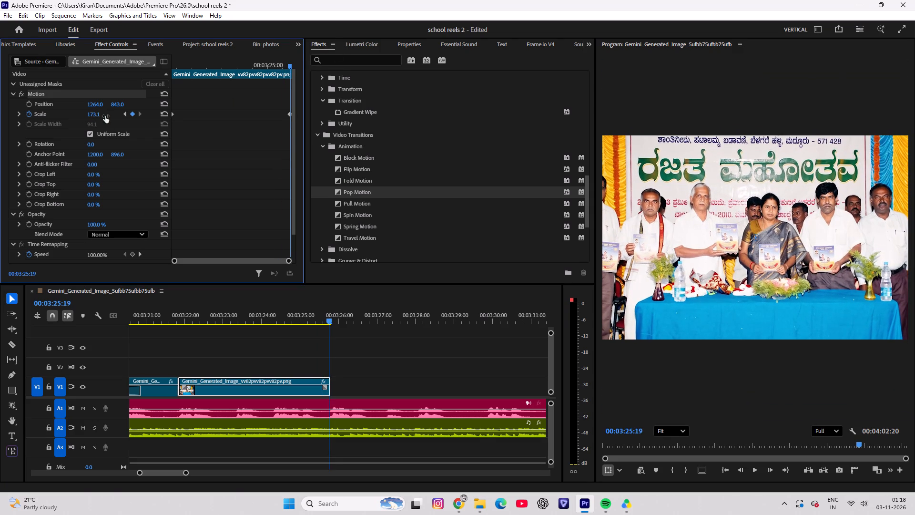
drag(267, 319, 182, 326)
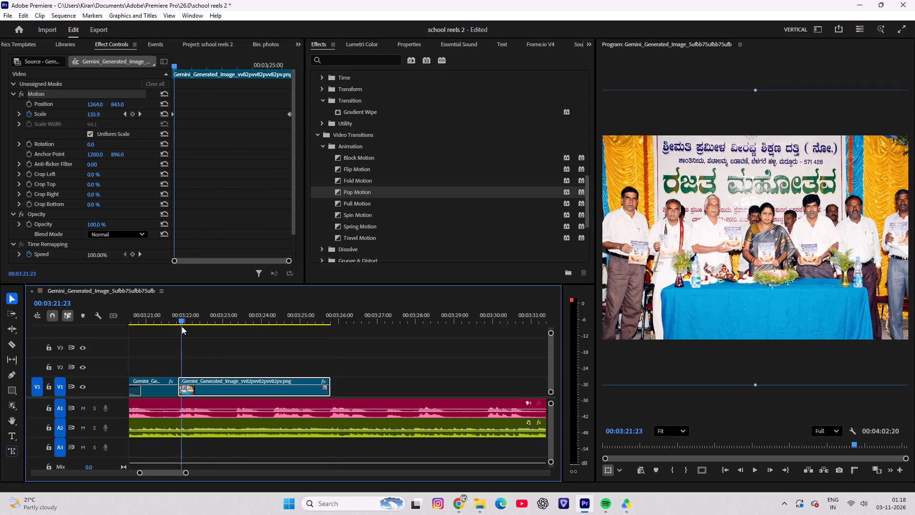
drag(182, 326, 180, 327)
key(space)
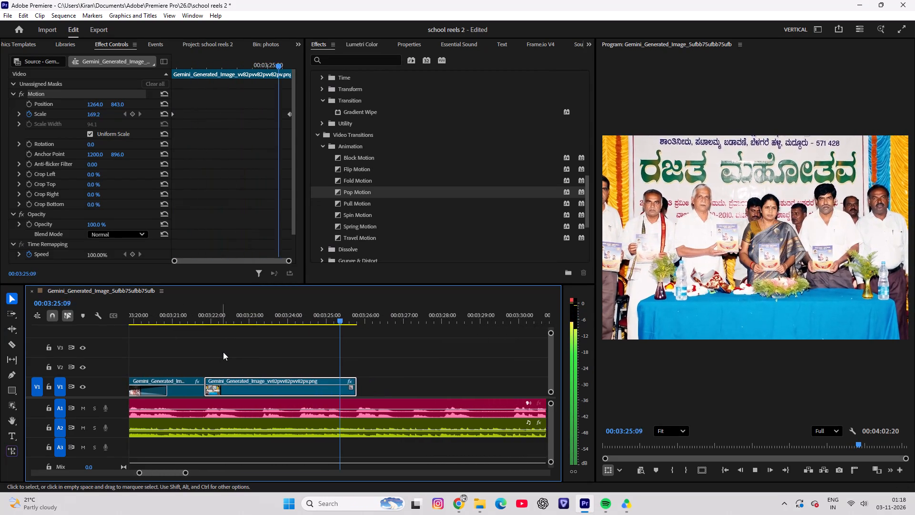
key(space)
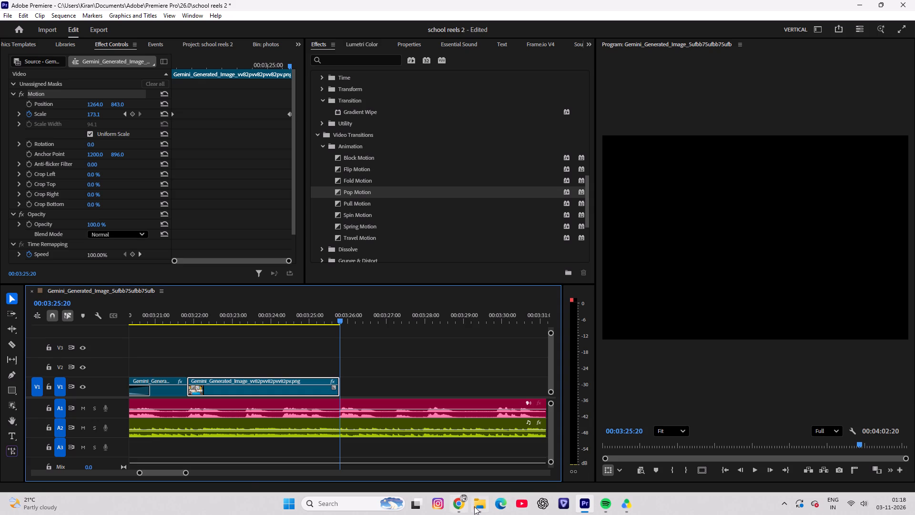
Place the photos bin's portrait of the seated man in the beige suit on V1, directly after the blue table photo.
click(201, 44)
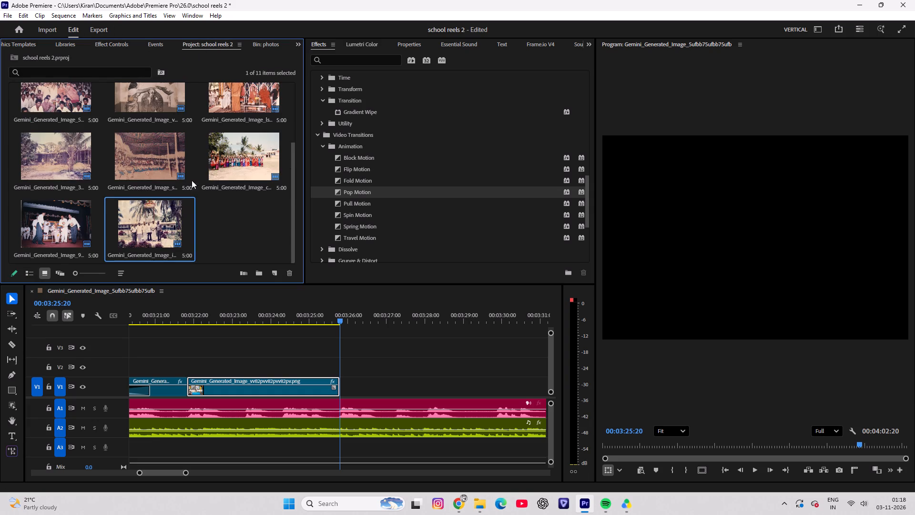
scroll(202, 198, up, 5)
scroll(202, 198, down, 7)
scroll(202, 198, up, 3)
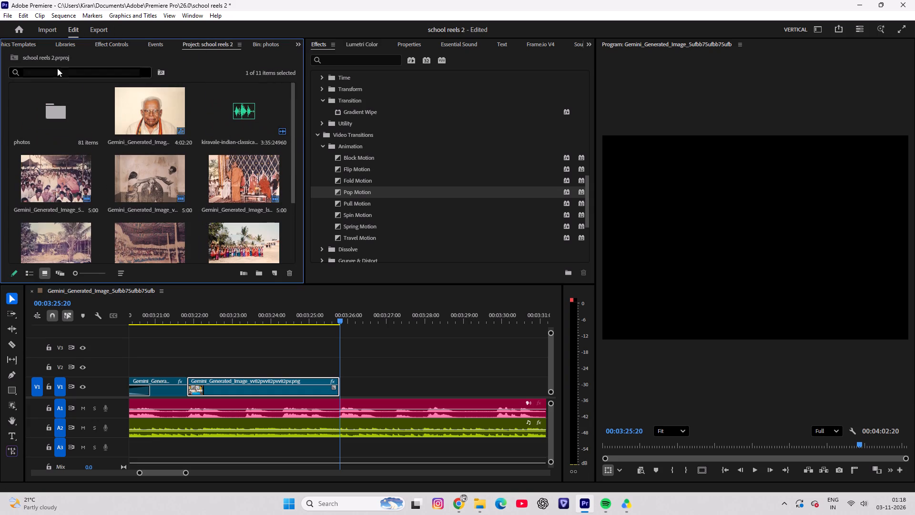
click(64, 99)
double_click(66, 124)
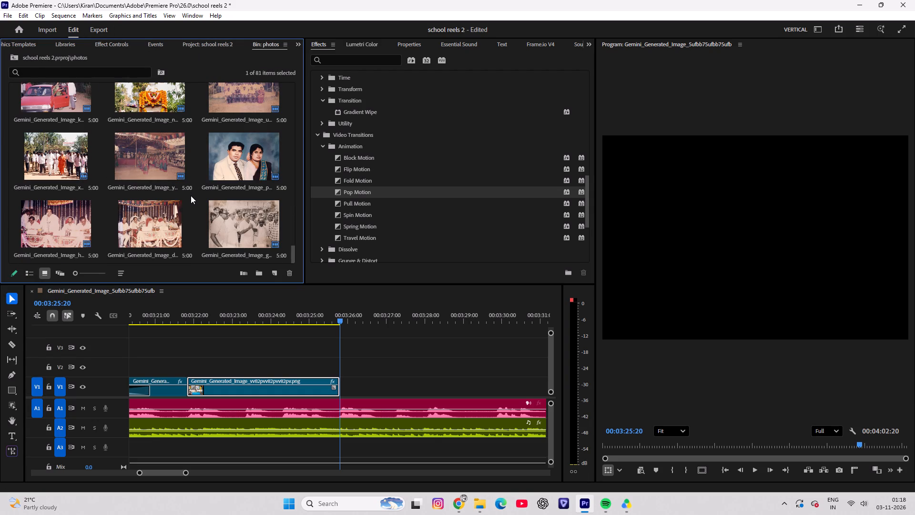
scroll(191, 196, down, 7)
scroll(191, 196, up, 9)
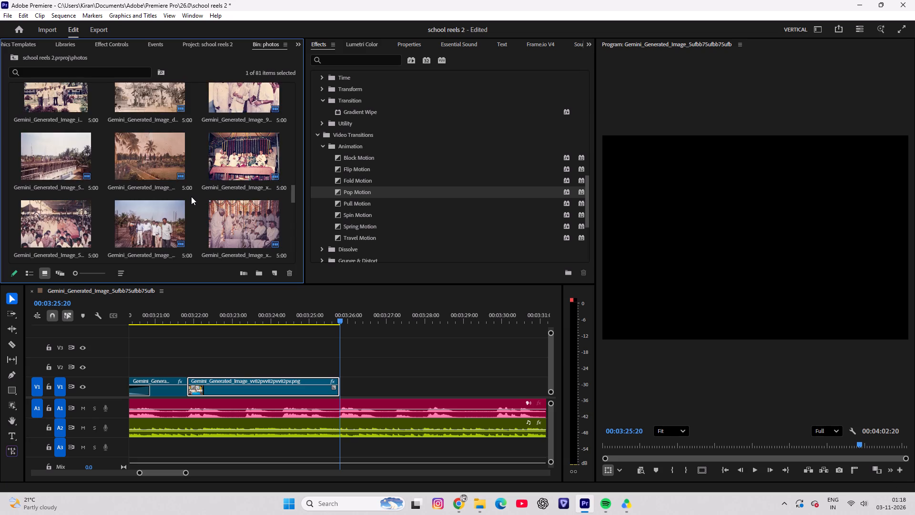
scroll(191, 196, up, 9)
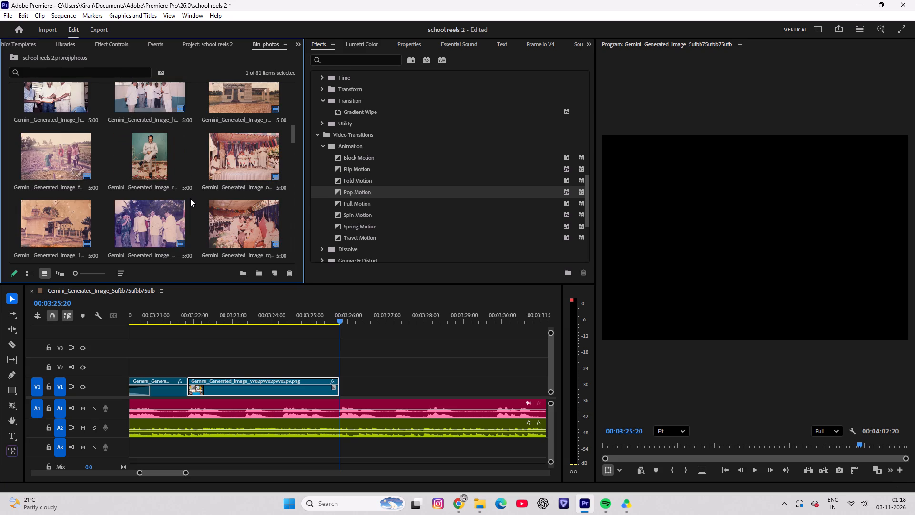
drag(150, 167, 343, 388)
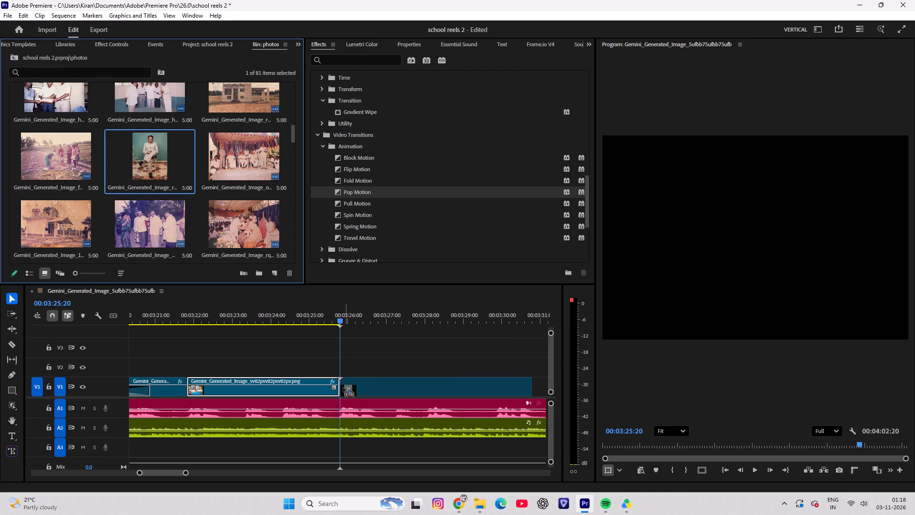
drag(343, 388, 339, 388)
Enlarge the seated man's portrait to fill the frame width and move it down to frame his head and upper body.
click(366, 378)
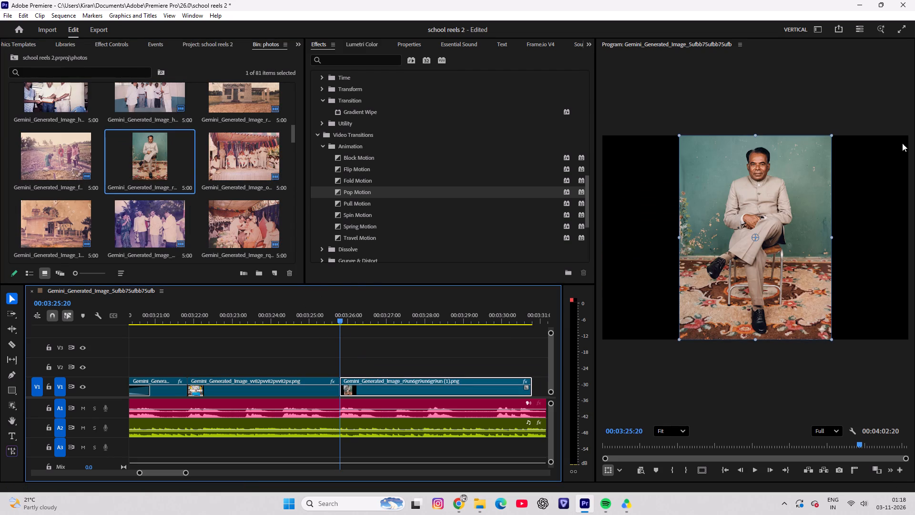
drag(833, 135, 867, 126)
click(821, 143)
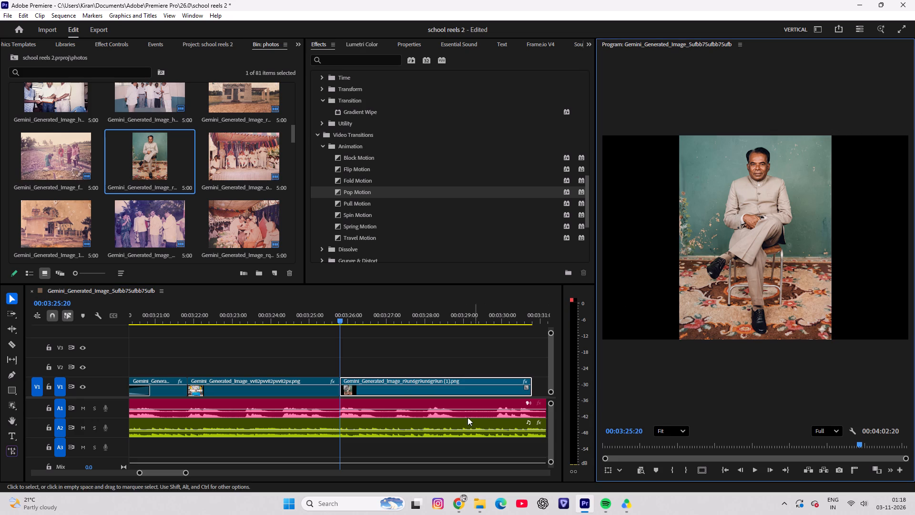
click(412, 382)
click(411, 390)
click(787, 189)
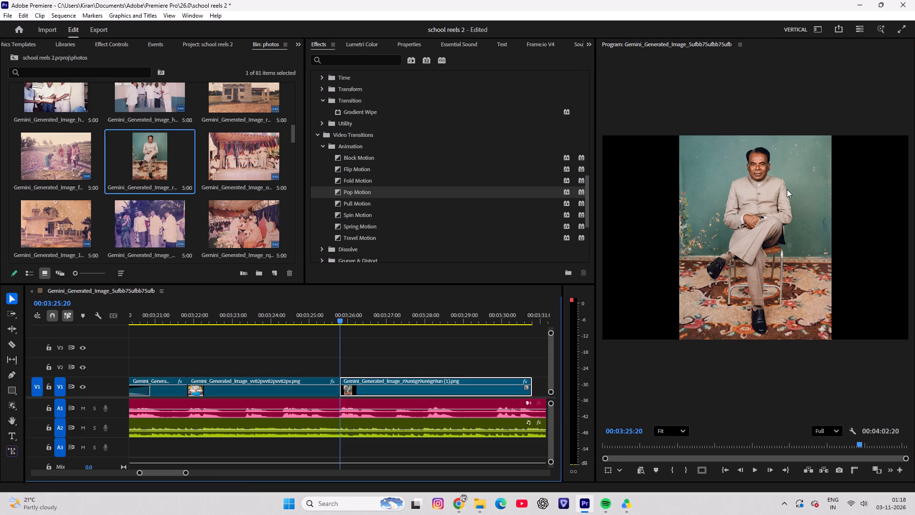
drag(338, 304, 399, 304)
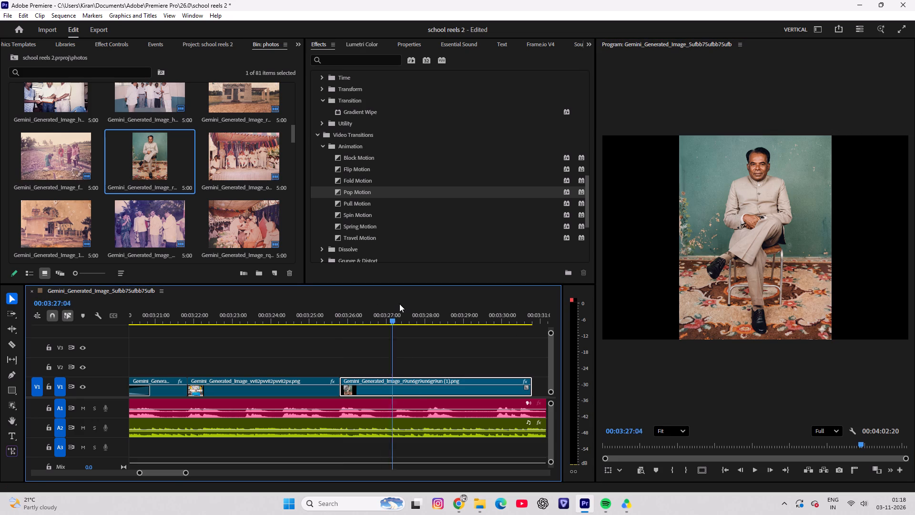
drag(399, 304, 363, 319)
click(374, 388)
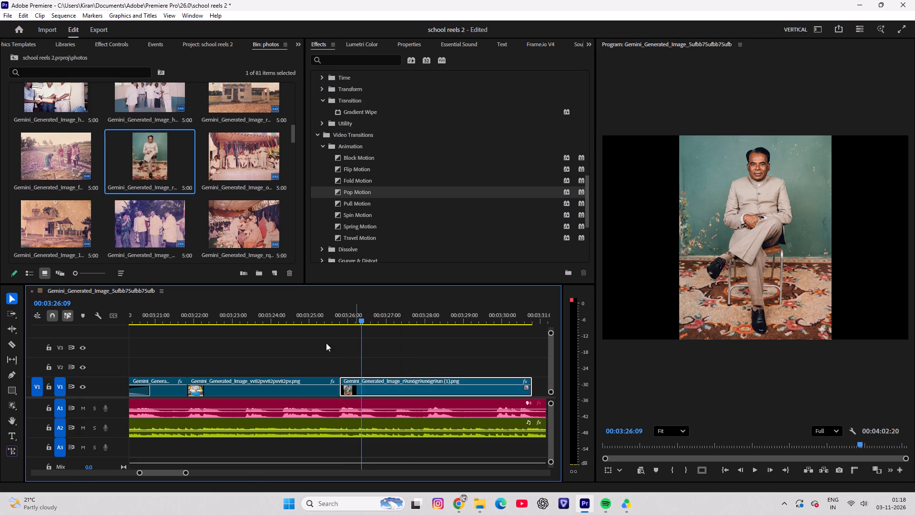
drag(364, 311, 371, 317)
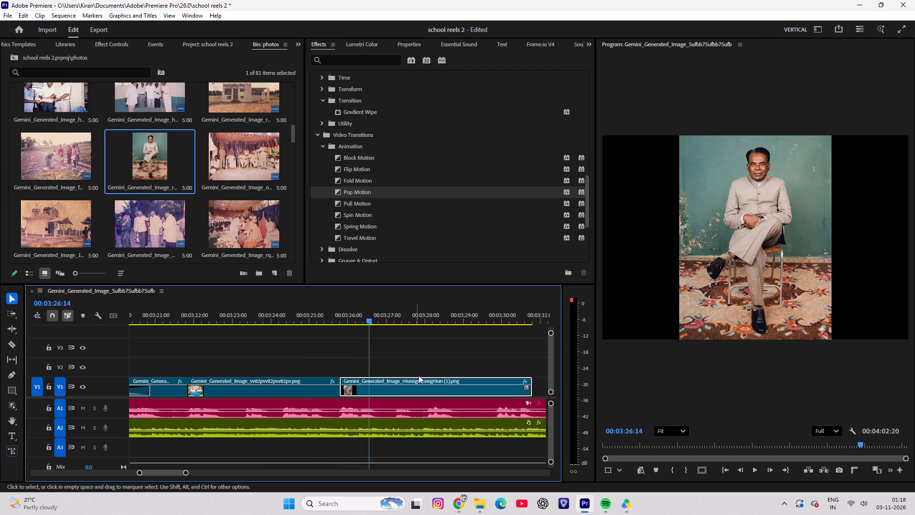
click(391, 395)
click(760, 236)
click(720, 222)
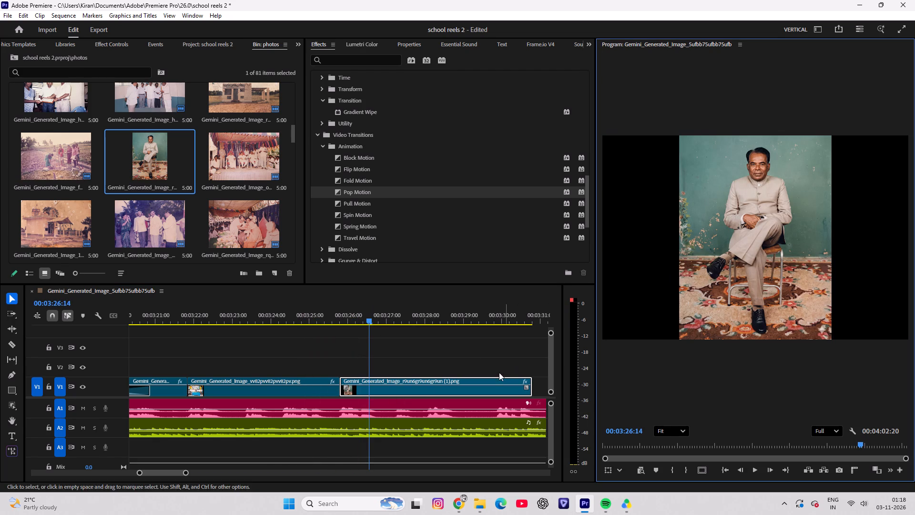
triple_click(370, 391)
click(370, 391)
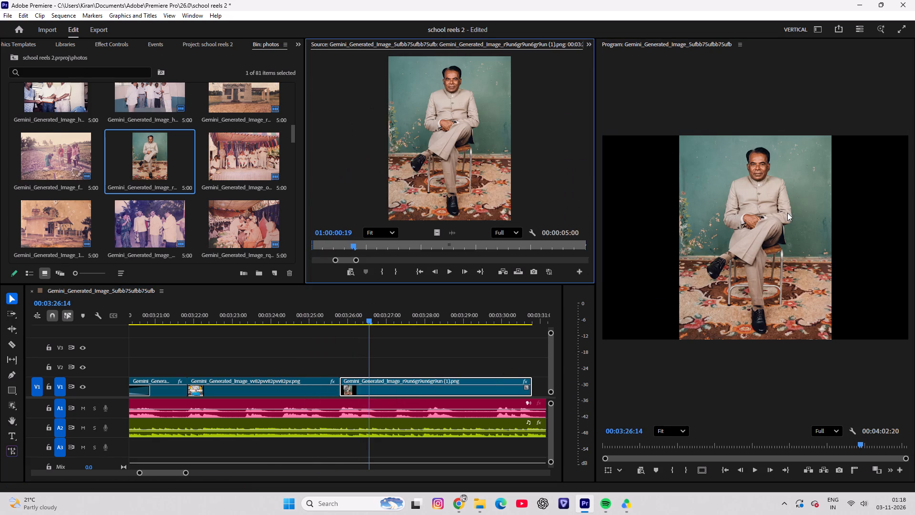
triple_click(736, 261)
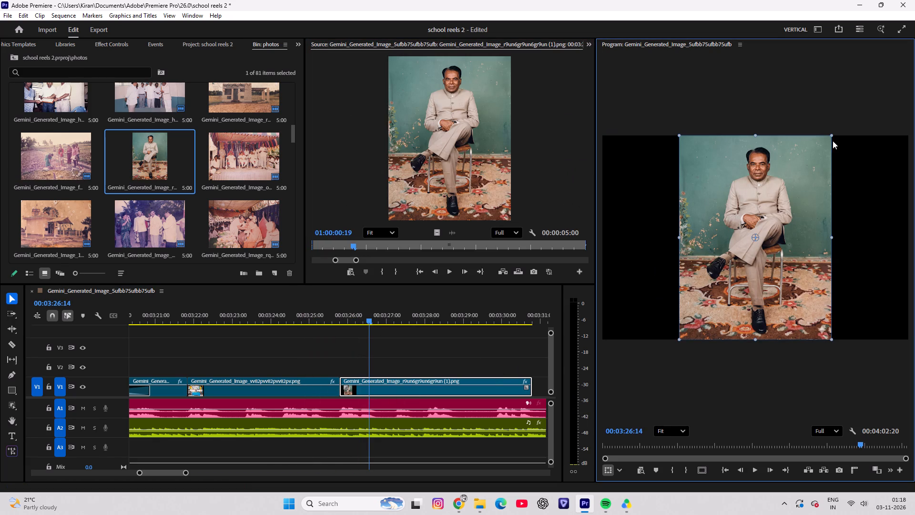
drag(832, 136, 914, 27)
drag(772, 209, 771, 303)
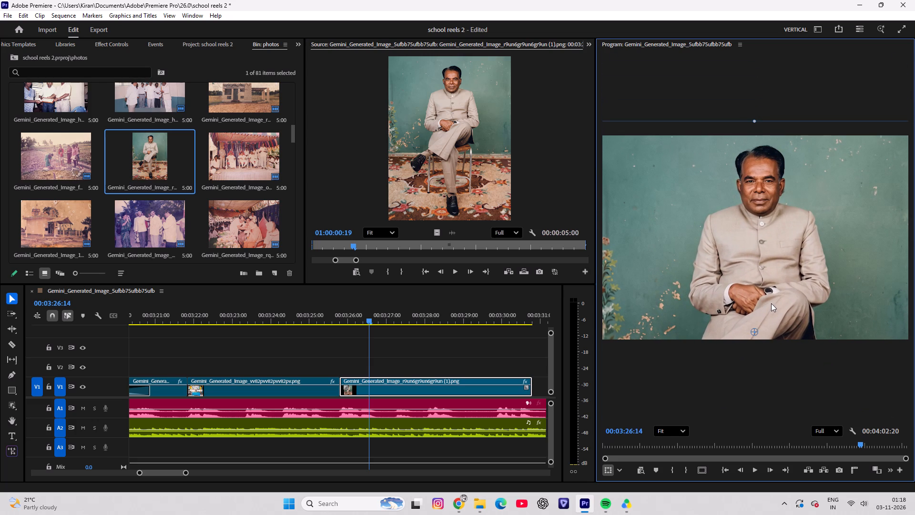
drag(771, 303, 768, 303)
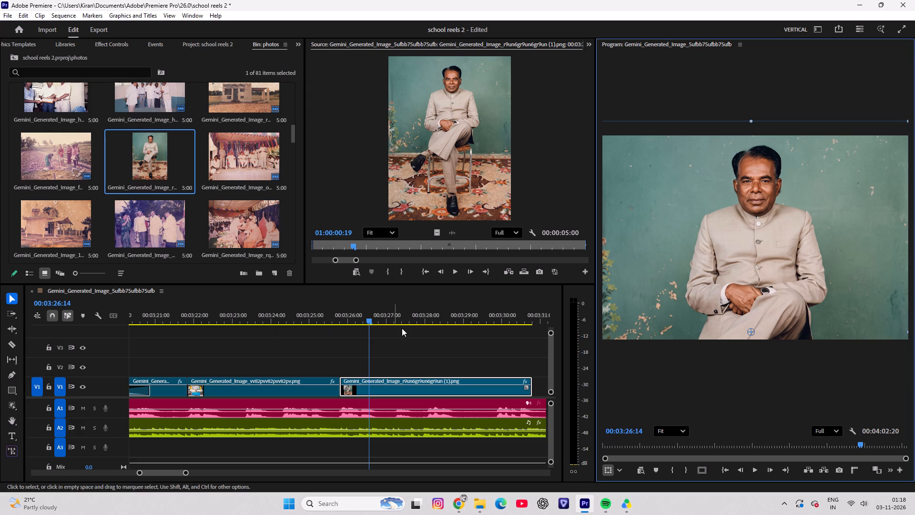
Scrub through the opening of the seated man's portrait, return to its start at 00:03:25:20, and save the project.
drag(380, 318, 347, 319)
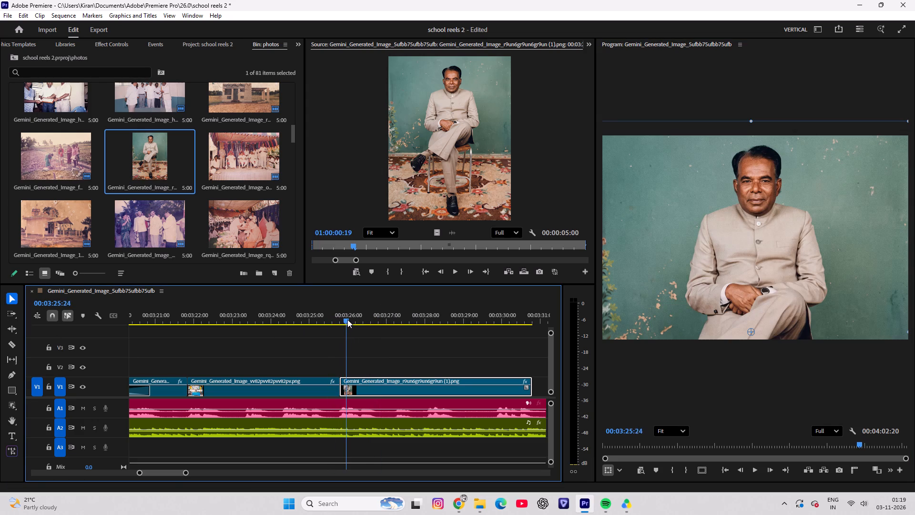
drag(347, 319, 348, 319)
drag(348, 313, 353, 315)
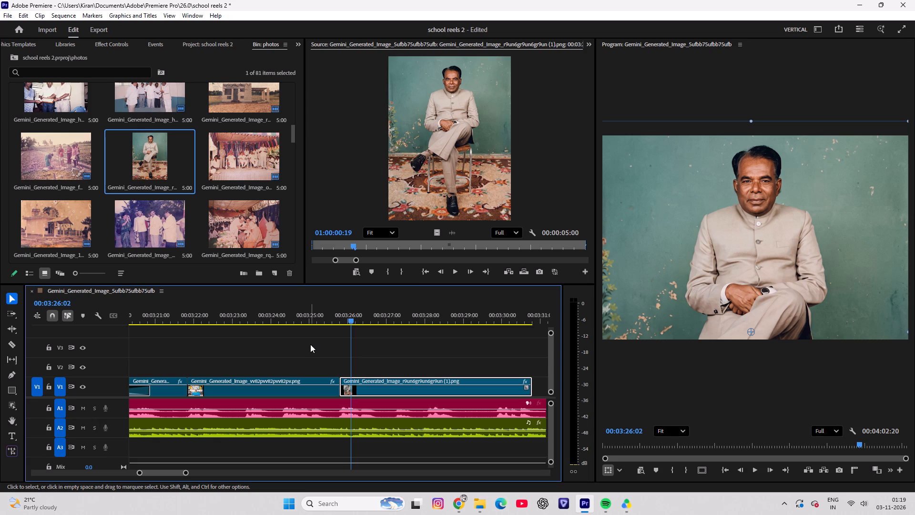
drag(351, 328, 340, 331)
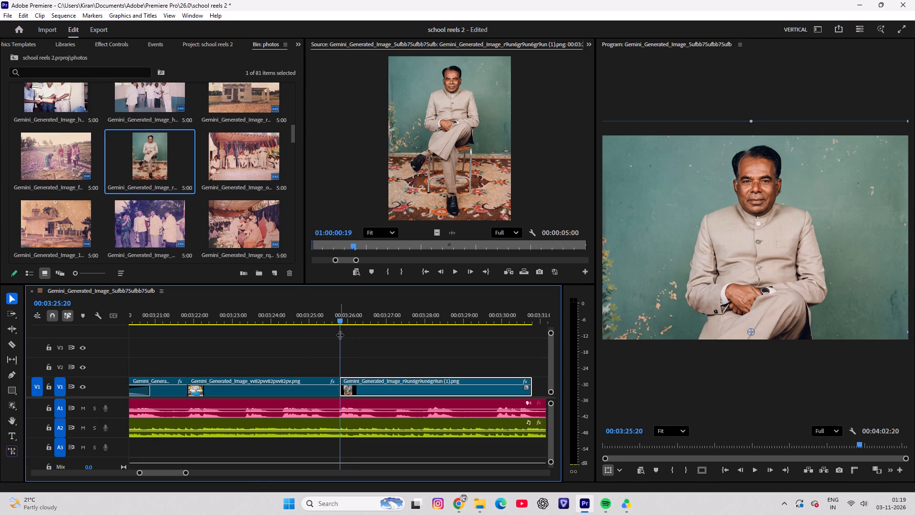
key(ctrl+s)
key(ctrl+s)
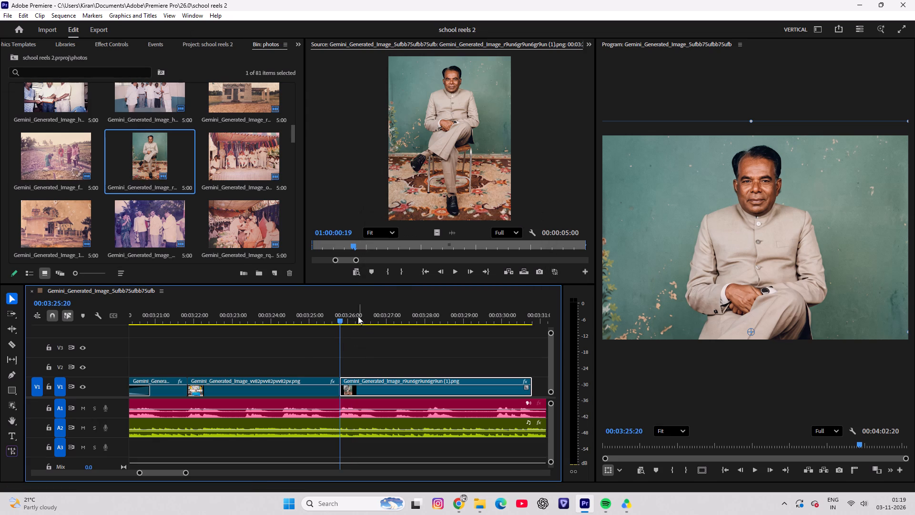
Add a Flip Motion transition between the blue table photo and the seated portrait, lengthened to about 4 seconds.
drag(338, 310, 344, 309)
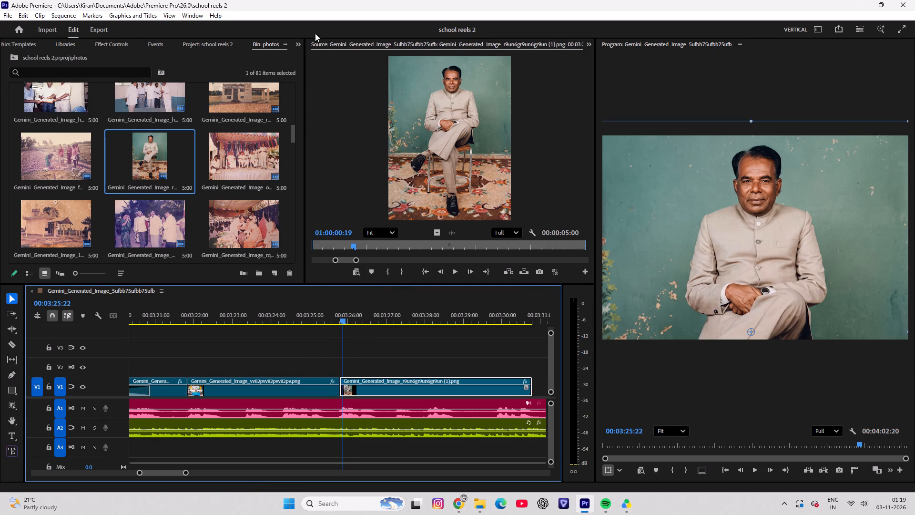
click(591, 50)
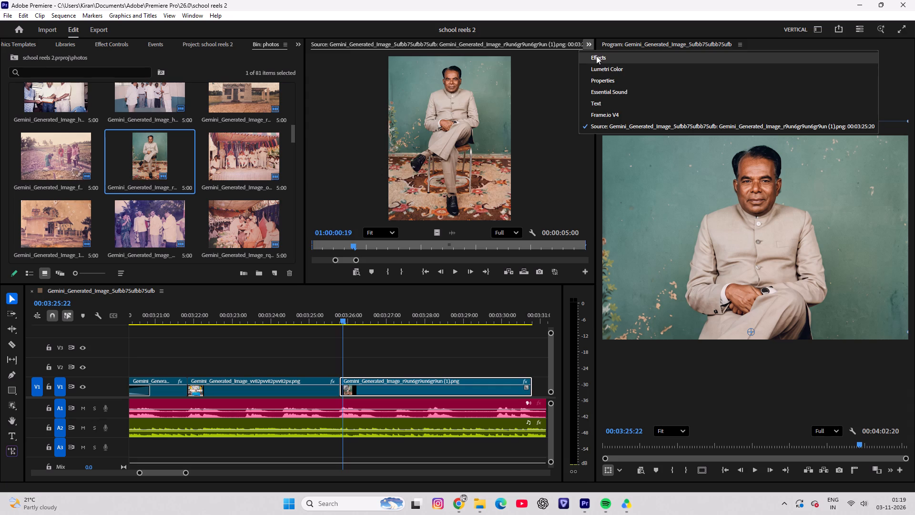
click(596, 56)
drag(351, 170, 331, 369)
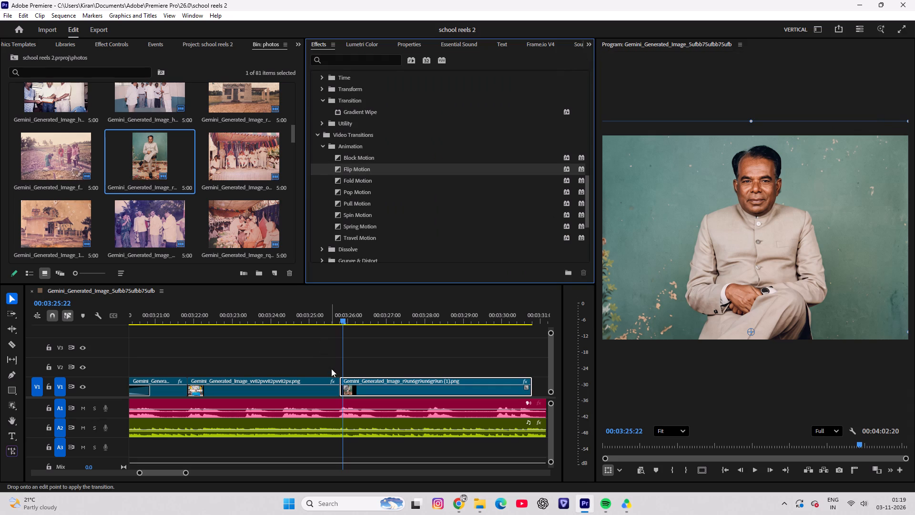
drag(331, 369, 340, 386)
drag(359, 388, 423, 390)
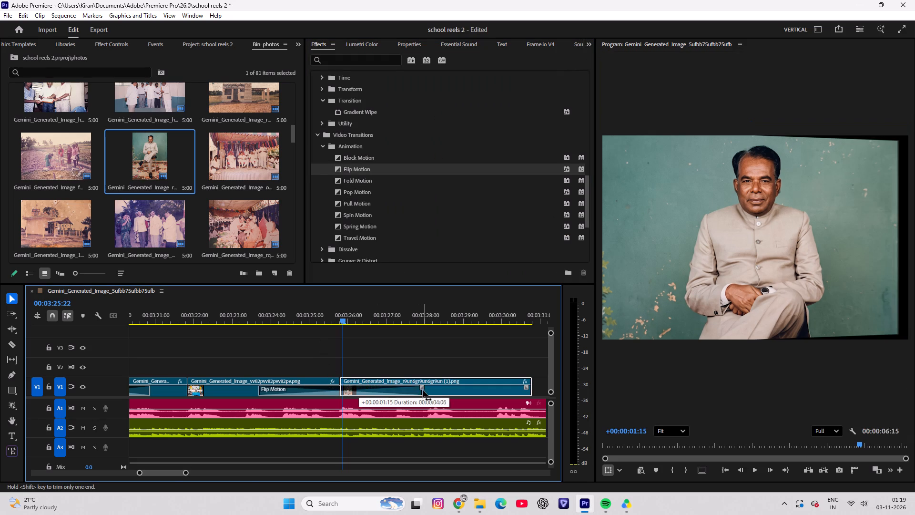
drag(423, 390, 416, 385)
Play the flip transition against the voice and trim the seated portrait's end to 00:03:29:22.
drag(340, 316, 244, 319)
key(space)
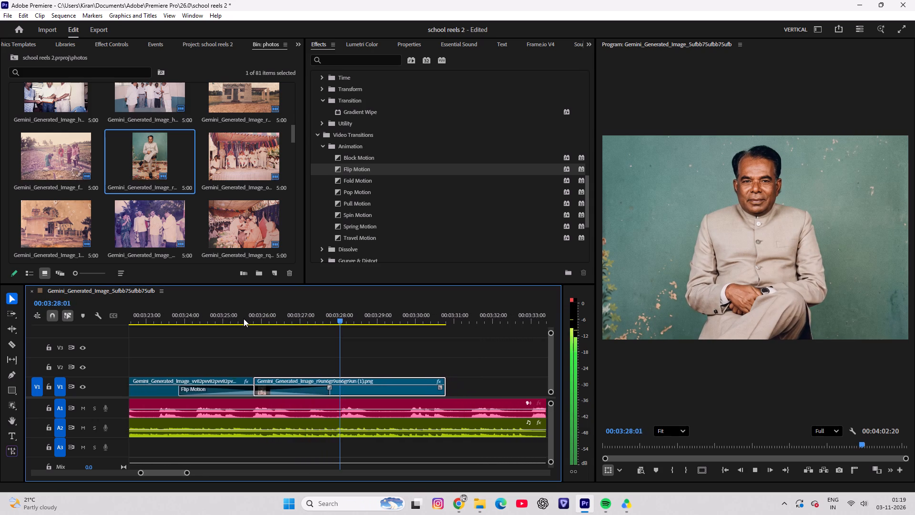
key(space)
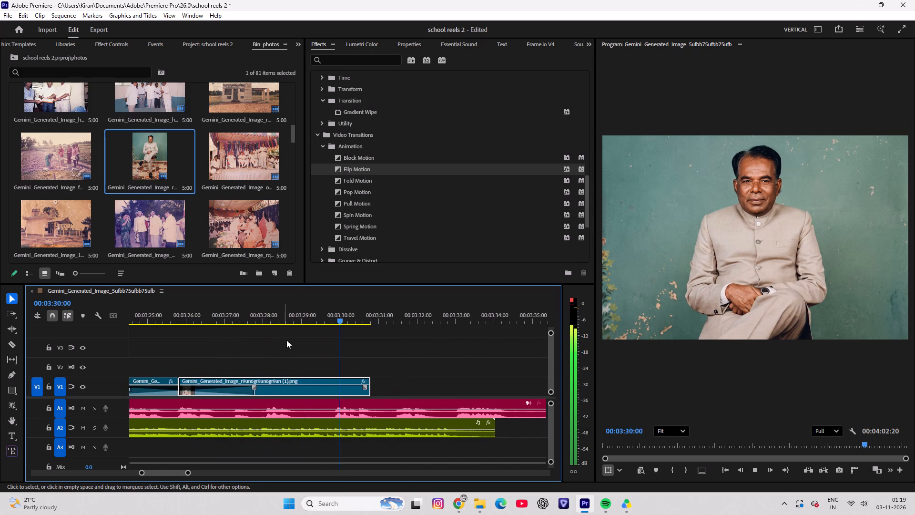
drag(329, 315, 336, 316)
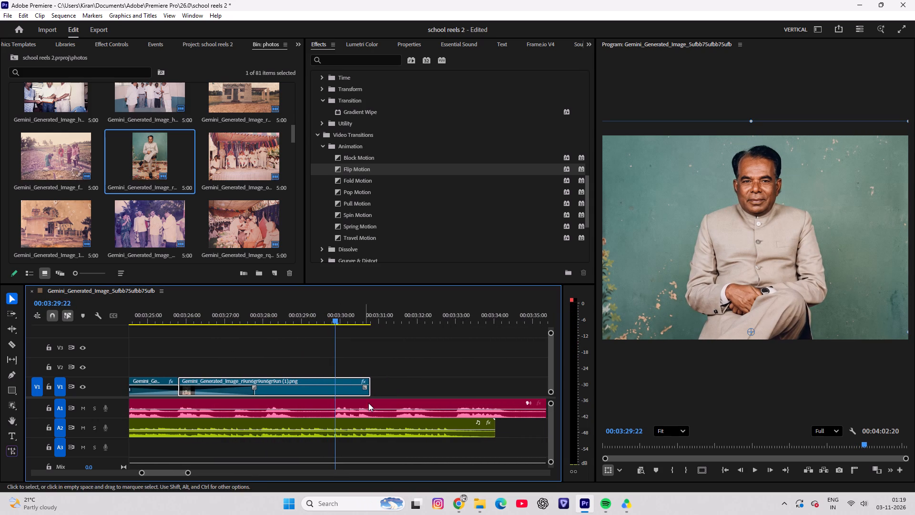
drag(368, 378, 333, 382)
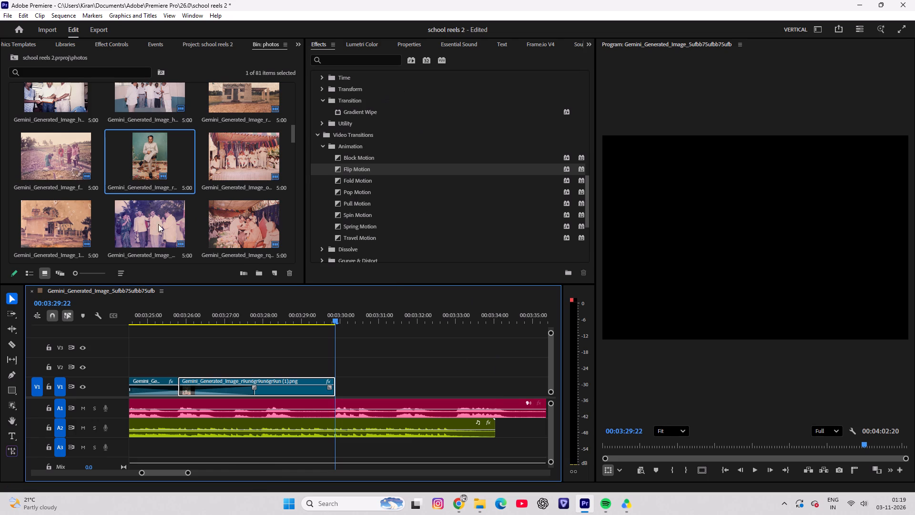
Save the project.
key(ctrl+s)
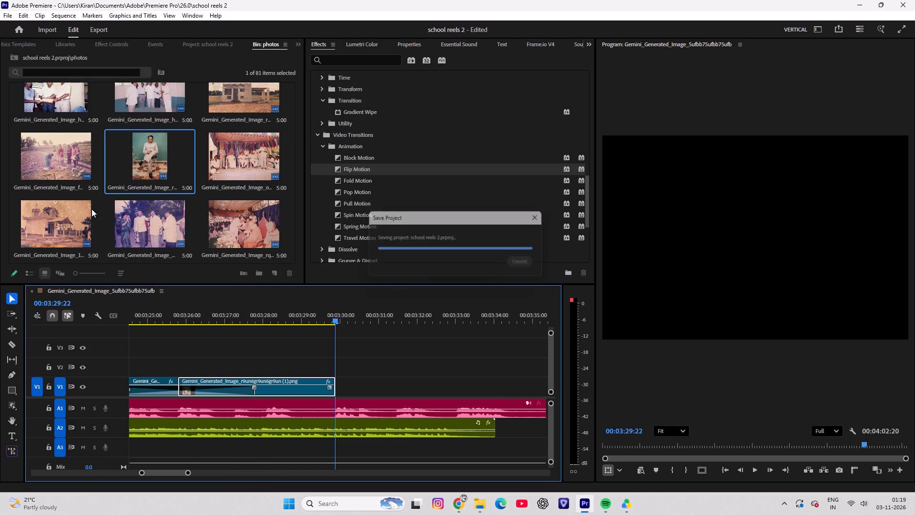
key(ctrl+s)
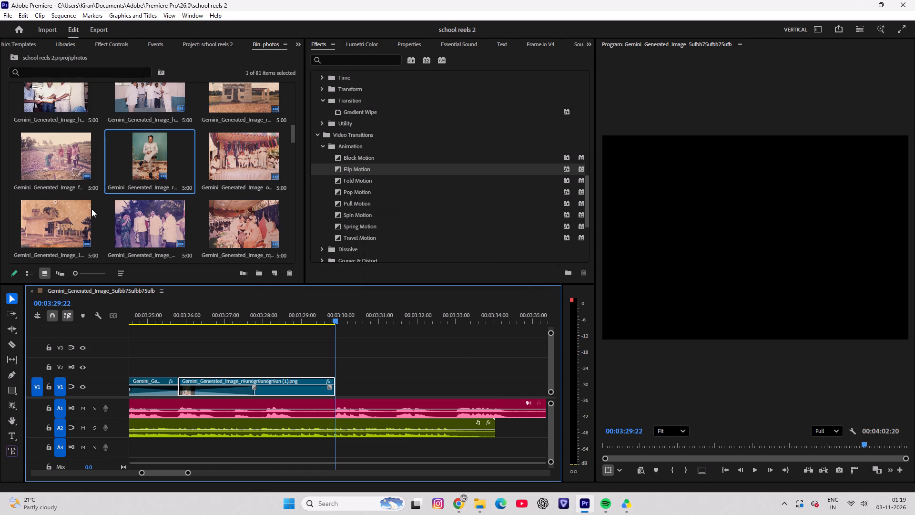
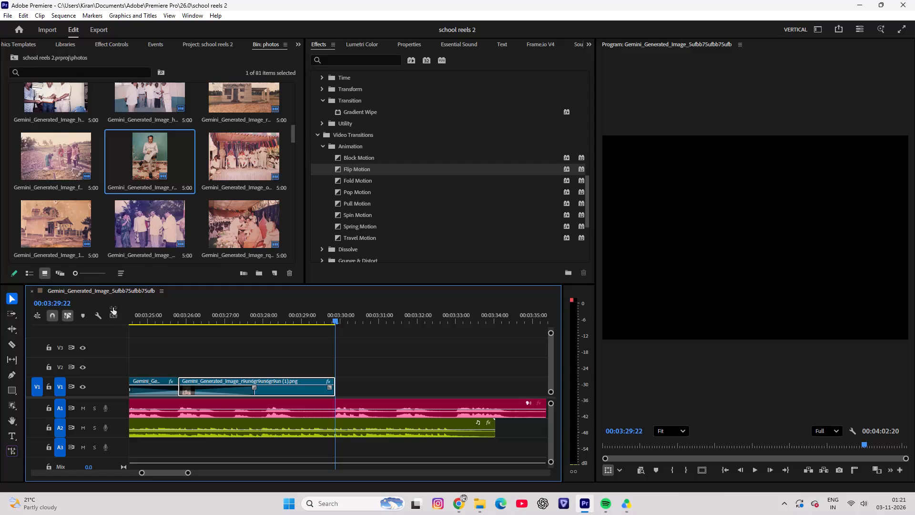
Play back and scrub the Flip Motion transition and the seated-man portrait clip through to the clip's end.
drag(321, 307, 227, 316)
key(space)
key(space)
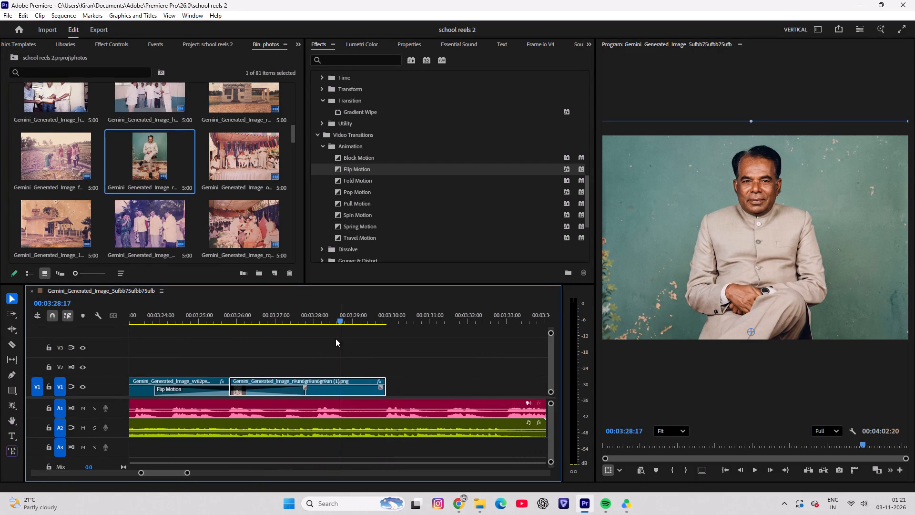
drag(329, 318, 223, 332)
key(space)
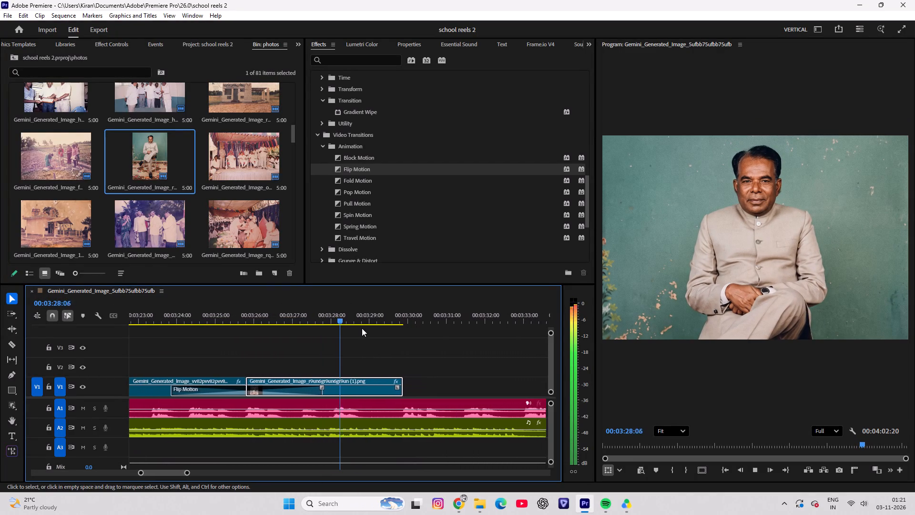
key(space)
drag(326, 321, 270, 306)
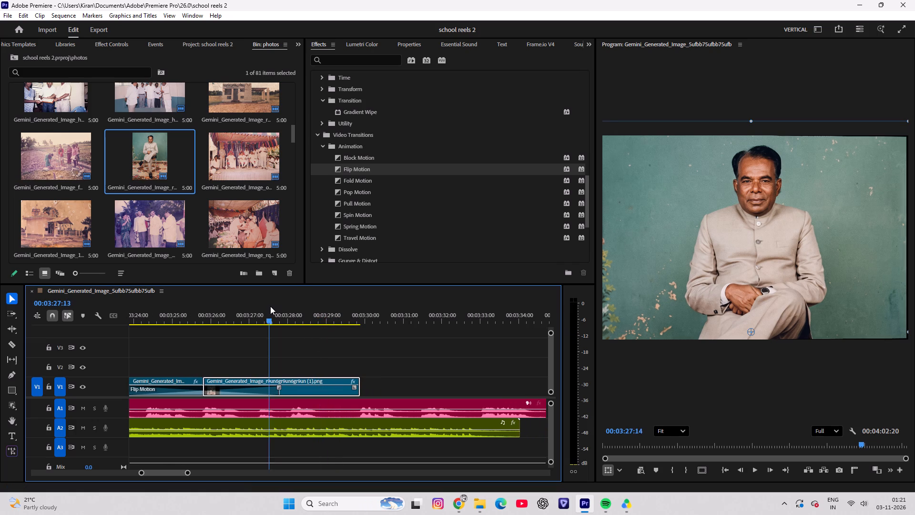
drag(270, 306, 217, 312)
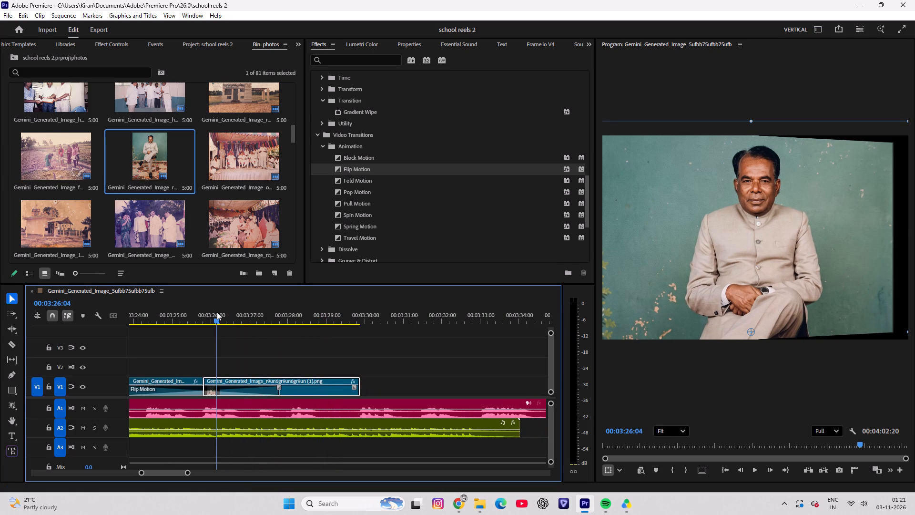
drag(217, 312, 215, 308)
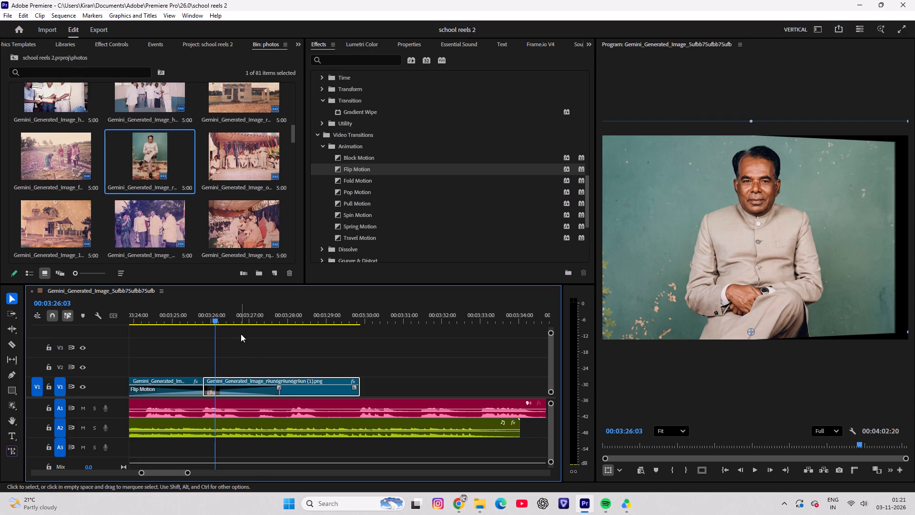
drag(220, 313, 199, 312)
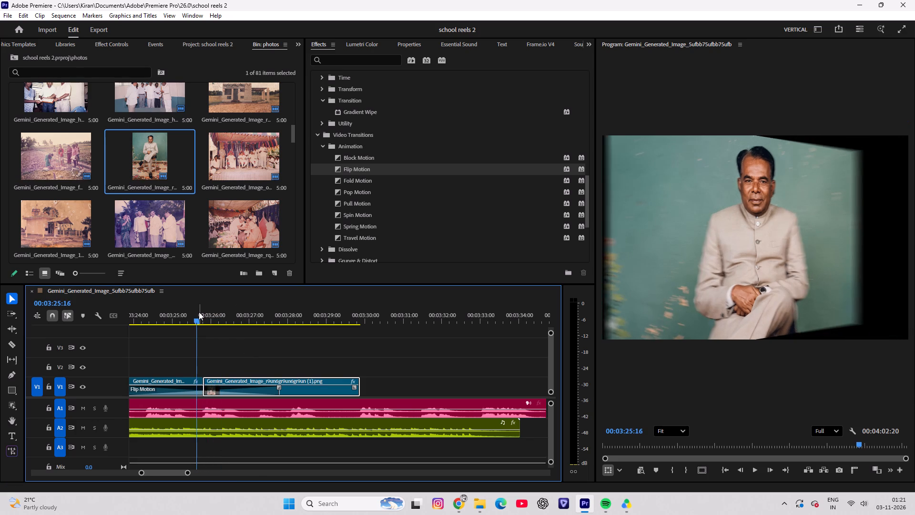
key(space)
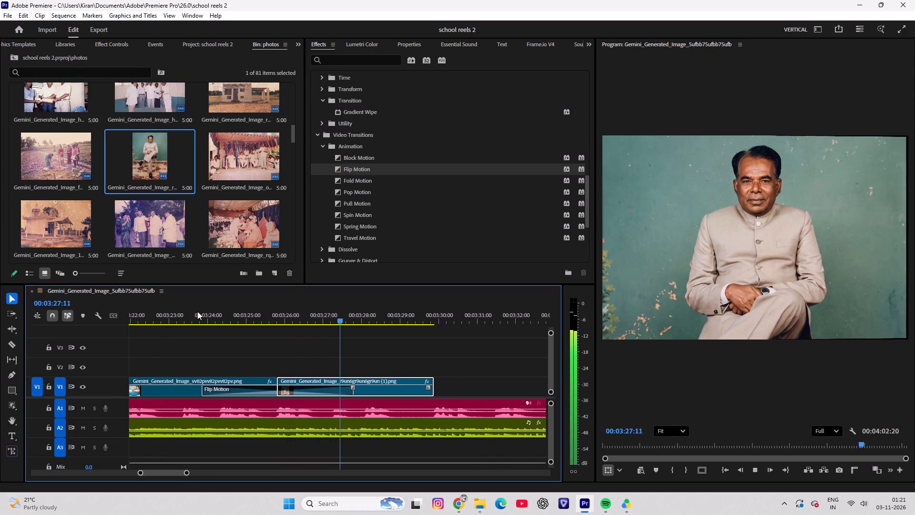
key(space)
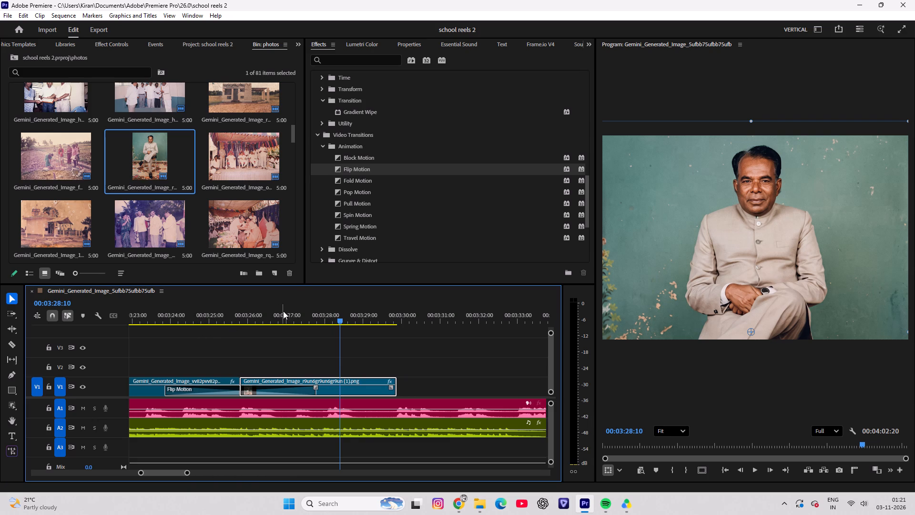
drag(306, 317, 268, 317)
key(space)
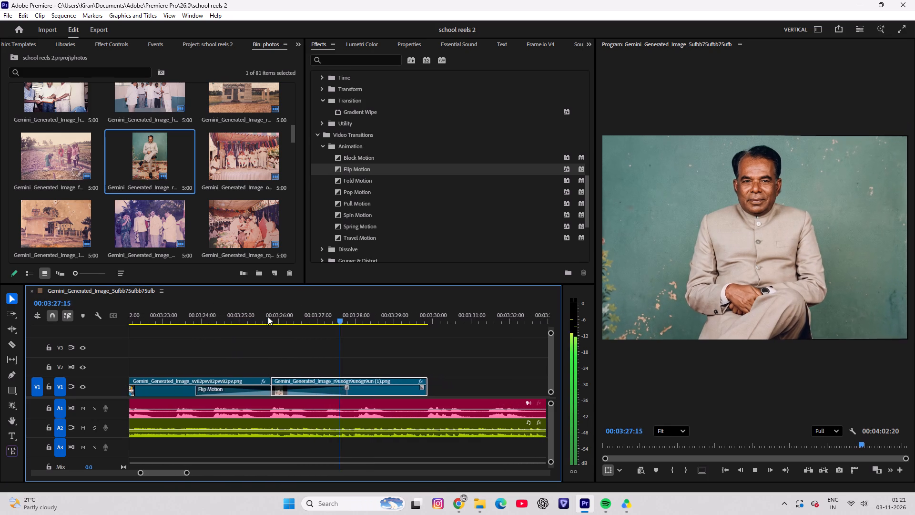
key(space)
drag(333, 321, 313, 323)
key(space)
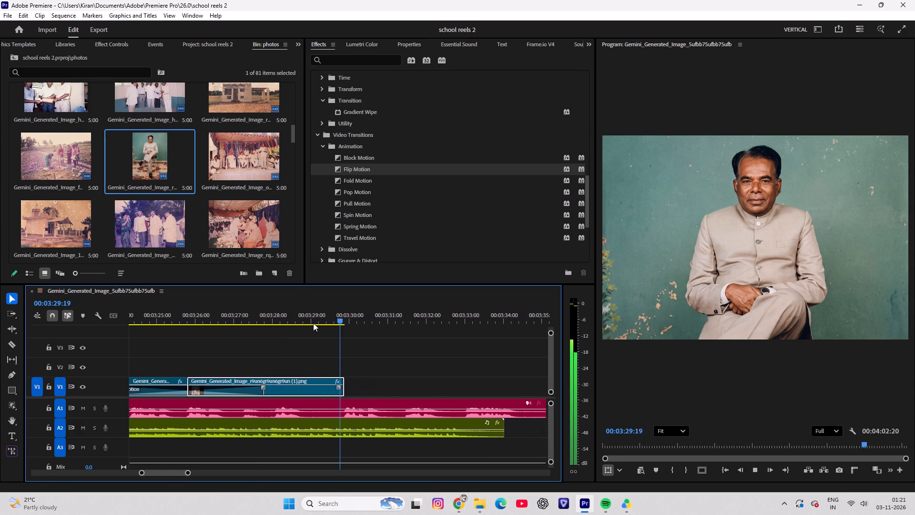
key(space)
drag(326, 310, 317, 312)
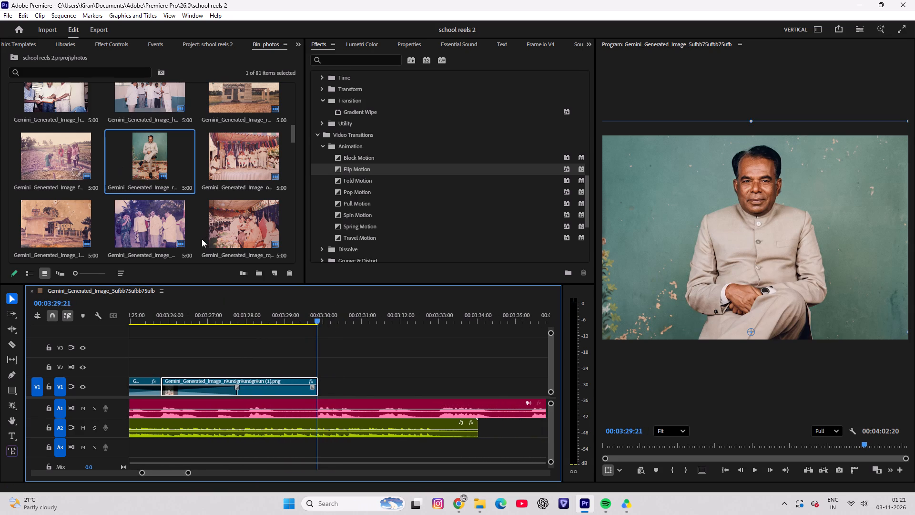
Look through the photos bin for the next picture to place after the seated-man portrait.
scroll(203, 239, down, 5)
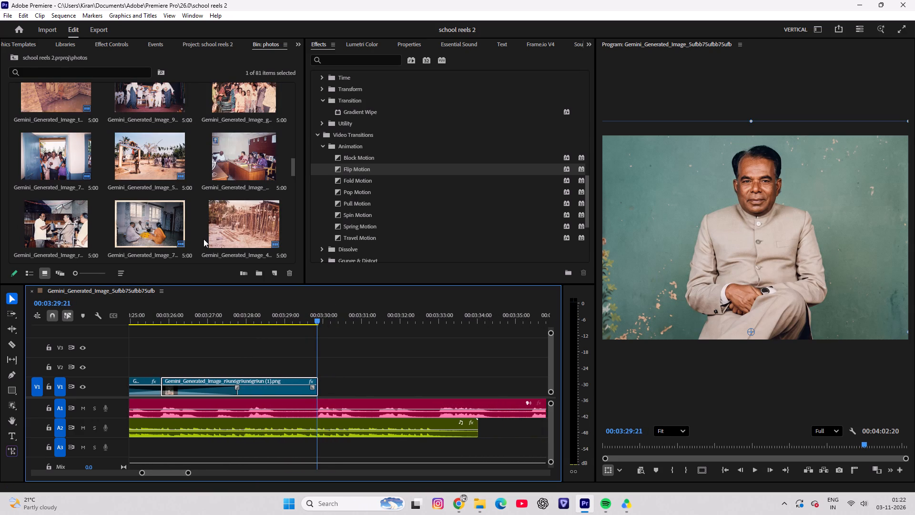
scroll(203, 239, down, 4)
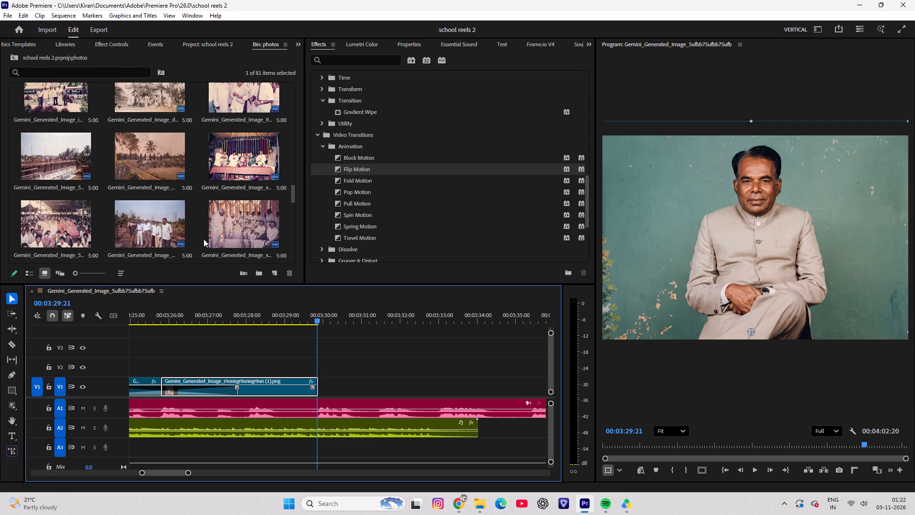
scroll(203, 239, down, 7)
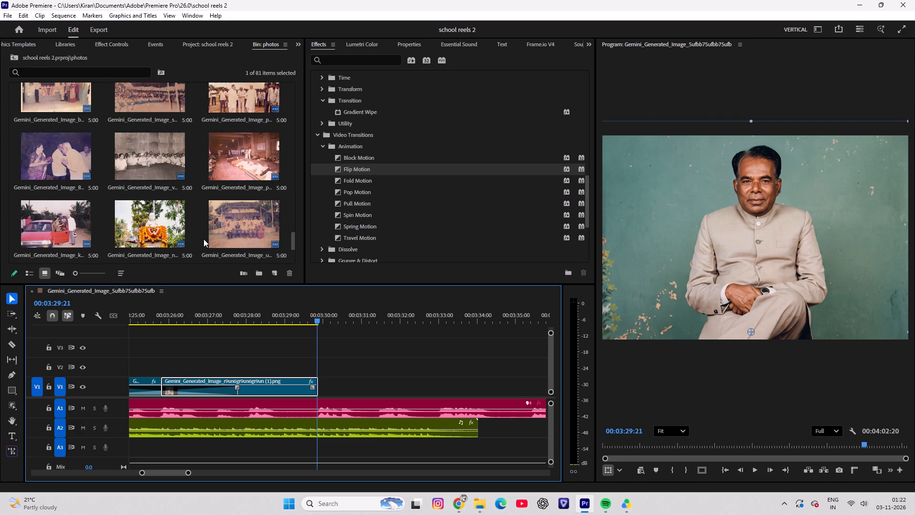
scroll(203, 239, up, 2)
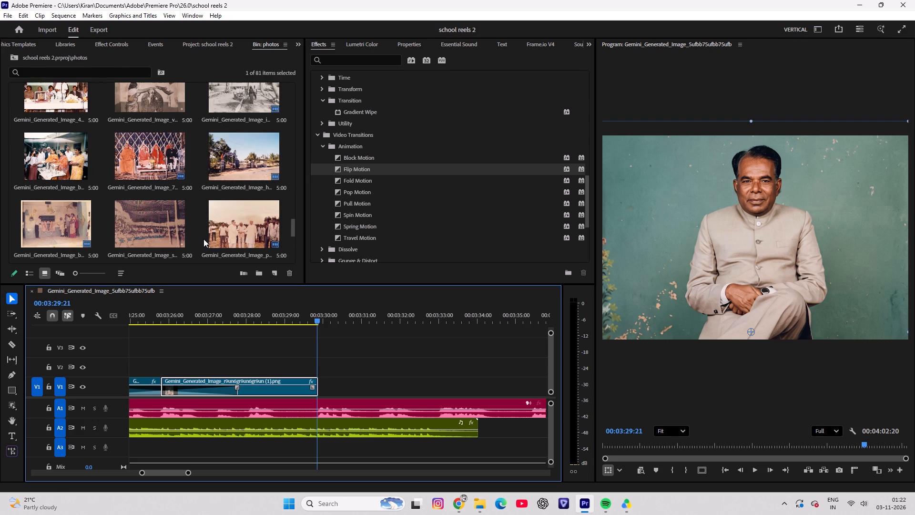
scroll(203, 239, down, 9)
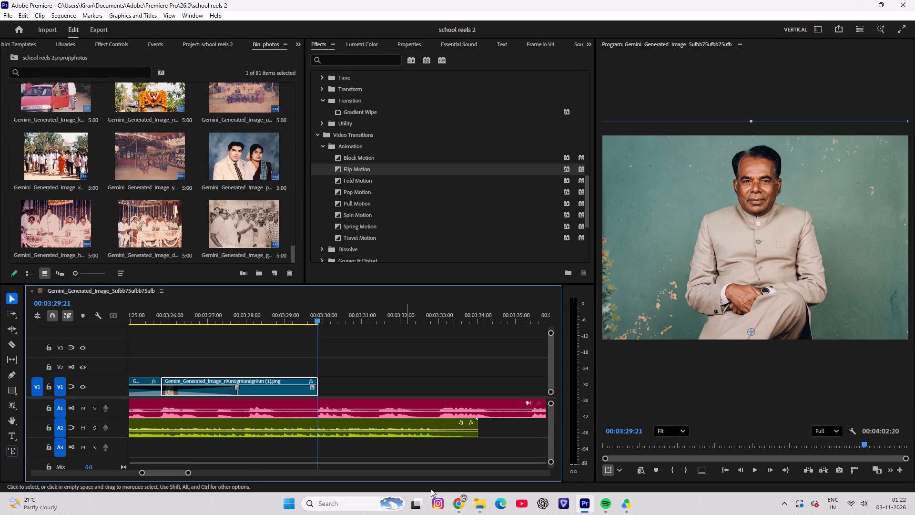
Bring Gemini_Generated_Image_hy0infhy0infhy0i from the Downloads folder onto V1, butted against the end of the seated-man portrait clip.
click(476, 502)
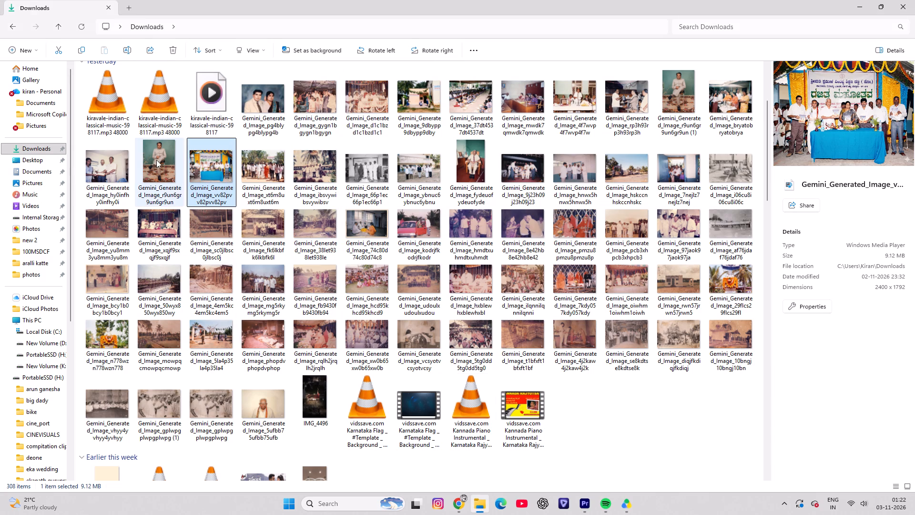
drag(110, 158, 586, 501)
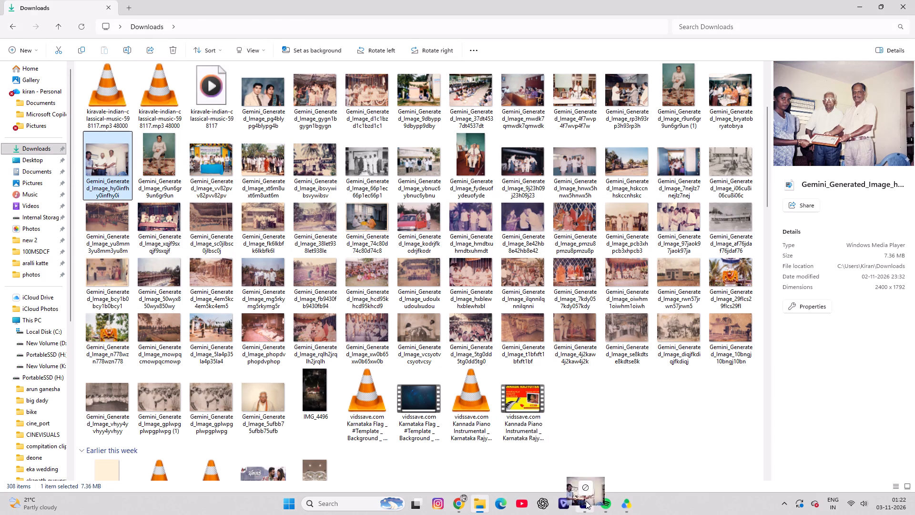
drag(586, 501, 332, 395)
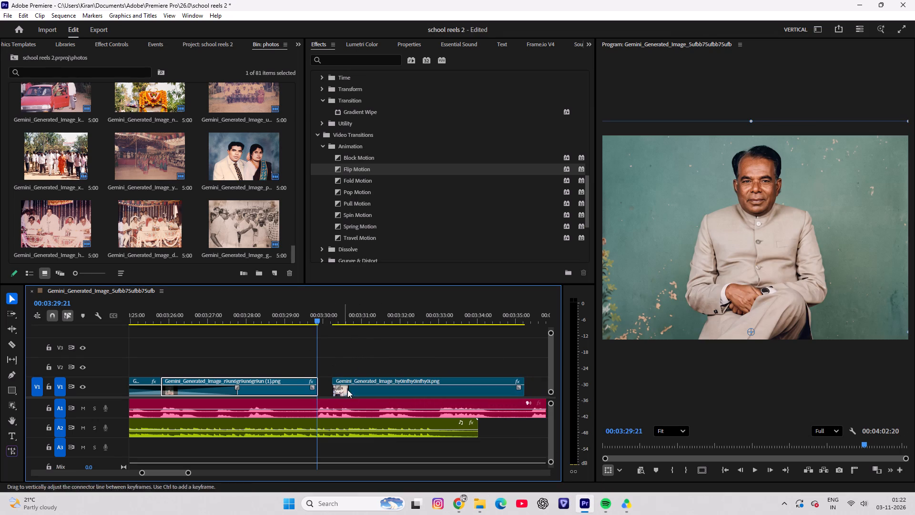
drag(367, 393, 347, 393)
Scale the new certificate photo clip to 121.1 and set its position to 1454, 915 to fill the frame.
click(335, 314)
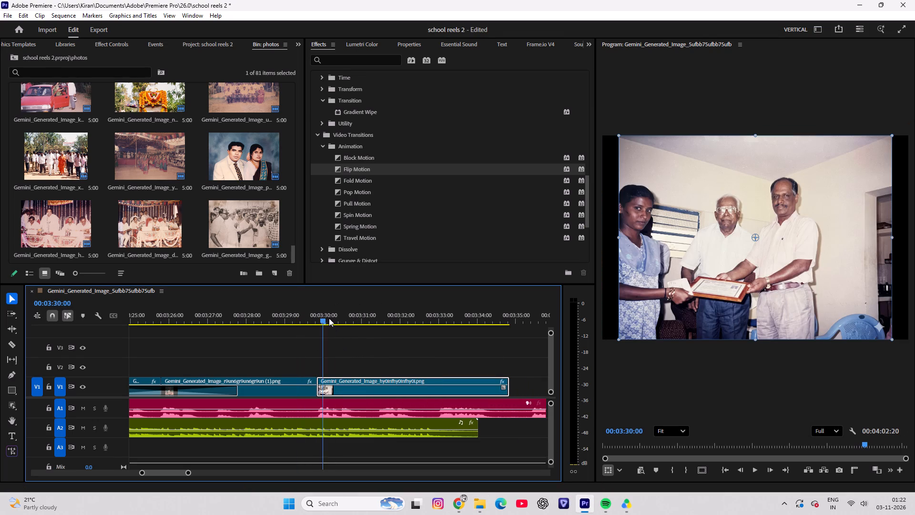
click(109, 42)
drag(89, 114, 101, 113)
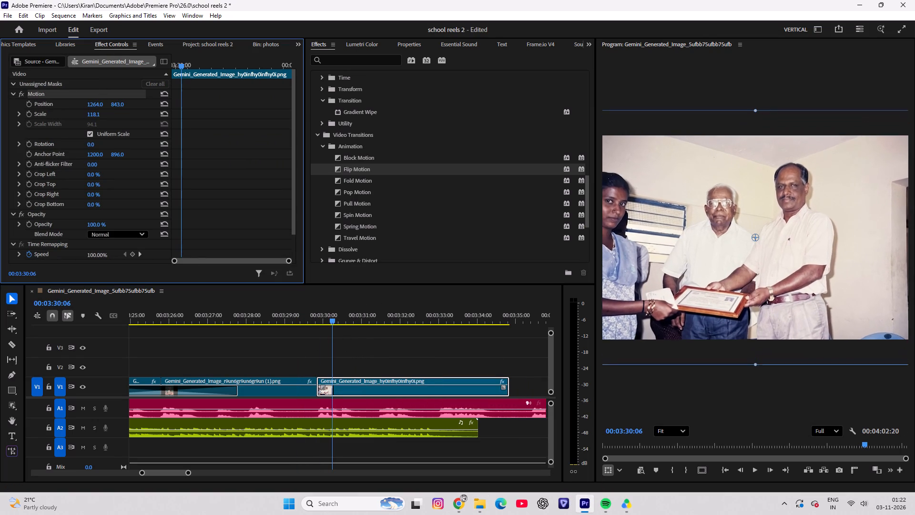
drag(101, 113, 102, 113)
drag(113, 103, 147, 104)
drag(95, 104, 113, 104)
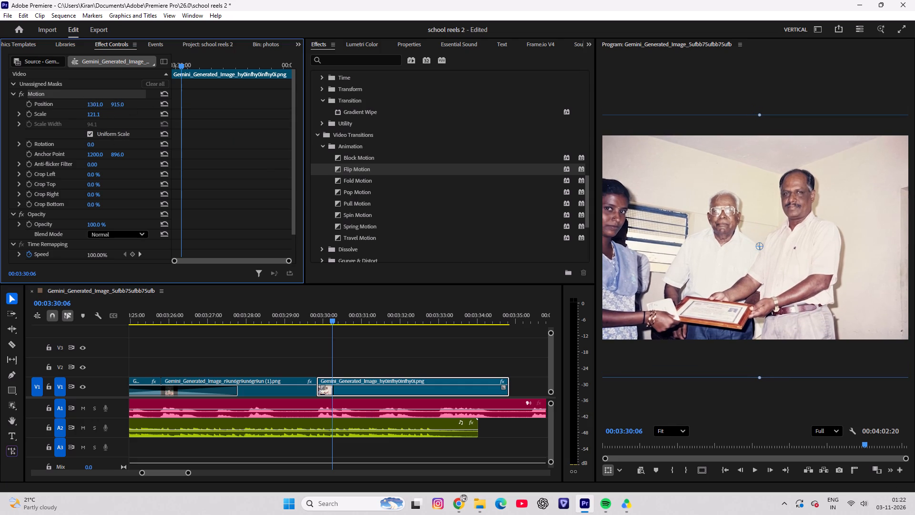
drag(113, 104, 189, 107)
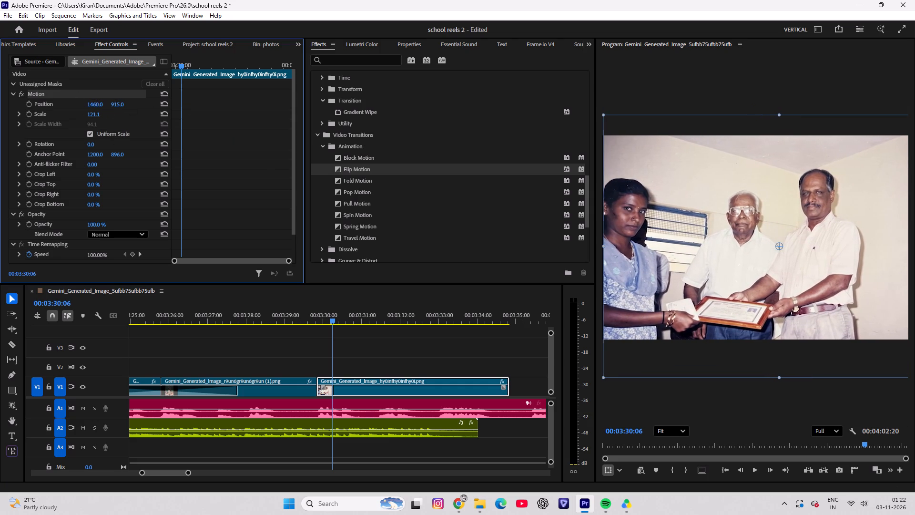
drag(189, 107, 186, 107)
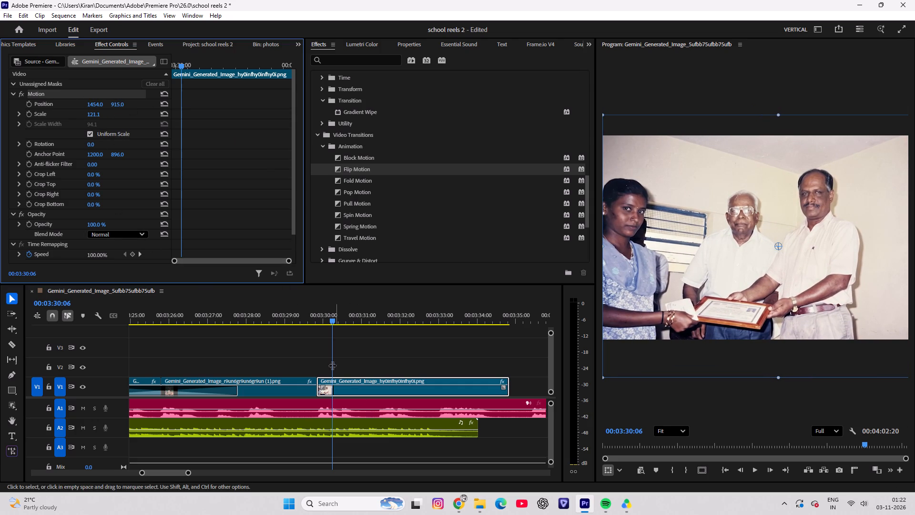
Play through the certificate photo clip to choose its out point and trim its end to 03:33:01.
drag(336, 316, 294, 323)
key(space)
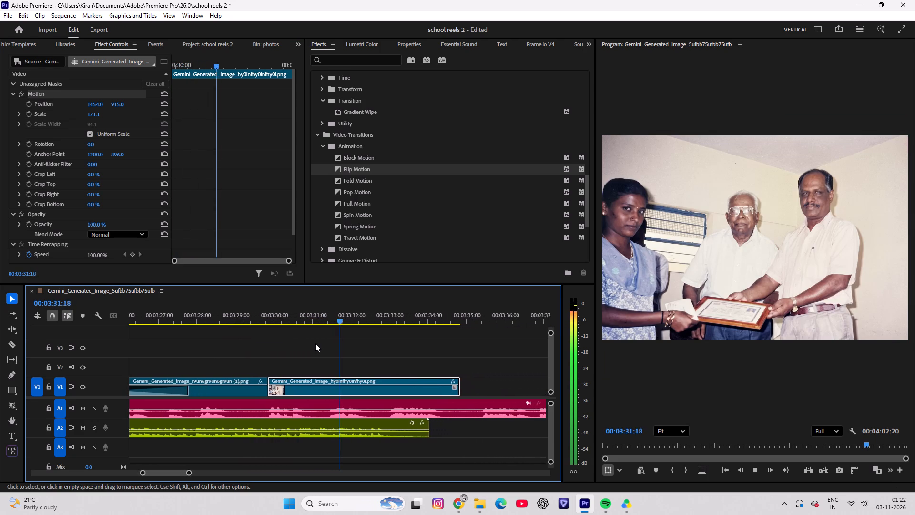
key(space)
drag(341, 310, 330, 315)
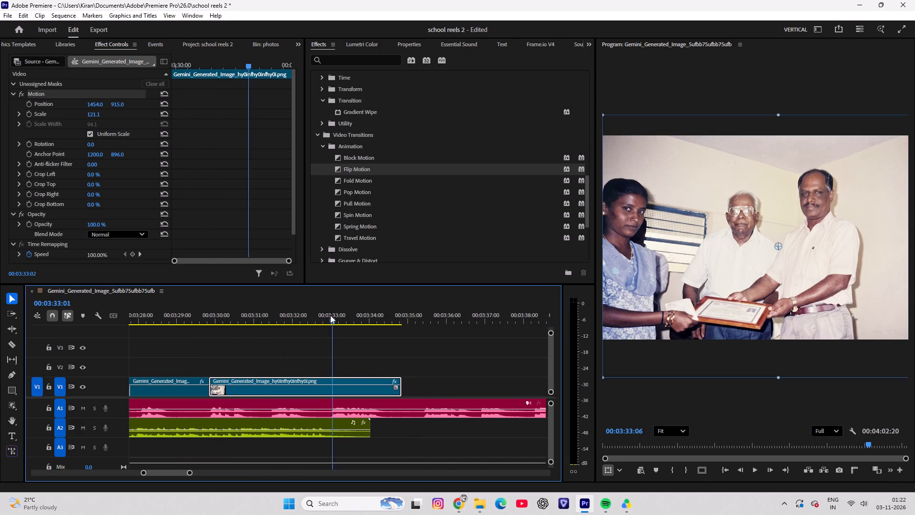
drag(330, 315, 333, 316)
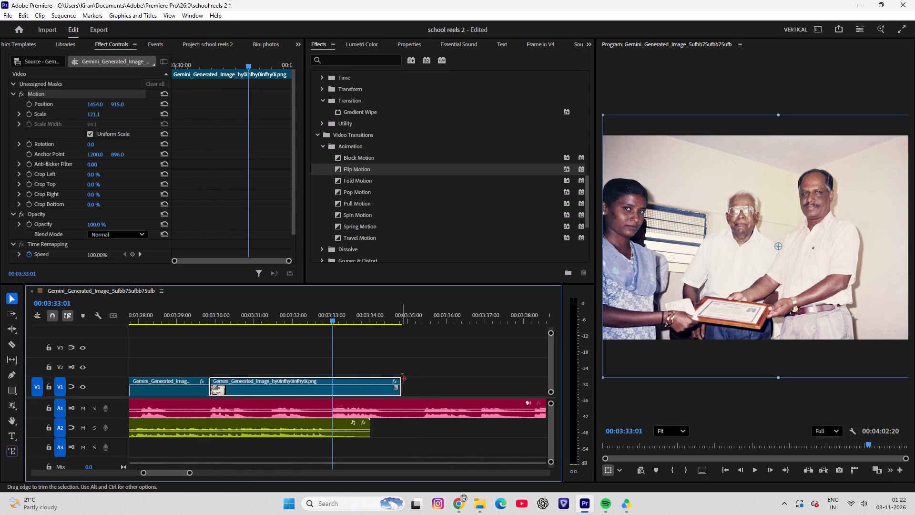
drag(402, 379, 335, 379)
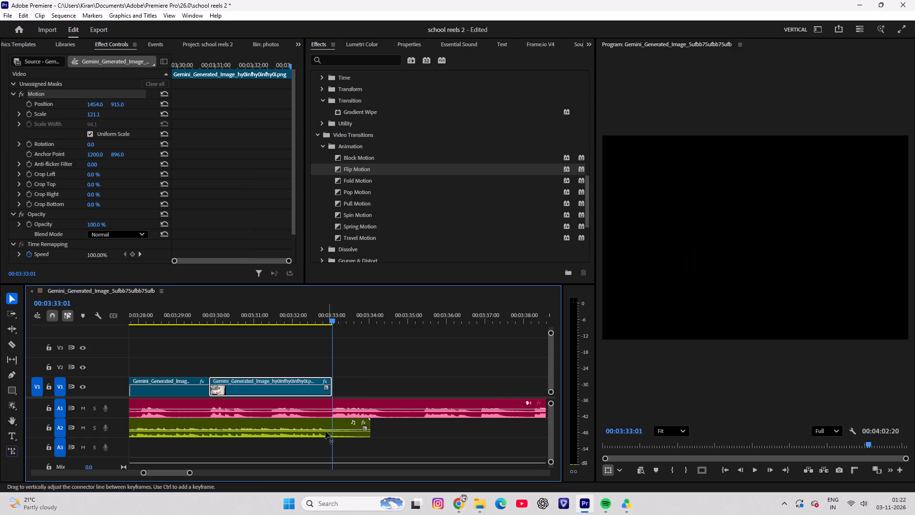
Copy the kiravale-indian-classical-music clip on A2 and paste the duplicate at 03:33:01 to extend the background music.
click(314, 434)
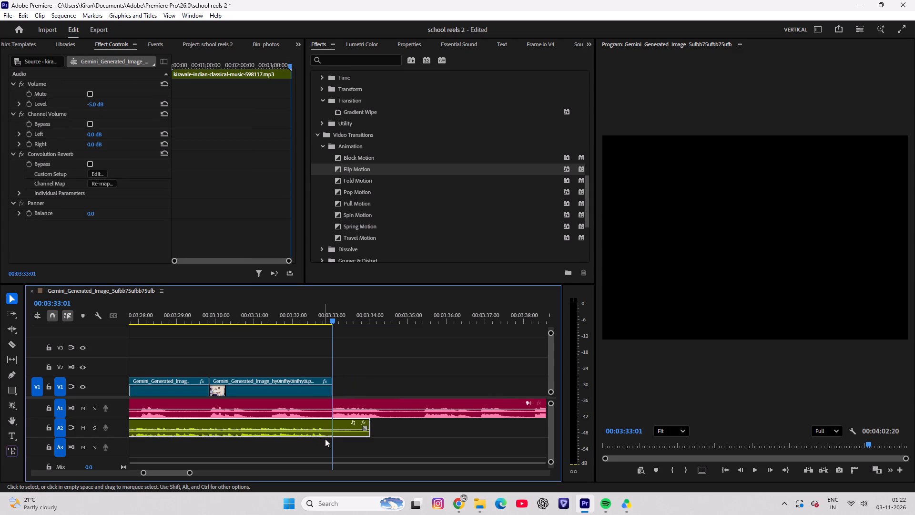
key(ctrl+c)
click(394, 425)
key(ctrl+v)
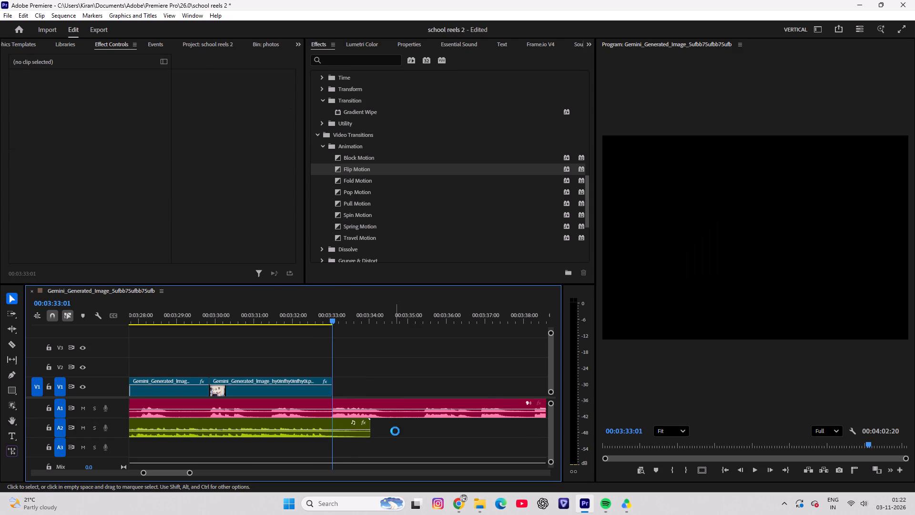
Return to the join between the two background music clips on A2 and save the project.
drag(334, 310, 0, 309)
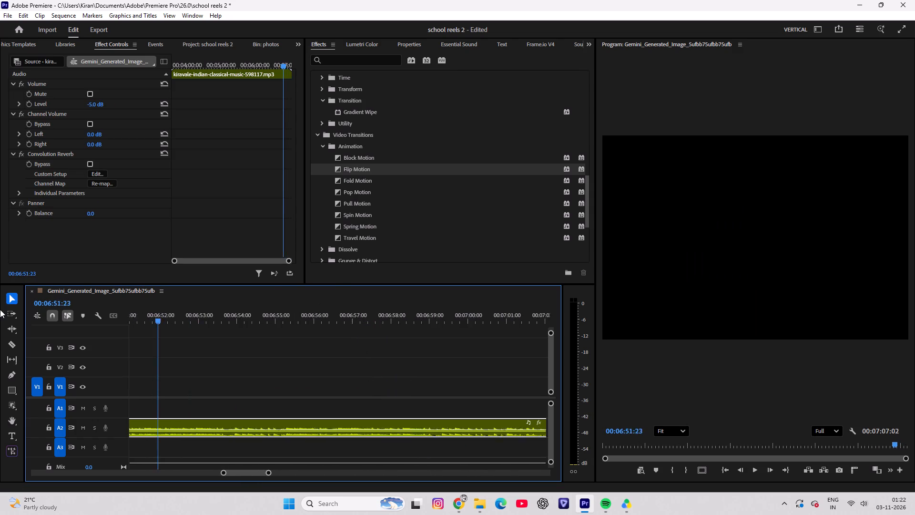
drag(0, 309, 0, 316)
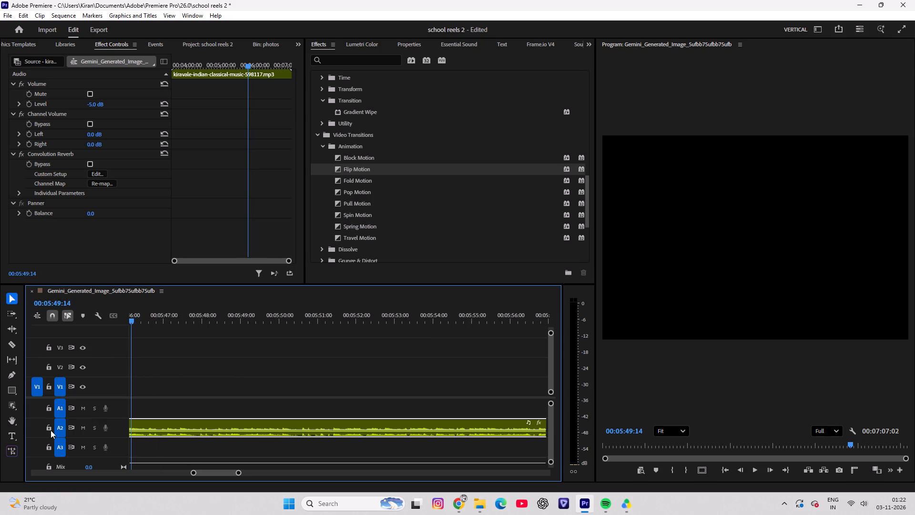
alt+scroll(209, 464, down, 5)
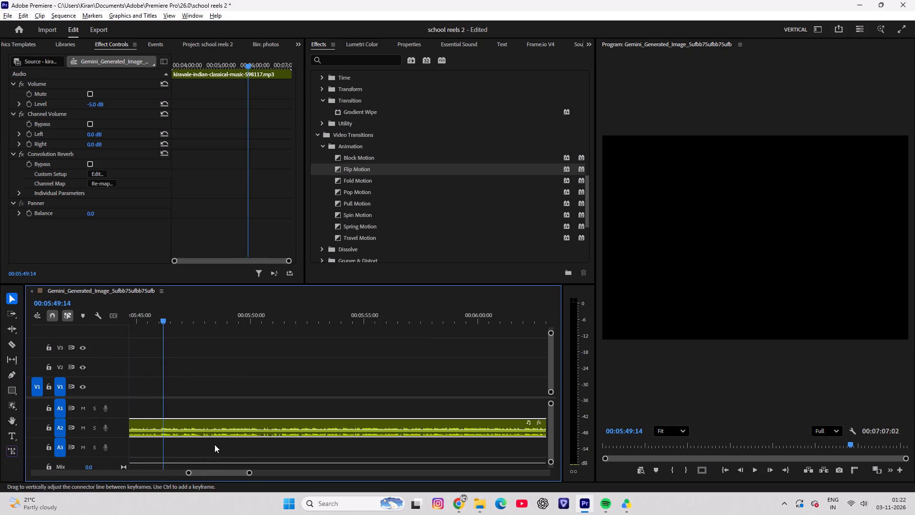
alt+scroll(214, 444, down, 20)
alt+scroll(214, 444, down, 2)
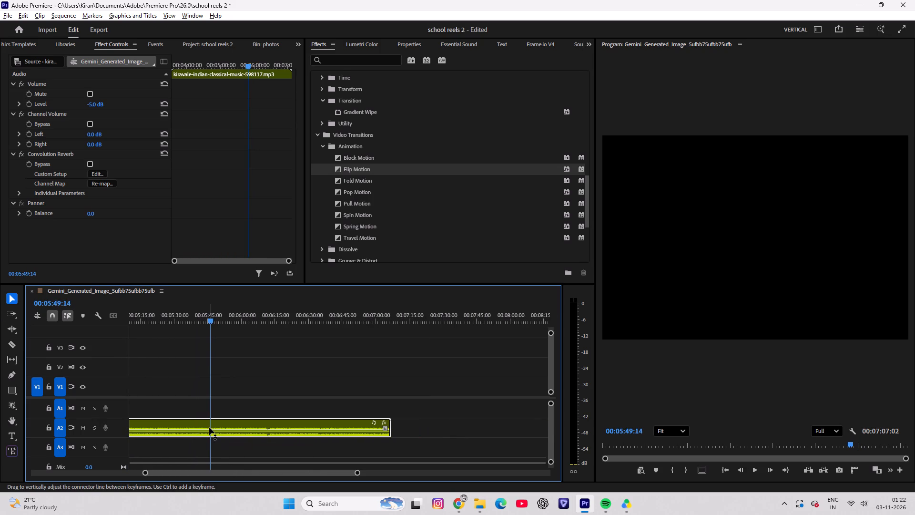
drag(211, 474, 107, 473)
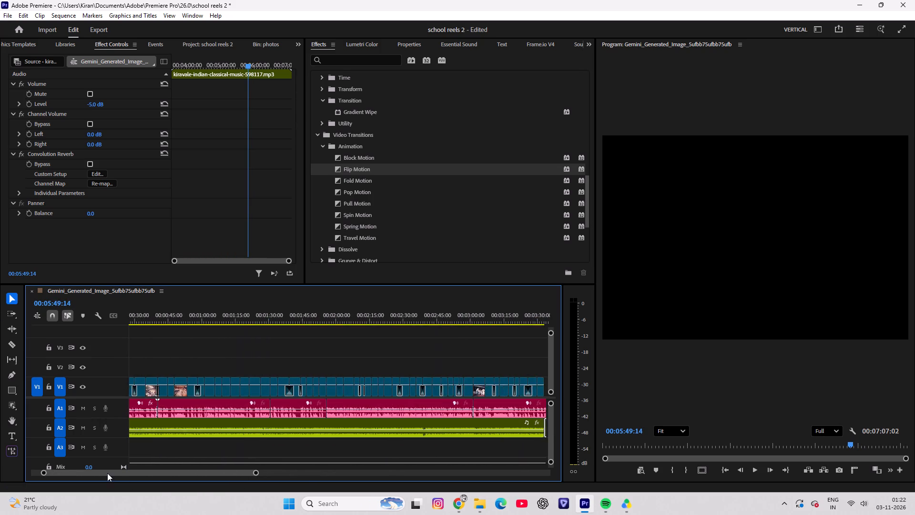
drag(107, 473, 163, 468)
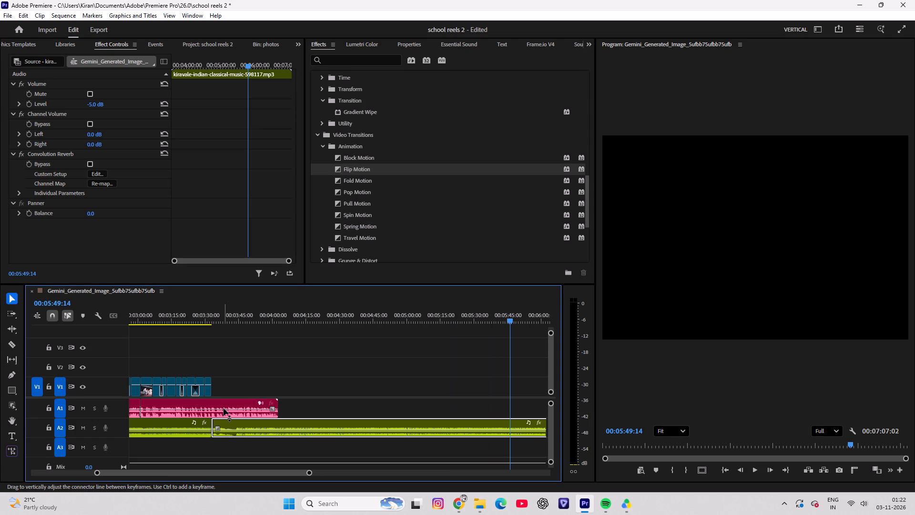
key(ctrl+s)
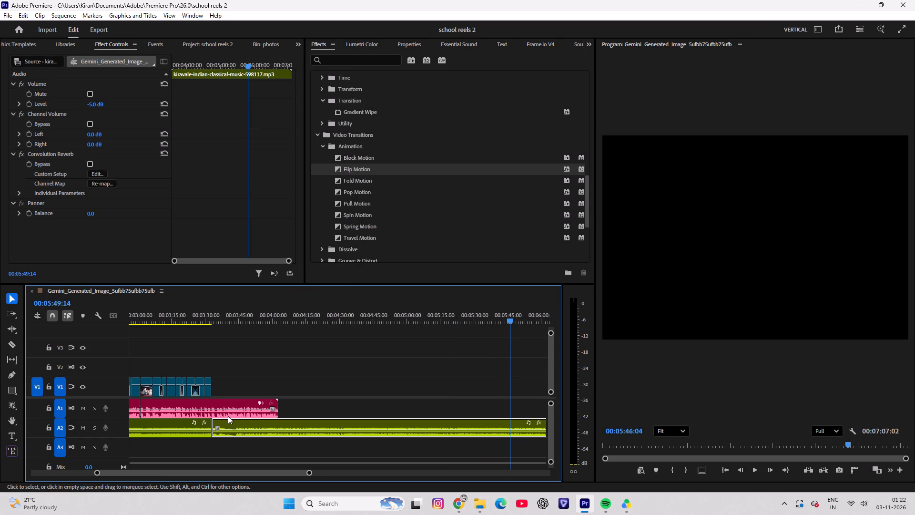
Review the last photo clips before the music join by scrubbing and playing them into the certificate photo.
alt+scroll(229, 417, up, 12)
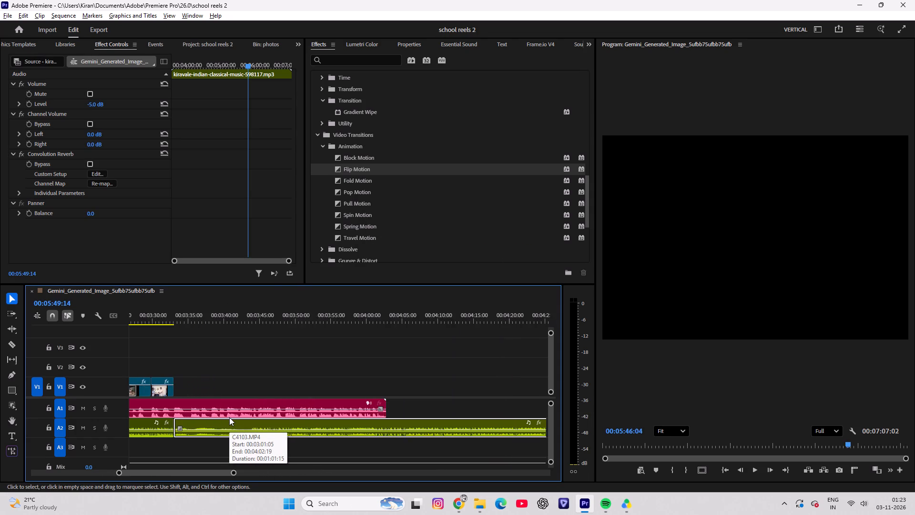
alt+scroll(229, 417, up, 7)
drag(264, 312, 118, 314)
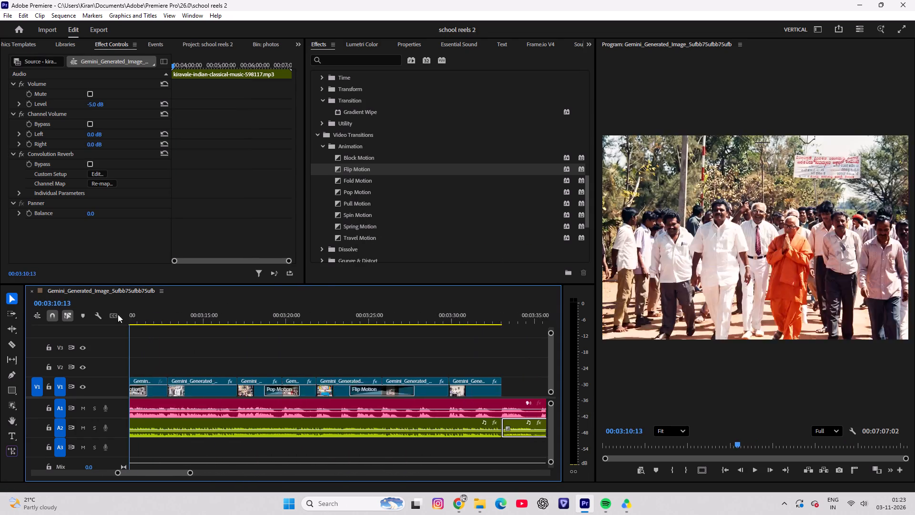
drag(118, 314, 505, 299)
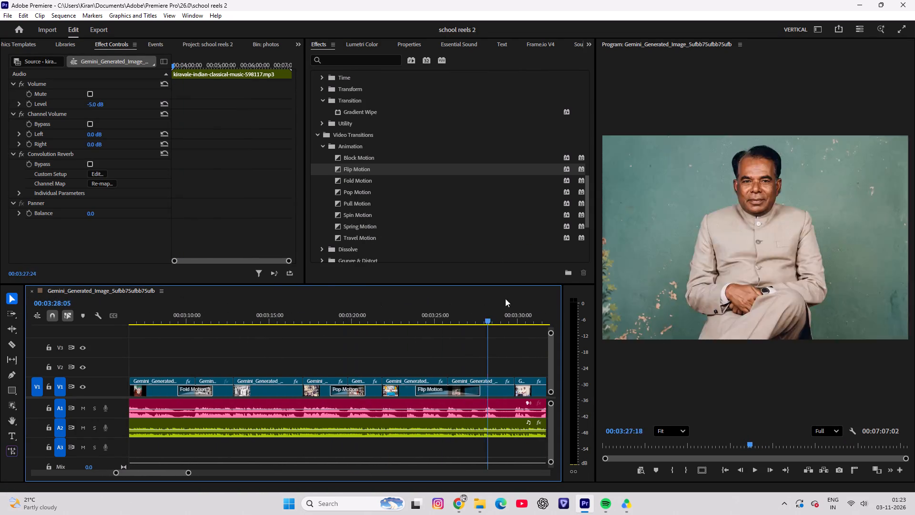
drag(505, 299, 295, 315)
key(space)
key(space)
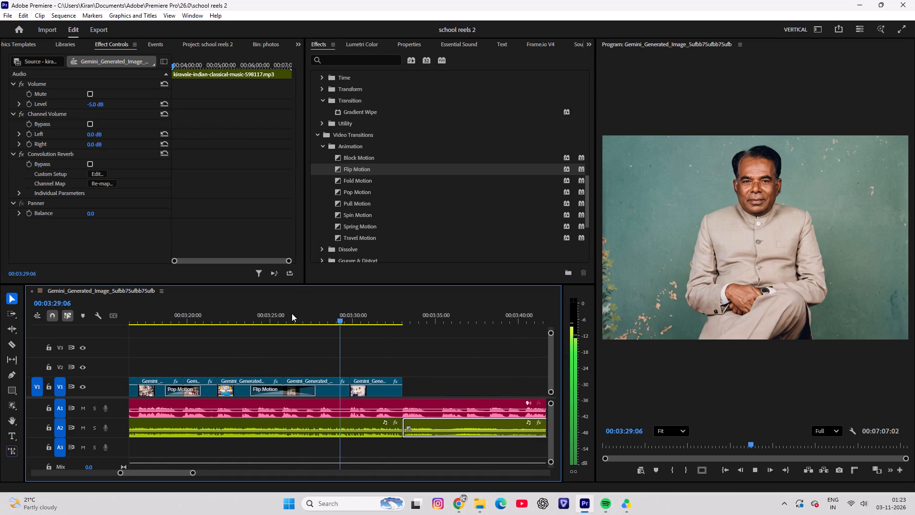
key(space)
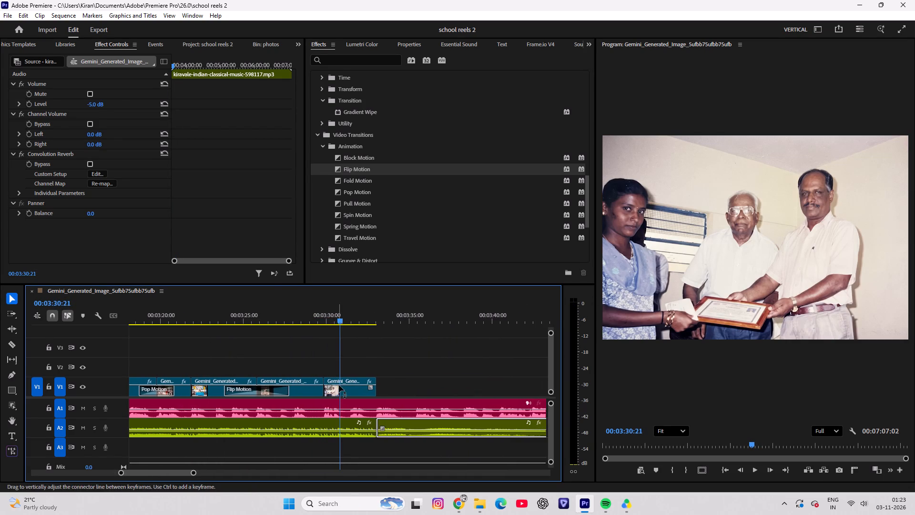
Keyframe the certificate photo clip's scale from 121.1 at its start to 140.1 at its end, and play the zoom back.
click(340, 383)
drag(207, 58, 76, 66)
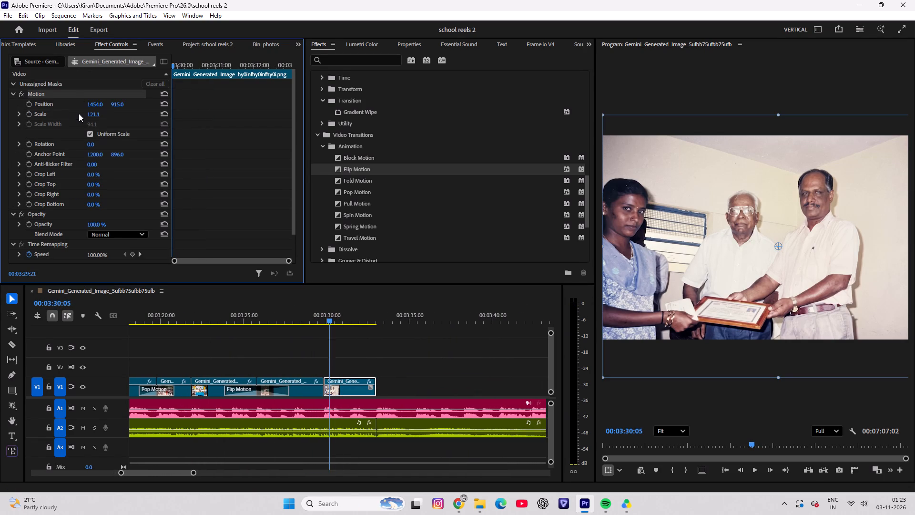
click(30, 114)
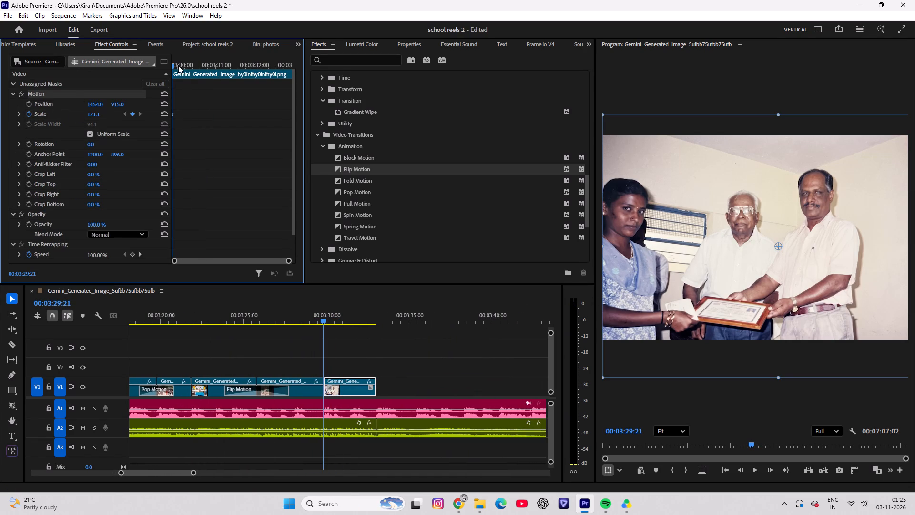
drag(178, 65, 427, 64)
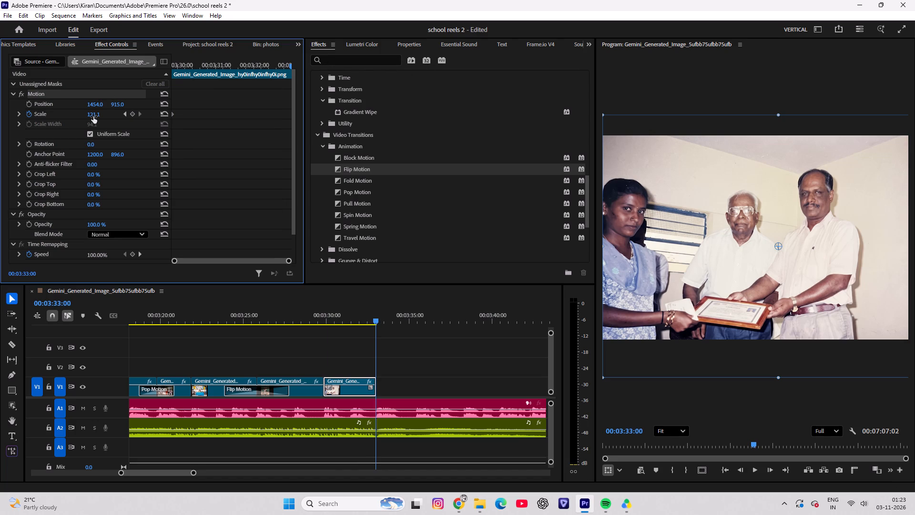
drag(93, 116, 102, 116)
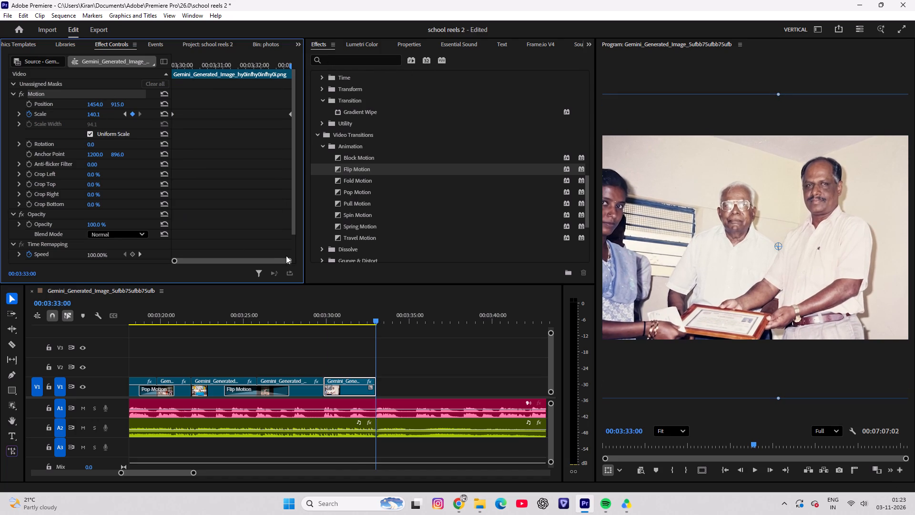
drag(366, 312, 318, 317)
key(space)
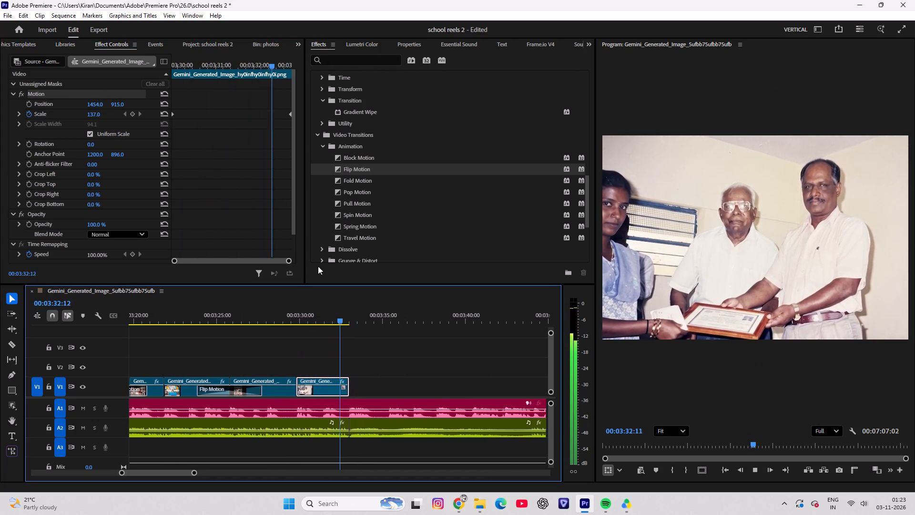
key(space)
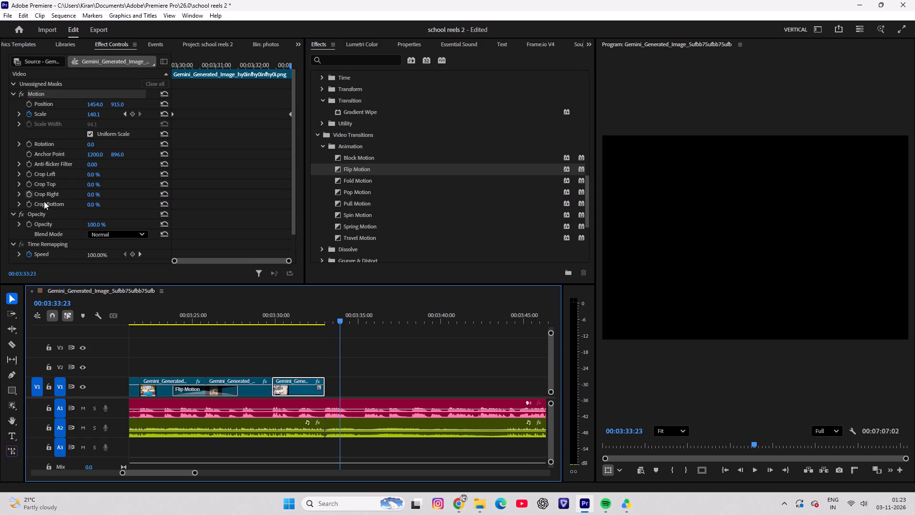
Find Gemini_Generated_Image_bryatobryatobrya, the food-serving photo, in the photos bin and place it on V1 directly after the certificate photo clip.
click(217, 40)
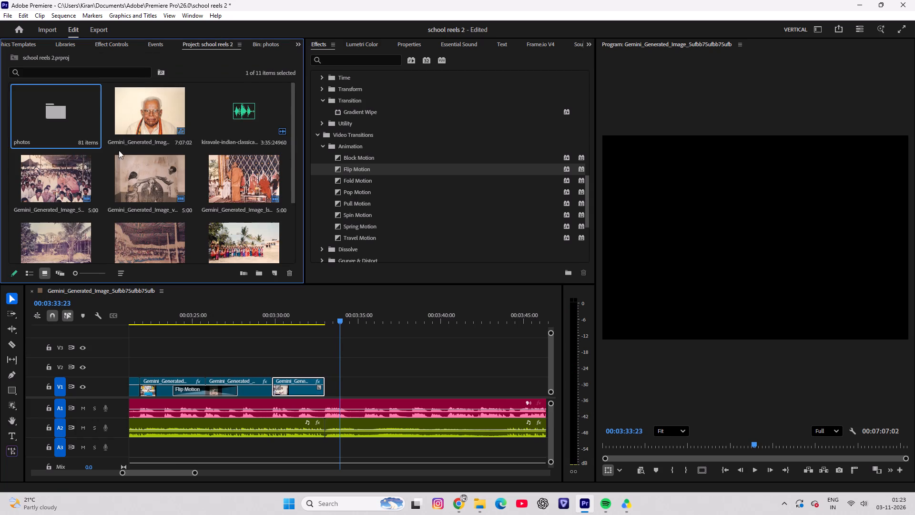
scroll(169, 227, down, 7)
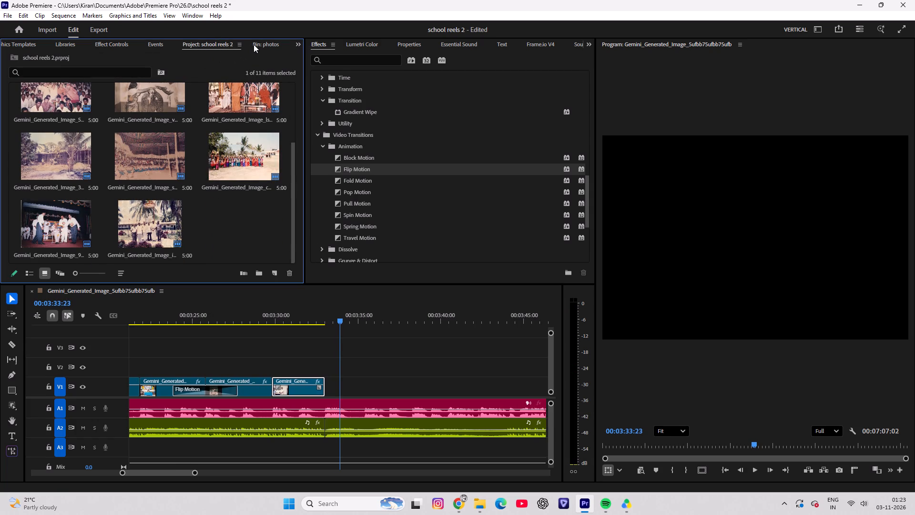
click(256, 42)
click(88, 44)
click(12, 43)
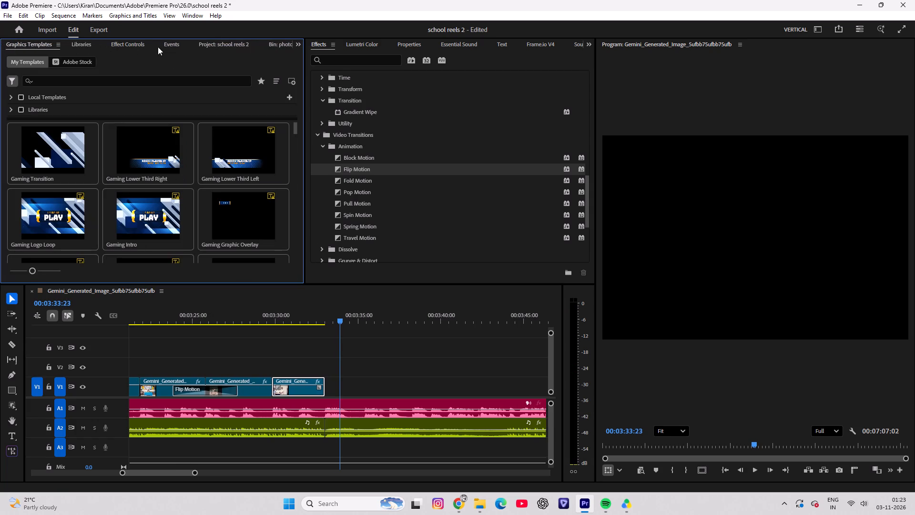
click(139, 44)
click(207, 43)
scroll(167, 208, up, 2)
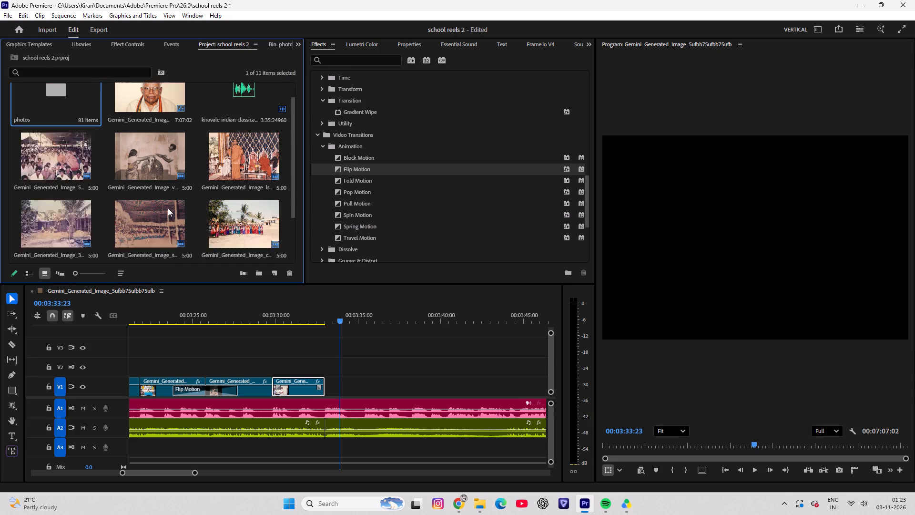
scroll(168, 208, up, 5)
double_click(45, 118)
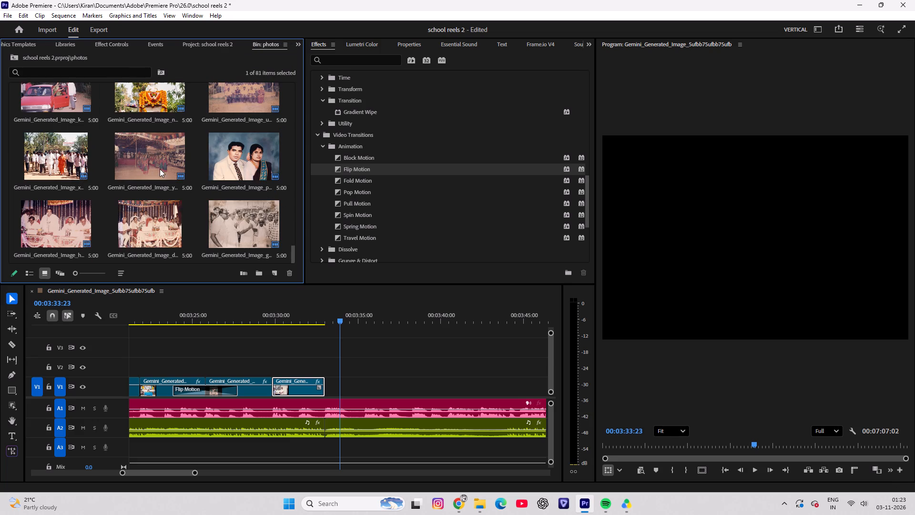
scroll(160, 169, down, 3)
scroll(160, 169, up, 5)
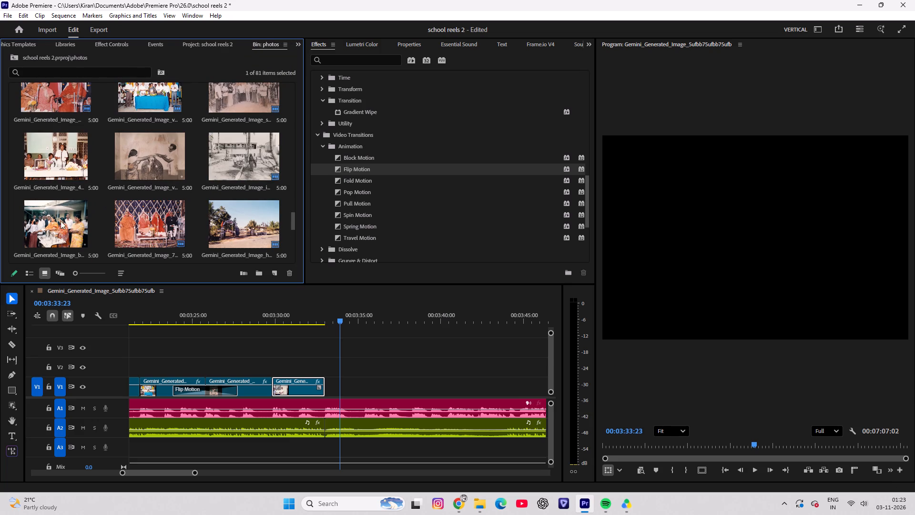
drag(57, 221, 328, 390)
Scale the new food-serving photo clip to 124.1 to fill the frame.
click(354, 385)
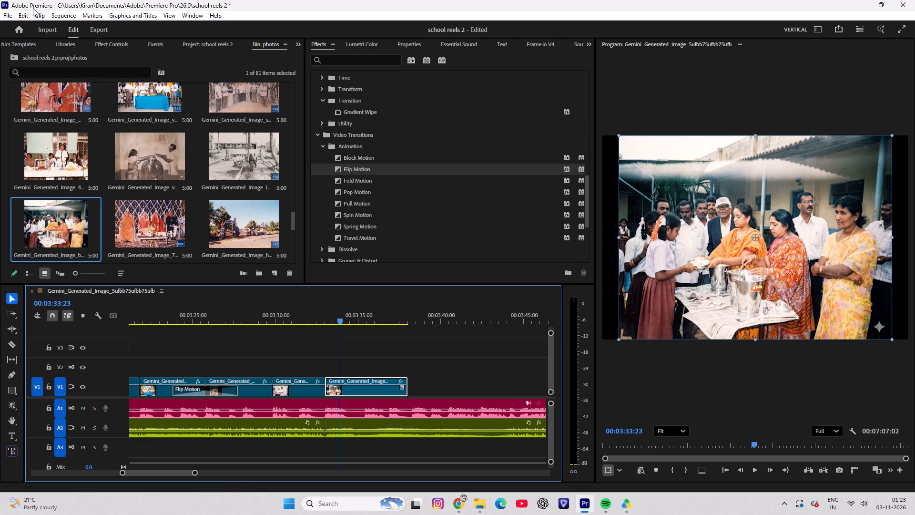
click(117, 40)
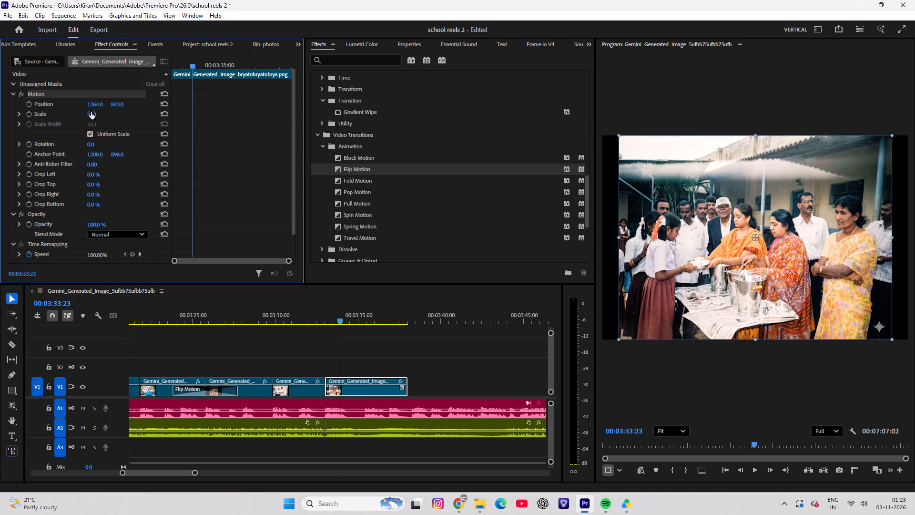
drag(90, 114, 104, 113)
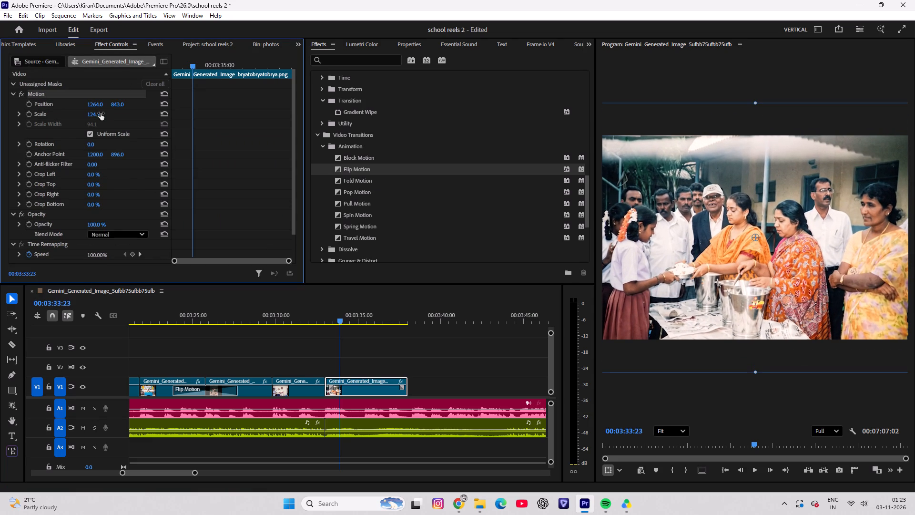
Keyframe the food-serving photo clip's scale from 124.1 at its start, 03:33:01, to 143.1 at its end, 03:38:00.
click(335, 315)
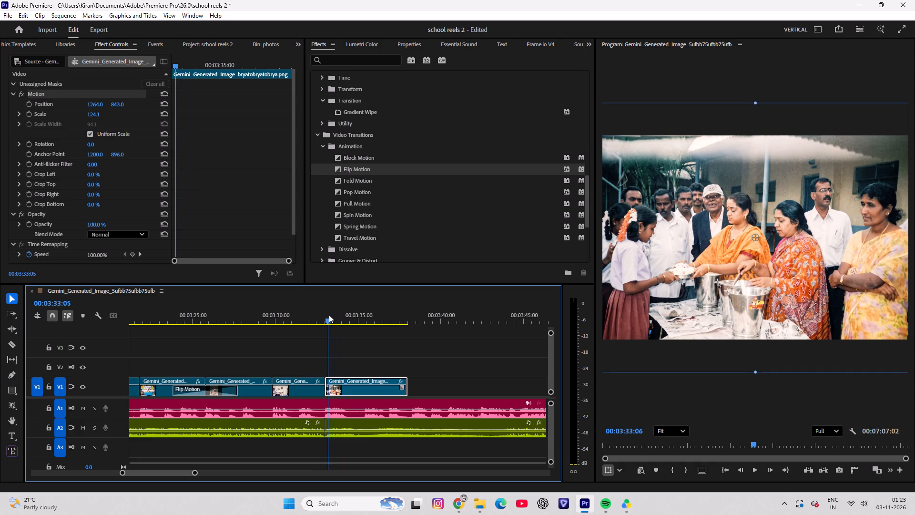
click(356, 384)
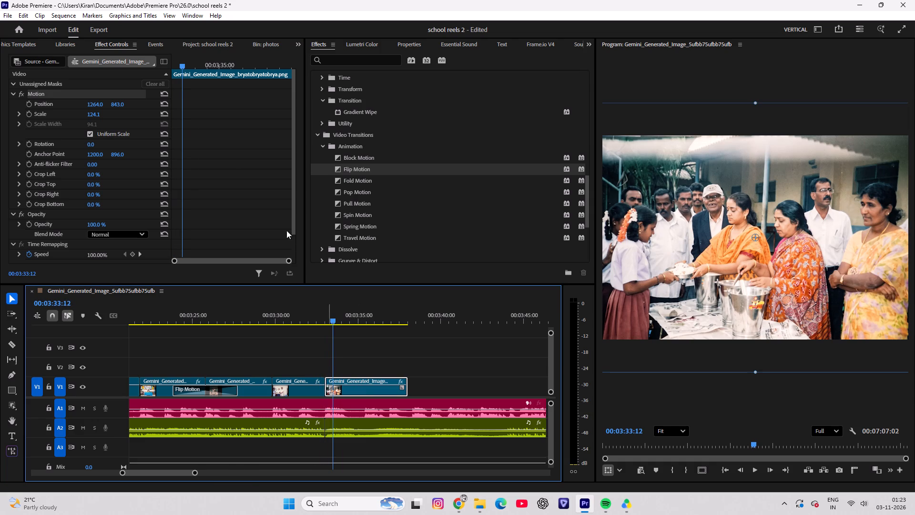
drag(184, 60, 86, 60)
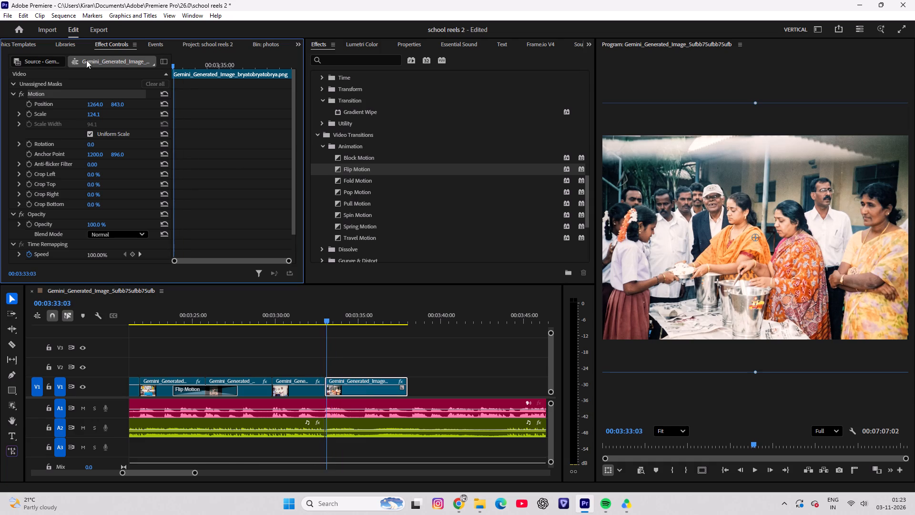
drag(86, 60, 75, 60)
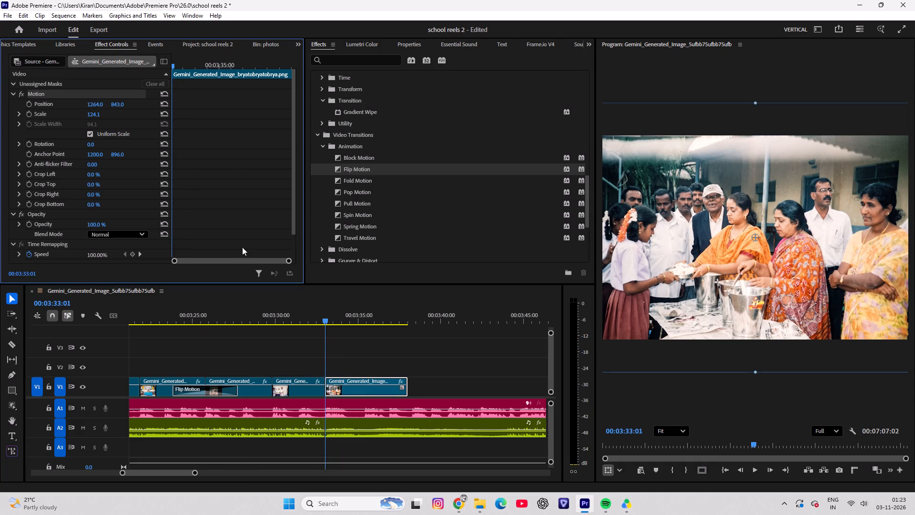
click(25, 113)
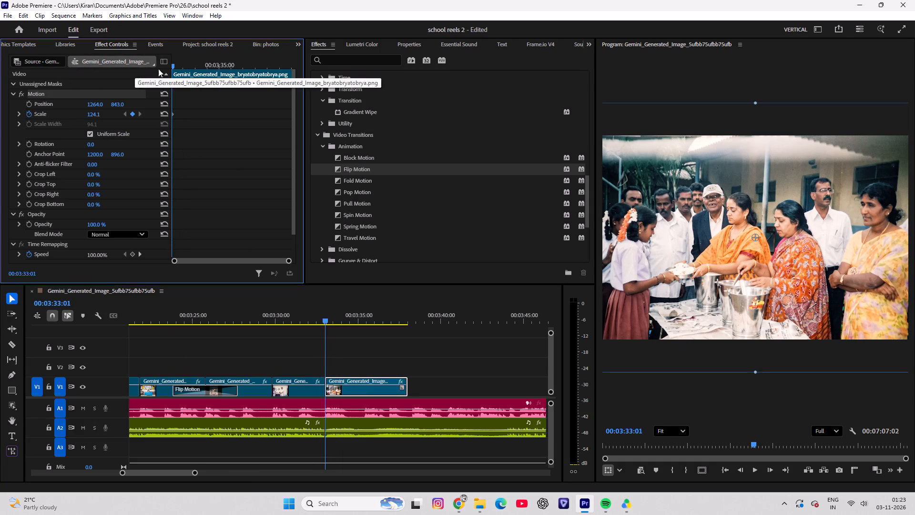
drag(177, 63, 373, 63)
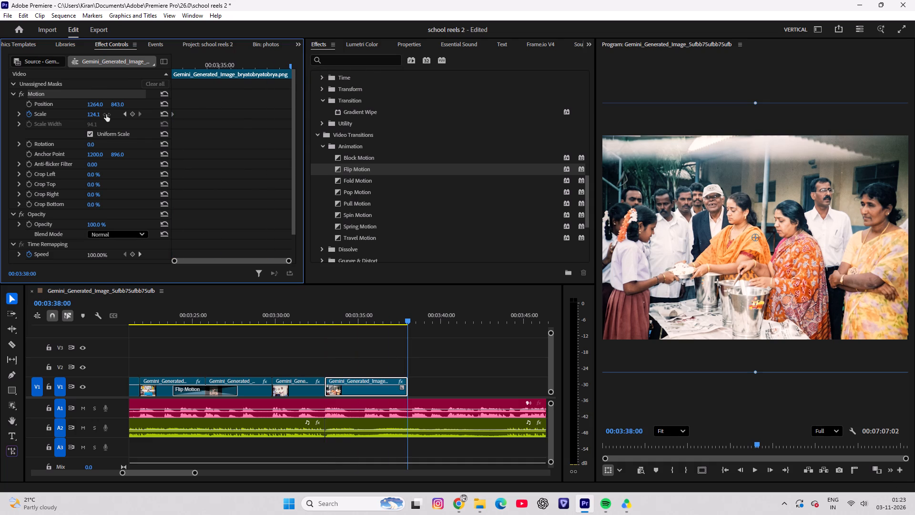
drag(89, 115, 91, 115)
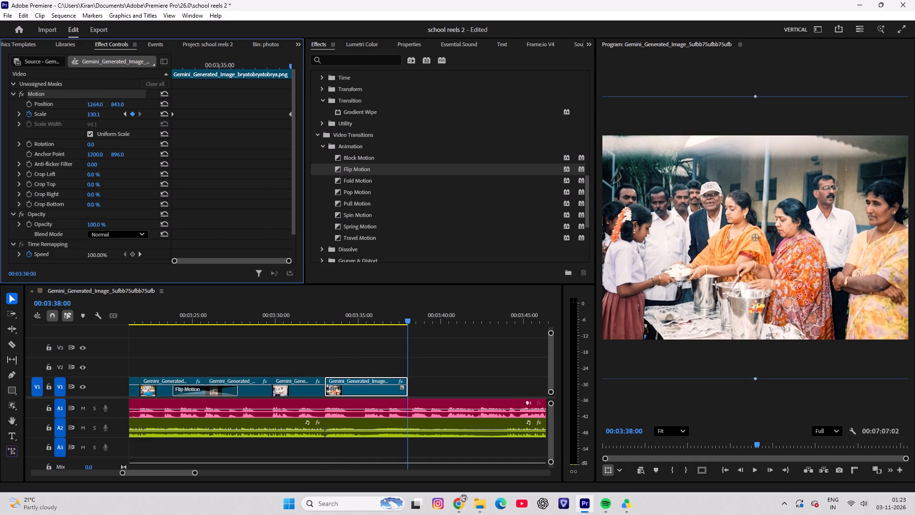
drag(91, 115, 98, 115)
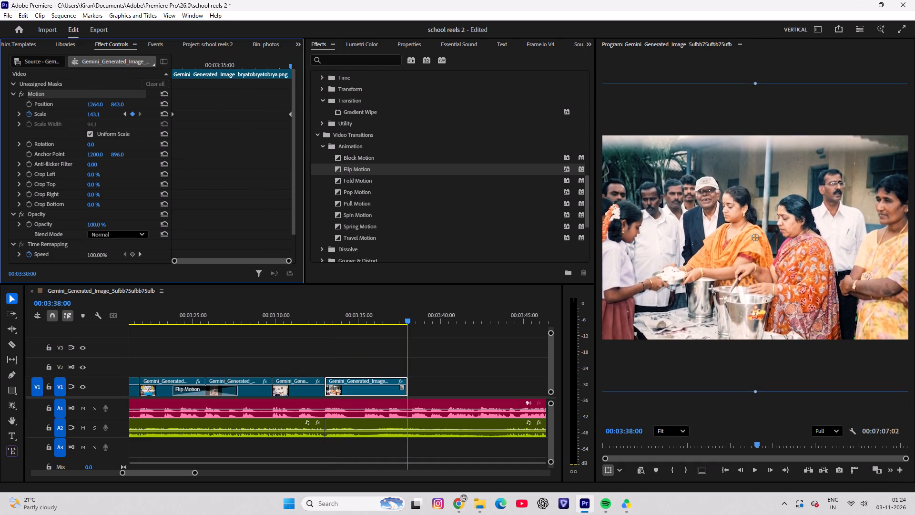
Raise the food-serving photo clip's end scale keyframe to 147.1.
drag(98, 115, 100, 115)
Play the food-serving clip's zoom back past its end and extend the clip's end to 03:38:05.
drag(383, 316, 356, 314)
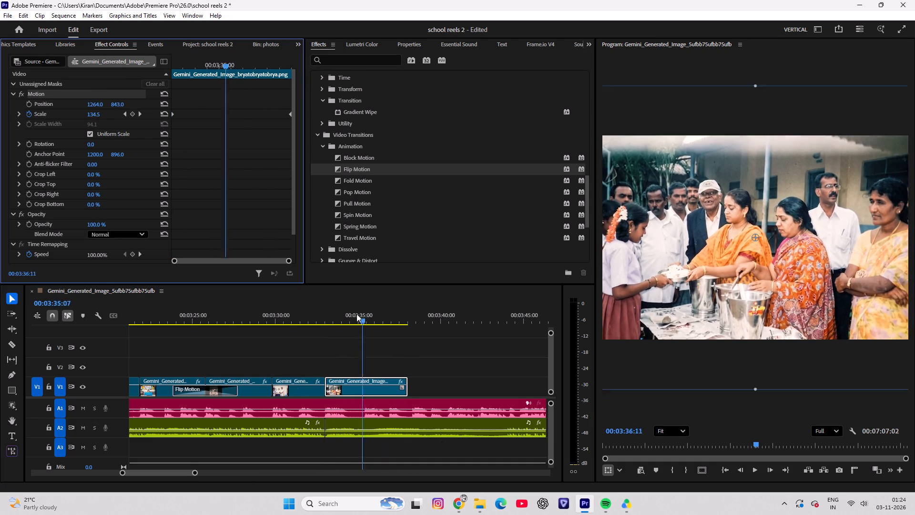
drag(356, 314, 315, 314)
key(space)
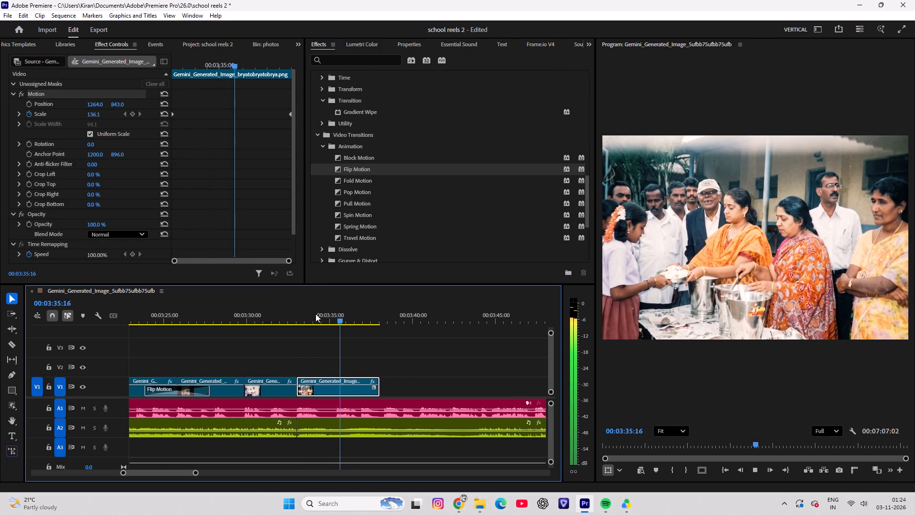
key(space)
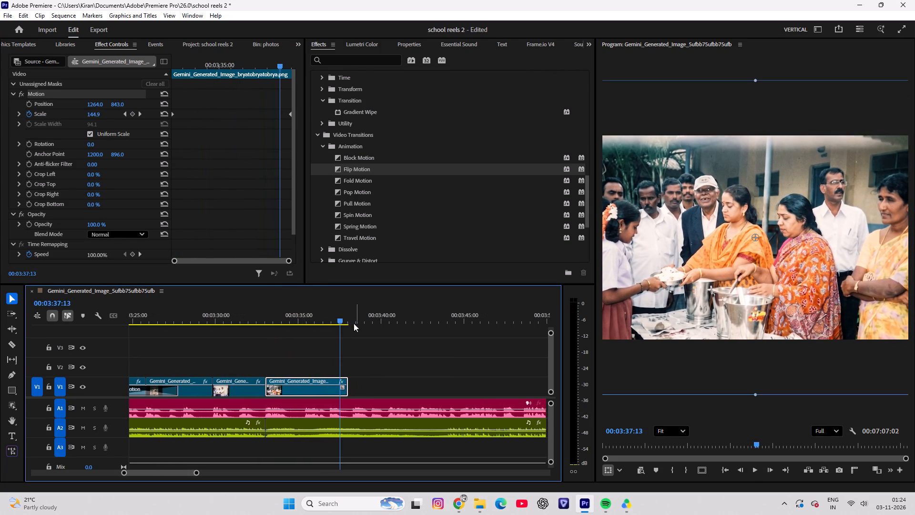
key(space)
key(space)
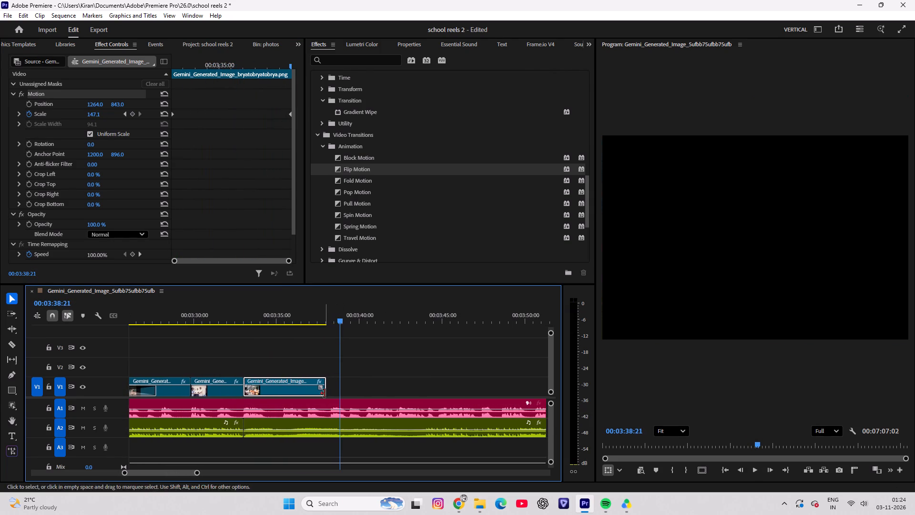
click(326, 378)
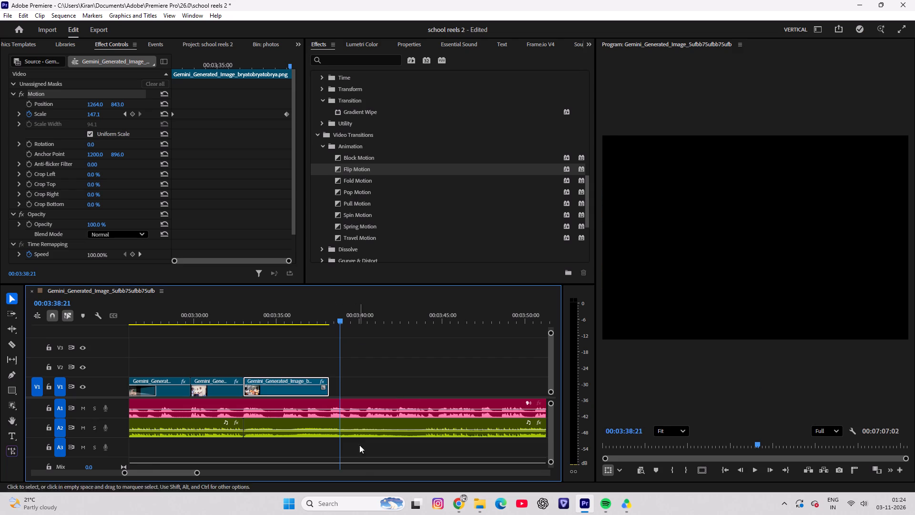
click(475, 502)
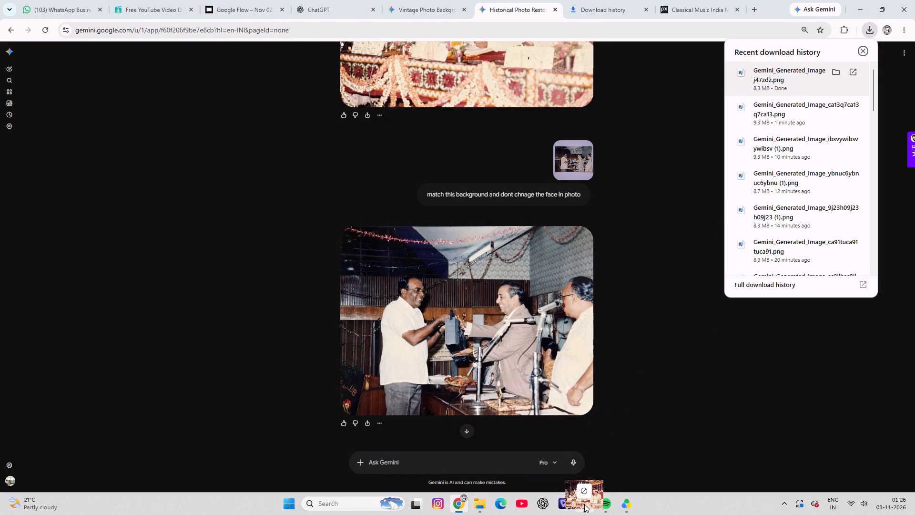
drag(584, 504, 341, 391)
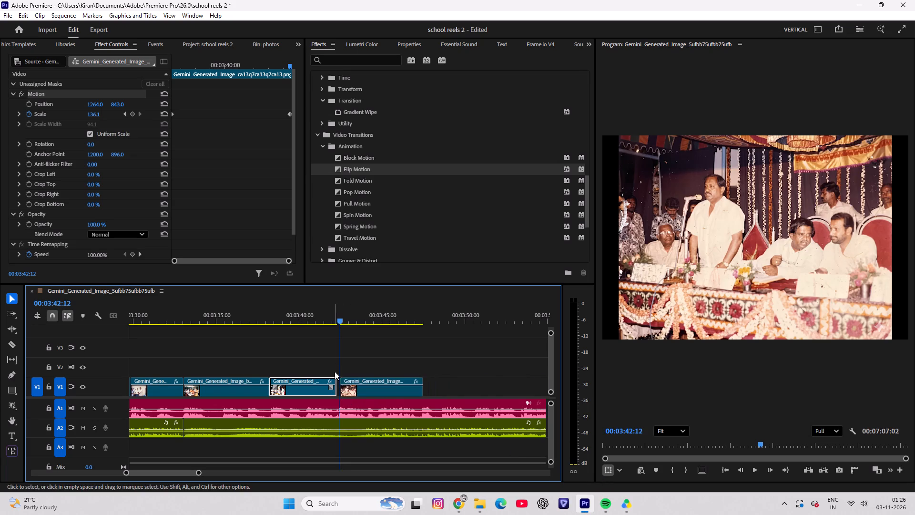
drag(365, 394, 359, 396)
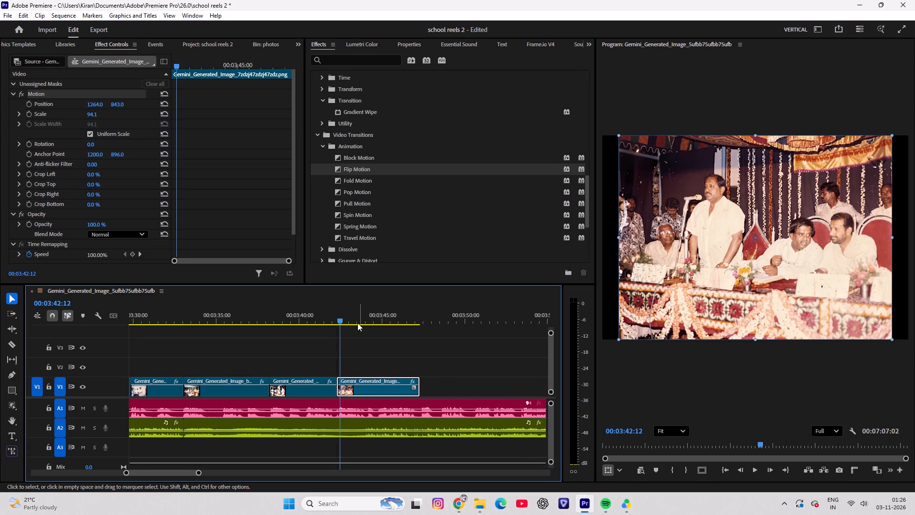
Scale the stage speech photo clip to 118.1 to fill the frame.
click(326, 315)
click(346, 324)
click(359, 390)
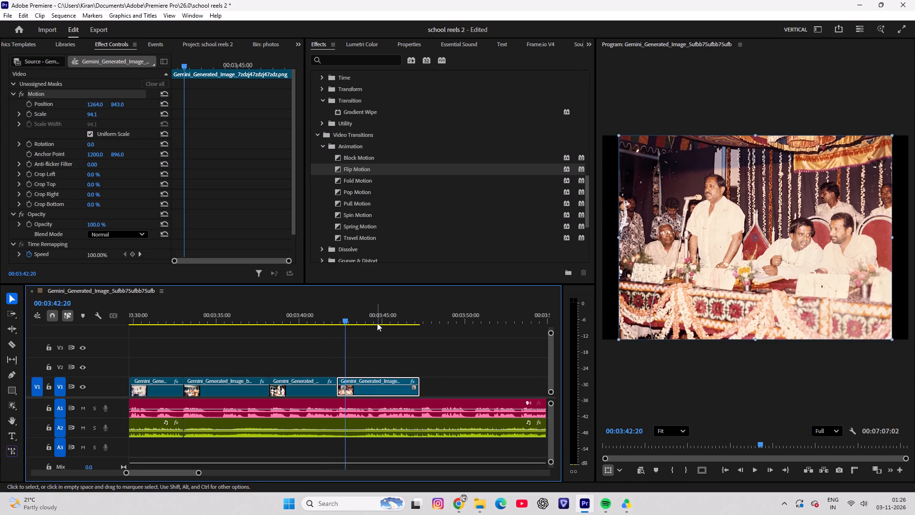
drag(90, 116, 101, 117)
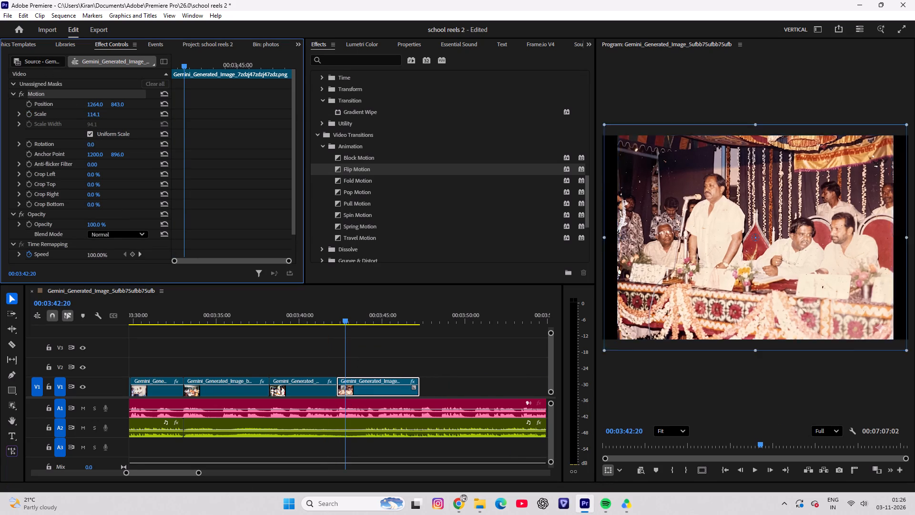
drag(101, 117, 104, 118)
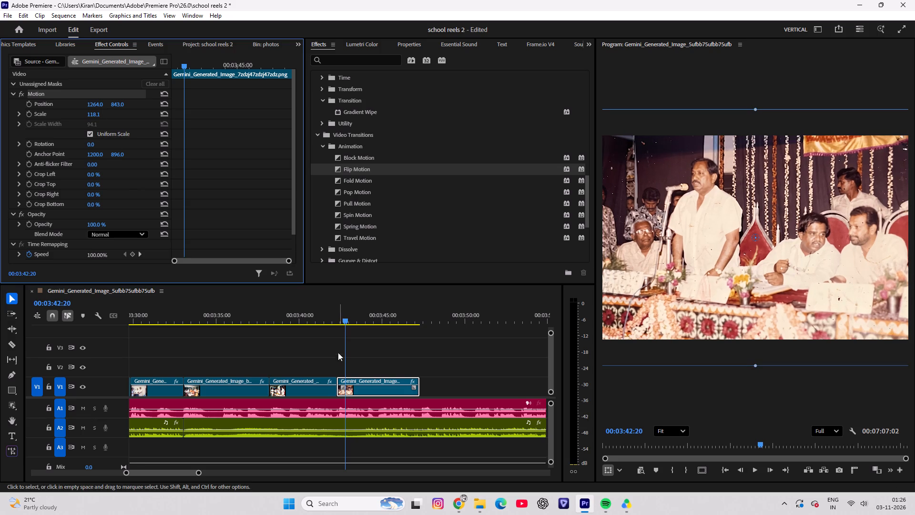
Keyframe the stage speech clip's scale from 118.1 at its start, 03:42:07, to 140.1 at its end, 03:47:06, and play the zoom back.
drag(346, 318, 341, 319)
drag(173, 59, 116, 59)
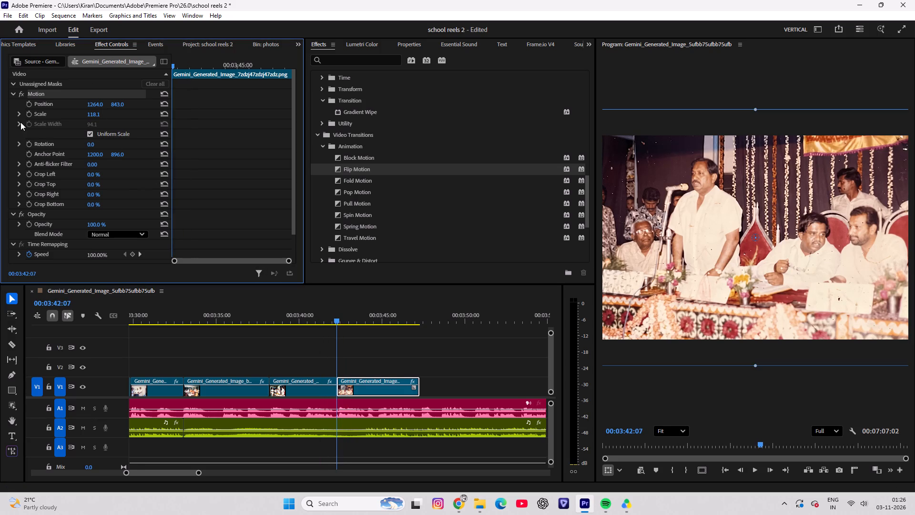
click(27, 114)
drag(173, 66, 400, 65)
drag(92, 113, 99, 113)
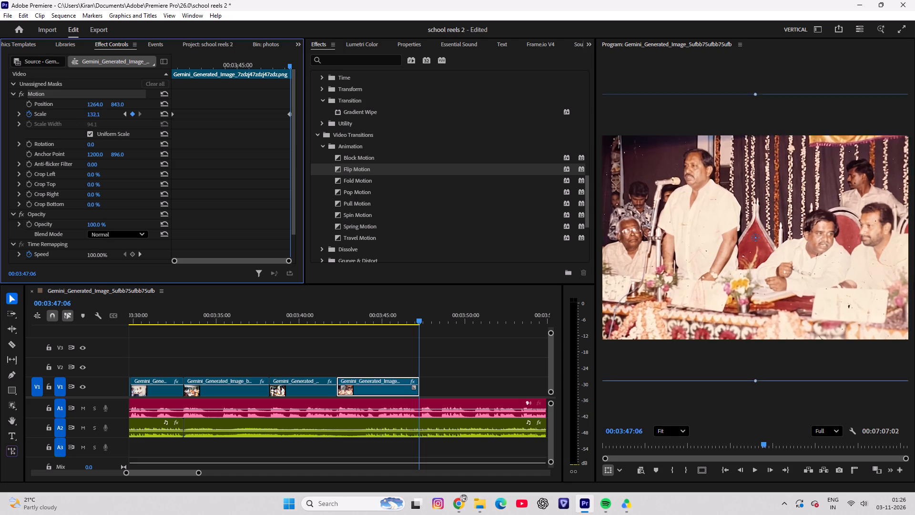
drag(99, 113, 102, 113)
drag(383, 302, 344, 311)
drag(366, 319, 323, 324)
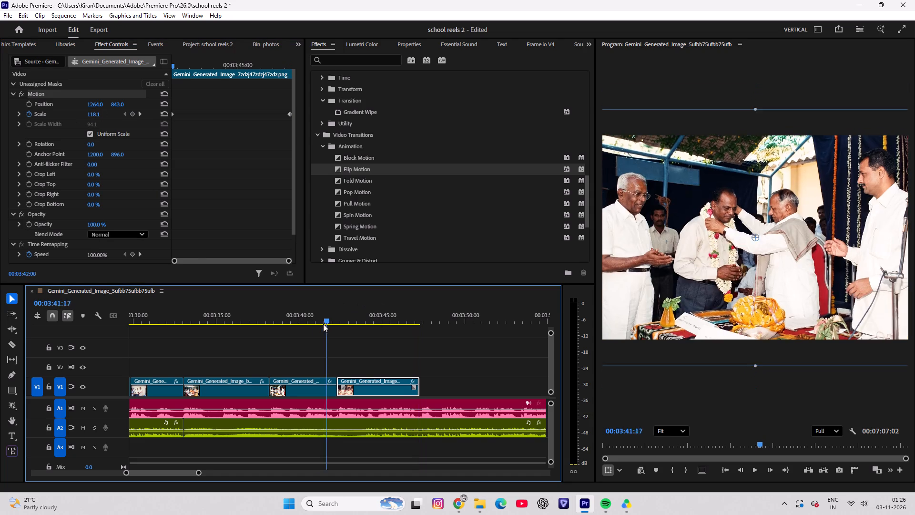
drag(323, 324, 320, 324)
key(space)
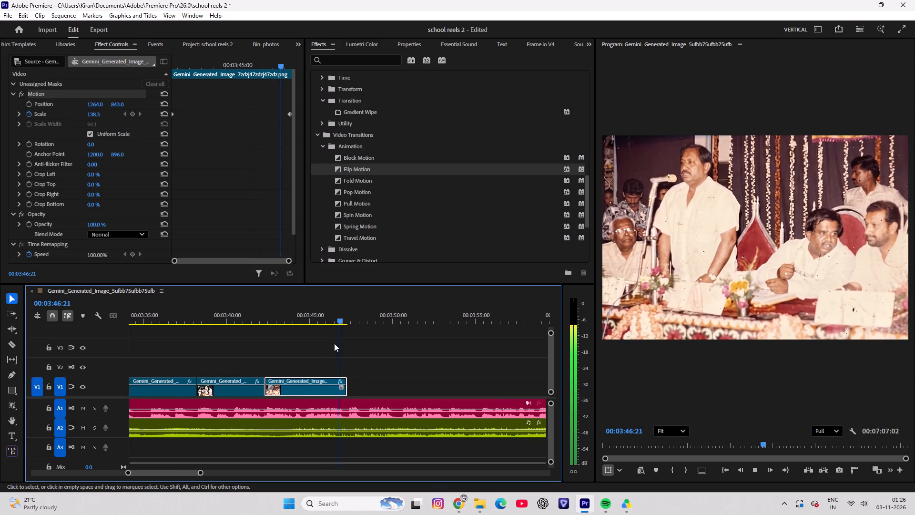
key(space)
Split the C4103.MP4 voice clip on A1 at 03:47:09, just past the stage speech photo's end.
drag(341, 313, 335, 316)
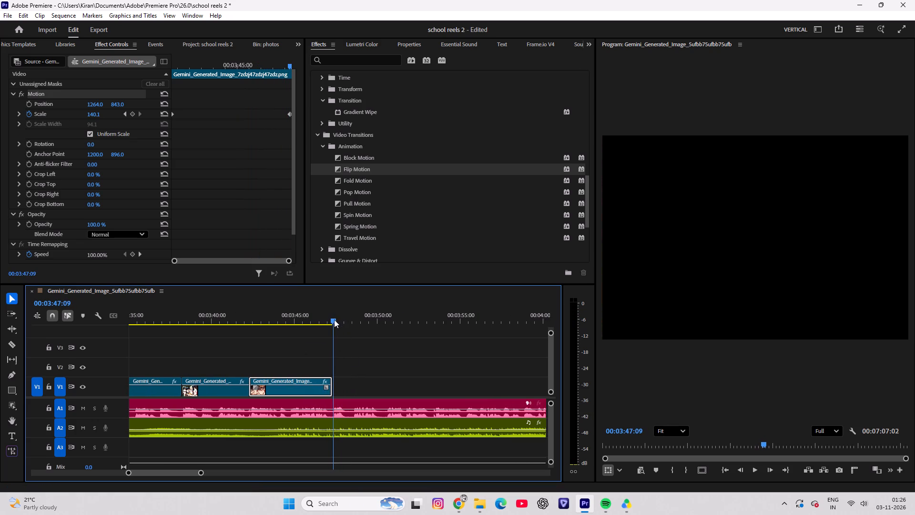
key(c)
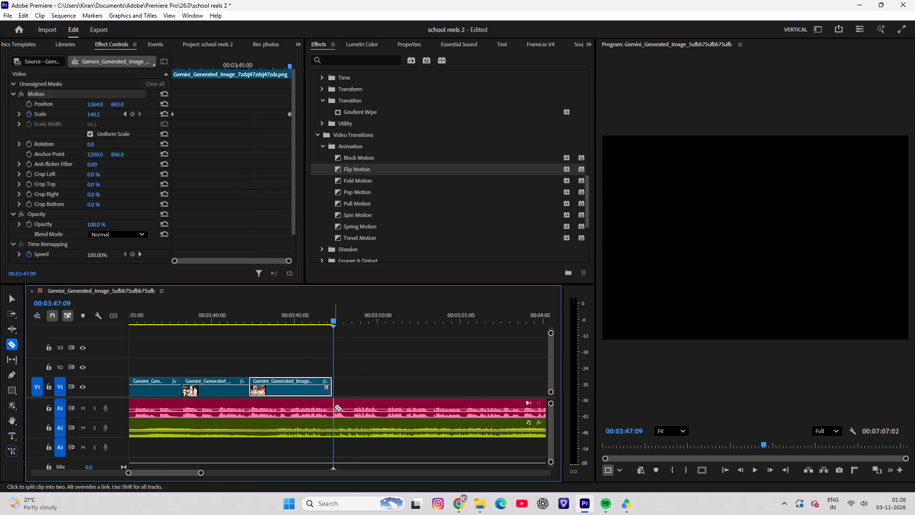
click(334, 407)
key(v)
click(359, 410)
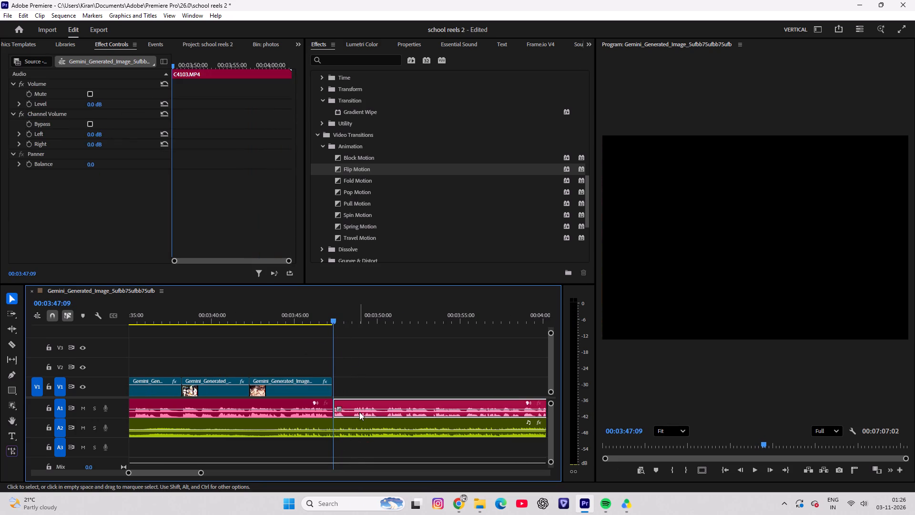
Return to the start of the sequence and save the project.
key(Home)
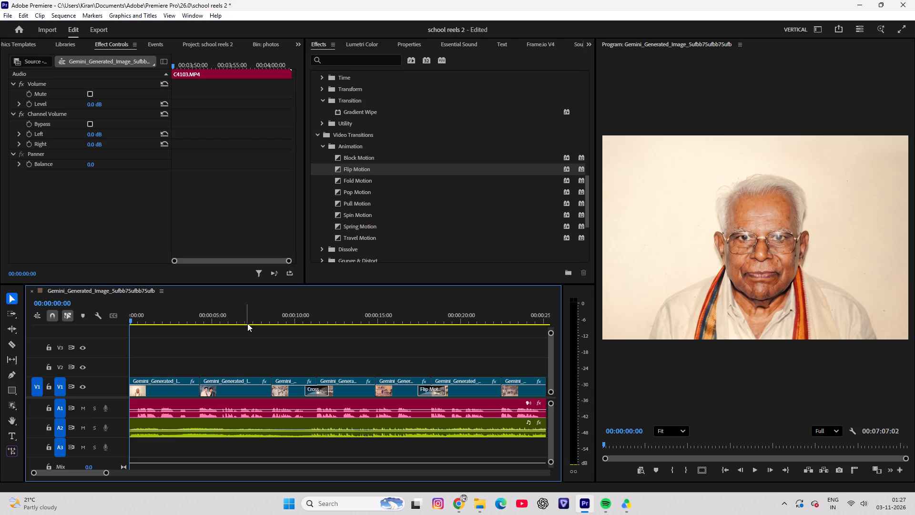
key(ctrl+s)
key(ctrl+s)
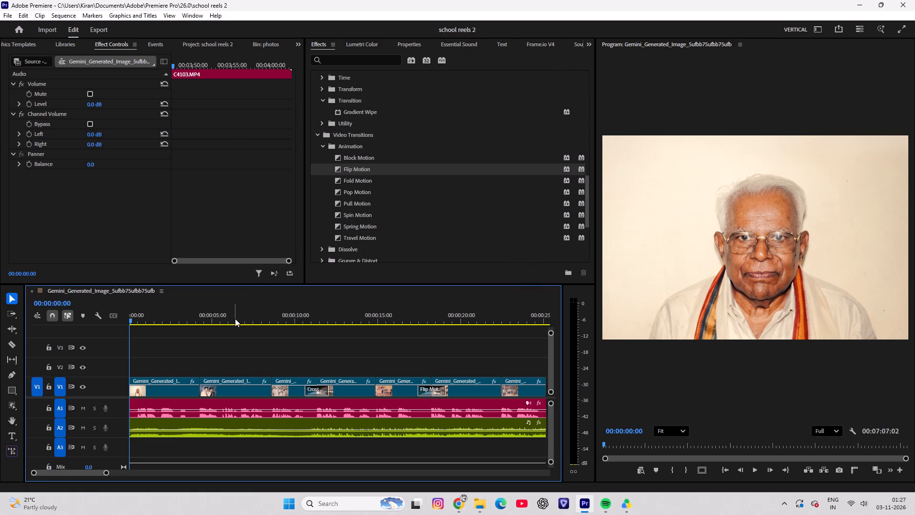
Delete the leftover C4103.MP4 voice segment after the 03:47:09 cut on A1.
alt+scroll(299, 396, down, 20)
alt+scroll(299, 396, down, 5)
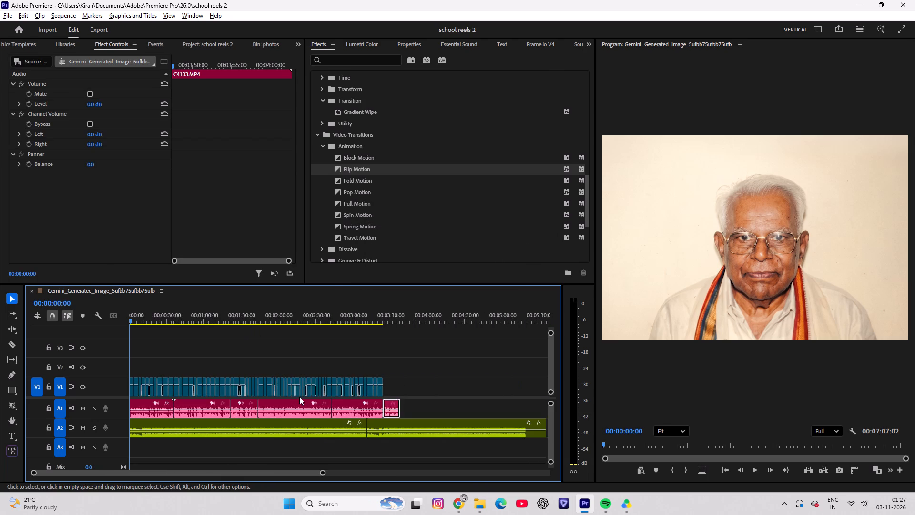
alt+scroll(299, 397, down, 3)
drag(268, 316, 323, 315)
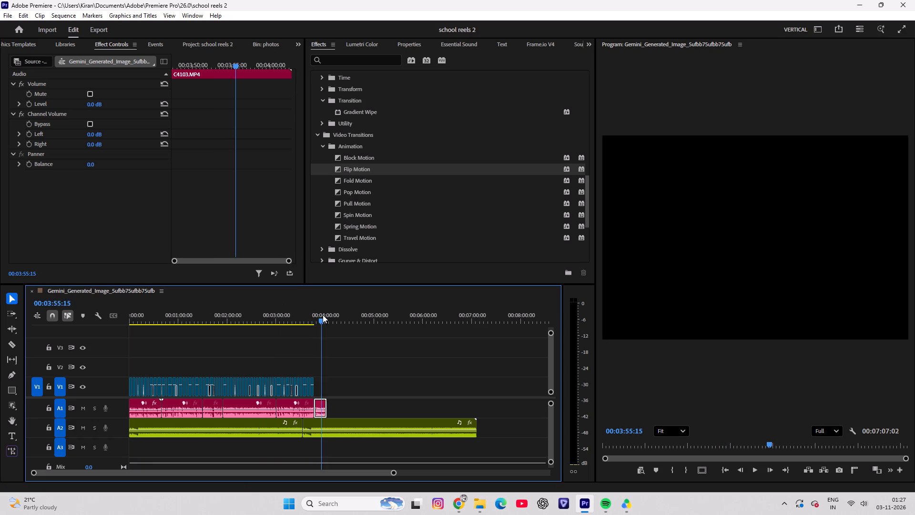
drag(323, 315, 320, 315)
click(318, 409)
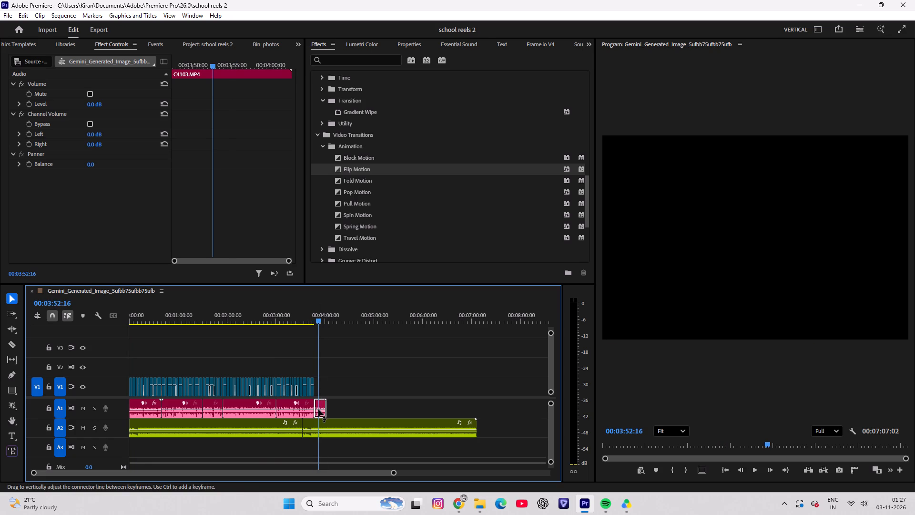
key(BackSpace)
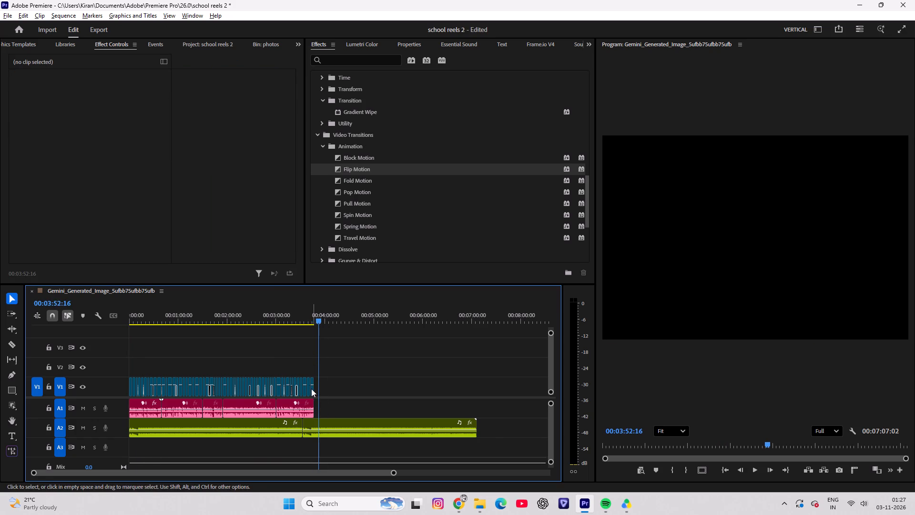
Play back the slideshow's ending and add a fade-out of about 2.5 seconds to the end of the A1 voice clip.
alt+scroll(311, 389, up, 20)
alt+scroll(311, 389, up, 3)
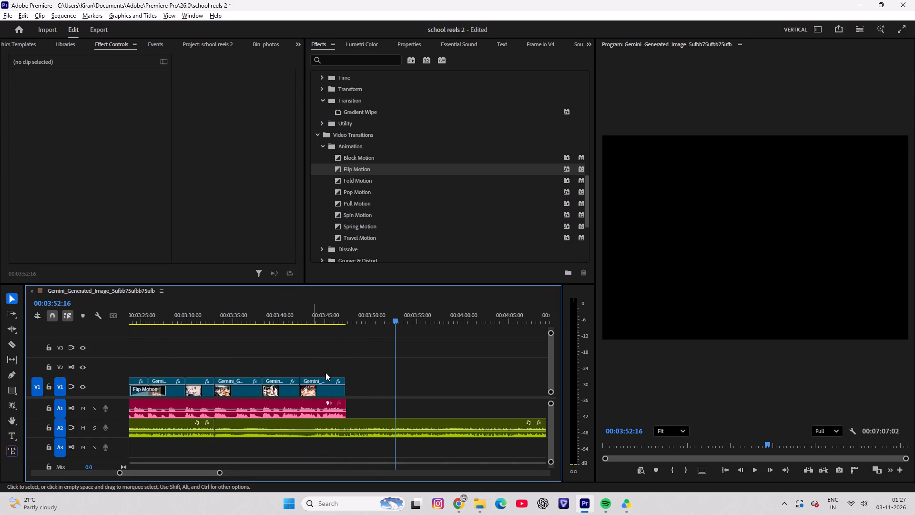
drag(383, 310, 300, 313)
key(space)
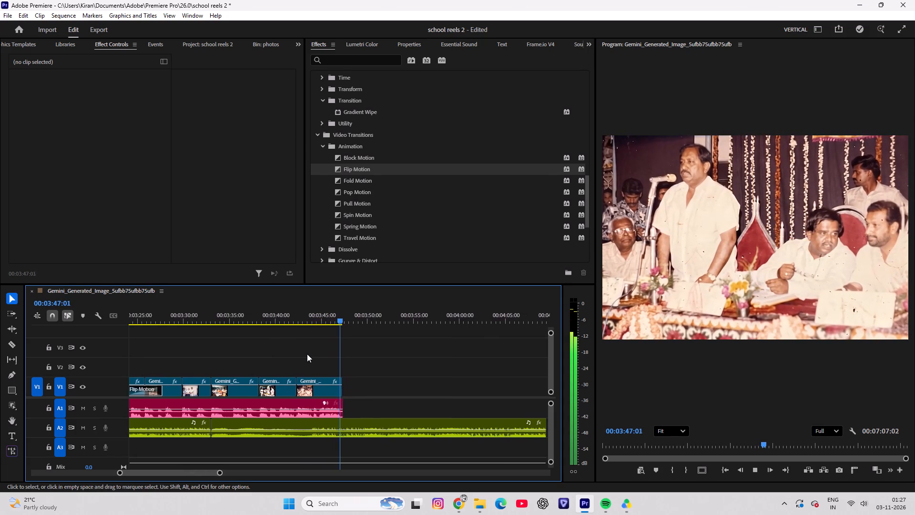
key(space)
click(225, 47)
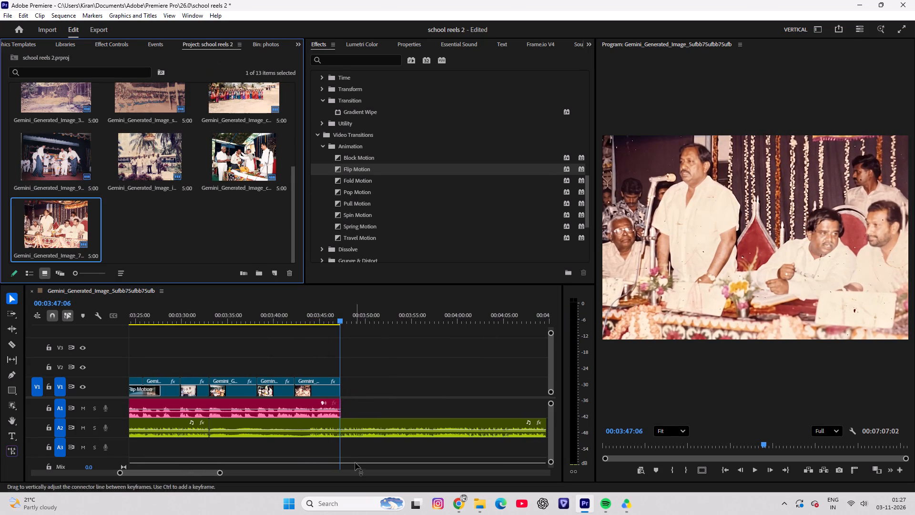
drag(333, 409, 315, 407)
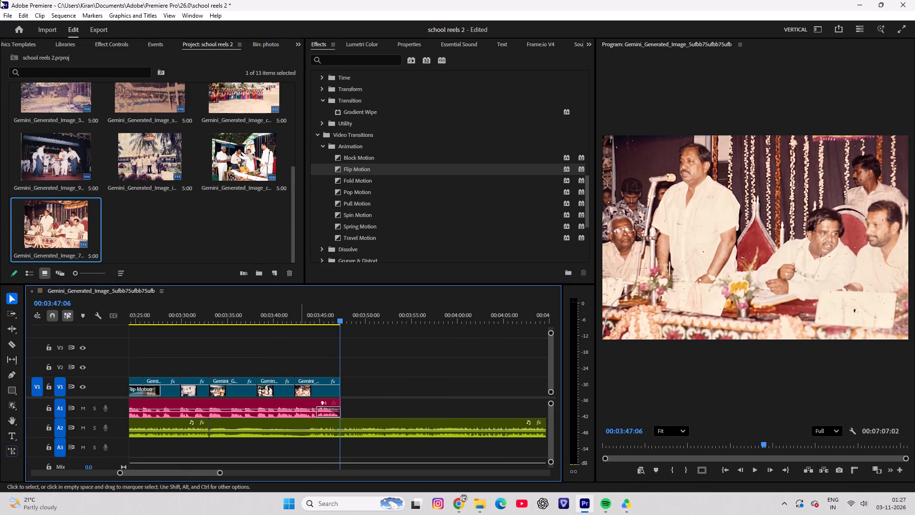
Open the C4076.MP4 interview clip from the photos bin in the Source Monitor.
scroll(145, 207, up, 8)
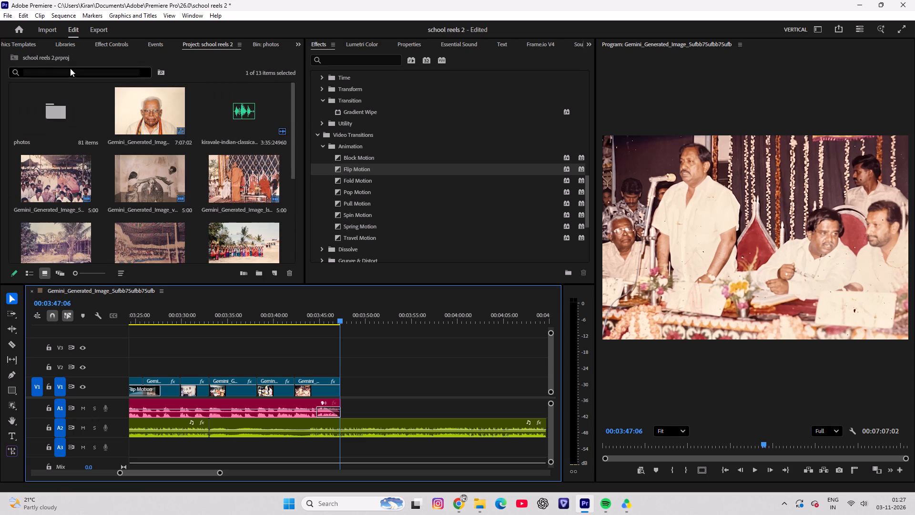
double_click(58, 113)
scroll(139, 231, up, 4)
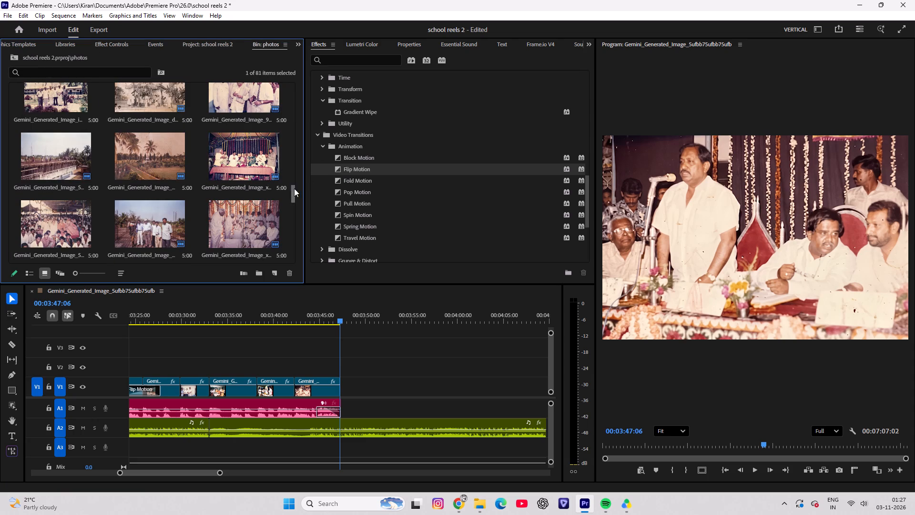
drag(294, 188, 285, 4)
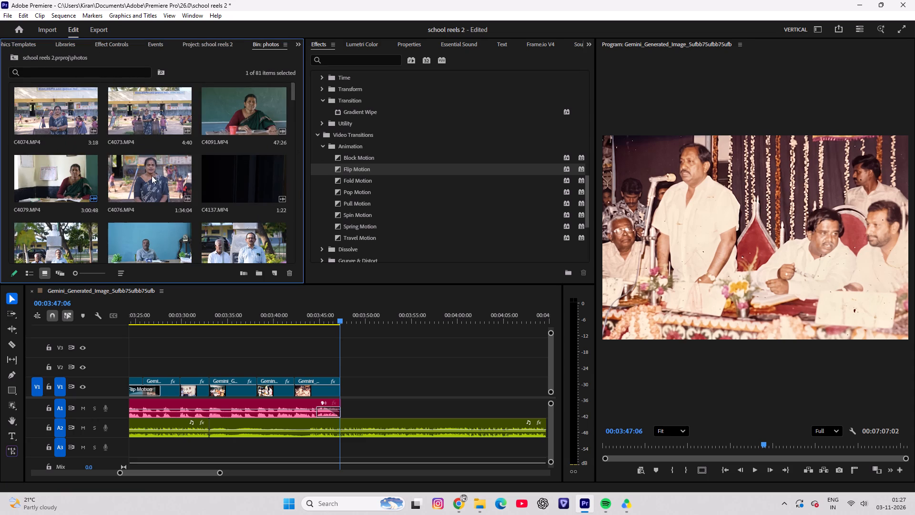
double_click(146, 178)
Audition the early part of C4076.MP4 and mark an In point where the wanted speech begins, leaving a 00:01:23:30 range.
drag(321, 246, 356, 243)
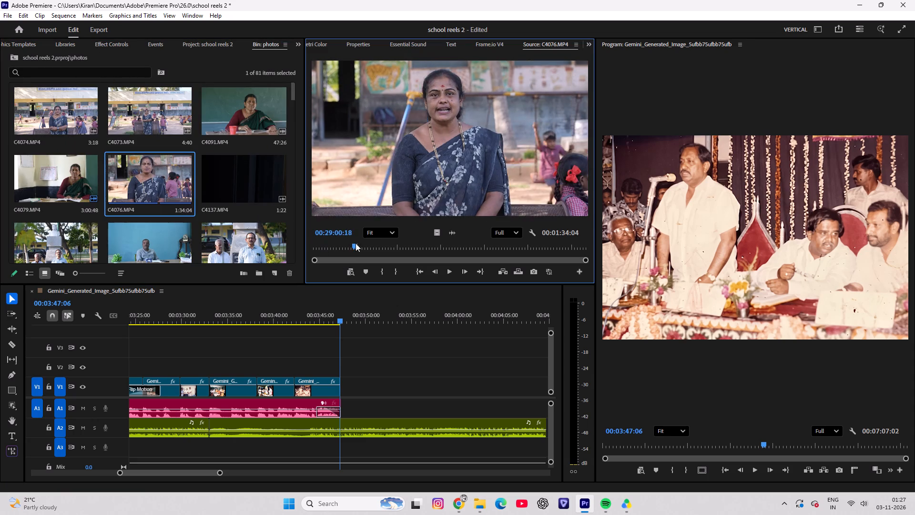
drag(356, 243, 362, 243)
key(space)
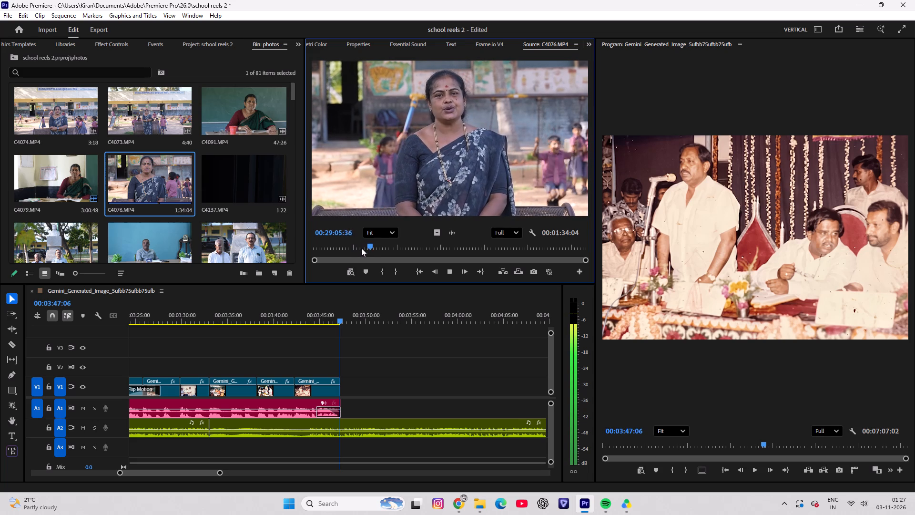
drag(368, 247, 333, 247)
key(space)
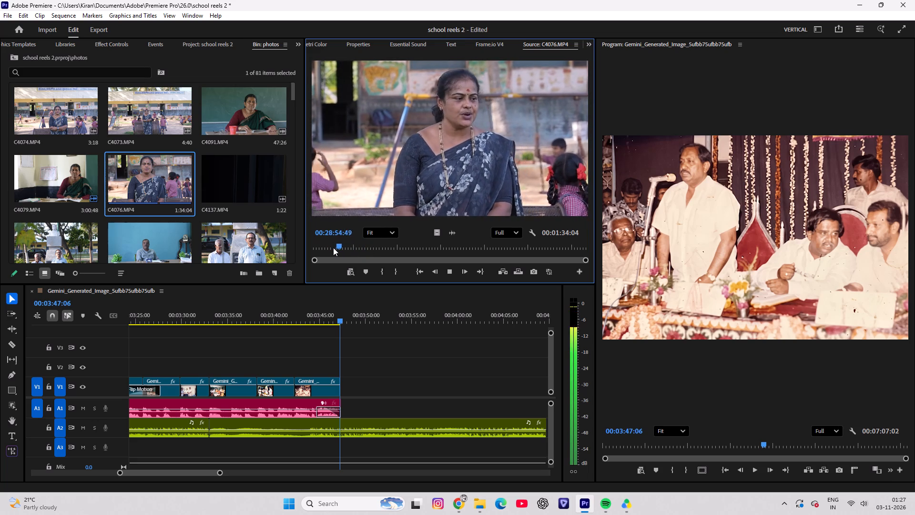
drag(333, 247, 327, 247)
key(space)
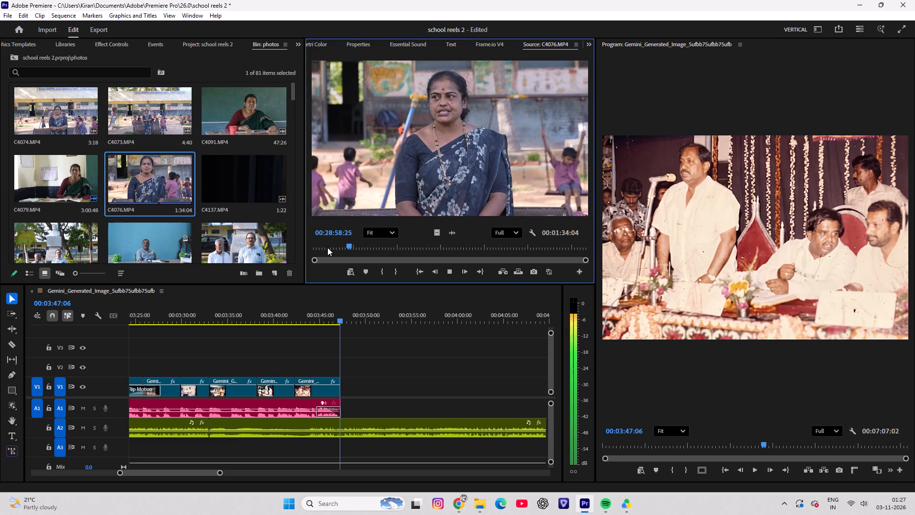
key(space)
drag(348, 249, 340, 249)
key(i)
key(space)
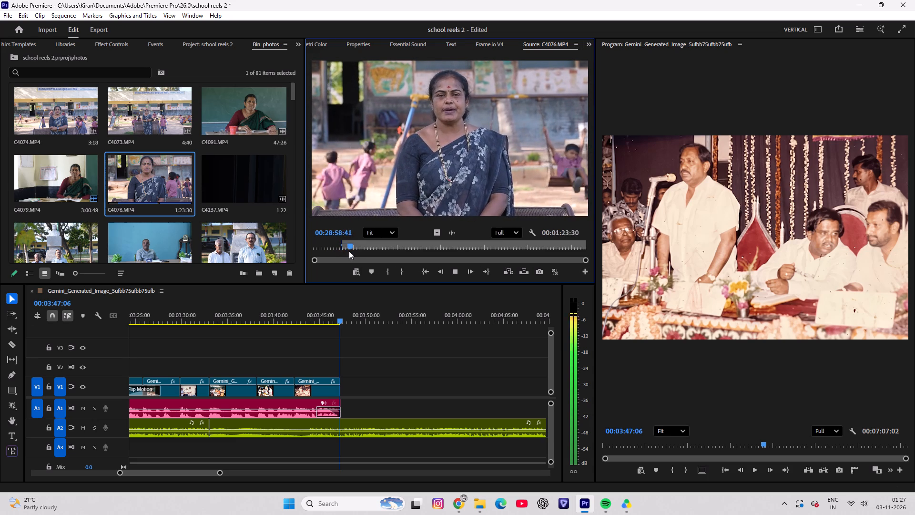
Place only the audio of the marked C4076.MP4 range on A1, directly after the end of the C4103.MP4 voice clip.
drag(452, 236, 350, 414)
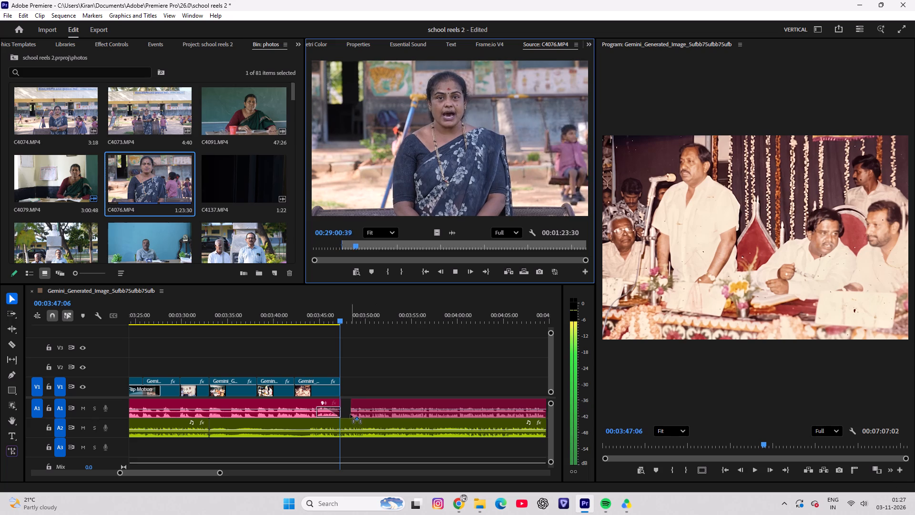
drag(350, 414, 341, 414)
Adjust the volume level of the new C4076.MP4 audio clip on A1 and play back across its join with the previous voice clip.
click(364, 410)
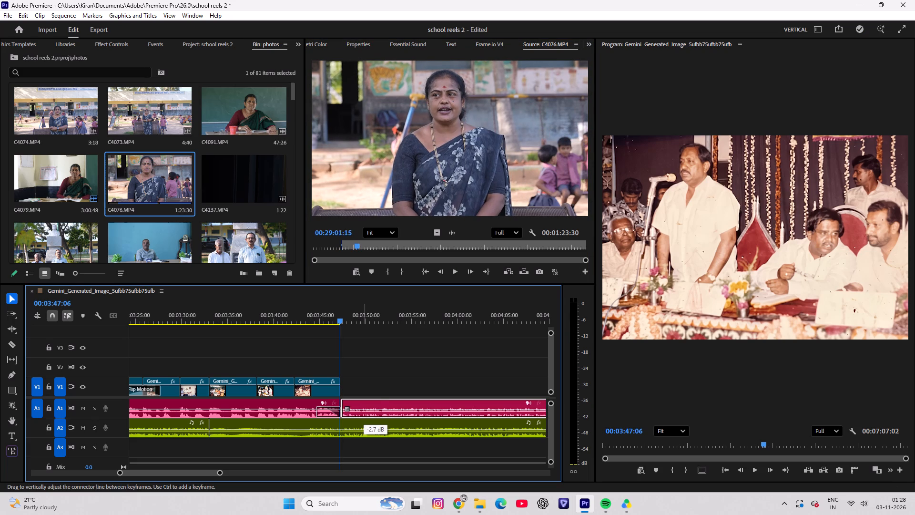
click(376, 407)
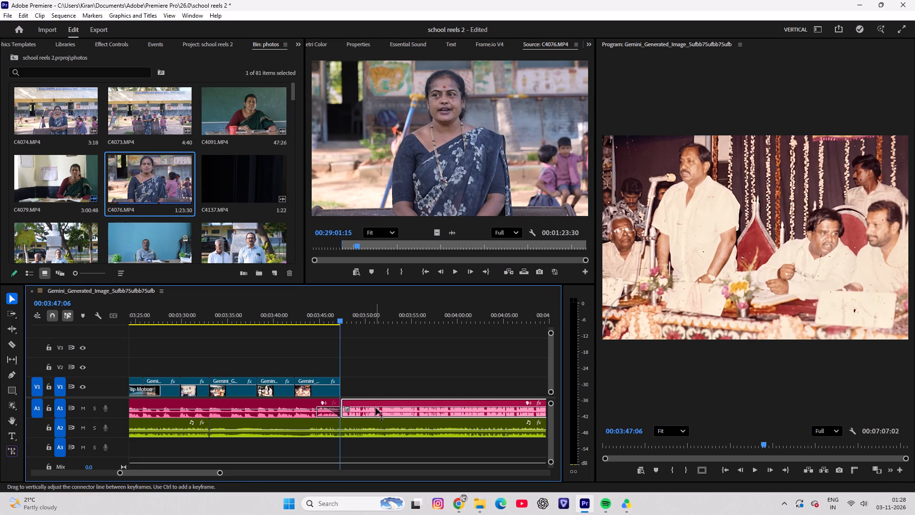
drag(326, 318, 322, 319)
key(space)
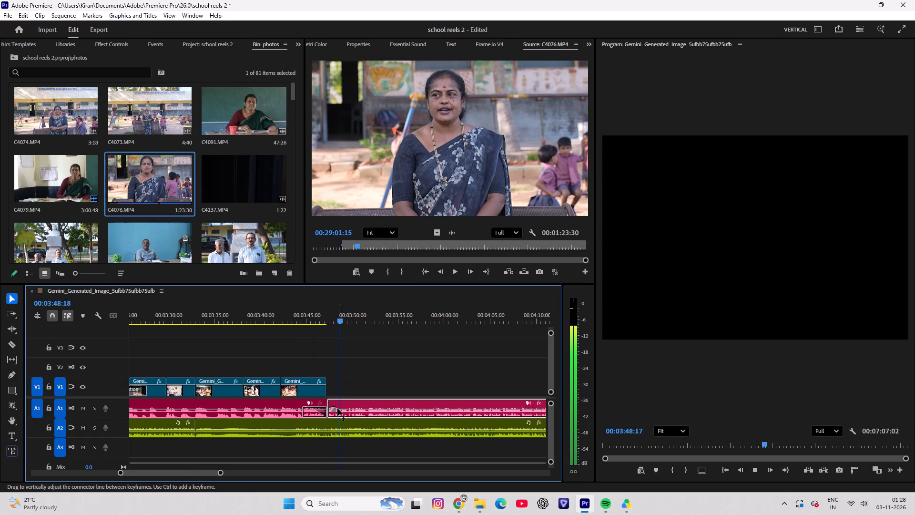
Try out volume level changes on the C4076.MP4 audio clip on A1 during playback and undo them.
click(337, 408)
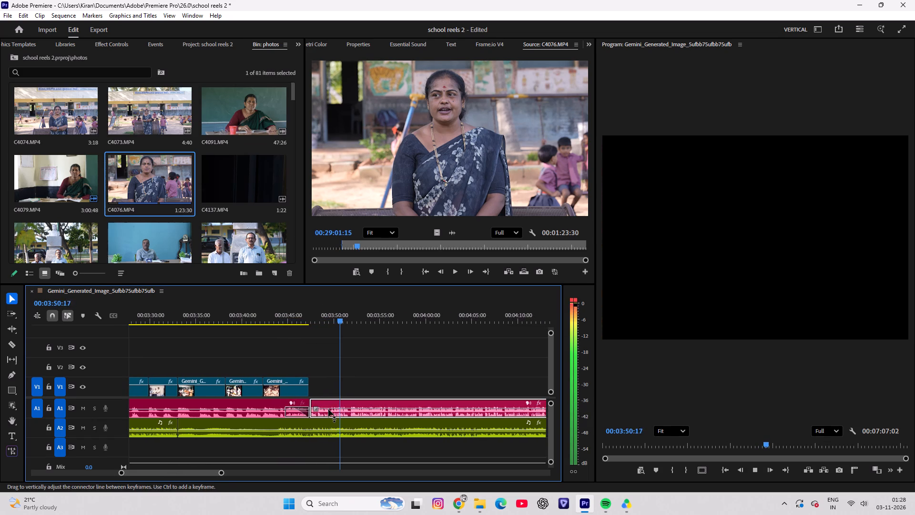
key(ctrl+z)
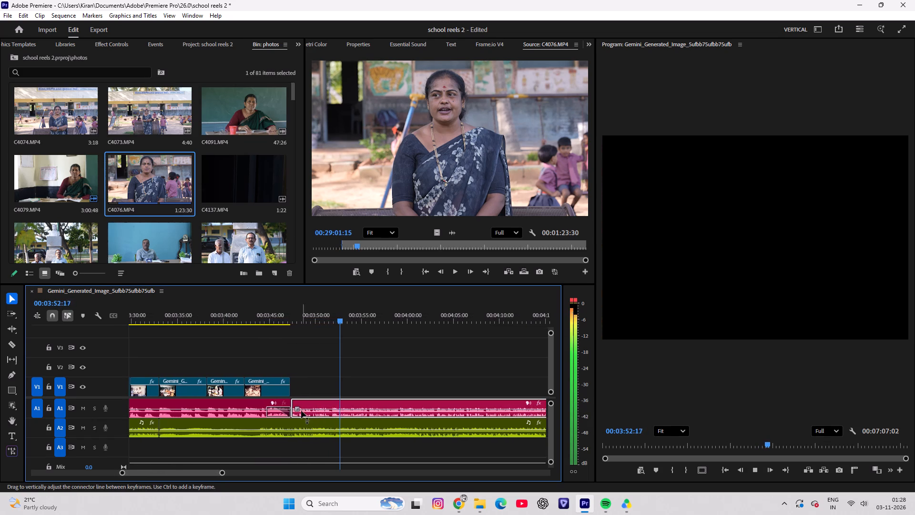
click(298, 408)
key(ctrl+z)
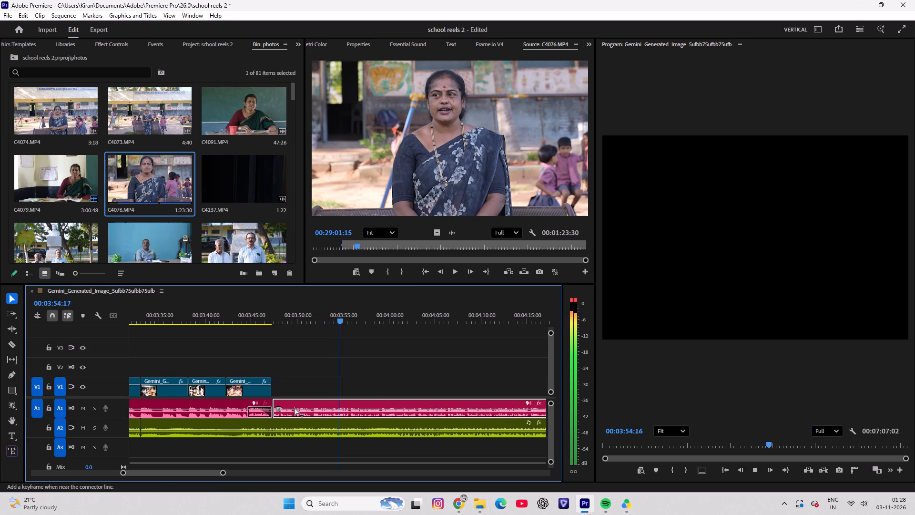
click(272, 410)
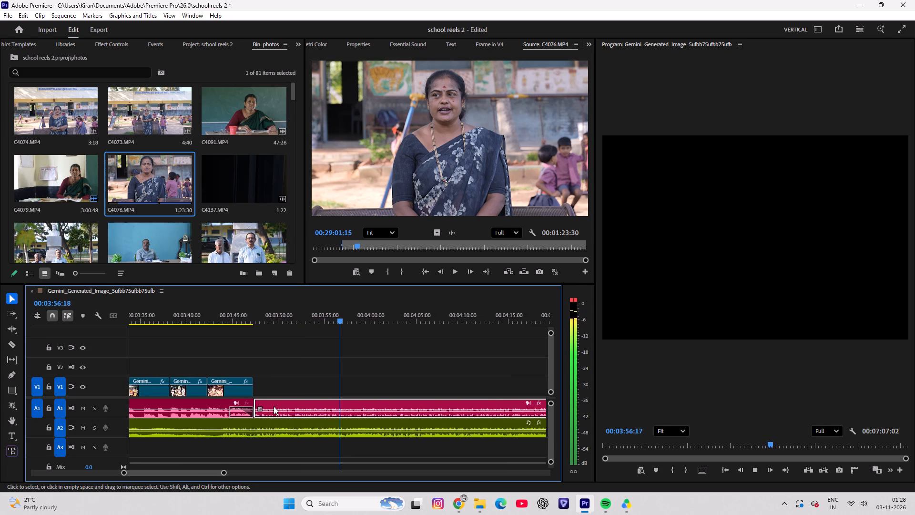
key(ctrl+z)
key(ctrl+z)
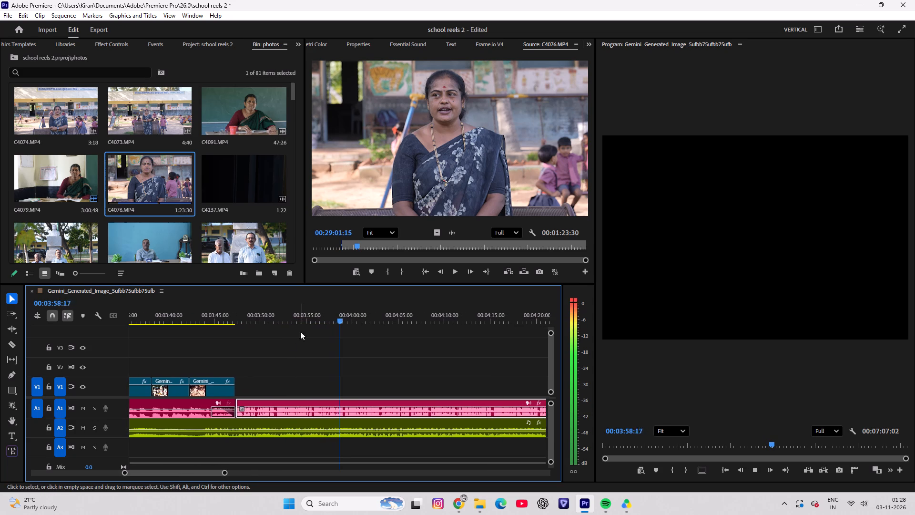
Lower the volume level of the C4076.MP4 audio clip on A1.
drag(335, 308, 230, 325)
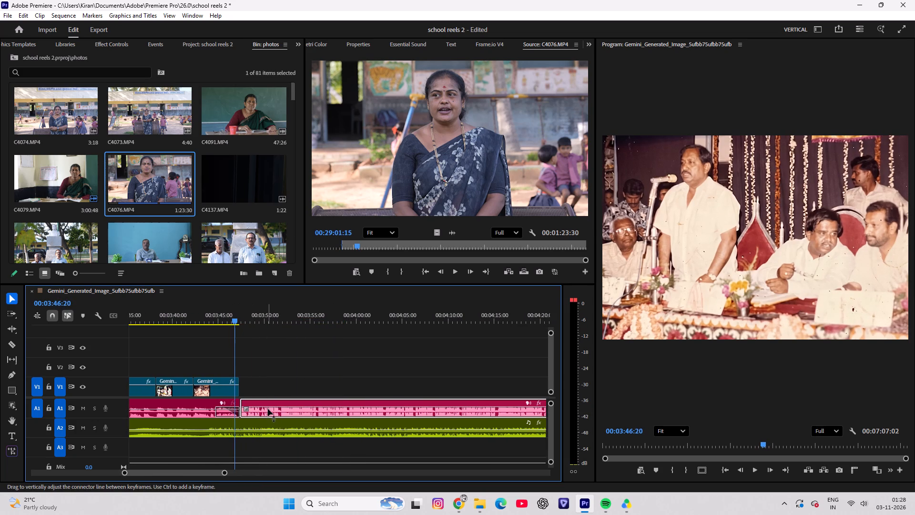
click(268, 407)
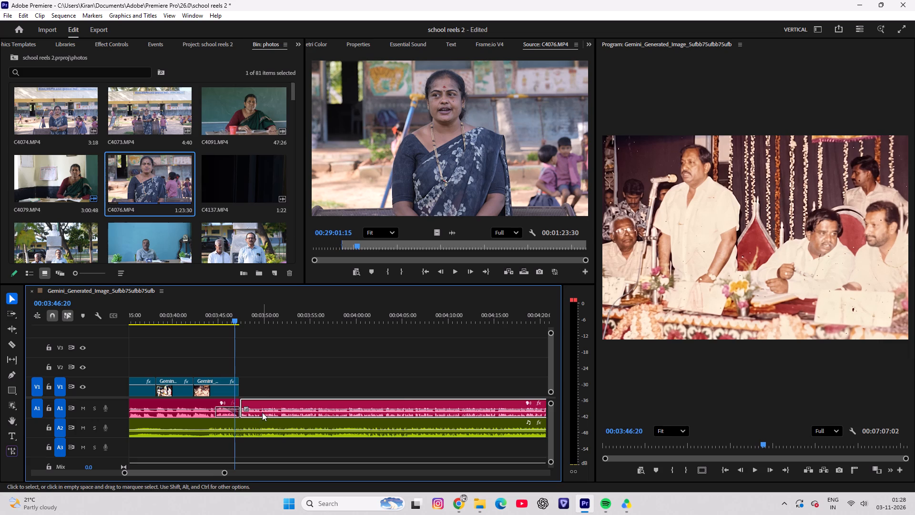
Lengthen the audio transition at the start of the C4076.MP4 clip on A1 and play back across the join.
drag(245, 407, 258, 409)
drag(255, 319, 223, 317)
key(space)
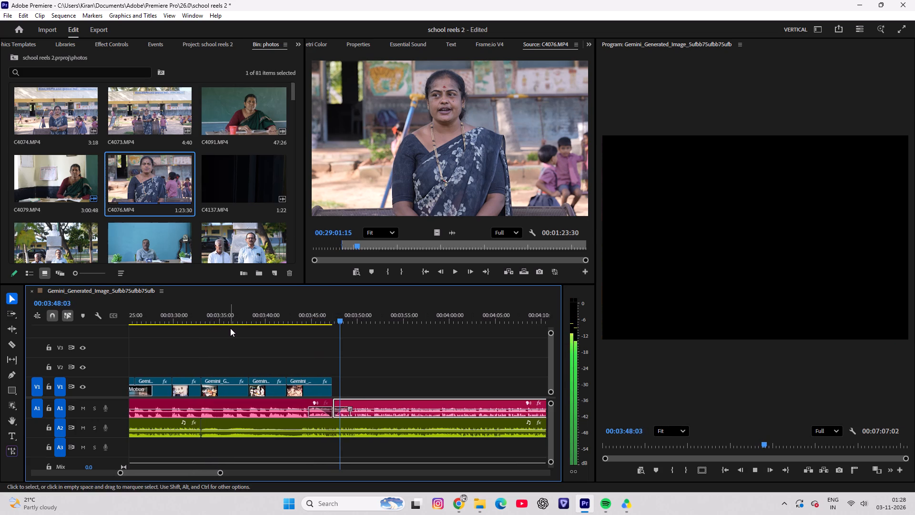
key(space)
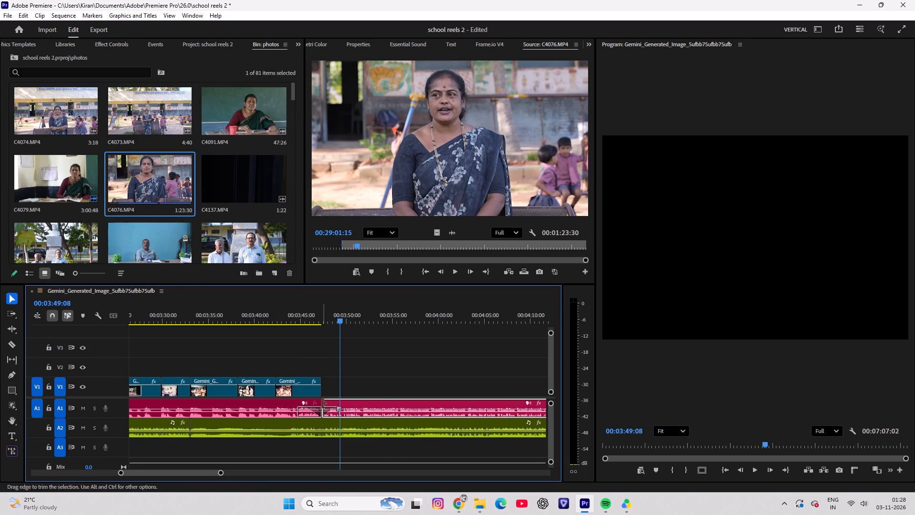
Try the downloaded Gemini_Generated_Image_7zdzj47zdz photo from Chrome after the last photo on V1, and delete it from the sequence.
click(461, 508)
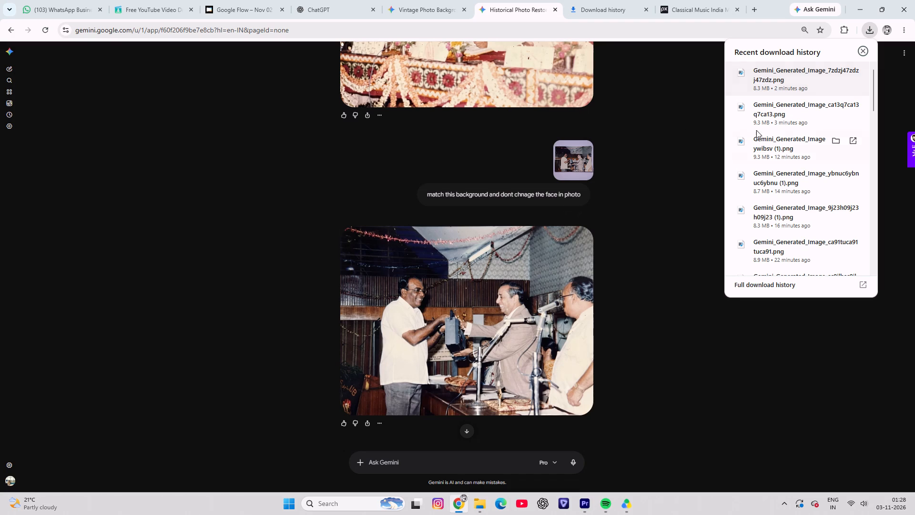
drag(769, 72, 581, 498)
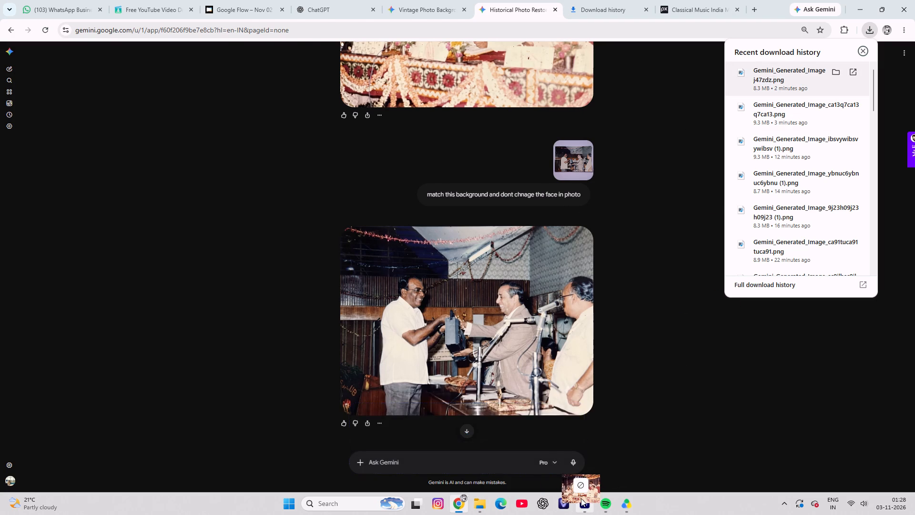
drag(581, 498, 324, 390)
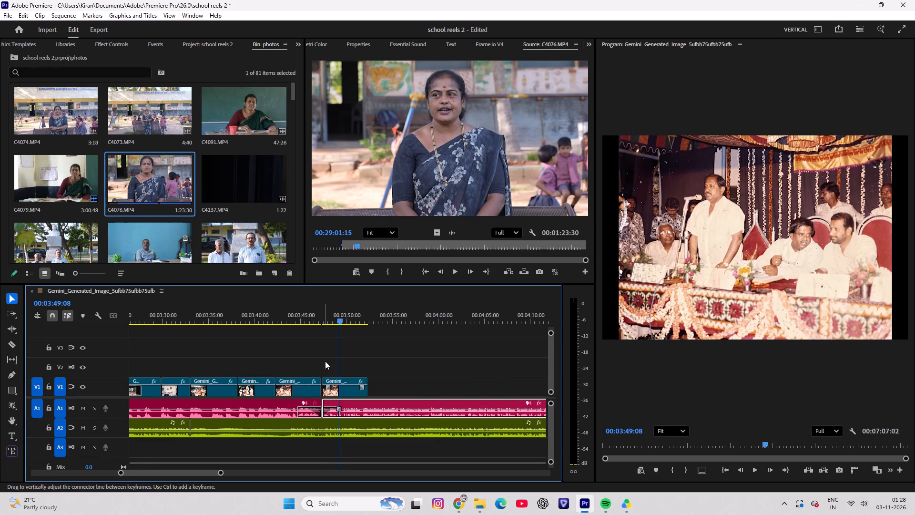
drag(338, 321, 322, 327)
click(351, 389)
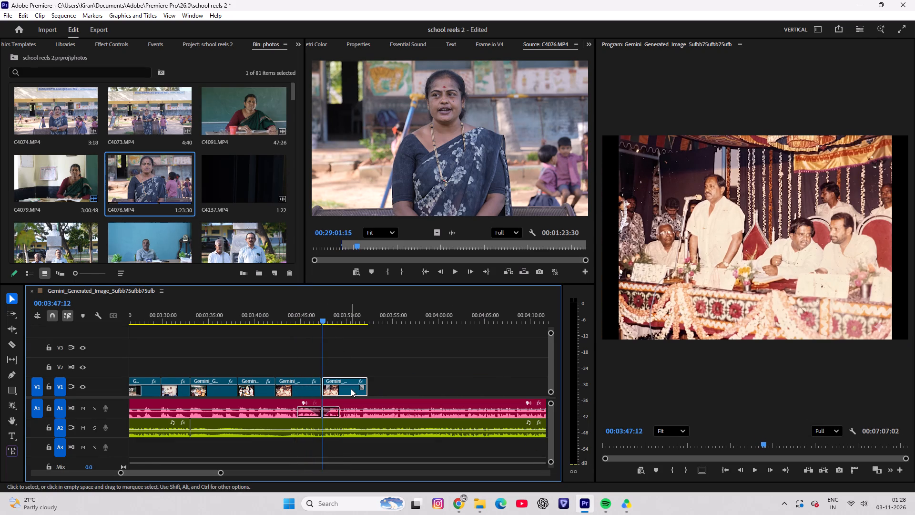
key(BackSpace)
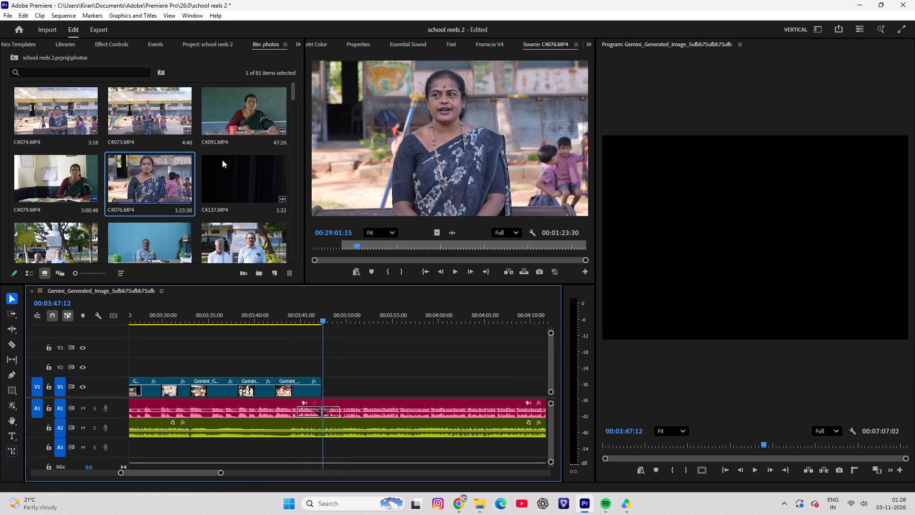
Look through the photos bin and the Downloads folder for the next restored photo to use.
scroll(162, 219, up, 4)
scroll(163, 215, down, 7)
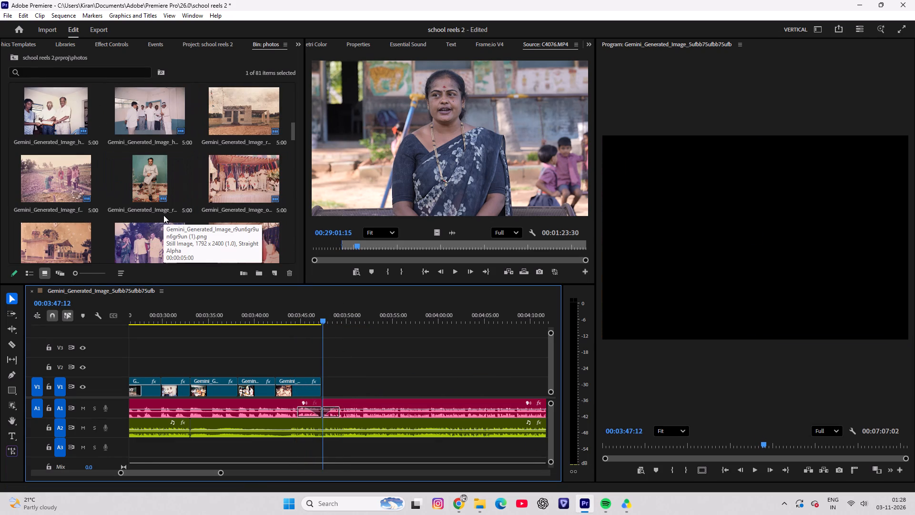
scroll(160, 180, down, 2)
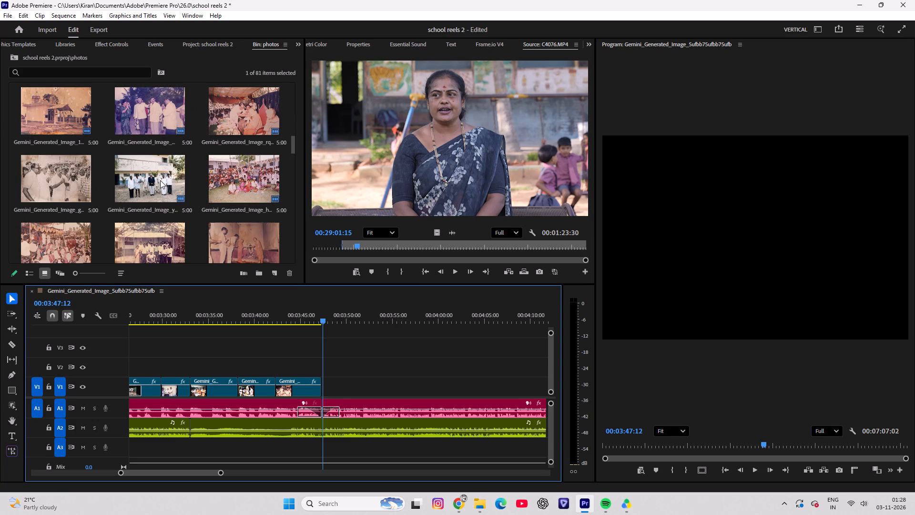
scroll(160, 180, down, 5)
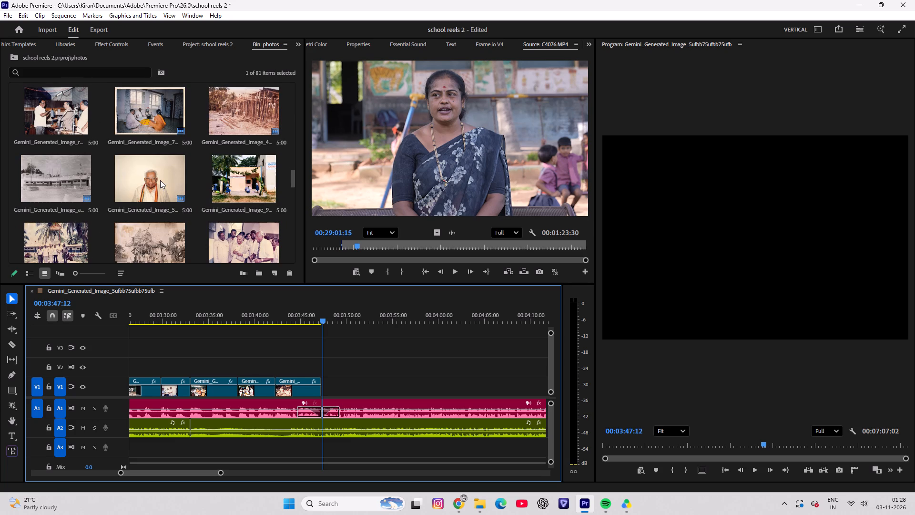
scroll(160, 180, down, 3)
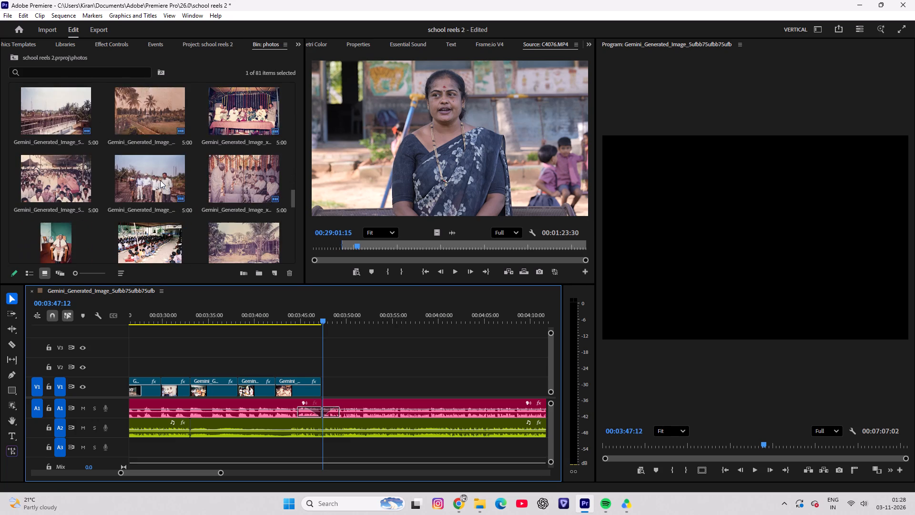
scroll(160, 180, down, 7)
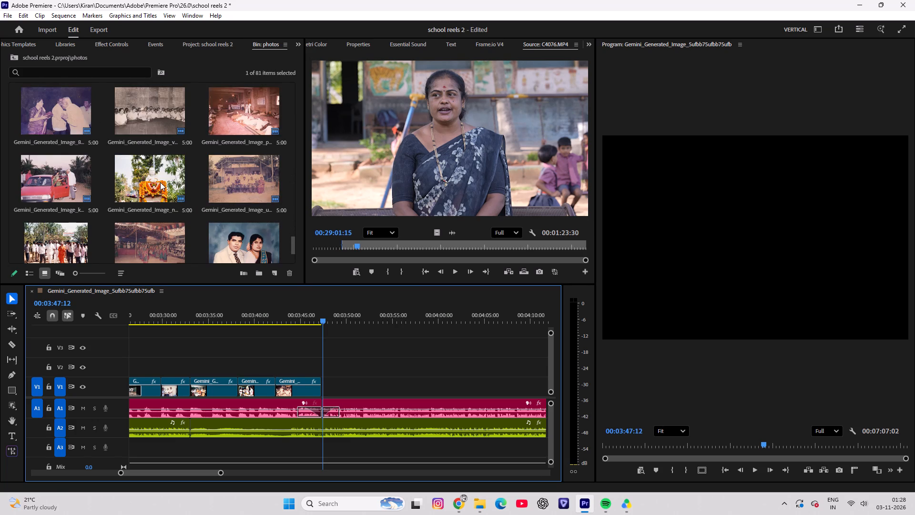
scroll(160, 182, down, 3)
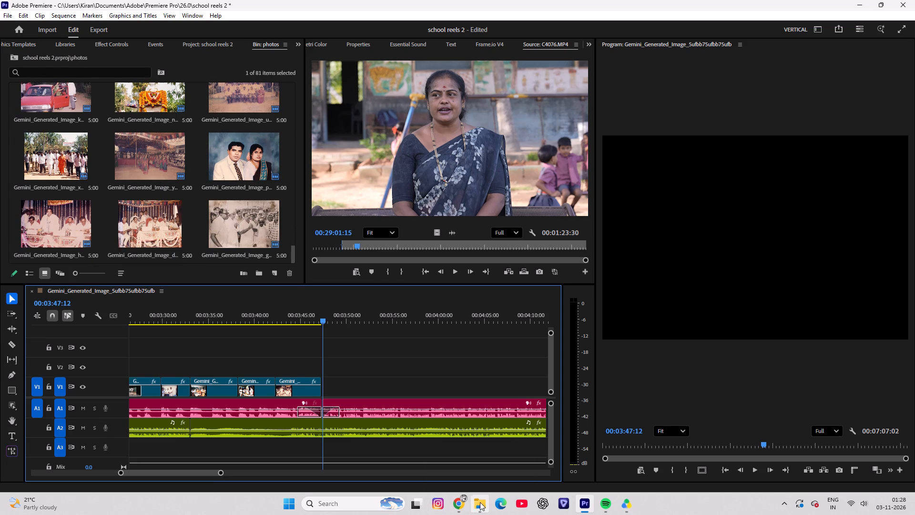
click(480, 502)
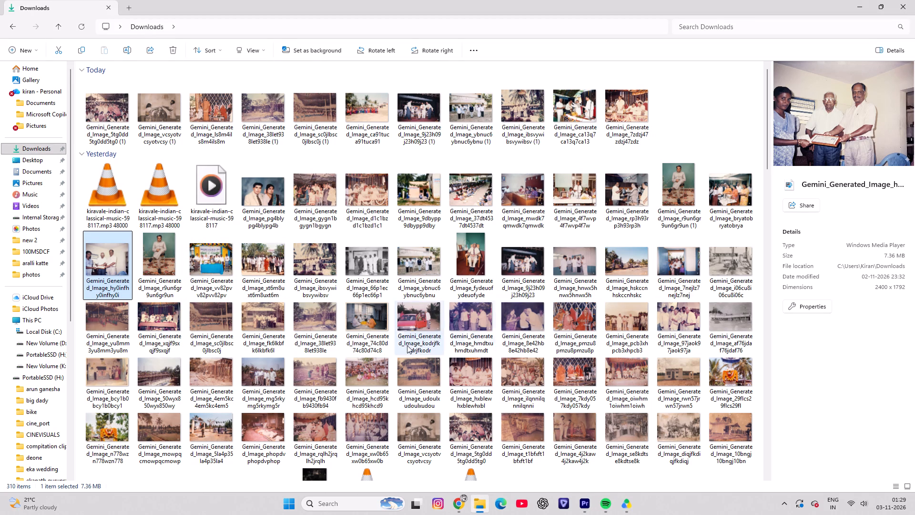
scroll(308, 371, down, 2)
scroll(314, 362, up, 2)
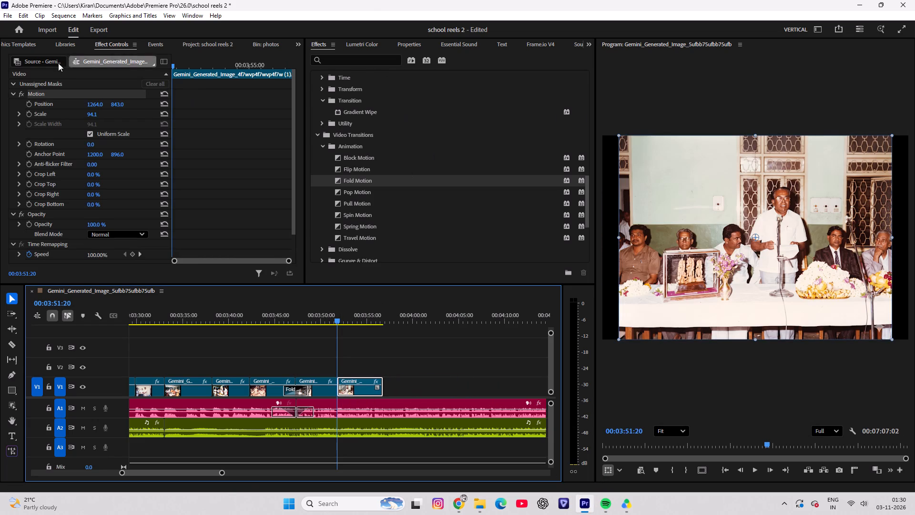
drag(89, 113, 99, 113)
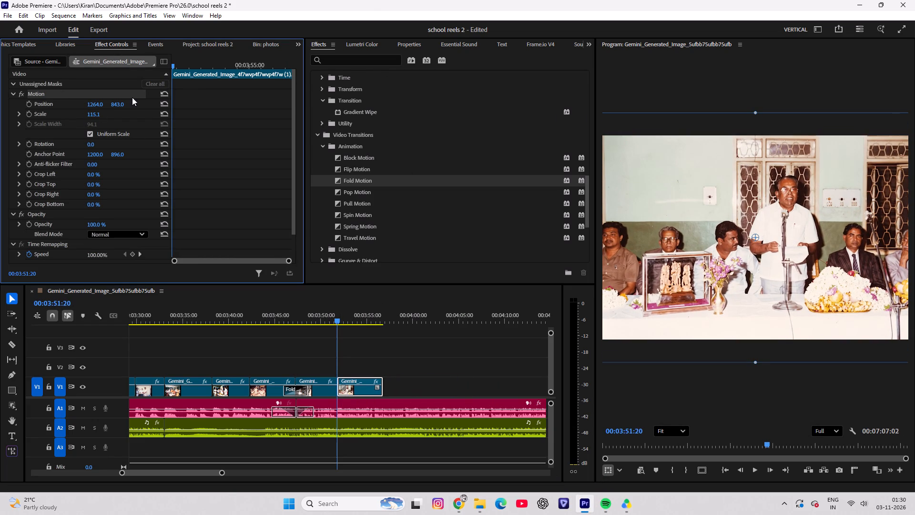
Play the audio over the table speaker photo and trim the photo's end to 00:03:55:21.
drag(175, 64, 140, 70)
key(space)
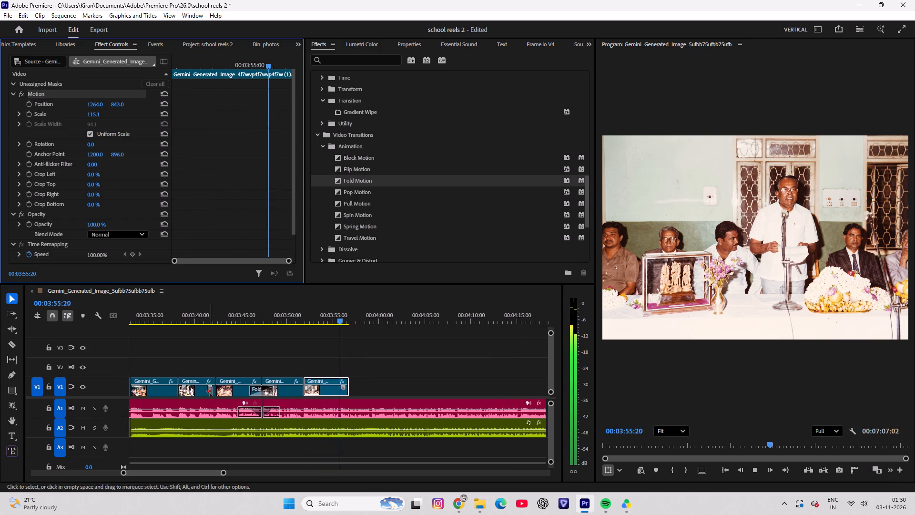
key(space)
drag(344, 319, 338, 323)
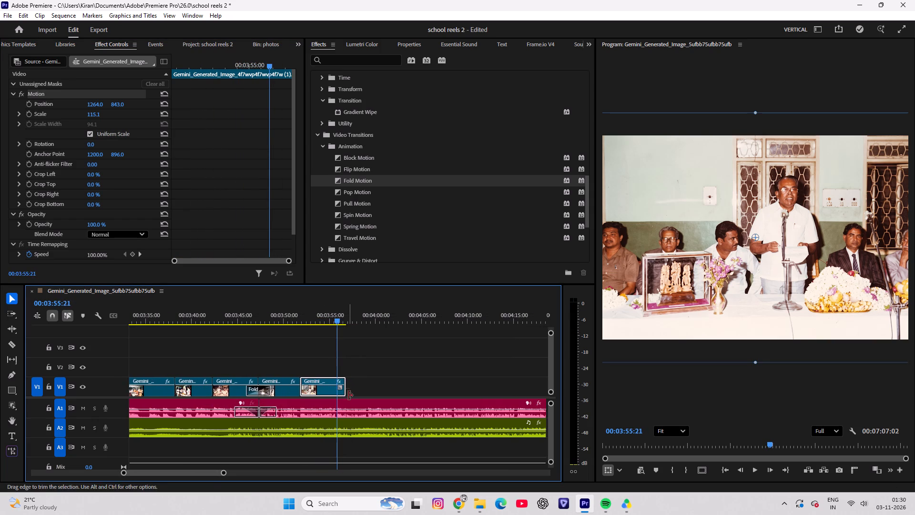
drag(344, 378, 334, 380)
Animate the table speaker photo's scale with keyframes from 115.1 at its start to 133.1 at its end, and play it back.
drag(331, 311, 307, 319)
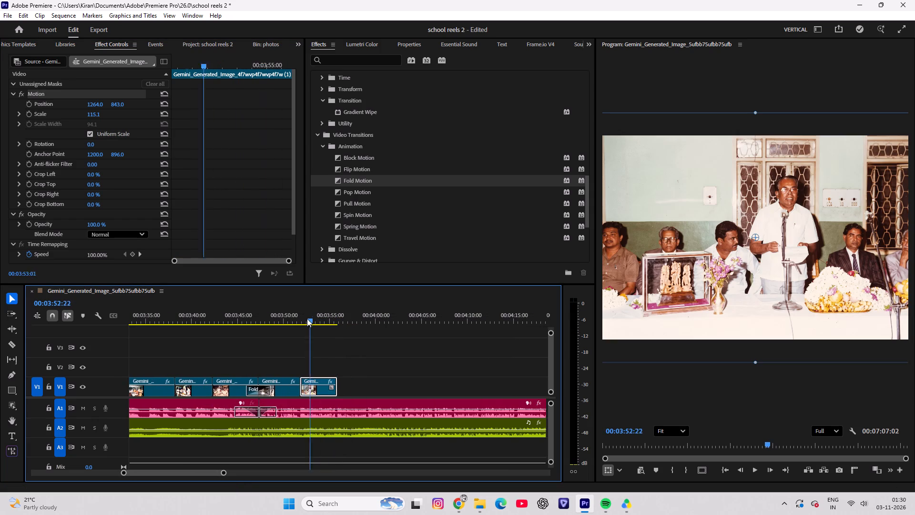
drag(307, 319, 302, 321)
drag(182, 51, 143, 58)
drag(179, 63, 125, 68)
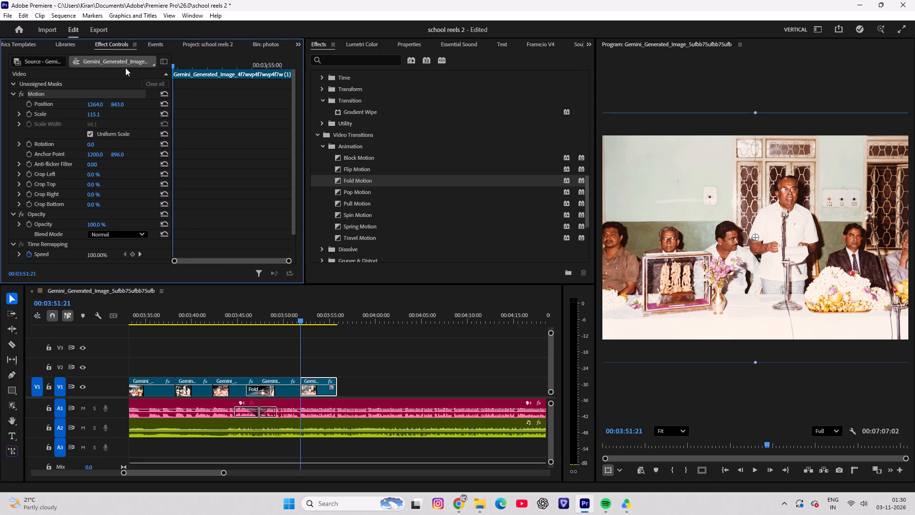
drag(125, 68, 118, 69)
click(29, 113)
drag(172, 65, 288, 65)
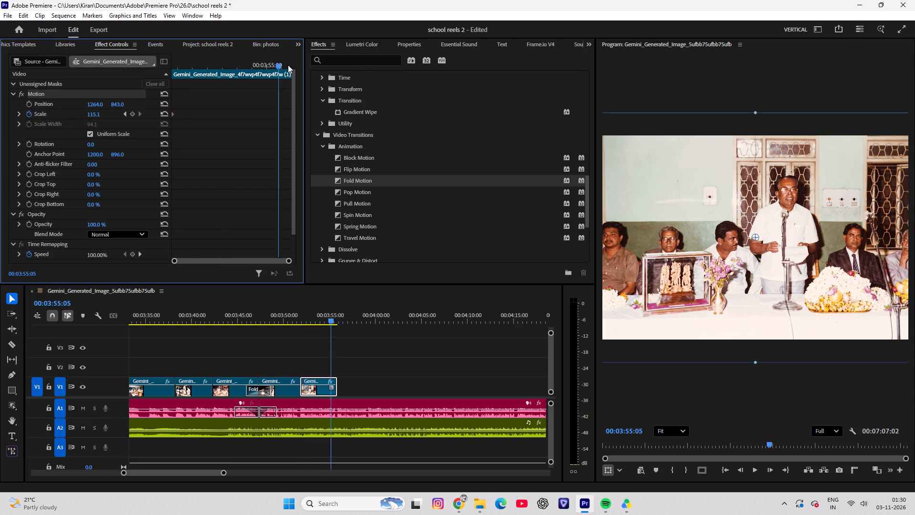
drag(288, 65, 375, 65)
drag(289, 61, 316, 62)
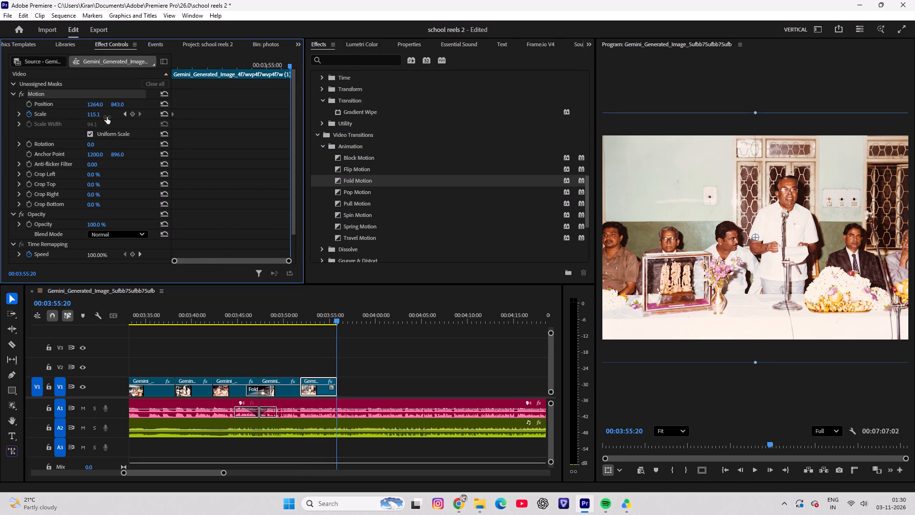
drag(92, 113, 97, 113)
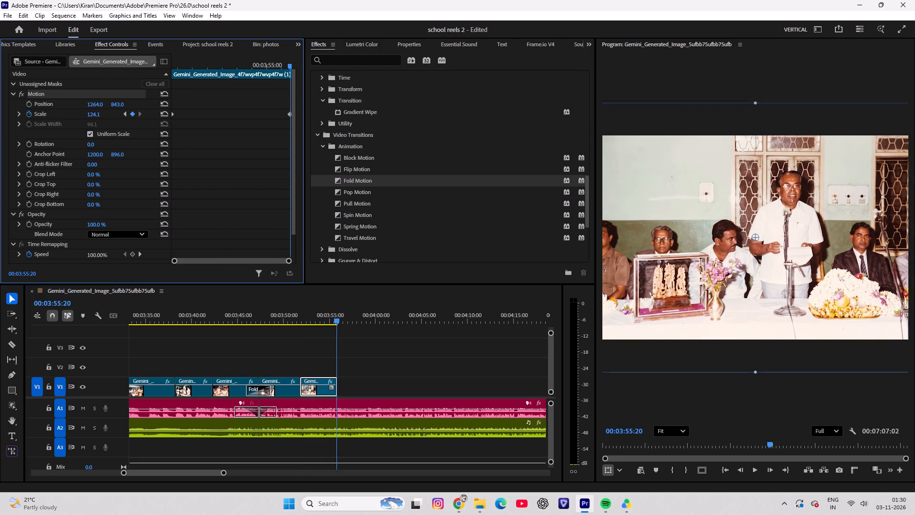
drag(97, 113, 101, 113)
drag(326, 310, 303, 309)
key(space)
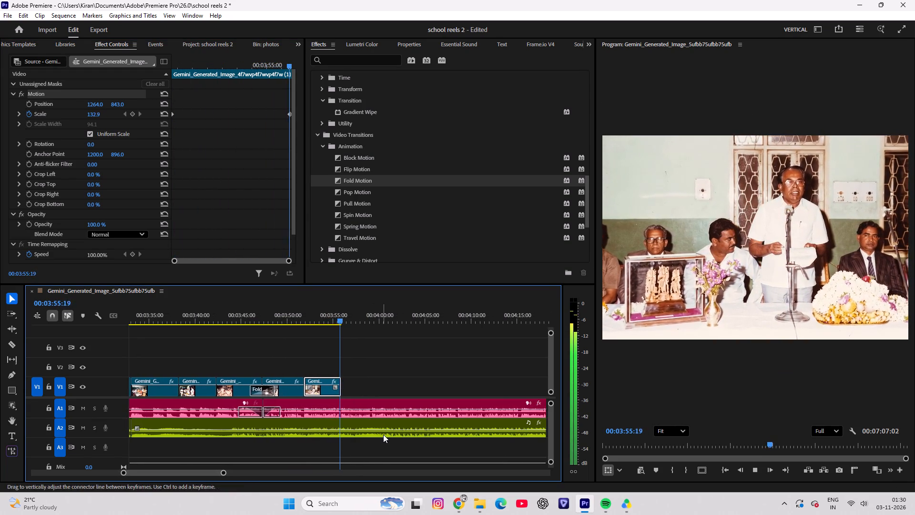
key(space)
Place the office meeting photo, Gemini_Generated_Image_mwdk7qmwdk7qmwdk, from the Downloads folder on V1 directly after the table speaker photo.
click(478, 502)
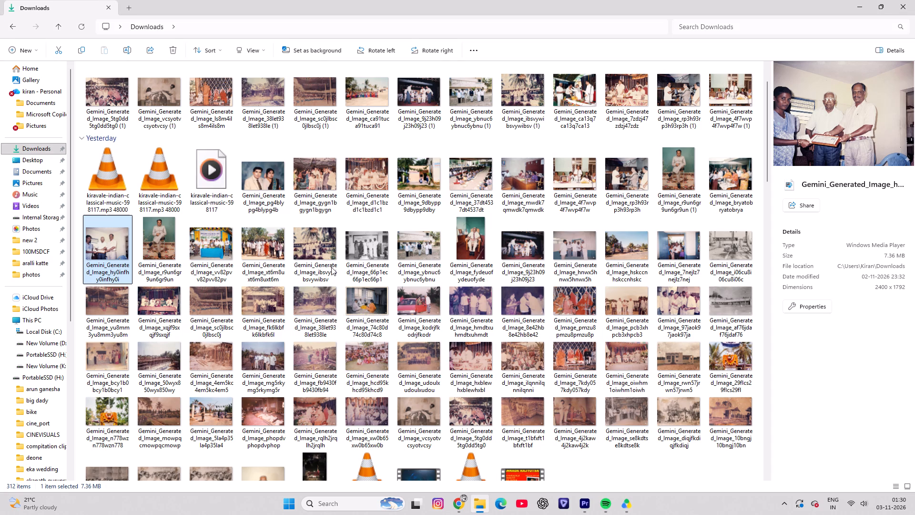
drag(516, 179, 608, 454)
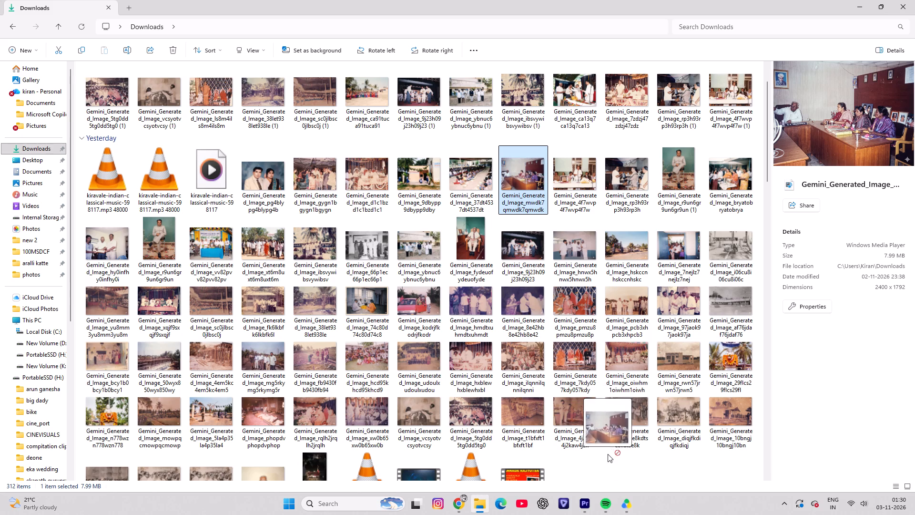
drag(608, 454, 338, 386)
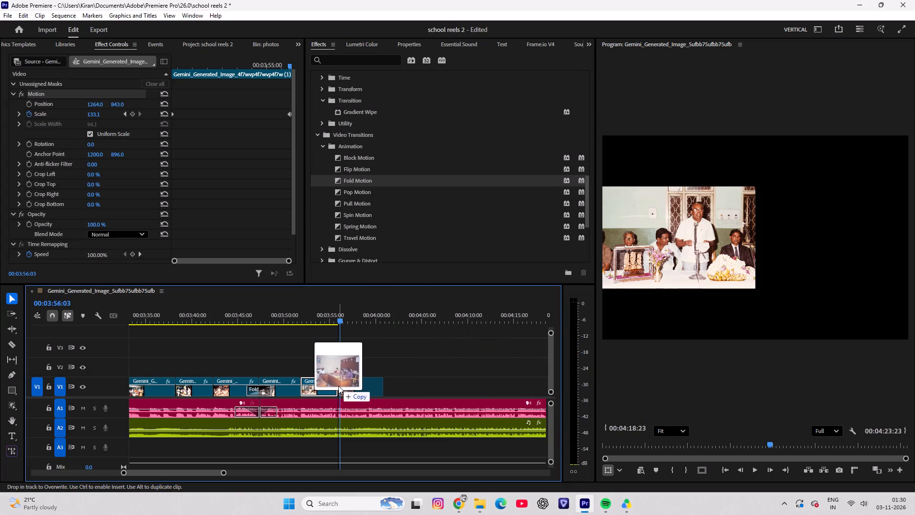
drag(338, 386, 338, 386)
Play the audio over the office meeting photo and trim the photo's end to 00:03:59:04.
click(357, 388)
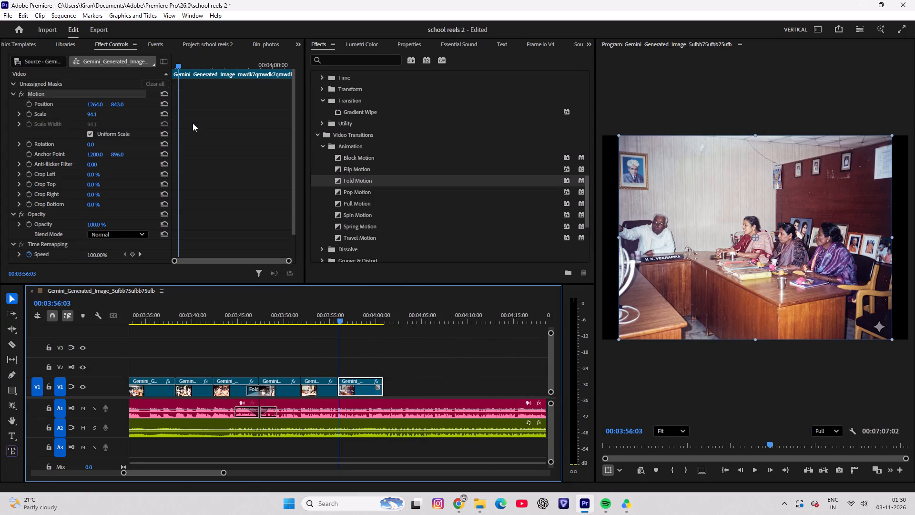
key(space)
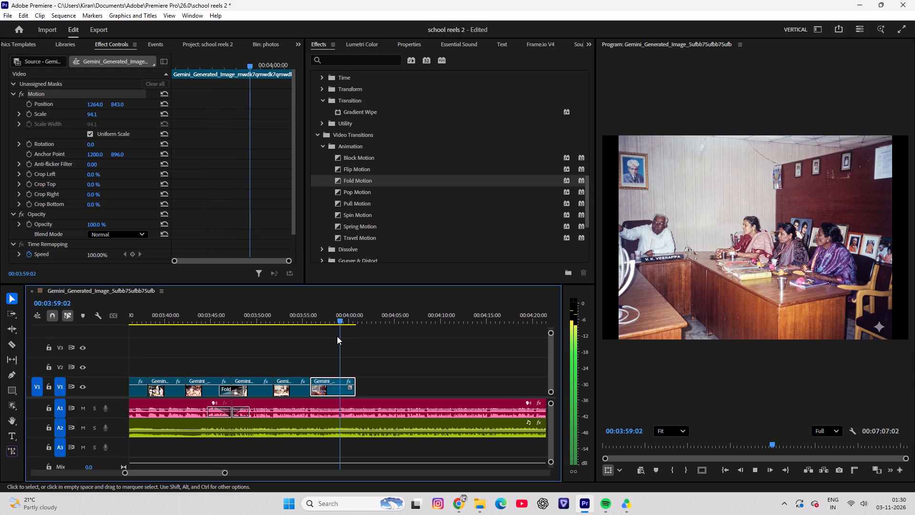
key(space)
click(339, 309)
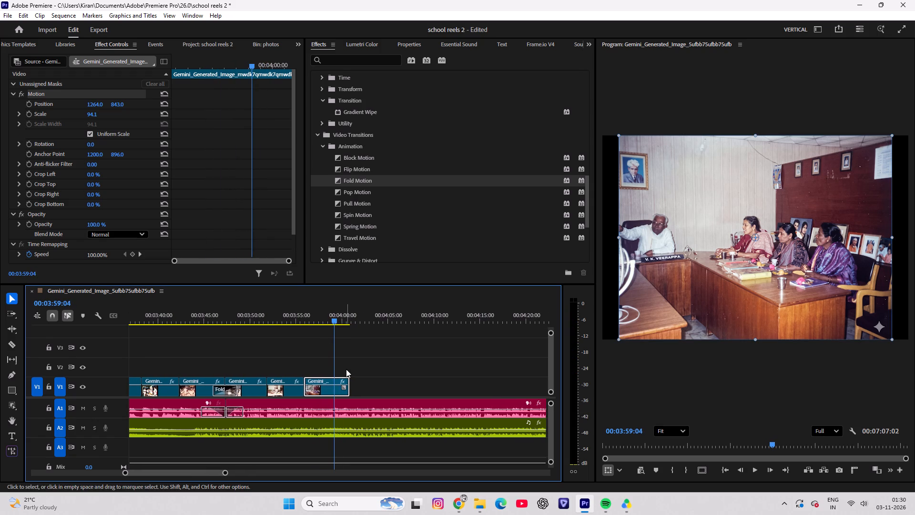
drag(347, 377, 334, 377)
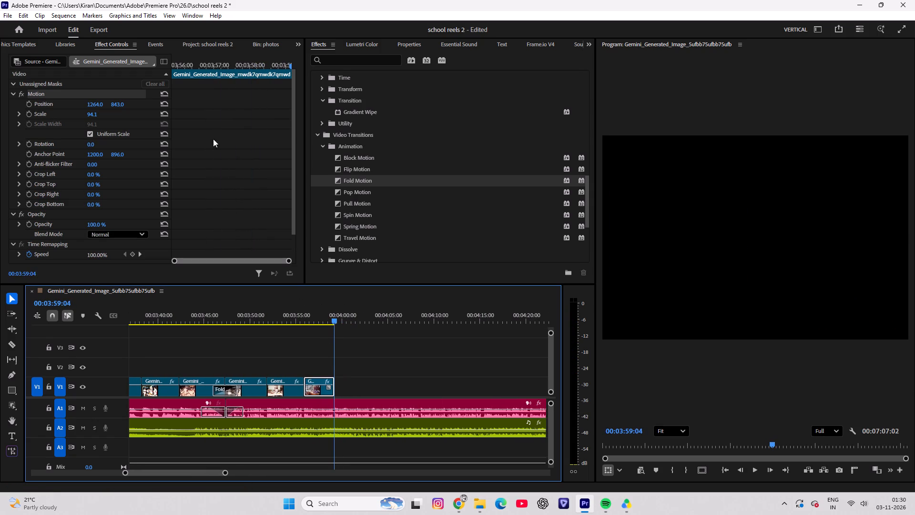
Scale the office meeting photo to 115.1 so it fills the frame.
drag(325, 312, 309, 318)
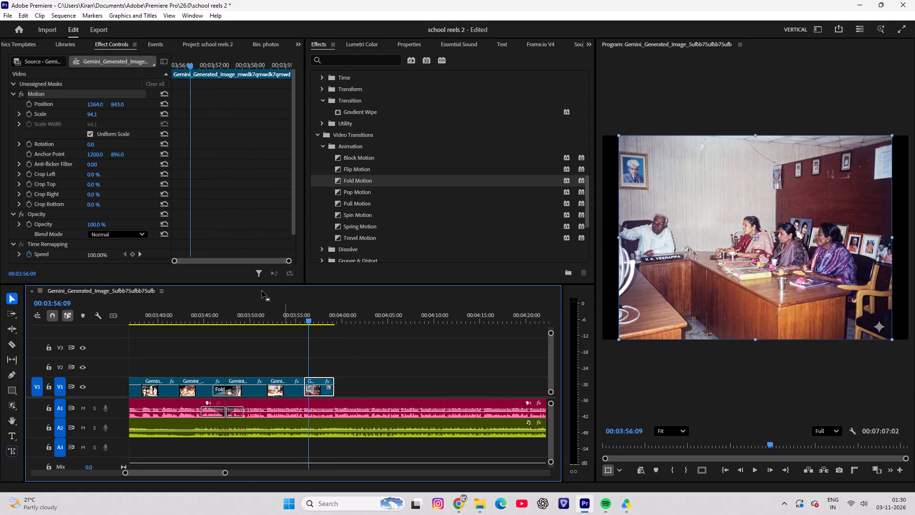
drag(90, 113, 100, 113)
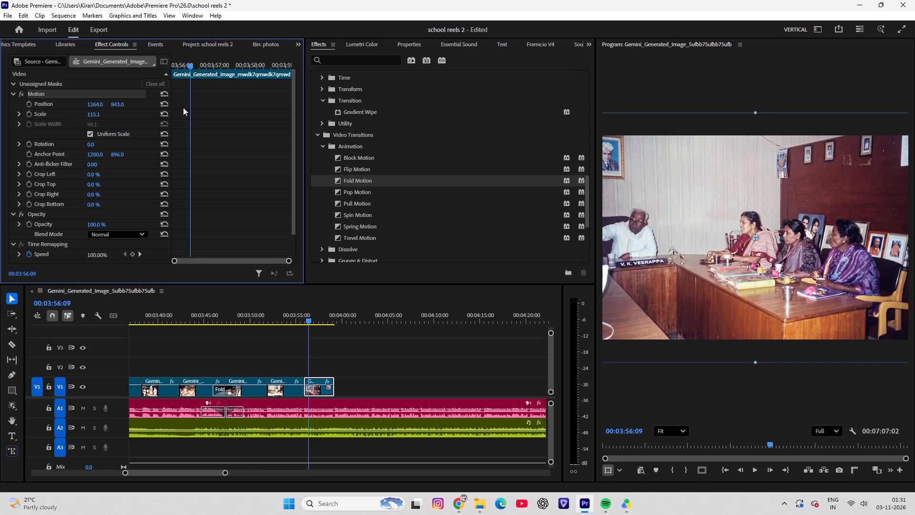
Animate the office meeting photo's scale with keyframes from 115.1 at its start to 133.1 at its end, and play it back.
drag(192, 60, 45, 86)
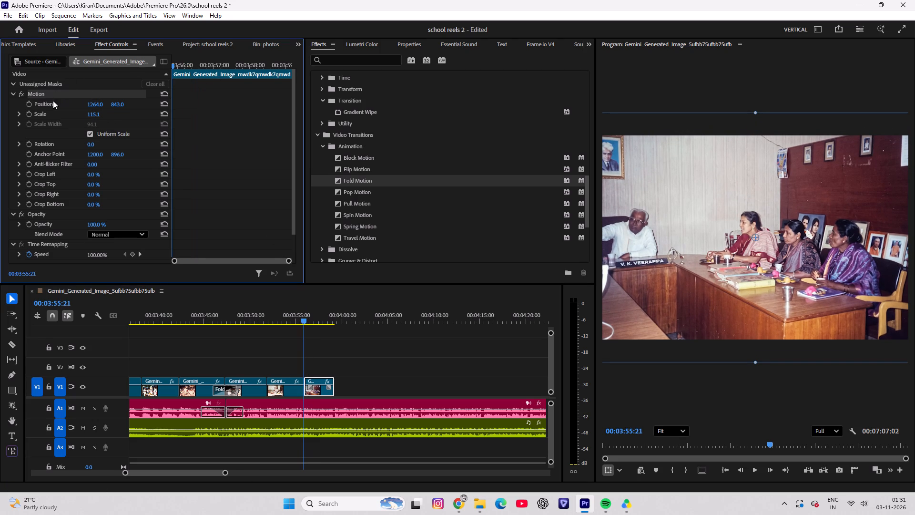
click(27, 114)
drag(176, 66, 222, 66)
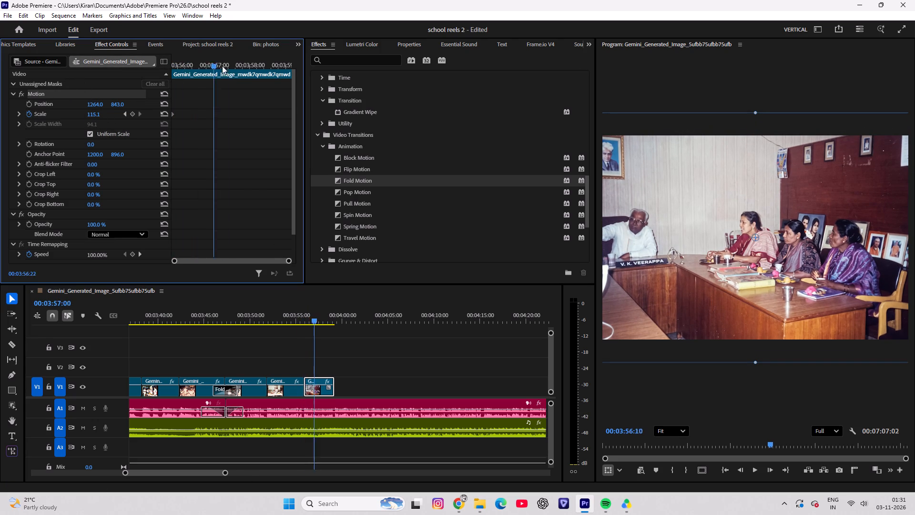
drag(222, 66, 428, 76)
drag(288, 61, 338, 61)
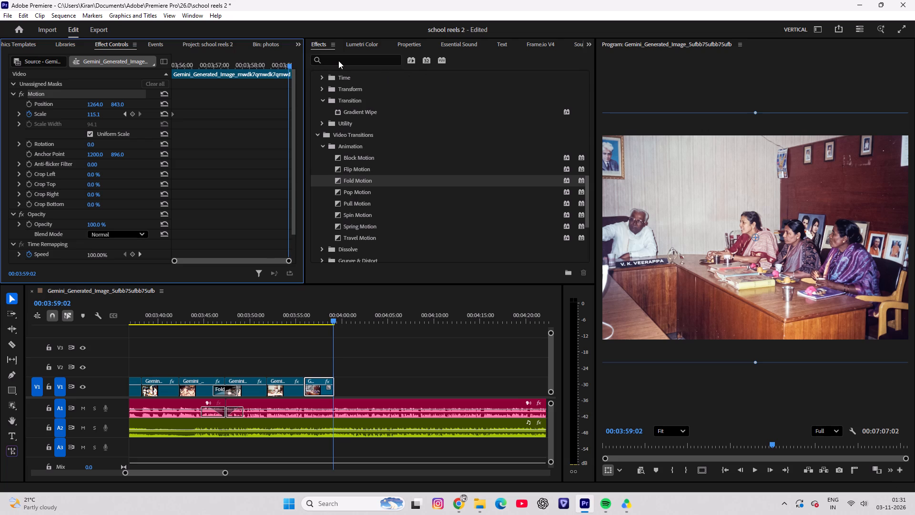
drag(338, 61, 359, 62)
drag(95, 115, 97, 115)
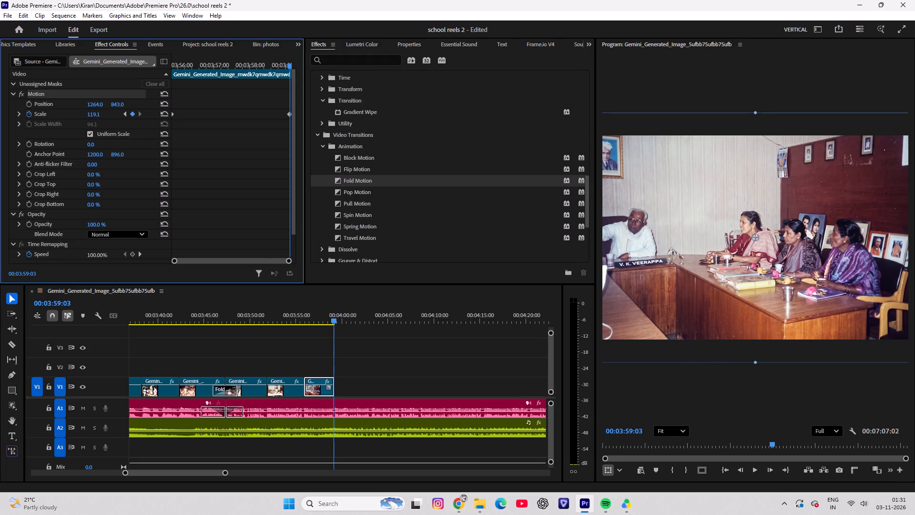
drag(97, 115, 103, 115)
drag(327, 313, 305, 313)
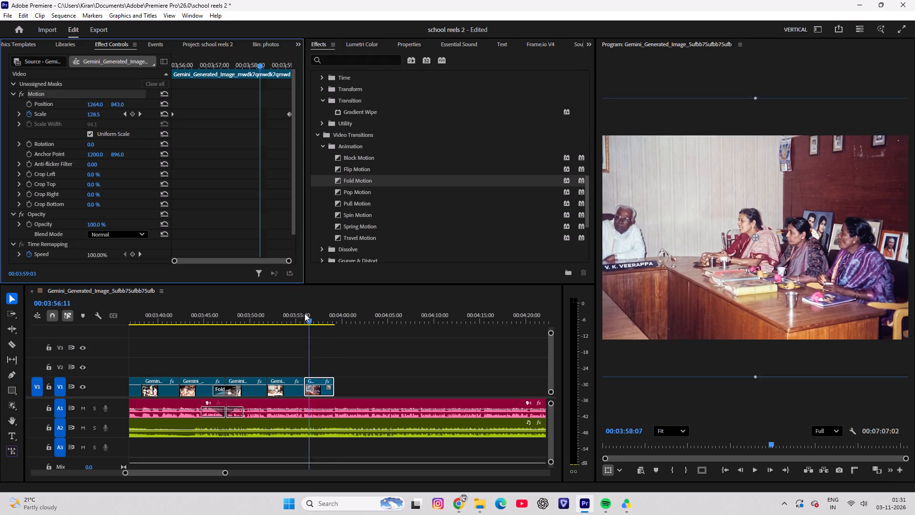
drag(305, 313, 291, 315)
key(space)
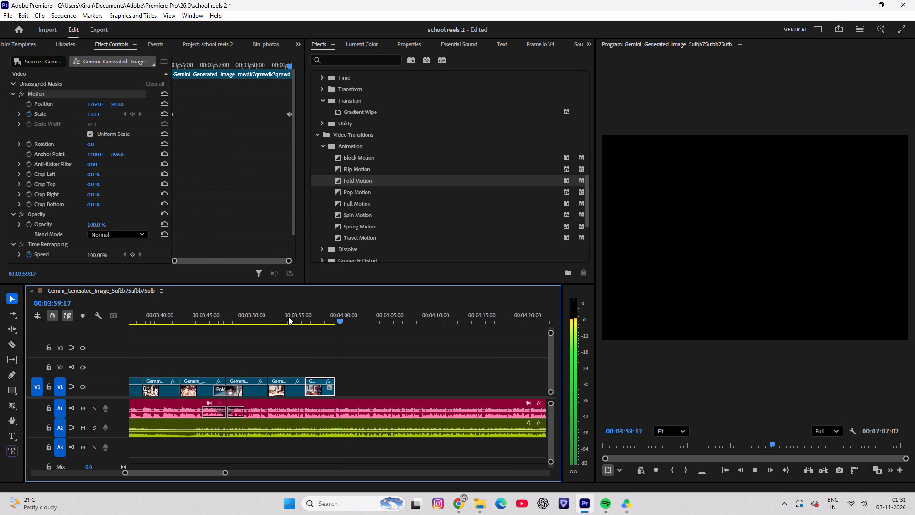
key(space)
Place the seated students' meal photo, Gemini_Generated_Image_37dt4537dt4537dt, from the Downloads folder on V1 directly after the office meeting photo.
click(471, 505)
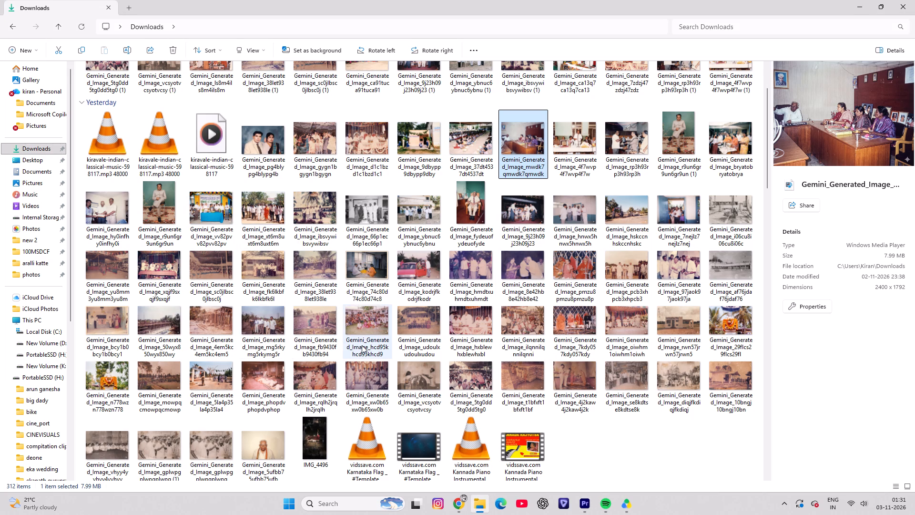
scroll(362, 345, up, 1)
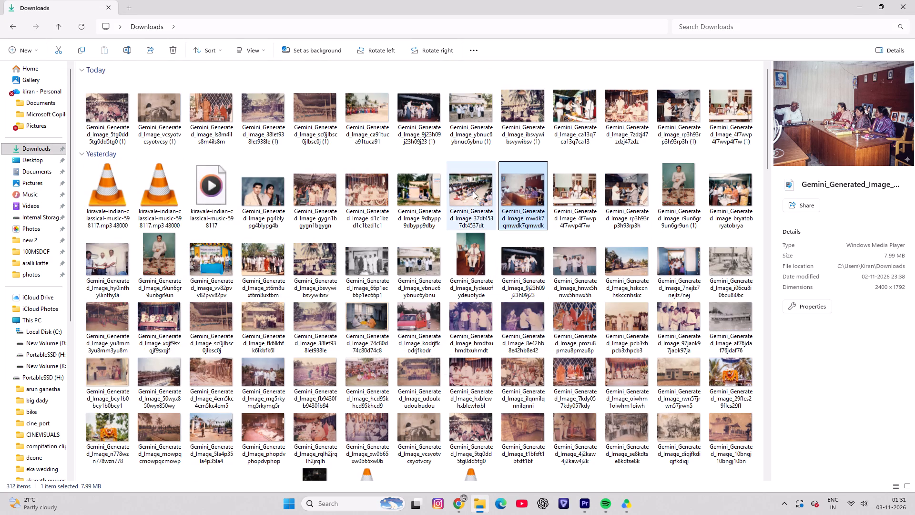
drag(467, 194, 386, 338)
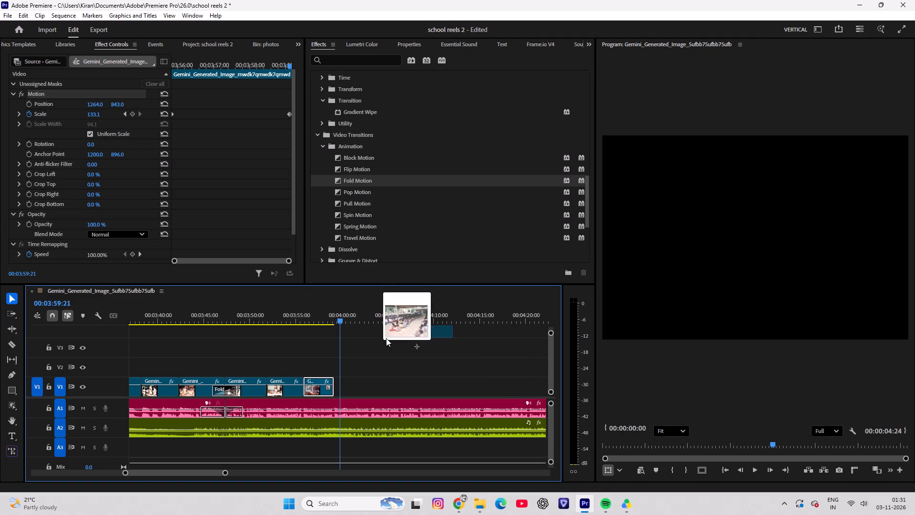
drag(386, 338, 334, 387)
Set a scale keyframe of 117.1 at the start of the students' meal photo so it fills the frame.
click(362, 388)
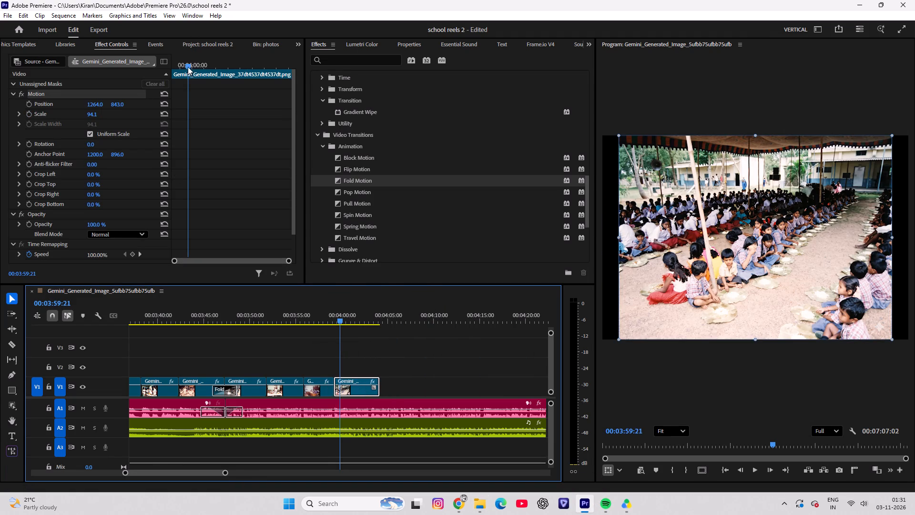
drag(187, 66, 154, 68)
click(26, 113)
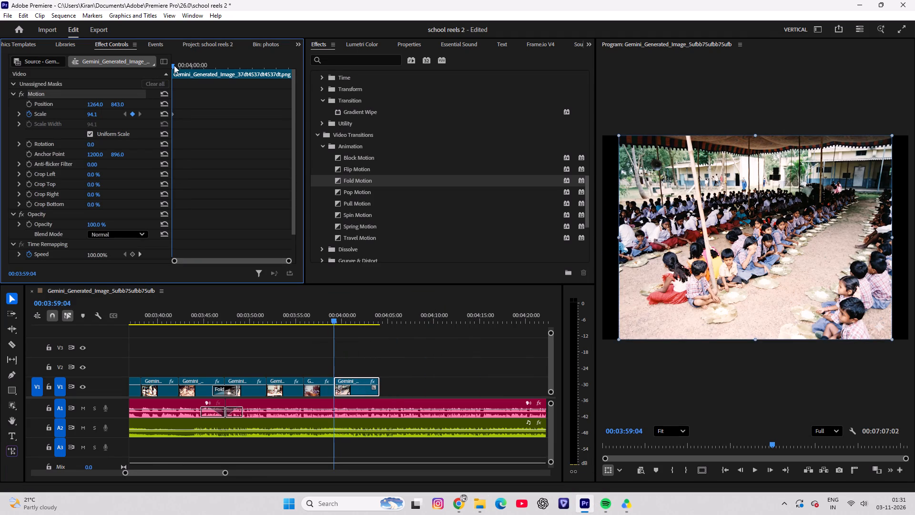
drag(175, 65, 438, 62)
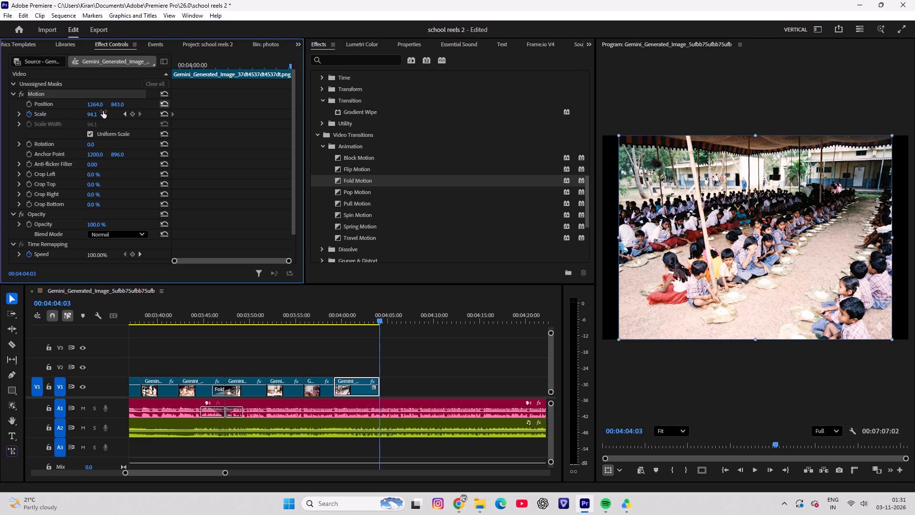
click(89, 113)
drag(382, 309, 354, 311)
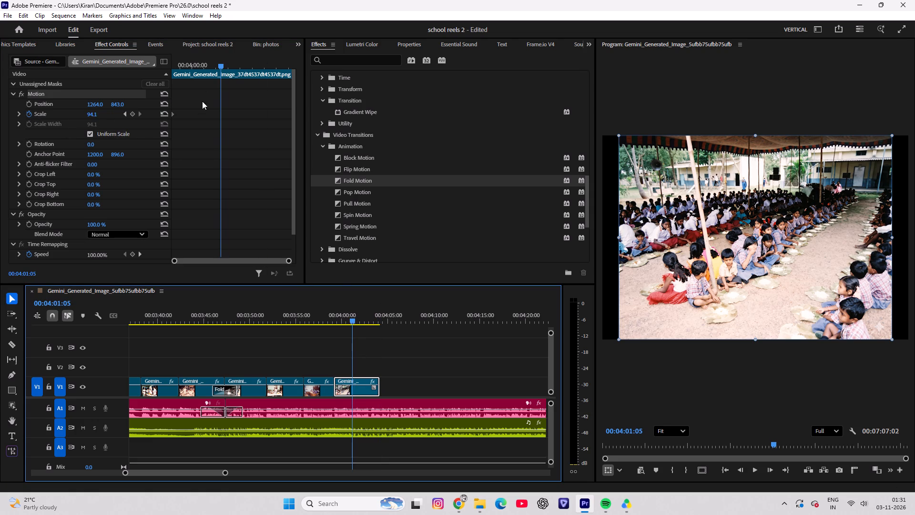
drag(213, 60, 0, 92)
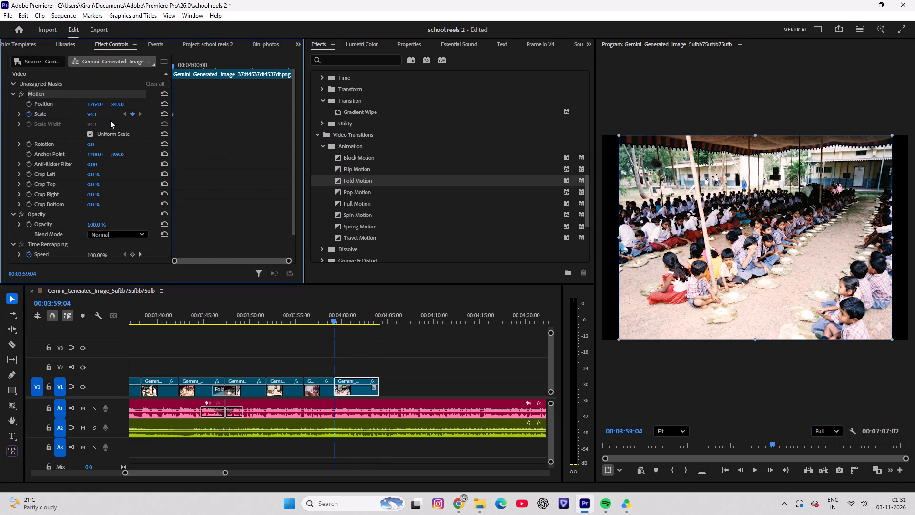
drag(89, 114, 100, 111)
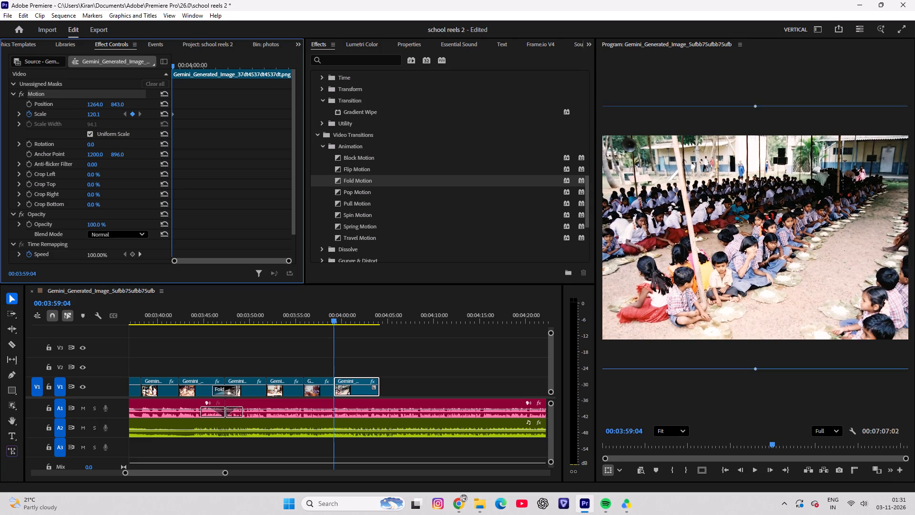
drag(100, 111, 99, 111)
Add a scale keyframe of 133.1 at the end of the students' meal photo and play the animation back.
drag(178, 61, 396, 62)
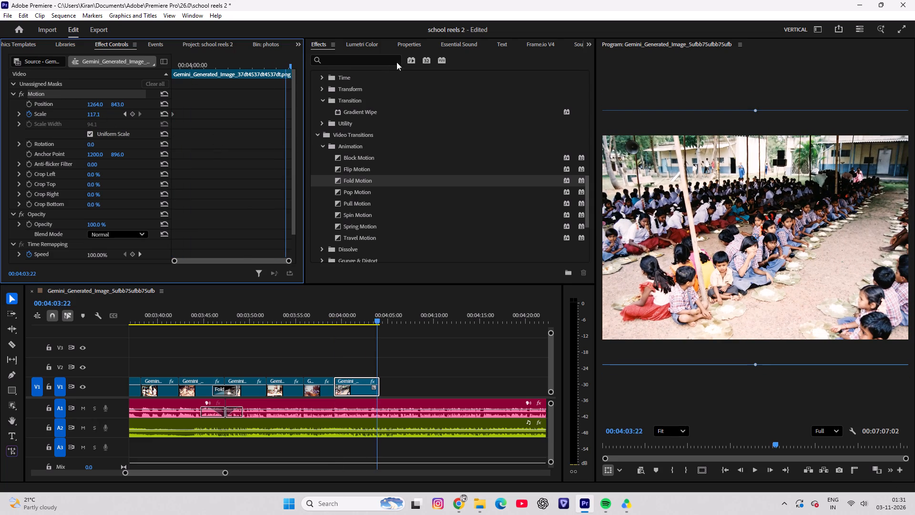
drag(396, 62, 413, 62)
drag(93, 116, 100, 116)
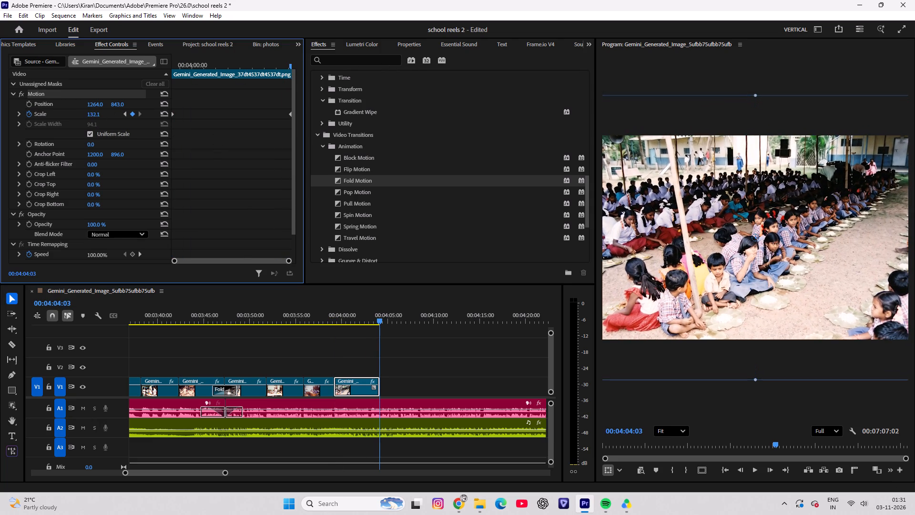
drag(100, 116, 101, 116)
drag(362, 314, 322, 313)
key(space)
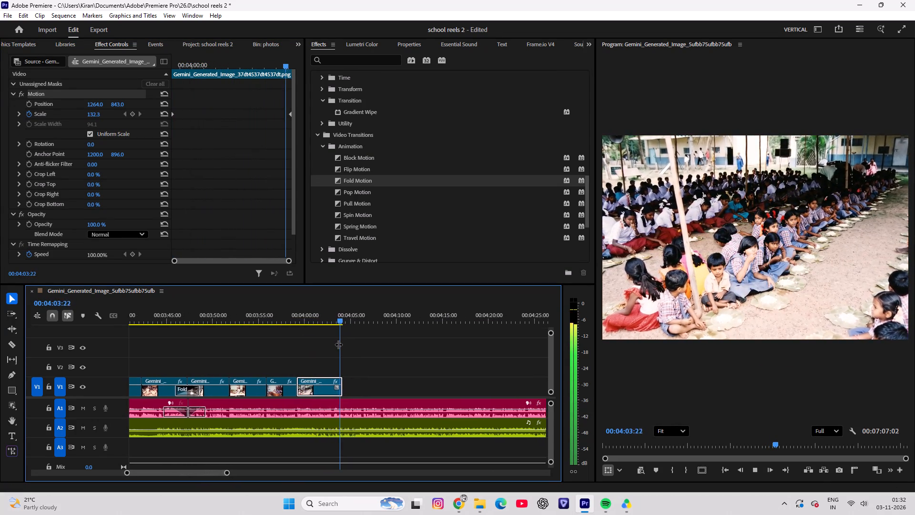
key(space)
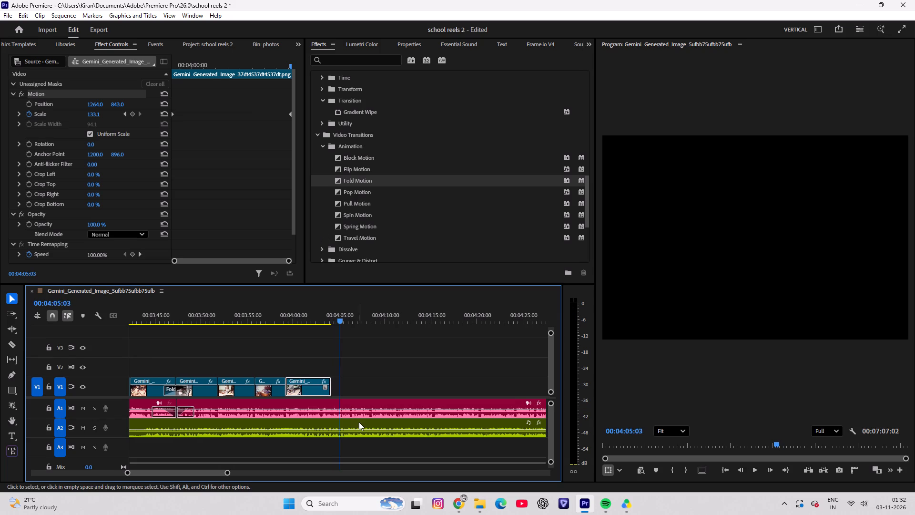
Place the decorated school building photo, Gemini_Generated_Image_9dbypp9dbypp9dby, from the Downloads folder on V1 directly after the students' meal photo.
click(474, 505)
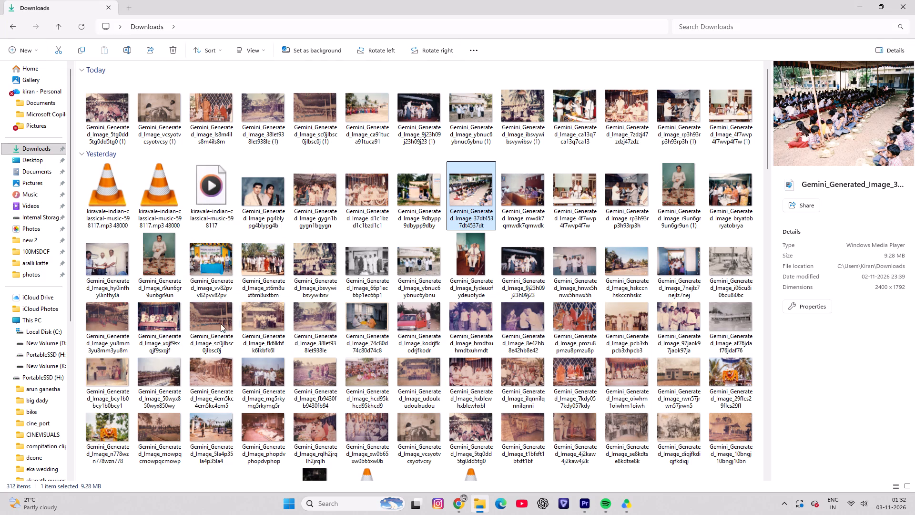
drag(409, 193, 545, 479)
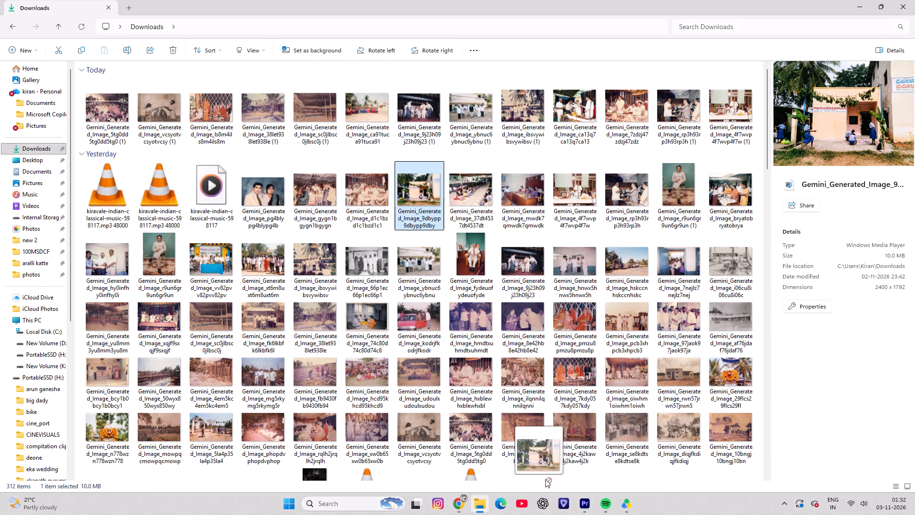
drag(545, 479, 327, 393)
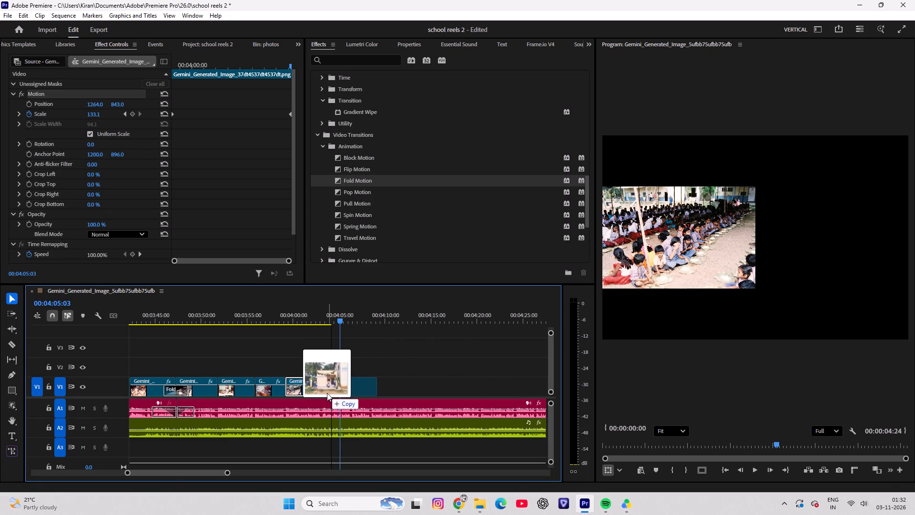
drag(327, 393, 326, 393)
Animate the school building photo's scale with keyframes from 121.1 at its start to 145.1 at its end, and play it back.
click(351, 388)
drag(345, 311, 297, 311)
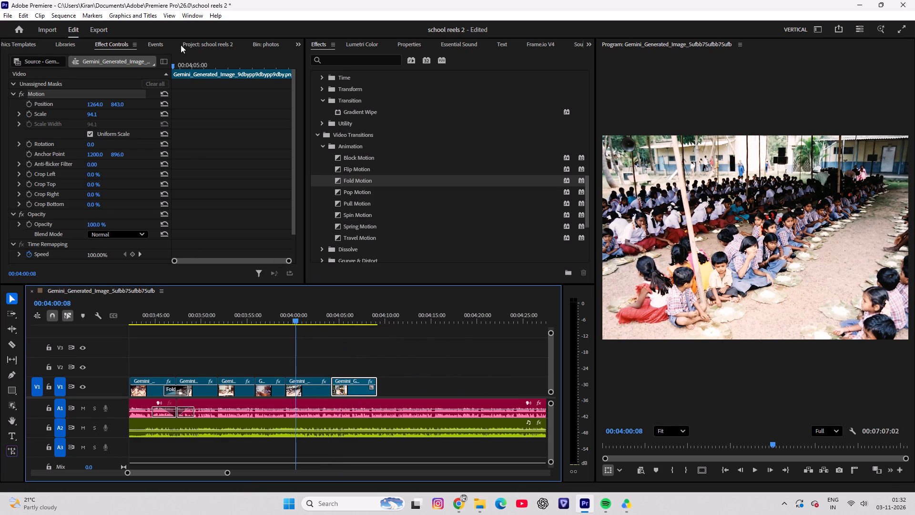
drag(176, 56, 125, 63)
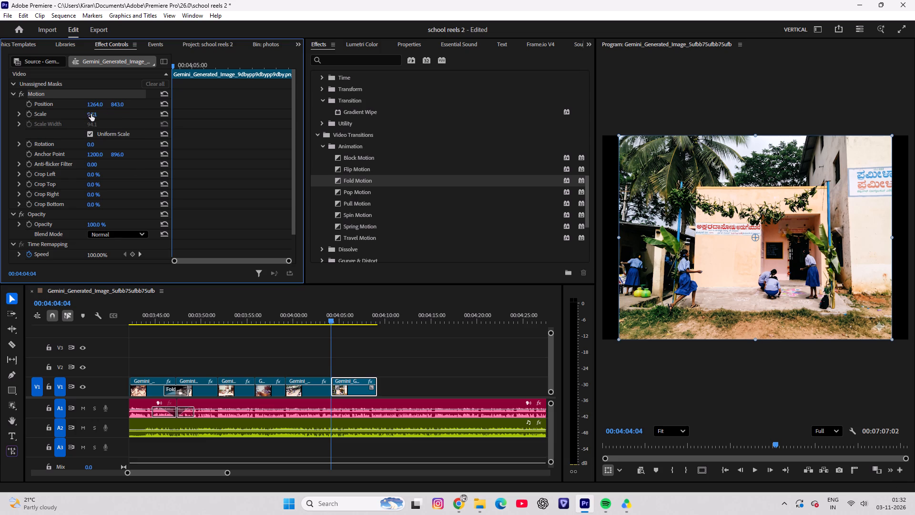
drag(91, 114, 104, 113)
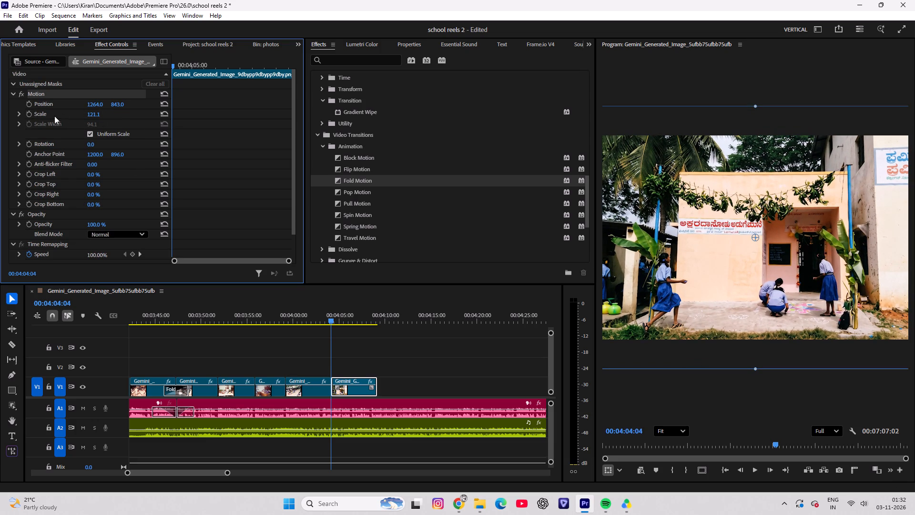
click(29, 113)
drag(175, 65, 343, 62)
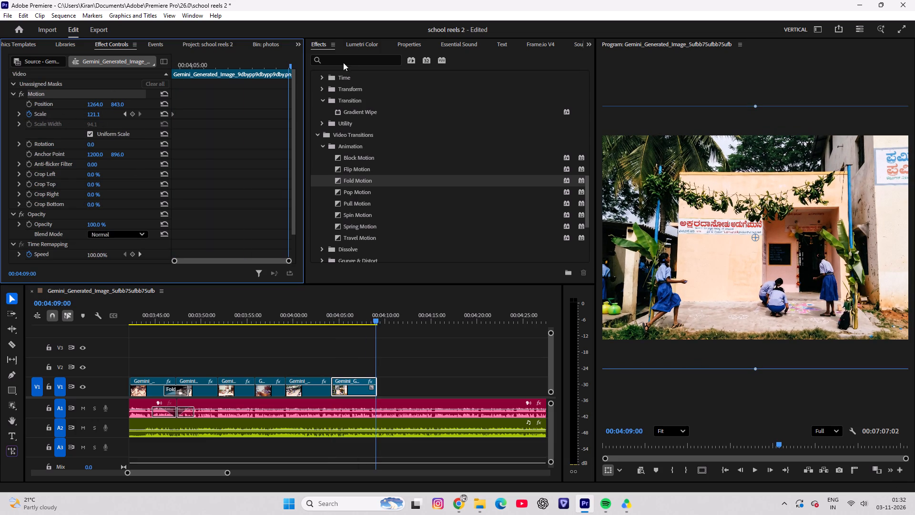
drag(343, 62, 413, 62)
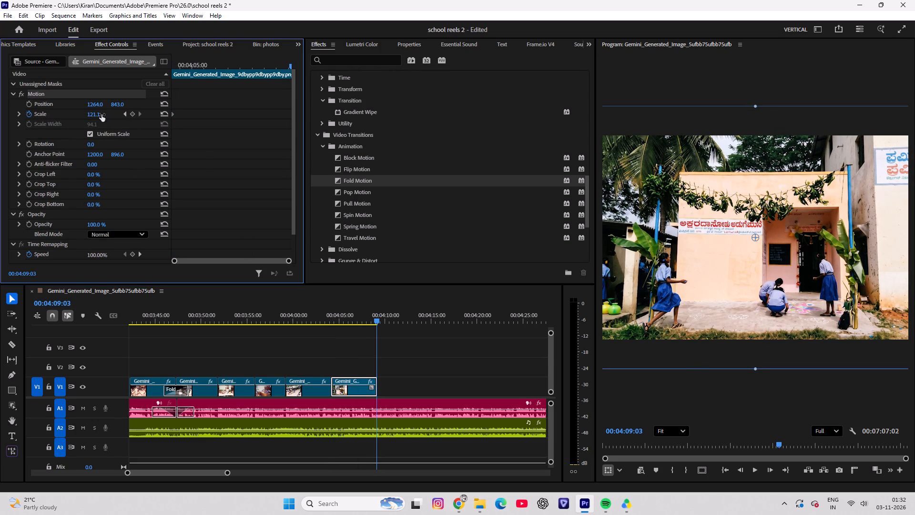
drag(92, 115, 98, 115)
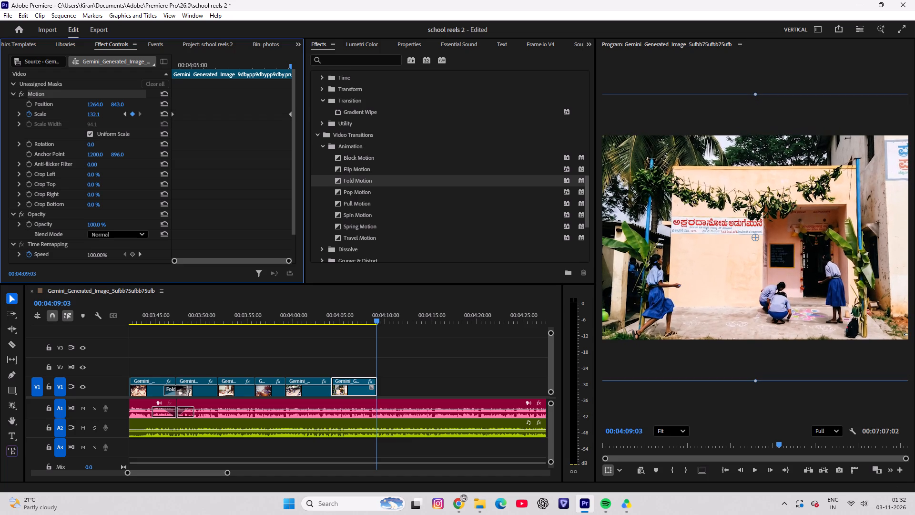
drag(98, 115, 104, 115)
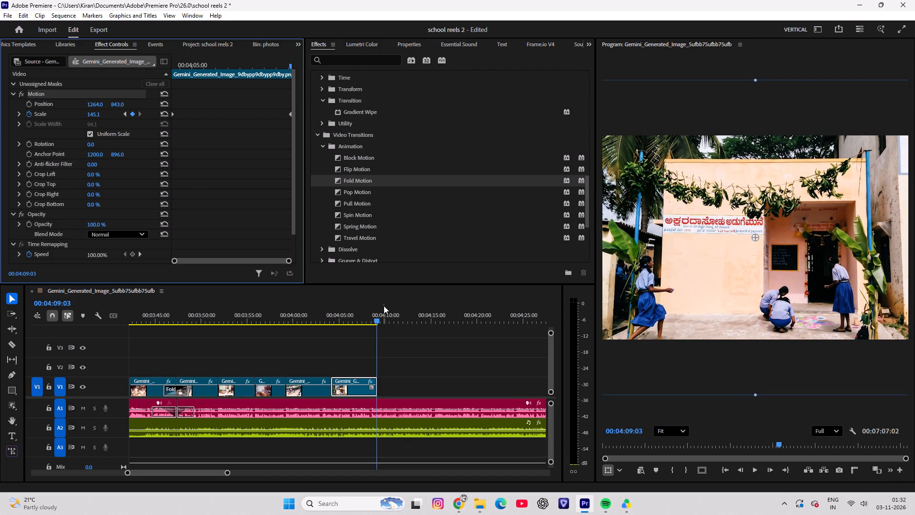
drag(354, 312, 315, 312)
key(space)
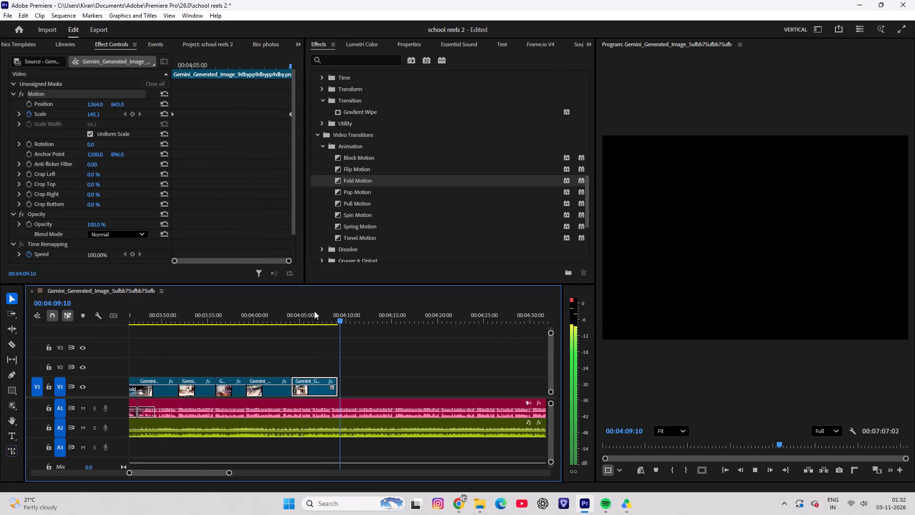
key(space)
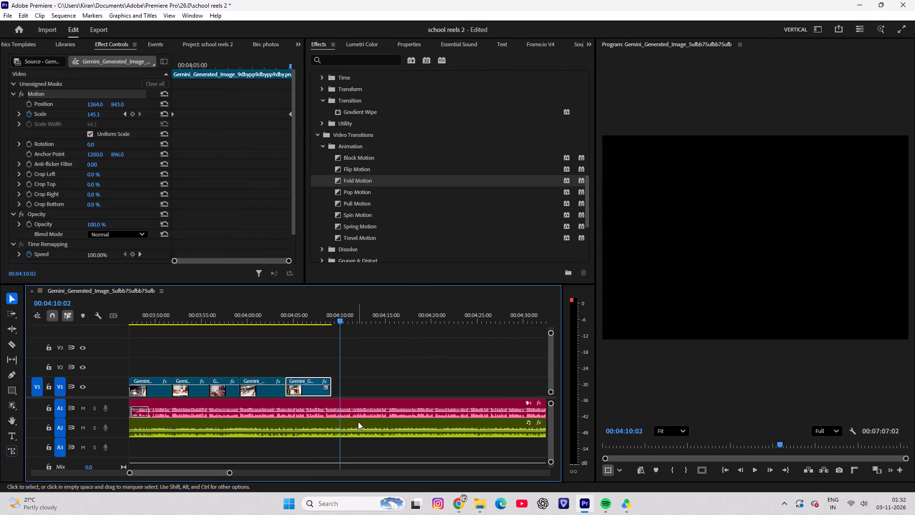
Place the garlanded stage photo, Gemini_Generated_Image_d1c1bzd1c1bzd1c1, from the Downloads folder on V1 directly after the school building photo.
click(481, 507)
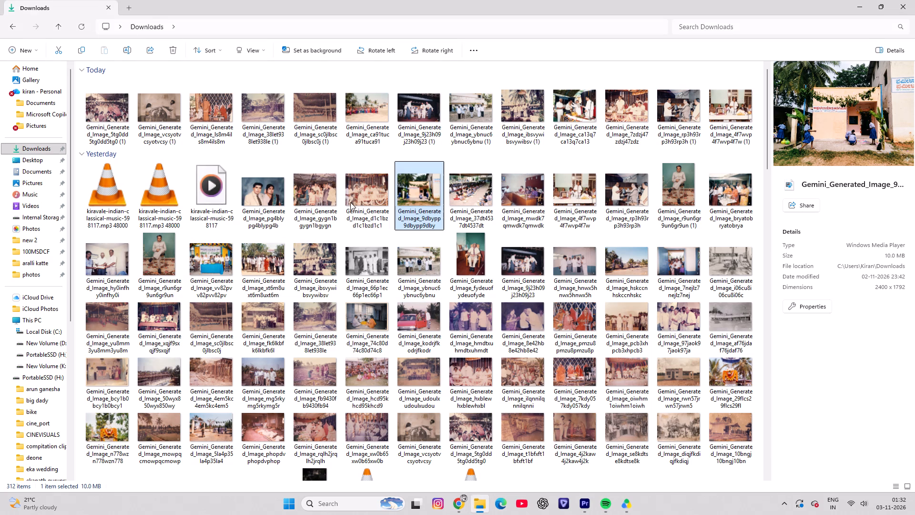
drag(361, 185, 576, 499)
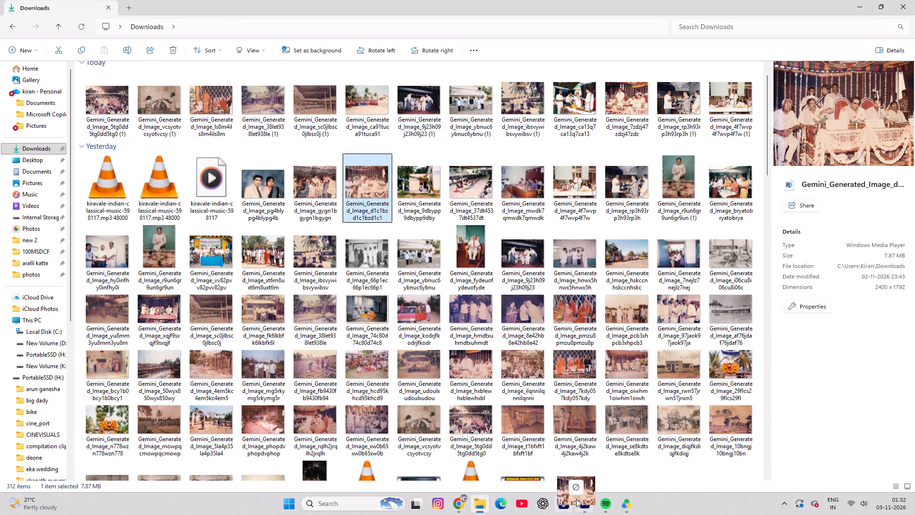
drag(576, 499, 330, 379)
click(355, 394)
Apply the Fold Motion transition between the school building and garlanded stage photos, lengthen it, and play it back.
drag(346, 180, 346, 184)
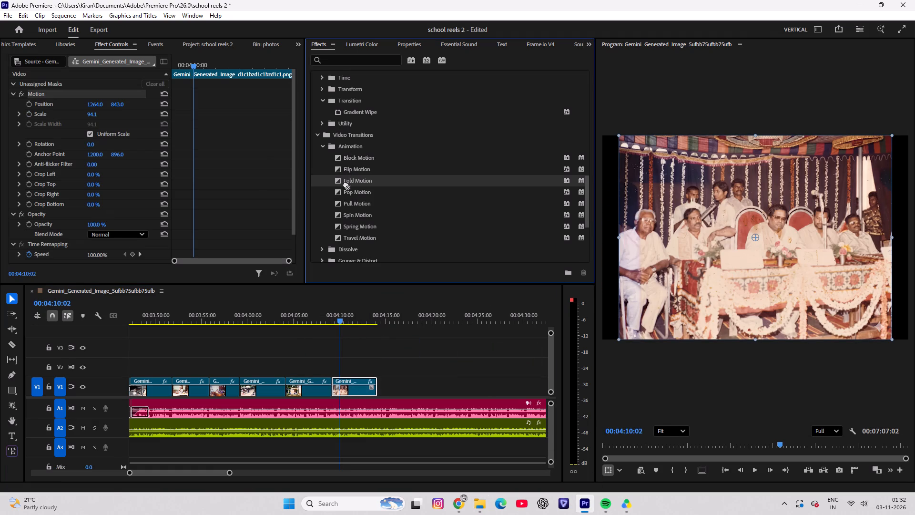
drag(346, 184, 329, 388)
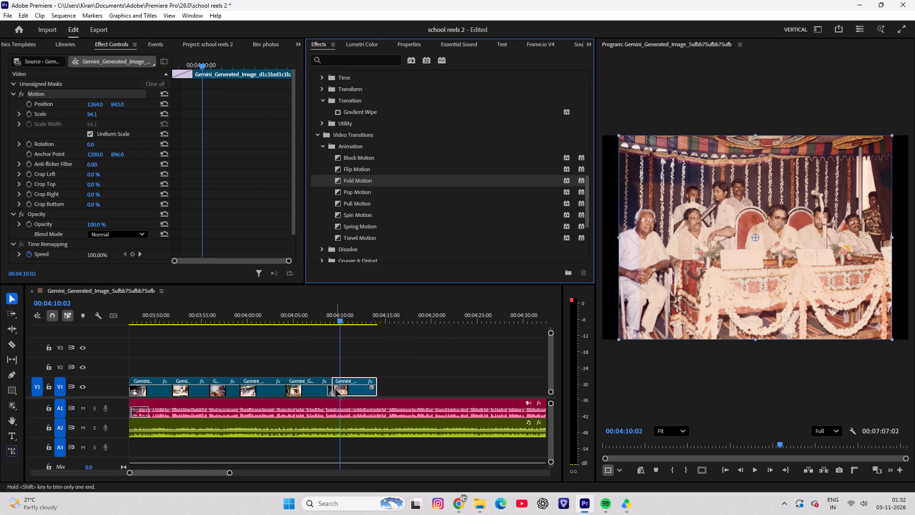
drag(334, 391, 351, 390)
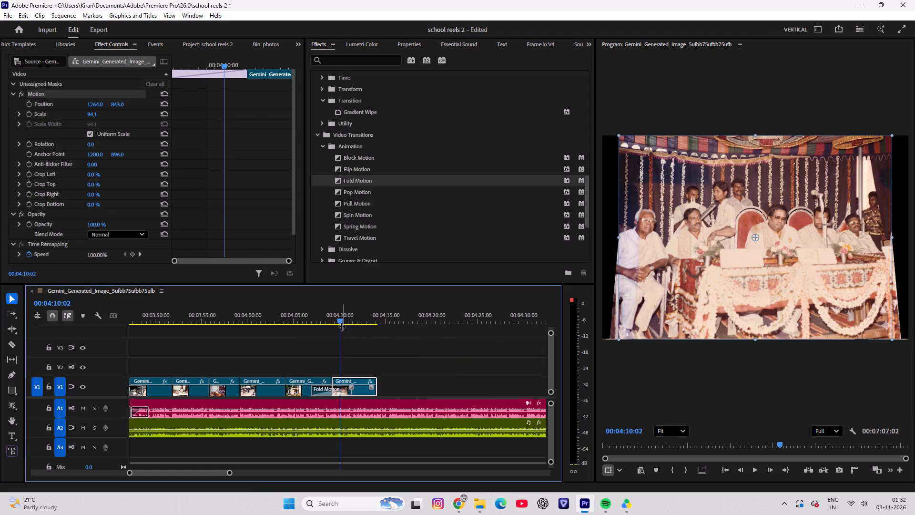
drag(339, 324, 307, 323)
drag(319, 311, 306, 311)
key(space)
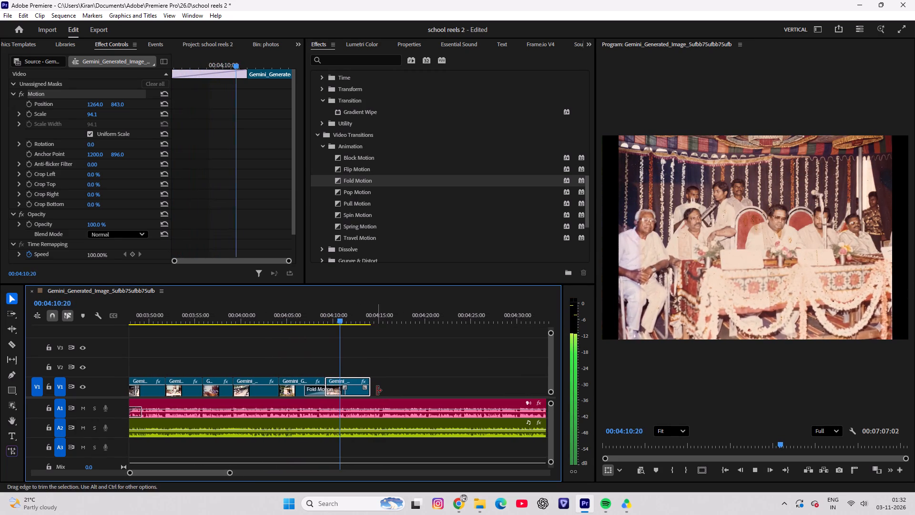
key(space)
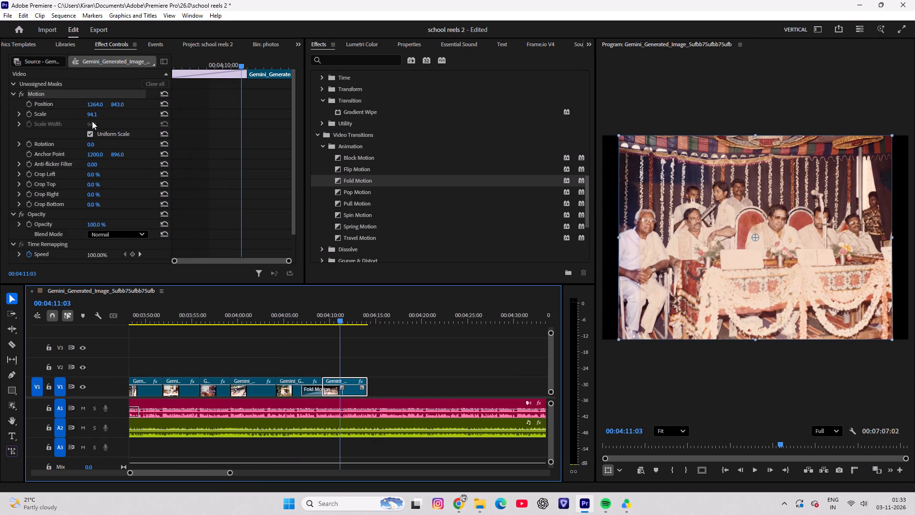
Set the garlanded stage photo's scale to 109.1 and play the transition into it back.
click(348, 388)
drag(91, 124, 122, 119)
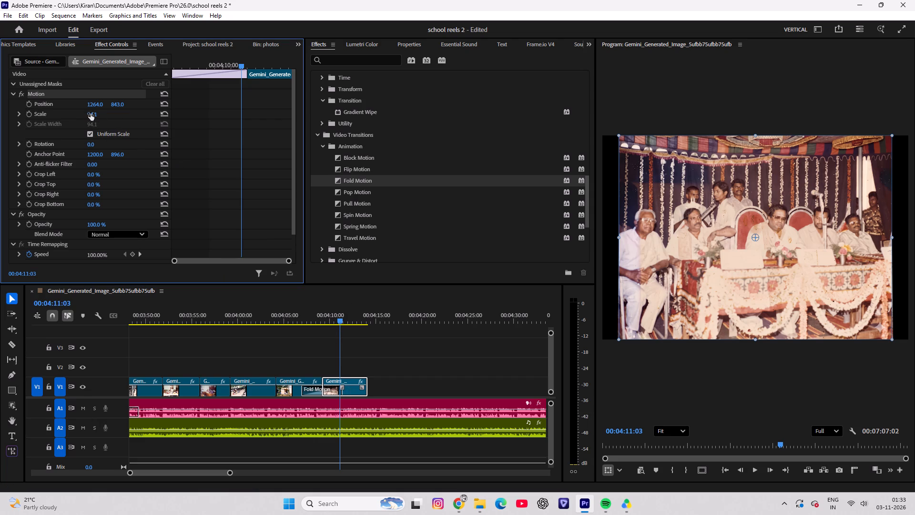
drag(92, 115, 102, 110)
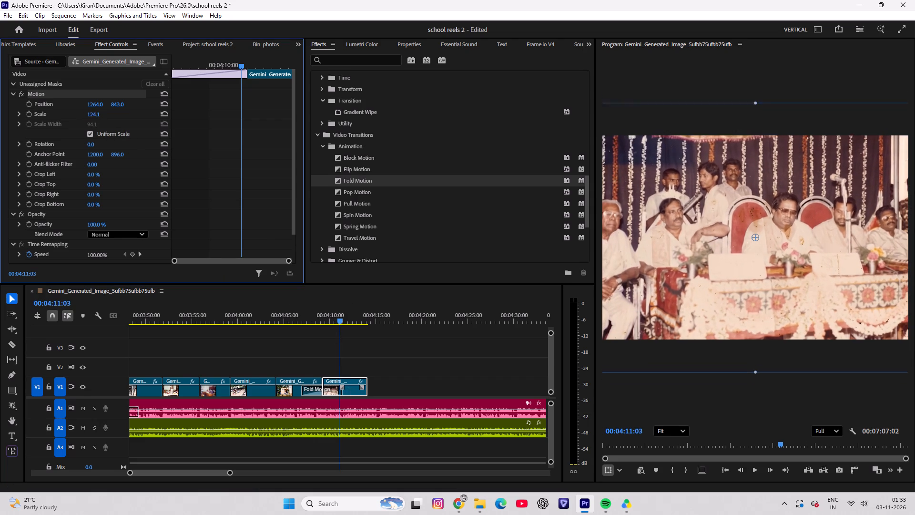
drag(102, 110, 96, 109)
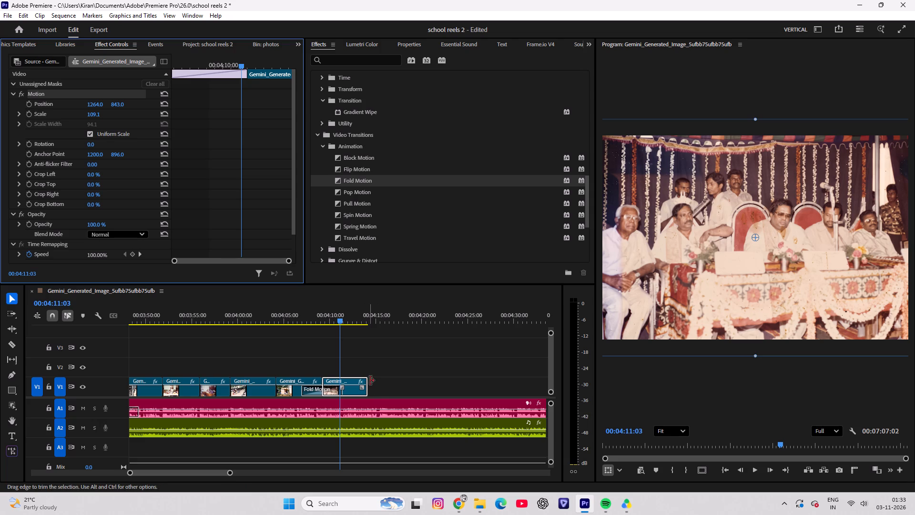
drag(344, 314, 315, 312)
key(space)
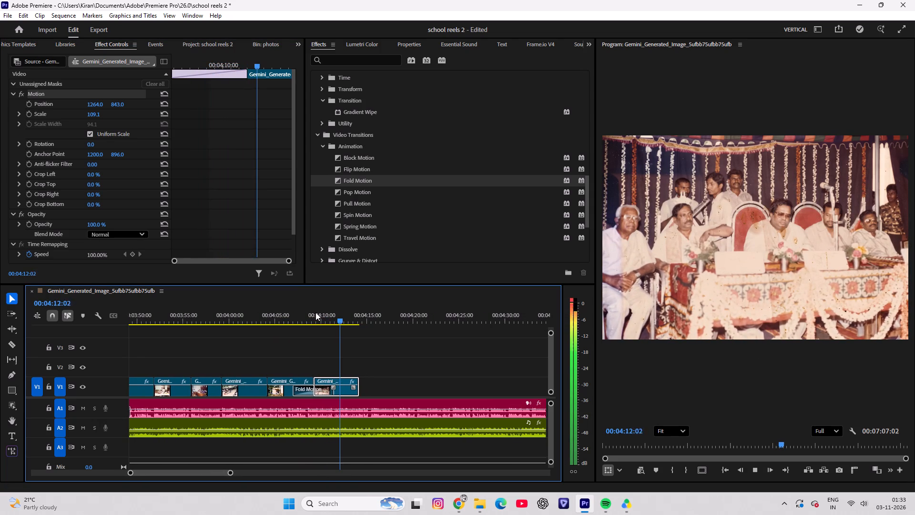
key(space)
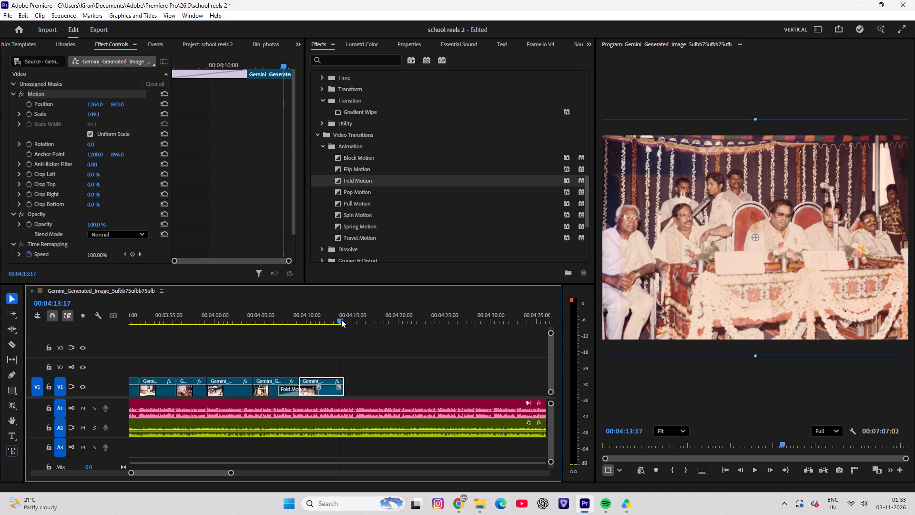
Trim the end of the garlanded stage photo back to 00:04:13:01 and save the project.
drag(342, 319, 335, 321)
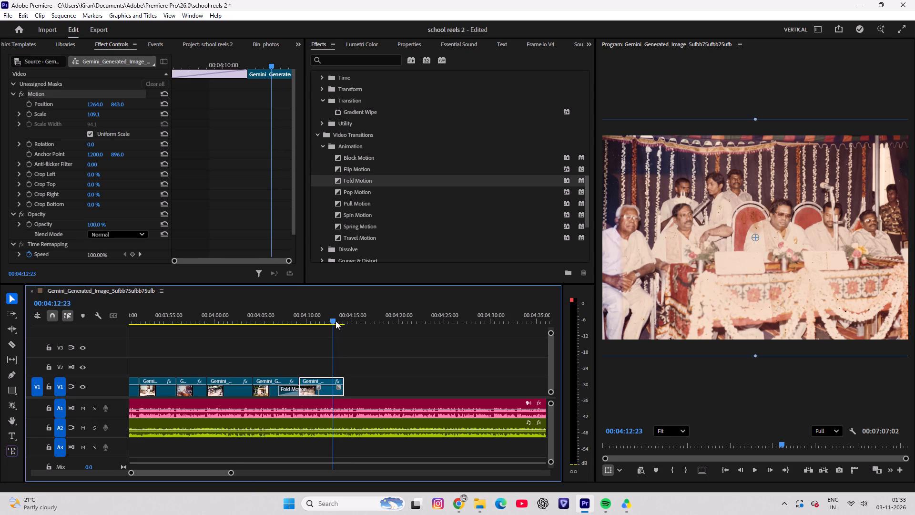
drag(335, 321, 336, 321)
drag(343, 381, 334, 380)
key(ctrl+s)
key(ctrl+s)
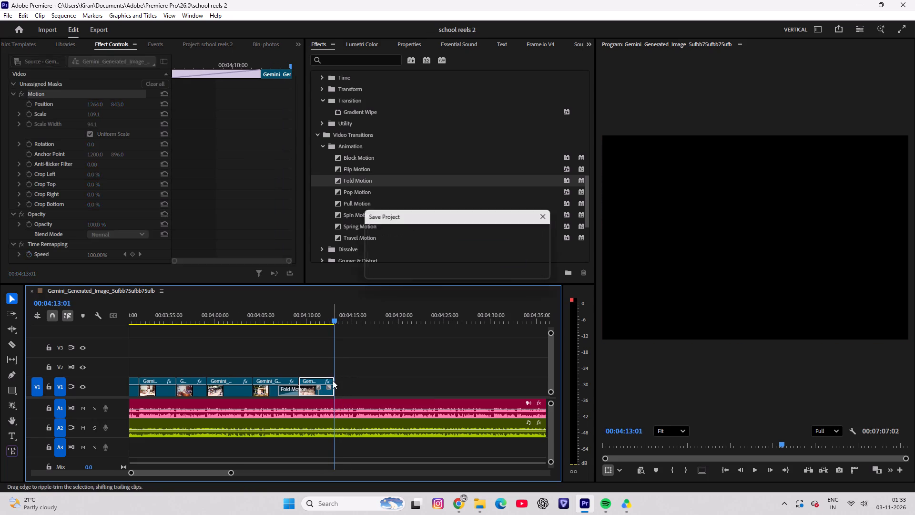
key(ctrl+s)
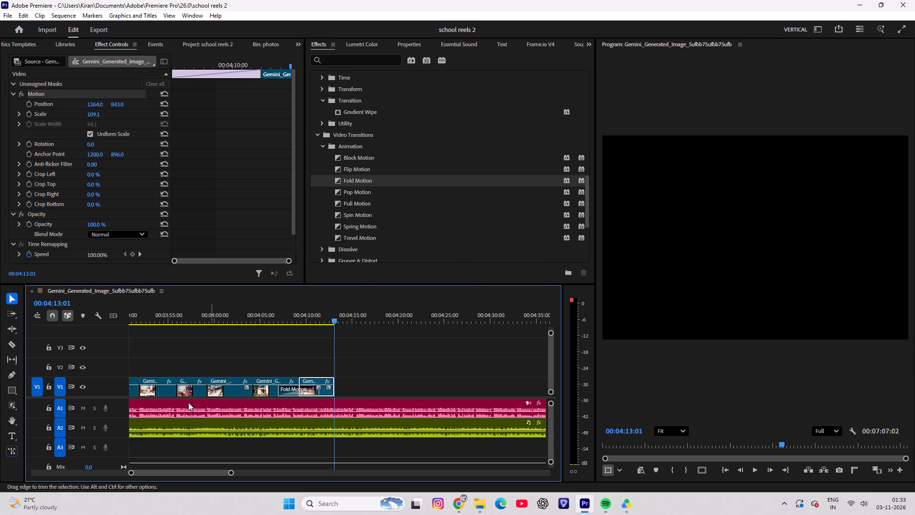
Find the closing part of the interview voice on A1 and split the clip at 00:05:04:01.
click(195, 43)
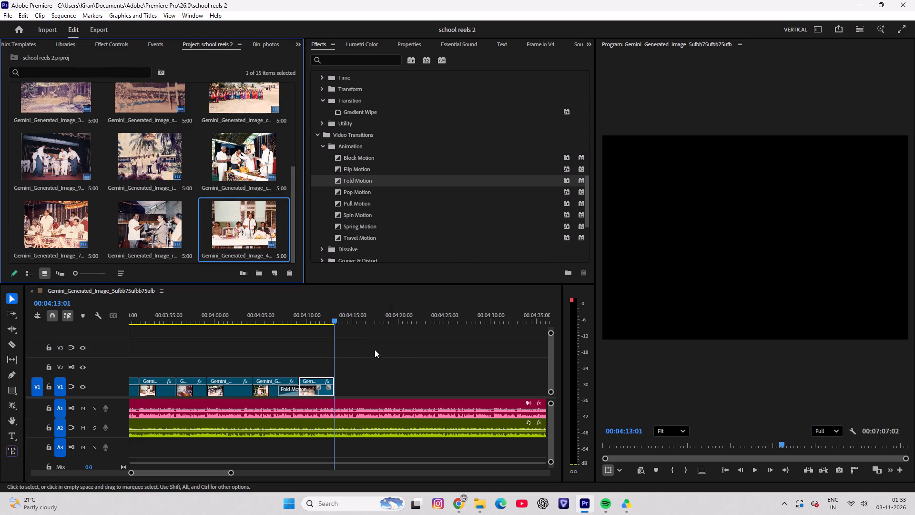
drag(337, 313, 673, 316)
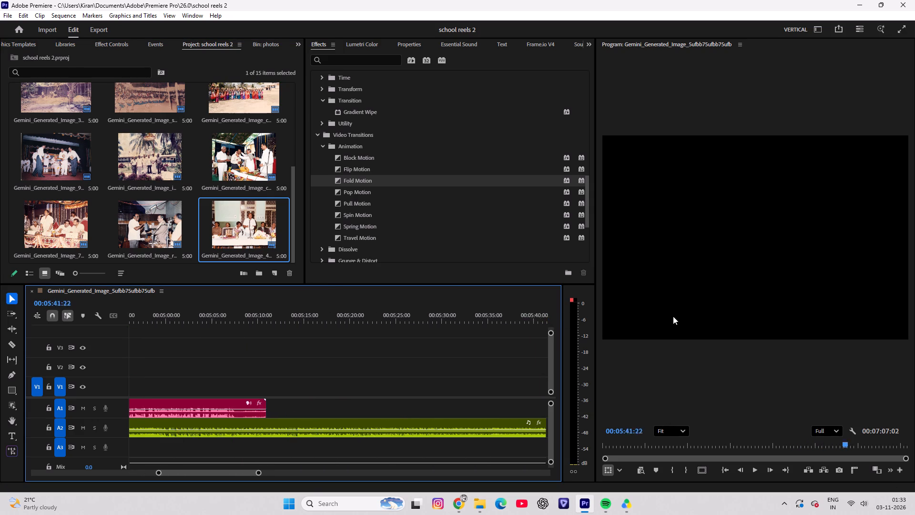
drag(673, 316, 386, 302)
key(space)
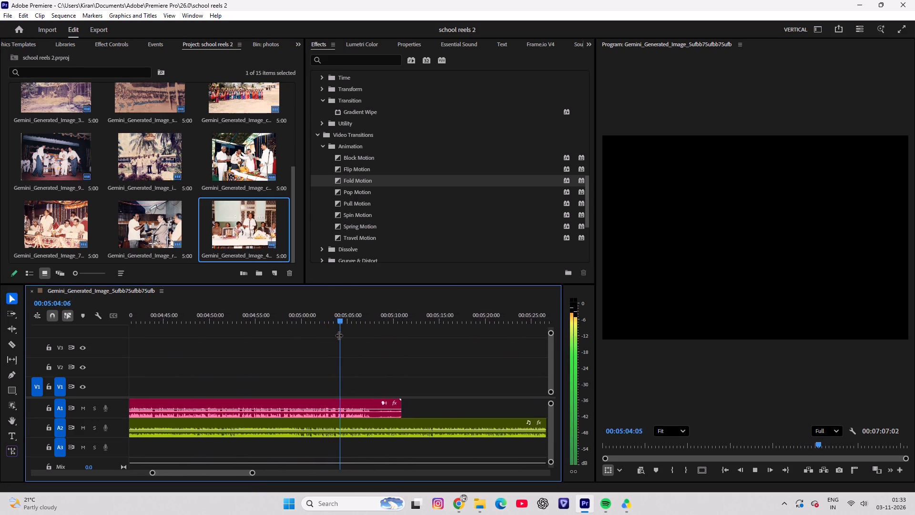
key(space)
drag(336, 317, 331, 317)
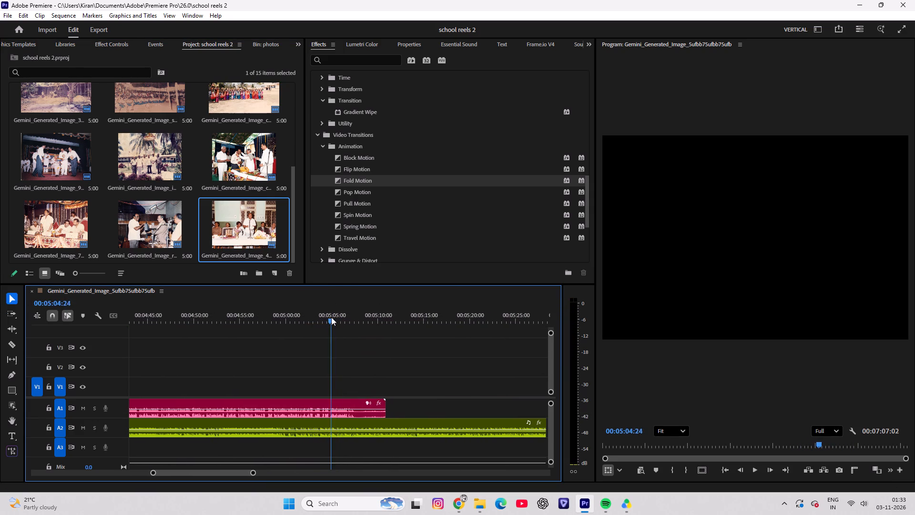
drag(331, 317, 324, 319)
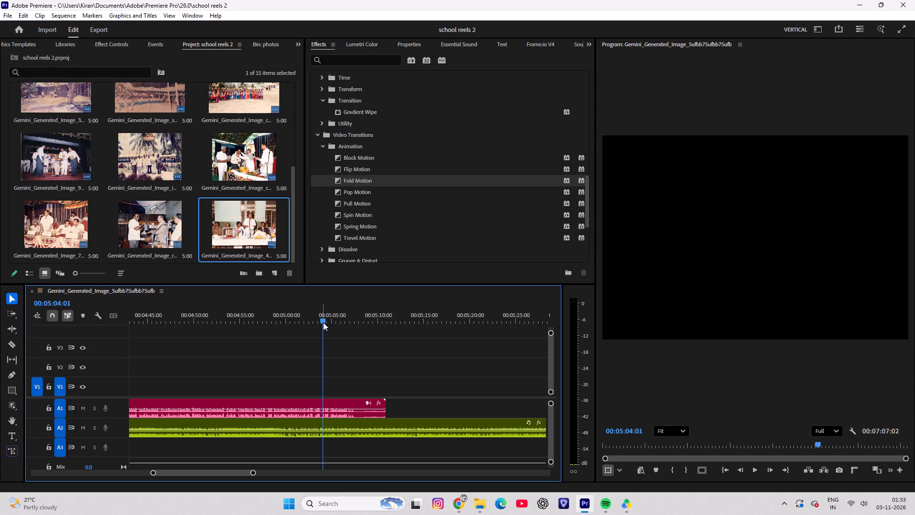
key(c)
click(324, 409)
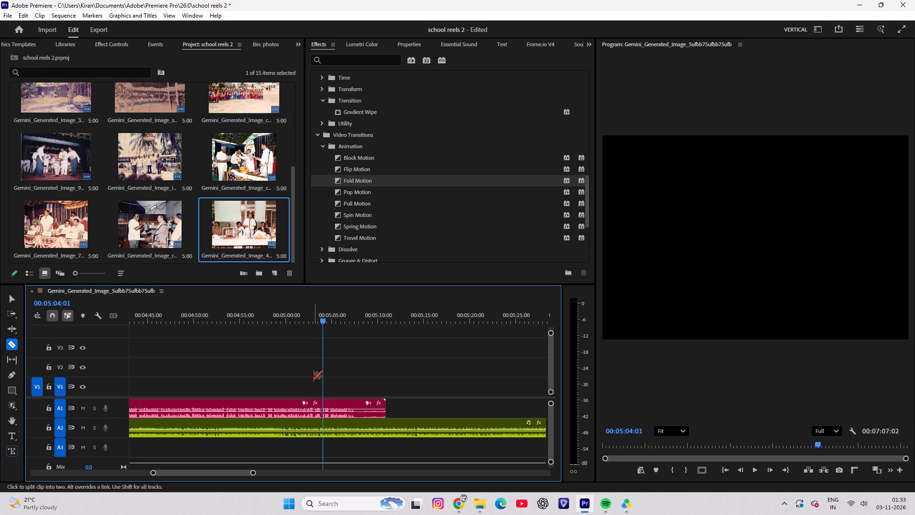
Split the A1 voice clip at 00:04:12:21 and delete the section between there and the cut at 00:05:04:01.
alt+scroll(325, 390, down, 12)
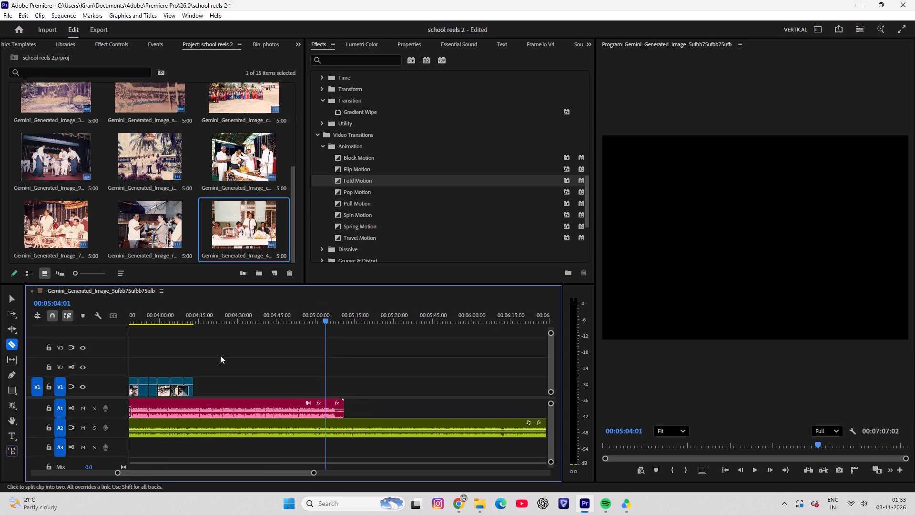
drag(279, 312, 189, 319)
key(space)
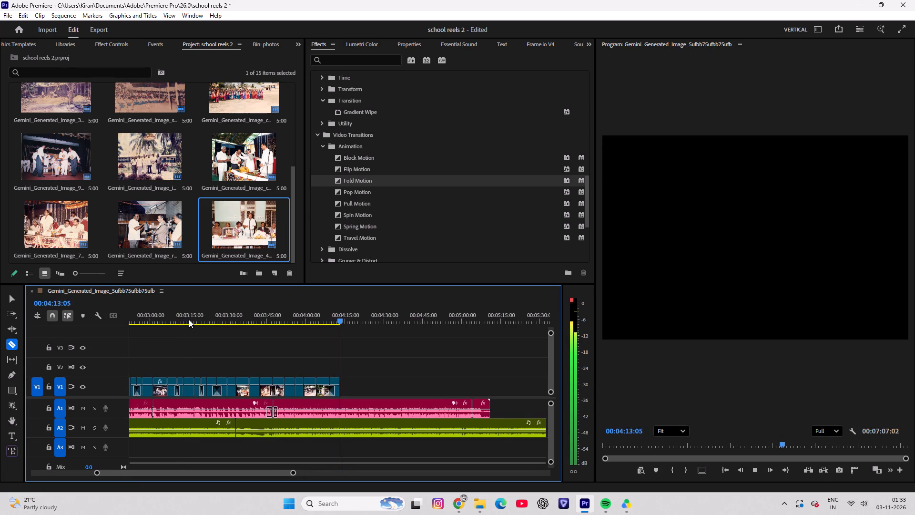
key(space)
click(335, 318)
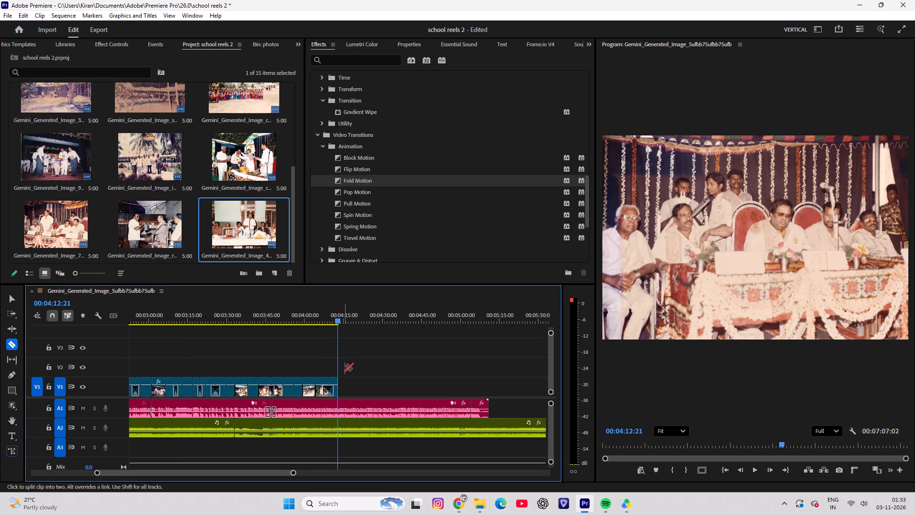
key(c)
click(339, 406)
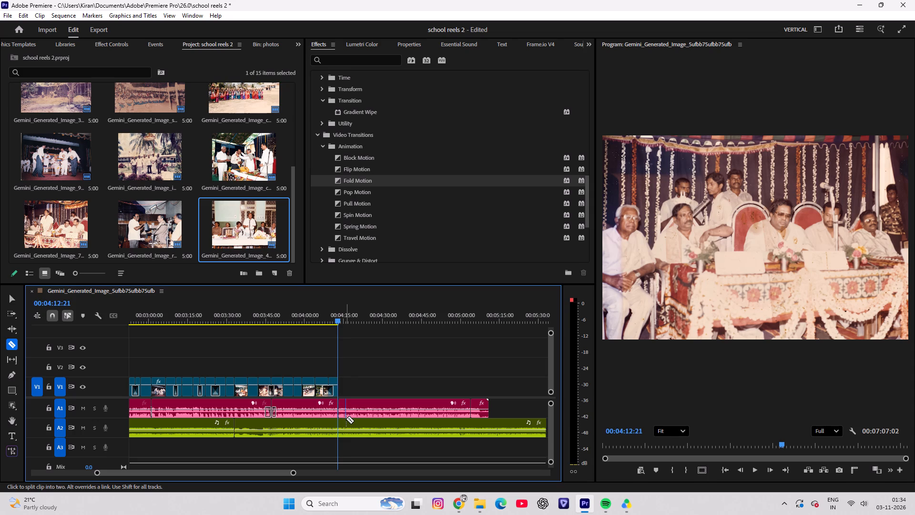
key(v)
click(375, 405)
key(BackSpace)
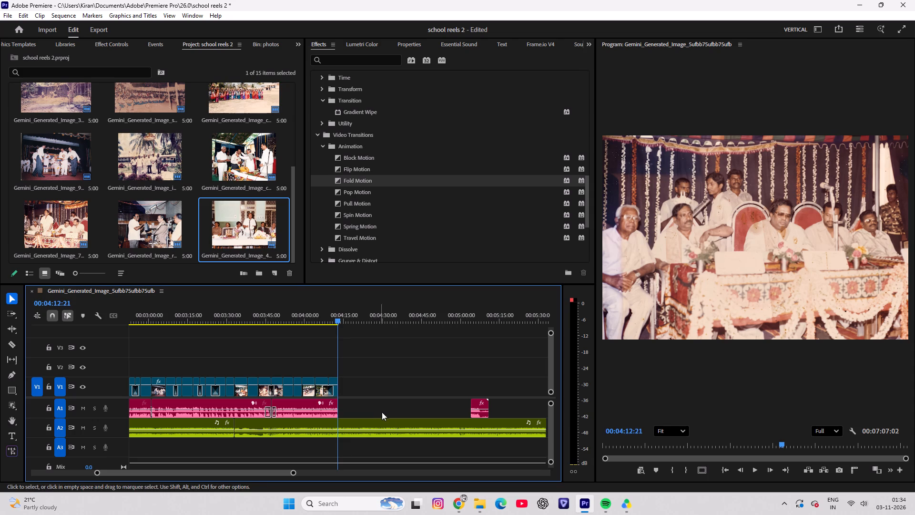
Move the closing voice piece on A1 directly against the end of the preceding voice clip and play the join back.
drag(479, 413, 356, 405)
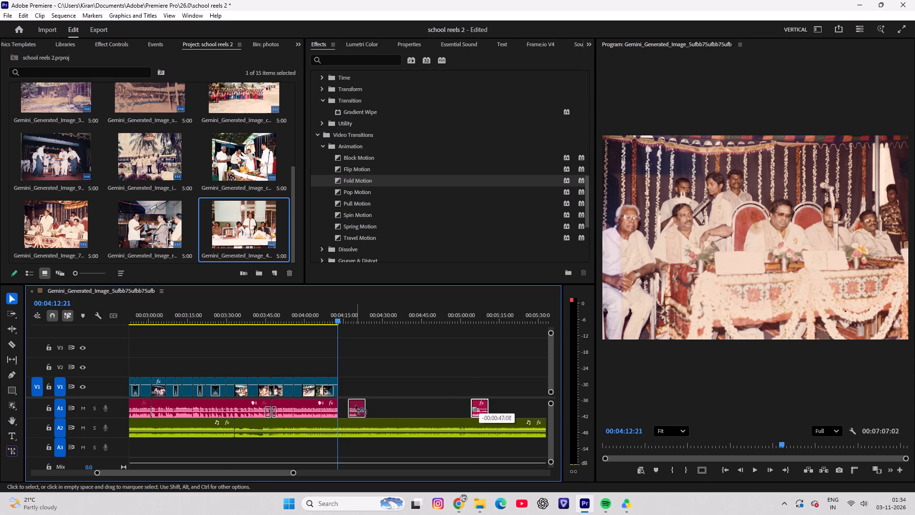
drag(356, 405, 349, 406)
drag(345, 317, 322, 317)
key(space)
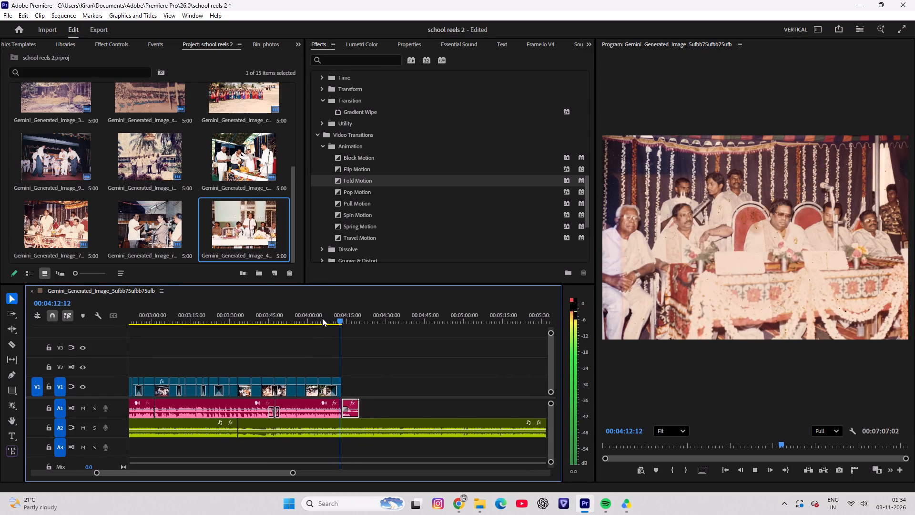
key(space)
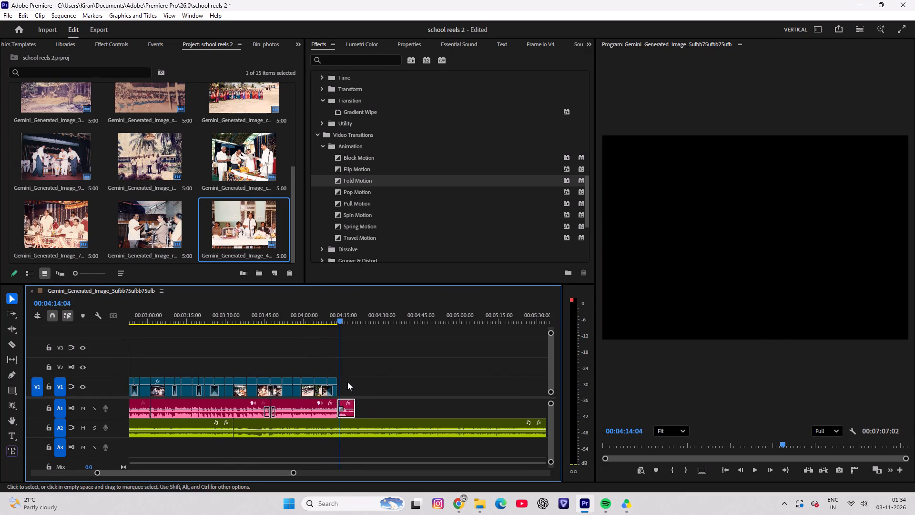
Add a short fade-out and fade-in on the two A1 voice clips at their join and play it back.
scroll(349, 419, up, 3)
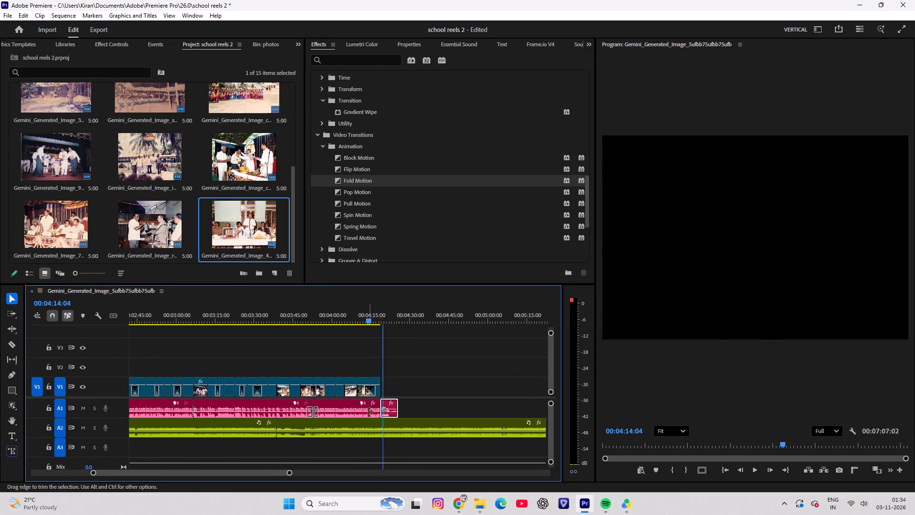
scroll(368, 412, up, 1)
alt+scroll(371, 413, down, 5)
alt+scroll(375, 409, up, 3)
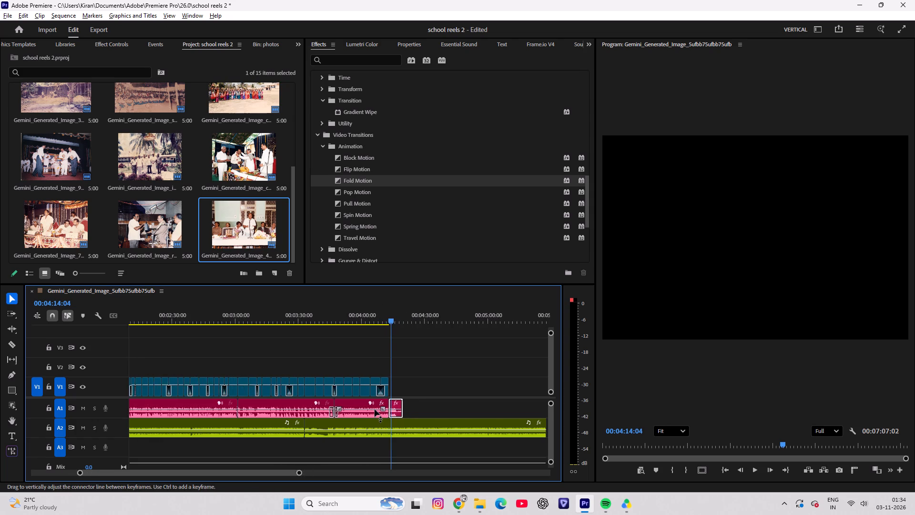
alt+scroll(375, 409, up, 15)
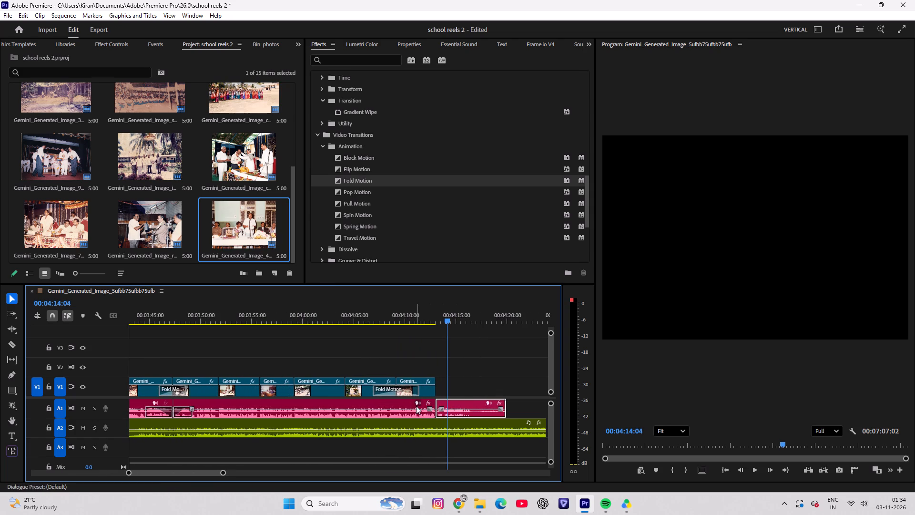
drag(427, 405, 423, 405)
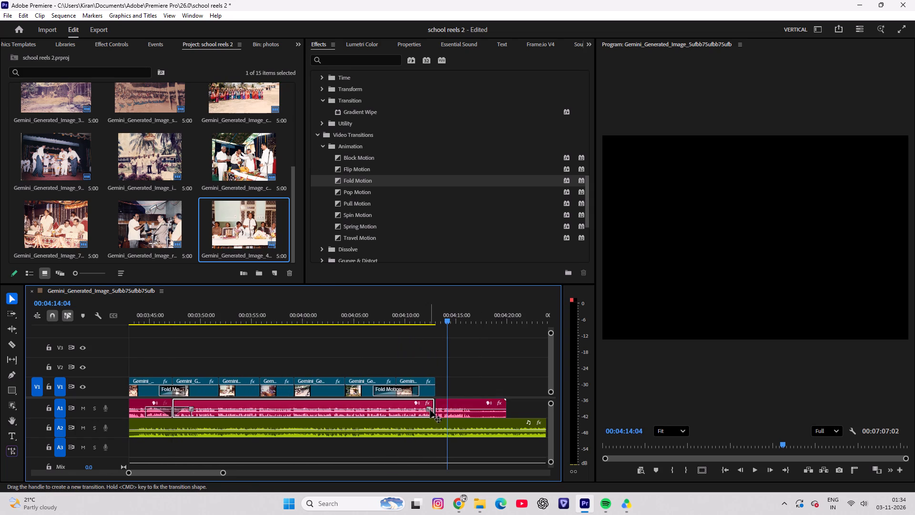
key(ctrl+z)
drag(431, 409, 428, 409)
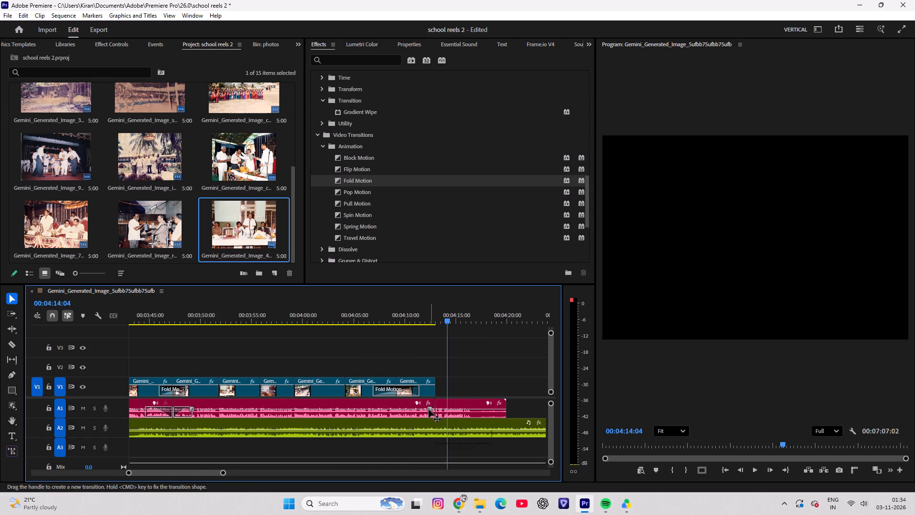
drag(428, 409, 425, 409)
click(443, 409)
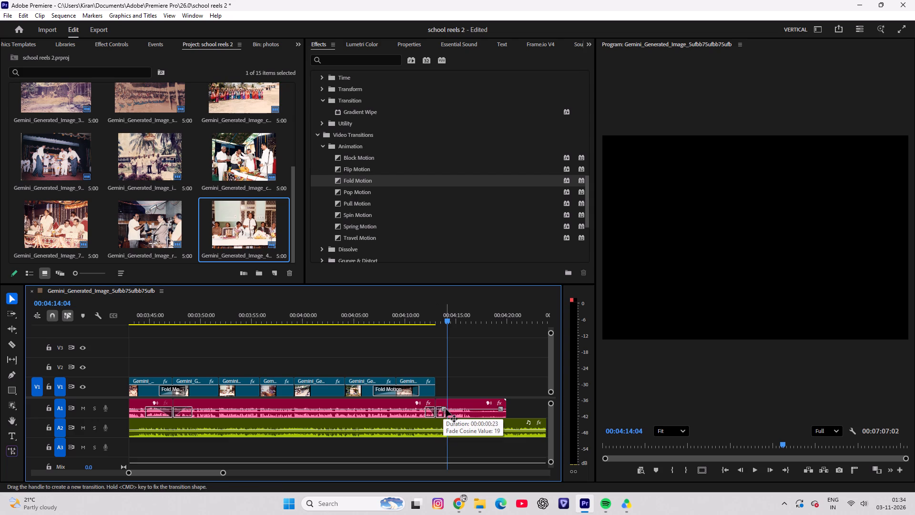
drag(442, 310, 414, 317)
key(space)
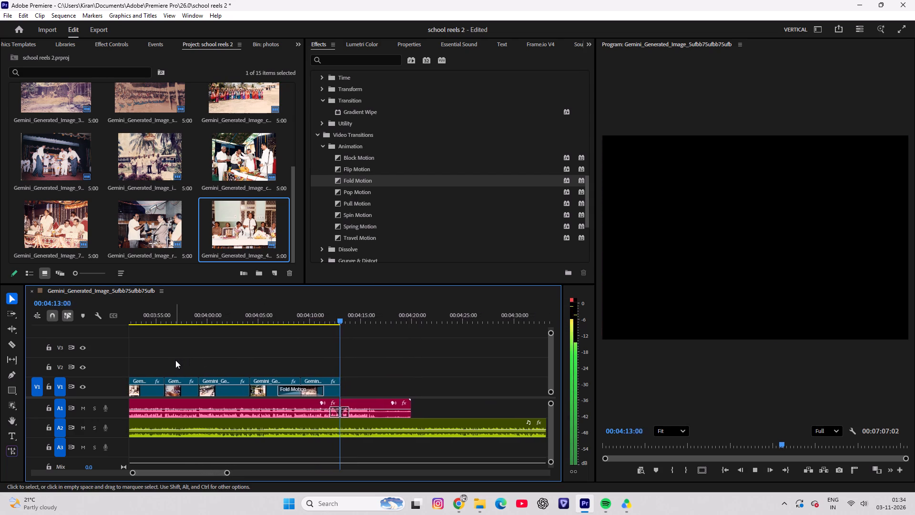
Add the group photo with the children from Downloads to V1, directly after the last photo at 00:04:13:00.
key(space)
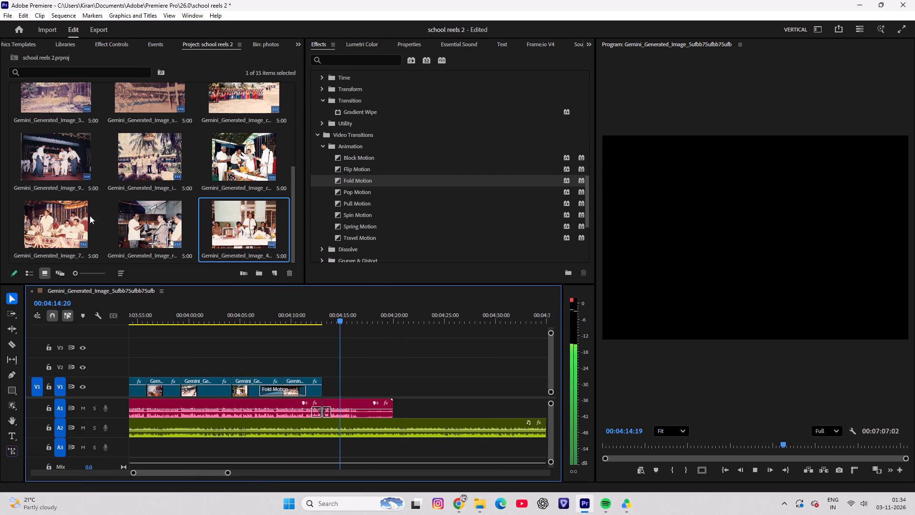
scroll(234, 248, down, 6)
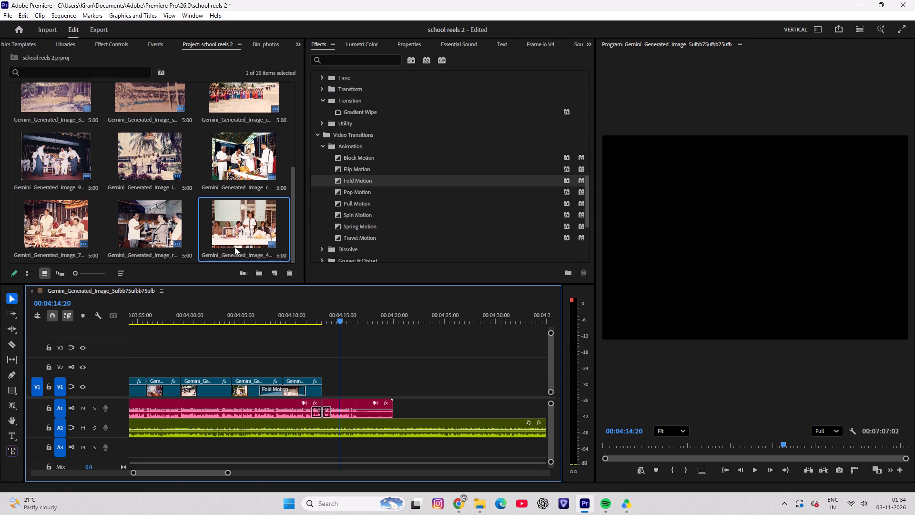
click(473, 500)
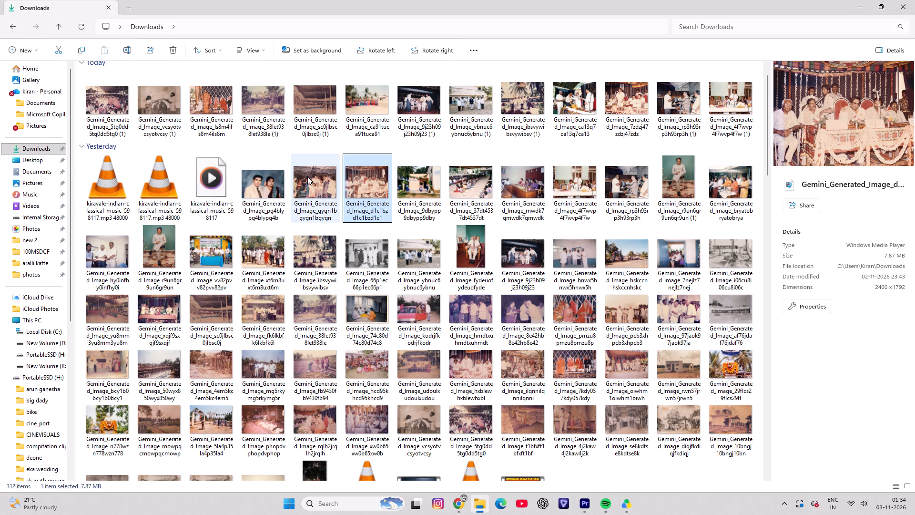
drag(307, 176, 343, 394)
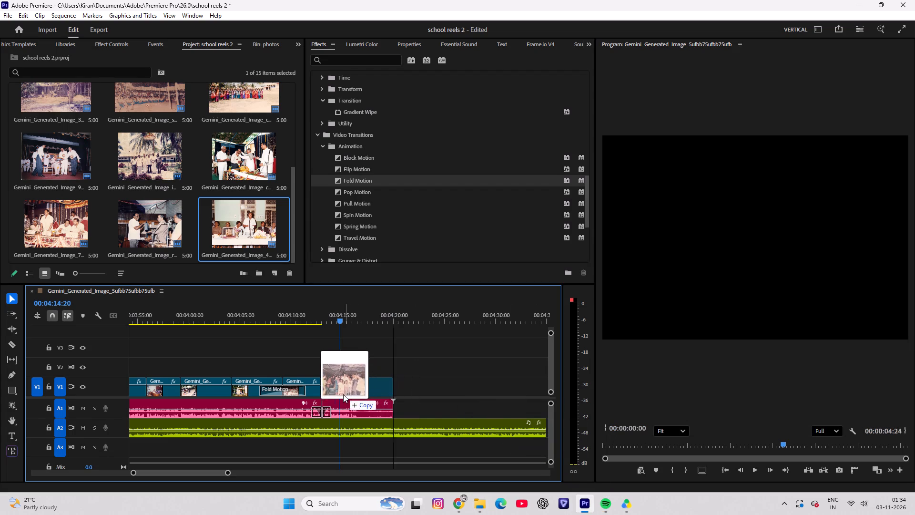
drag(343, 394, 323, 388)
Animate the new group photo's scale from 116.1 at its first frame to 138.1 at its end.
click(349, 392)
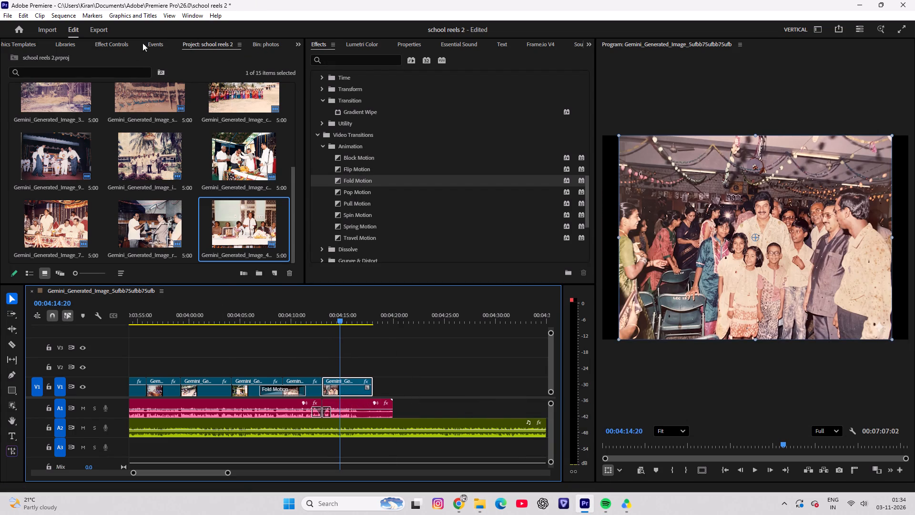
click(108, 40)
drag(211, 59, 26, 78)
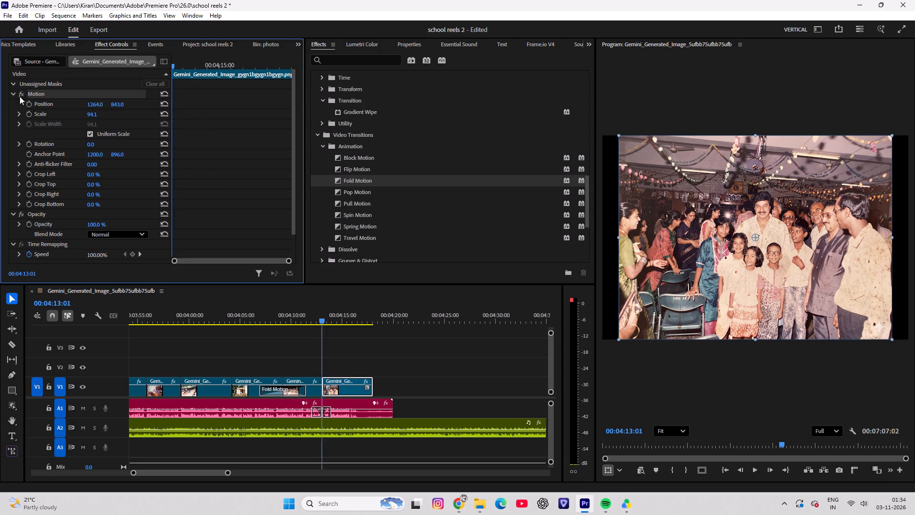
drag(92, 116, 108, 115)
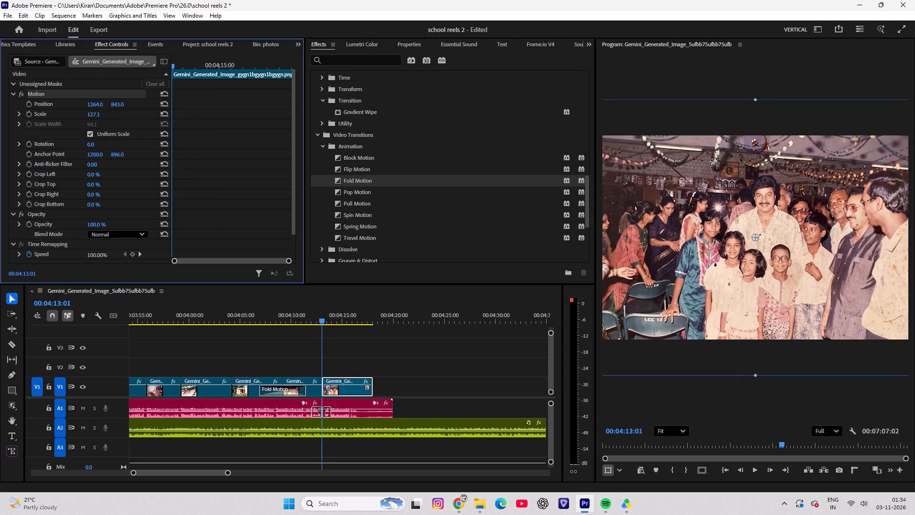
drag(108, 115, 102, 115)
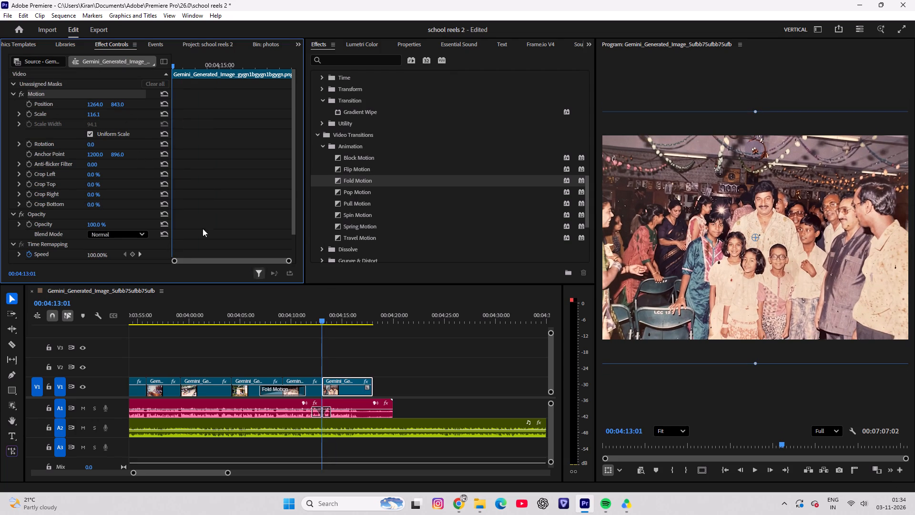
click(29, 112)
drag(180, 62, 416, 60)
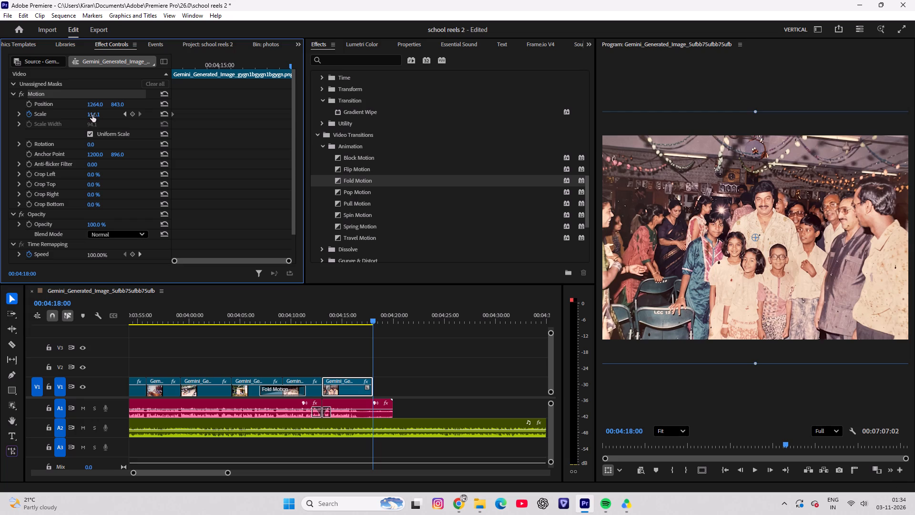
drag(92, 115, 104, 115)
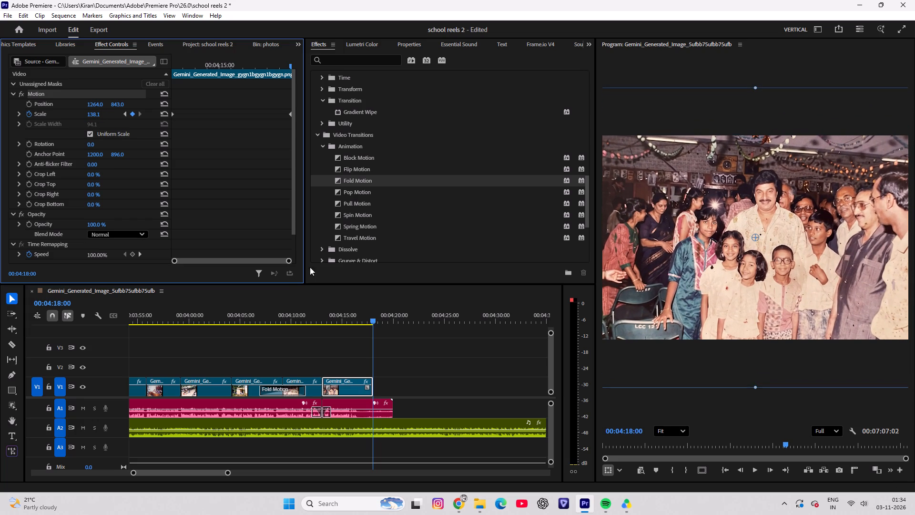
Extend the last photo on V1 to the end of the voice clip, at about 00:04:20:00.
drag(323, 315, 305, 317)
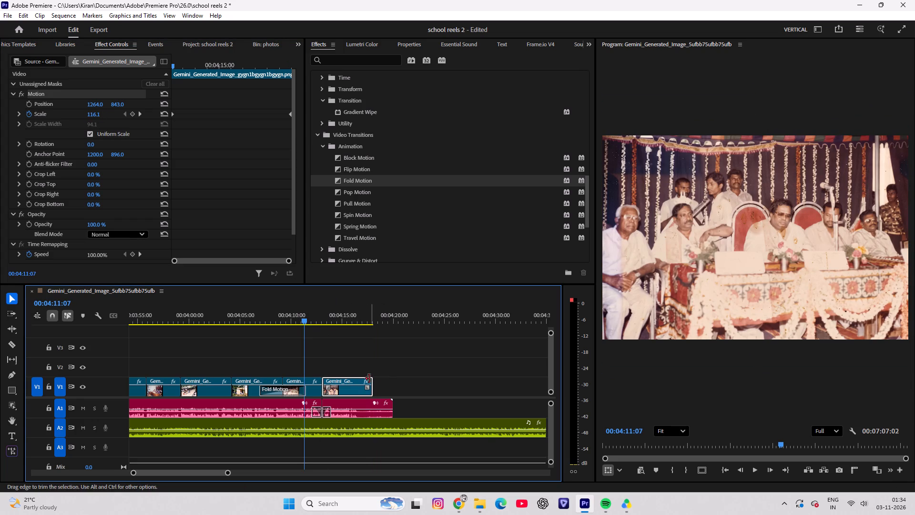
drag(369, 379, 389, 382)
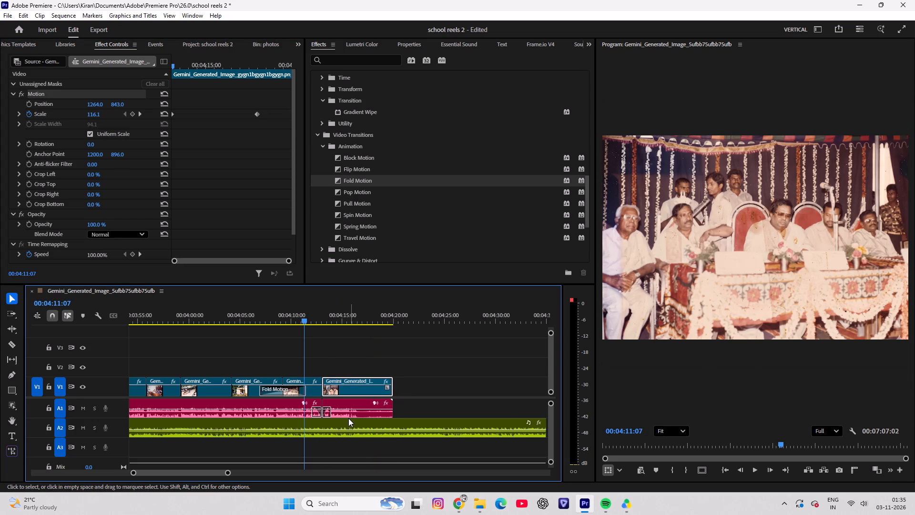
Split the A2 music clip slightly after the end of the voice, at about 00:04:20:16.
key(c)
click(400, 432)
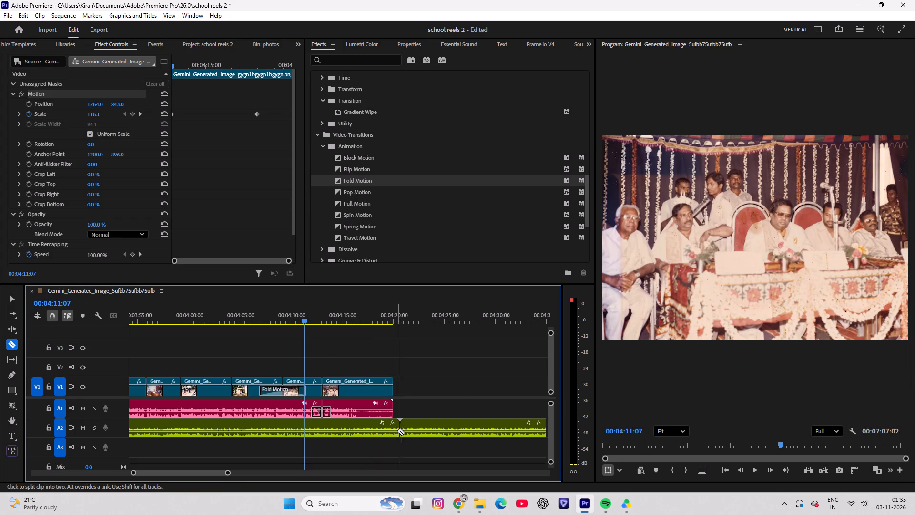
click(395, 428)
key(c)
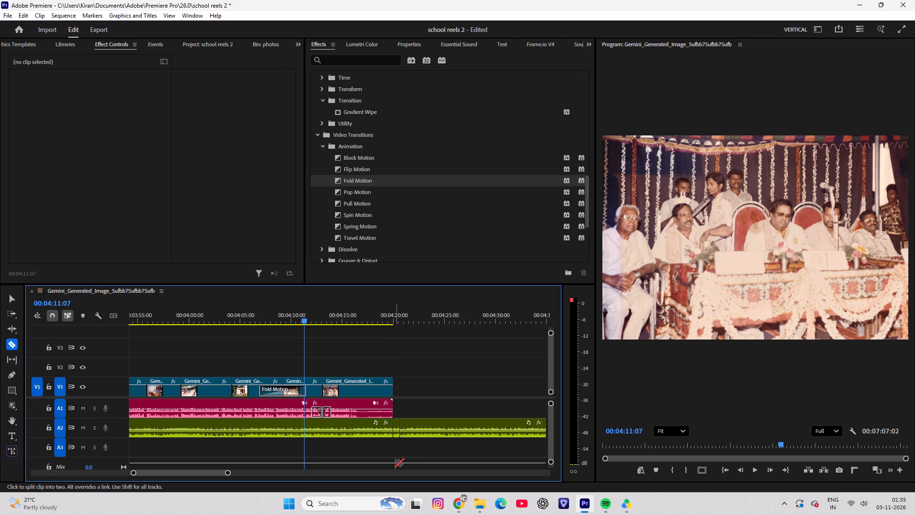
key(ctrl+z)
Delete the remaining A2 music after the cut at about 00:04:20:16.
key(v)
click(417, 426)
key(BackSpace)
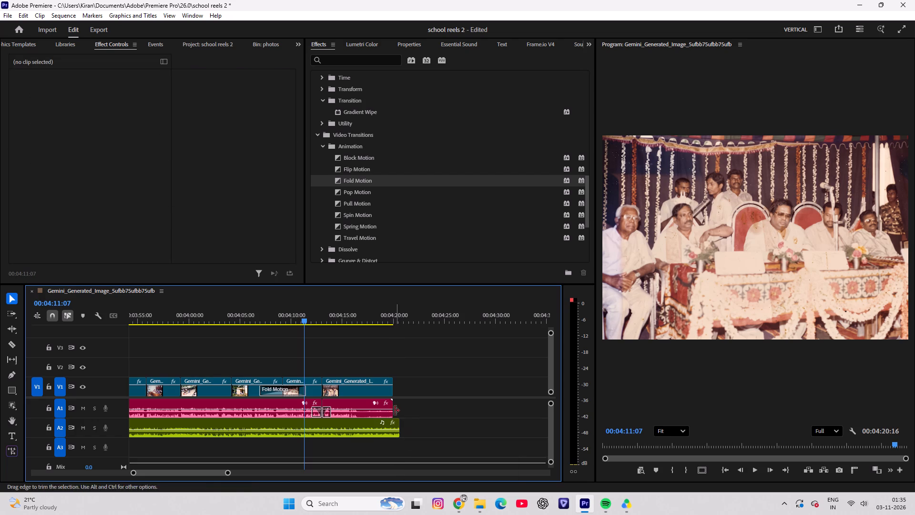
Fade out the ends of the A1 voice (about 3 s) and A2 music (about 4 s), with a matching Cross Dissolve ending the last V1 photo.
drag(385, 408, 361, 408)
drag(393, 427, 367, 427)
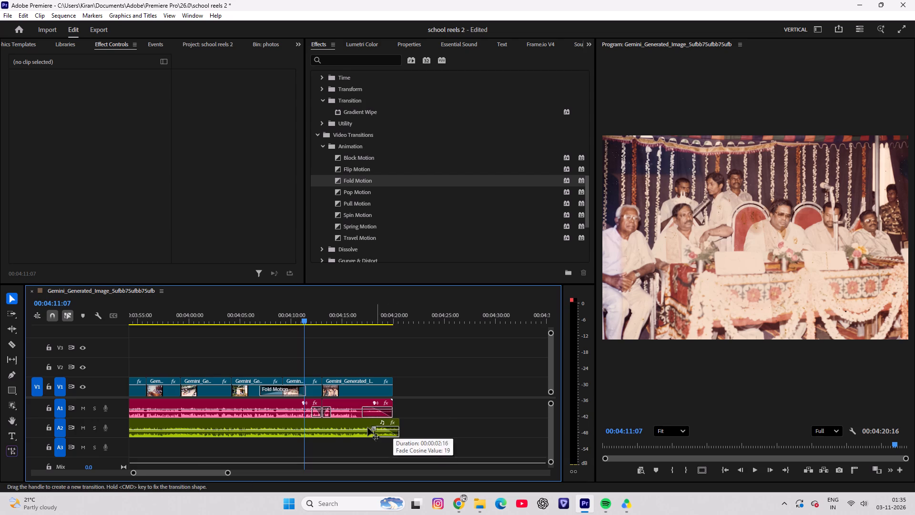
drag(367, 427, 357, 427)
drag(385, 388, 353, 386)
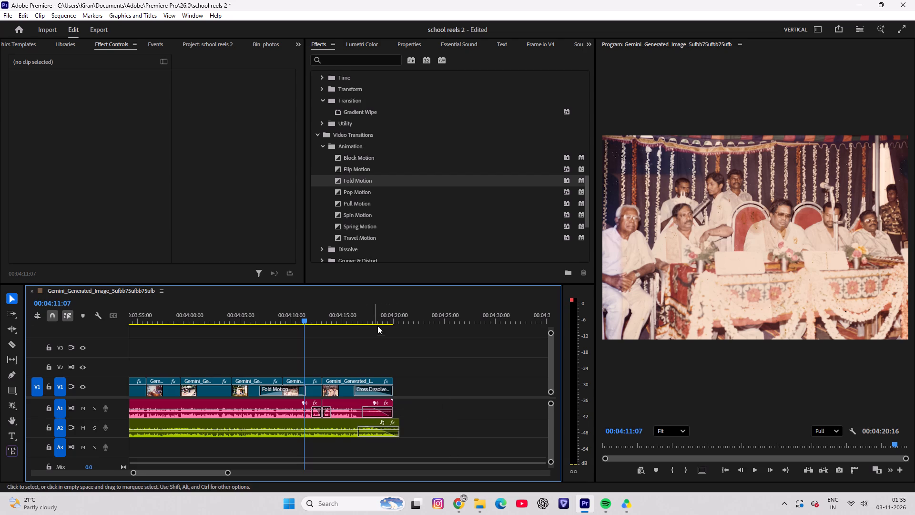
Play back the ending of the sequence to check the last photo and the fades.
drag(386, 315, 331, 315)
key(space)
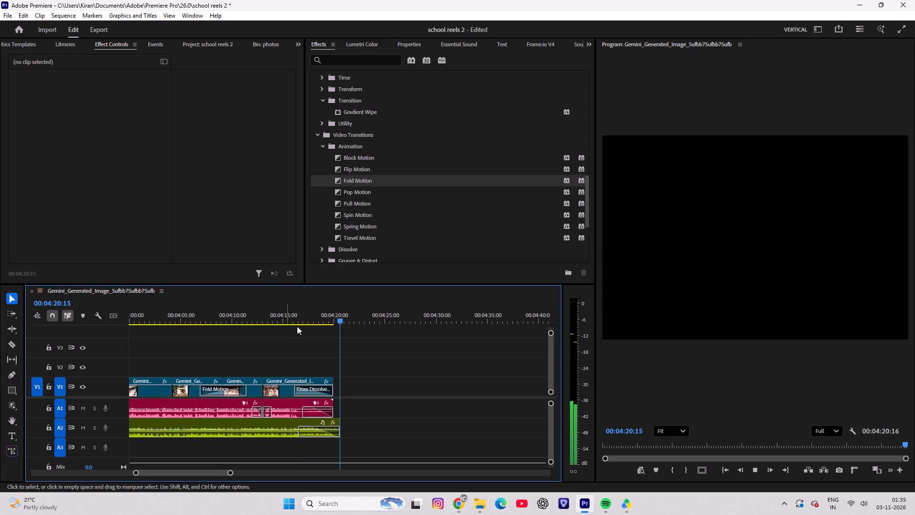
drag(339, 314, 283, 319)
Save the school reels 2 project.
key(ctrl+s)
key(ctrl+s)
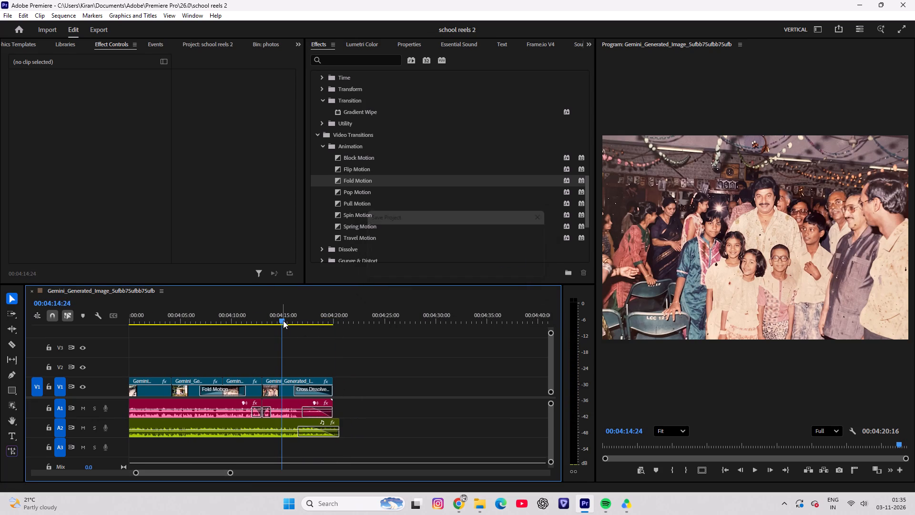
key(ctrl+s)
key(ctrl+s)
key(ctrl+s)
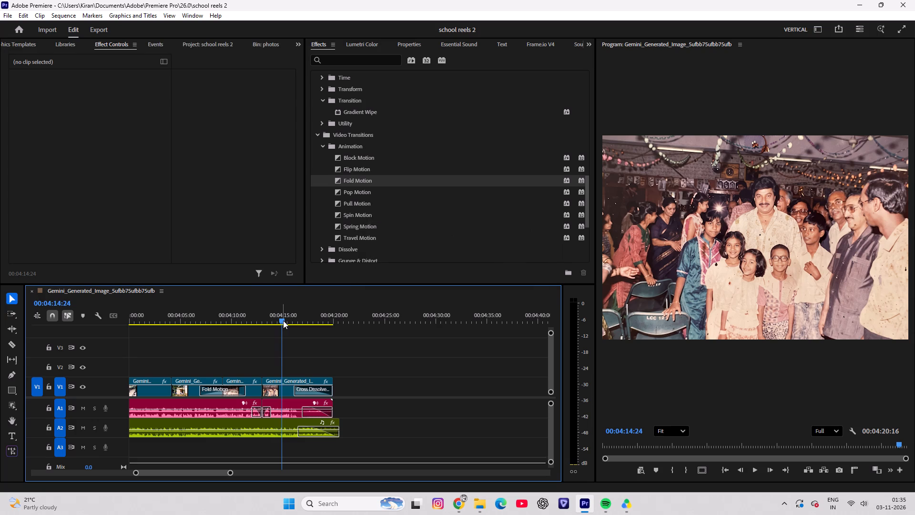
key(ctrl+s)
key(ctrl+s)
key(ctrl+s)
click(904, 5)
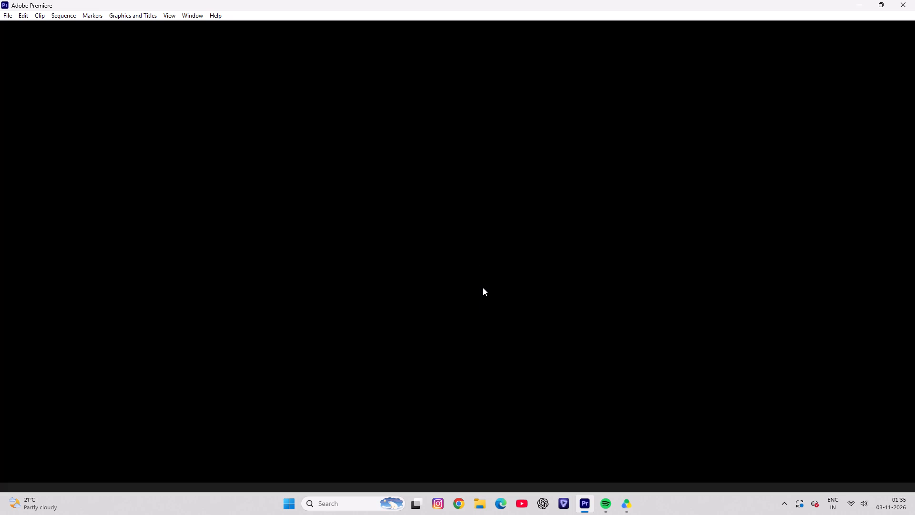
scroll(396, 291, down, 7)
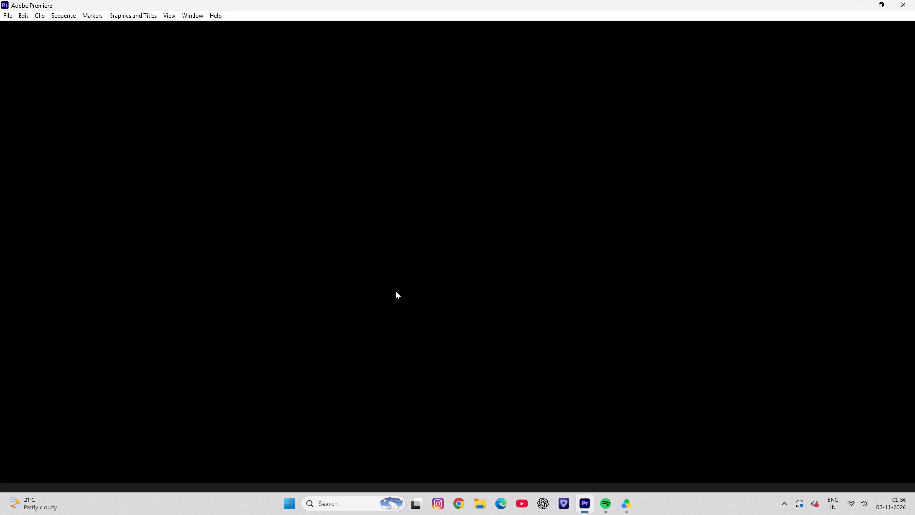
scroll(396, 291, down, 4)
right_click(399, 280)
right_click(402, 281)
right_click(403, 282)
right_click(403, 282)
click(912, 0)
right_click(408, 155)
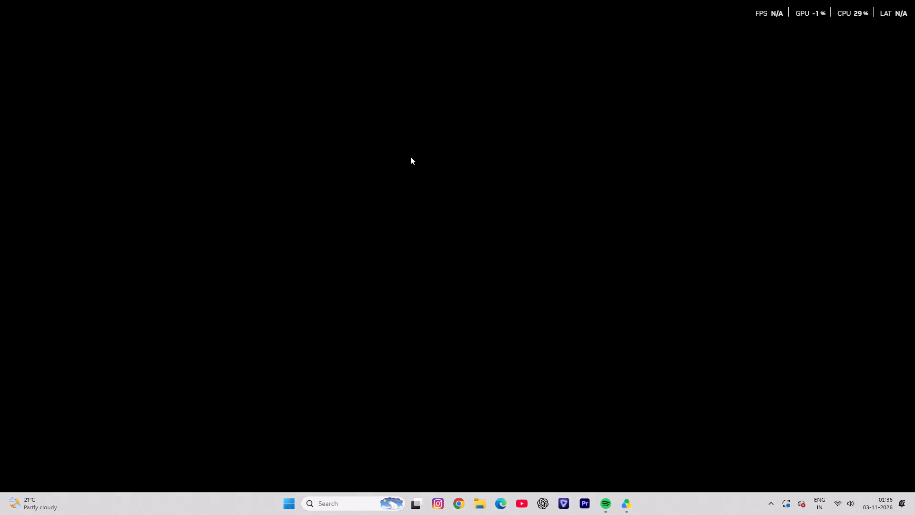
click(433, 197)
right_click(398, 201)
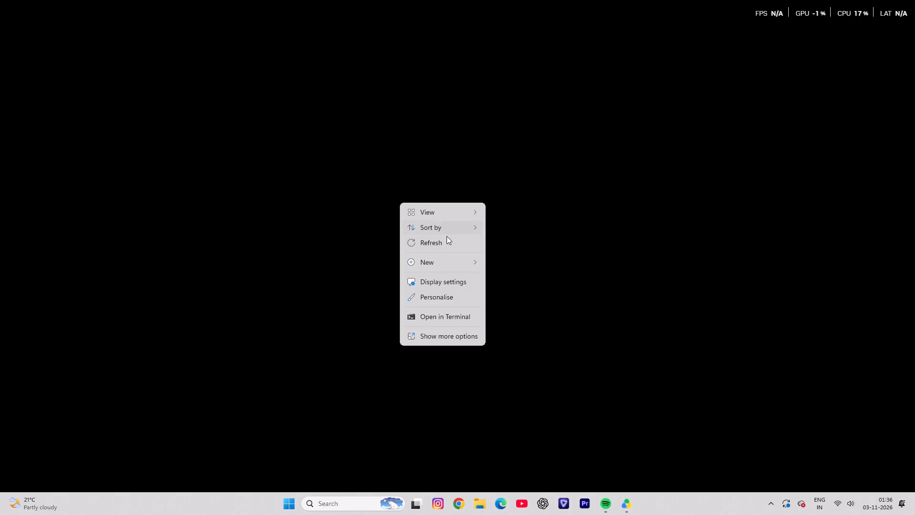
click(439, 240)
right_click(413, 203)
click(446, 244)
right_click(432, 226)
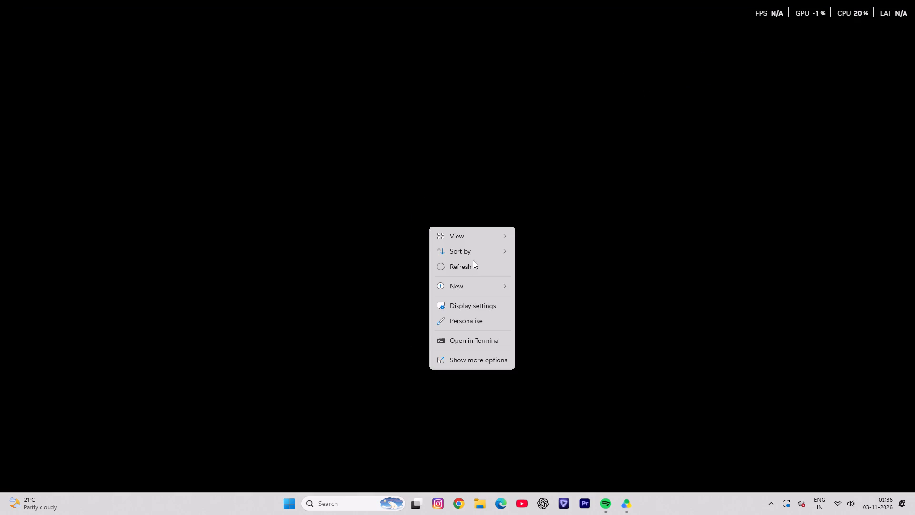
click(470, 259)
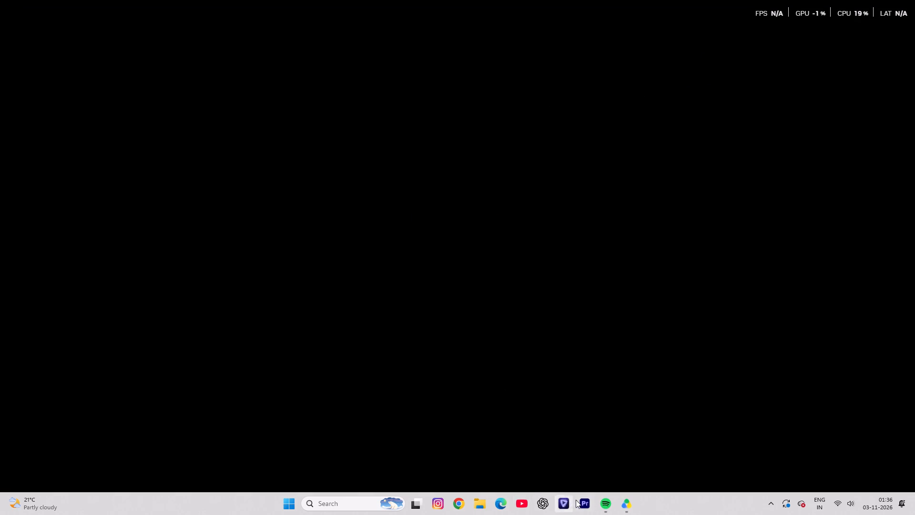
Relaunch Adobe Premiere and open the recent project school reels 2.
click(583, 500)
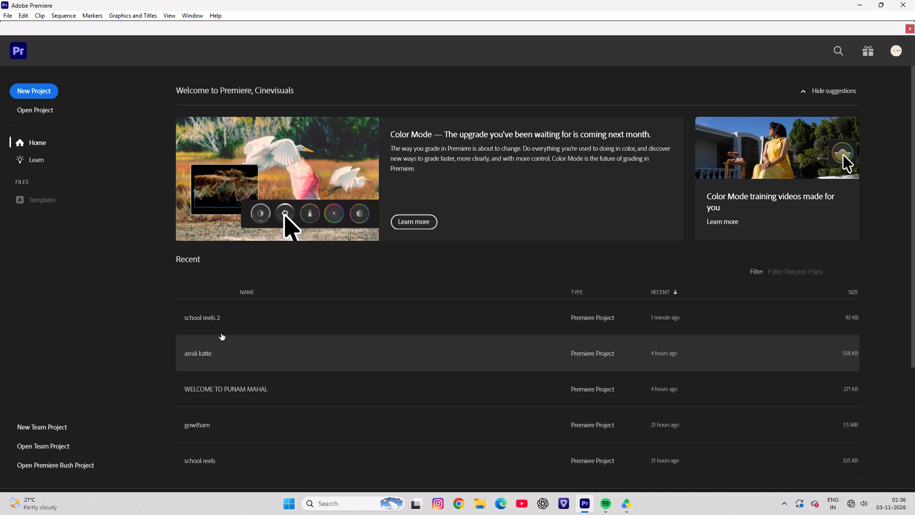
click(222, 319)
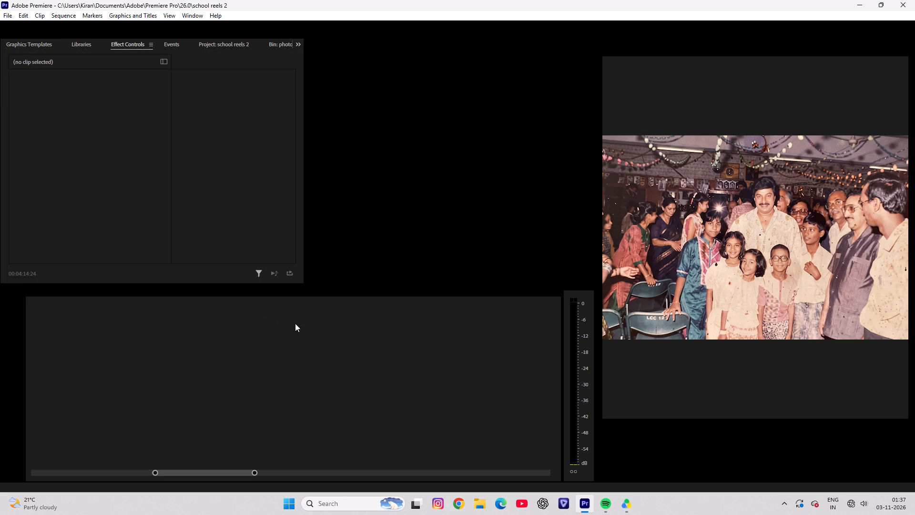
Scrub through the last photo to the end of the sequence, at about 00:04:20:06.
drag(286, 313, 277, 314)
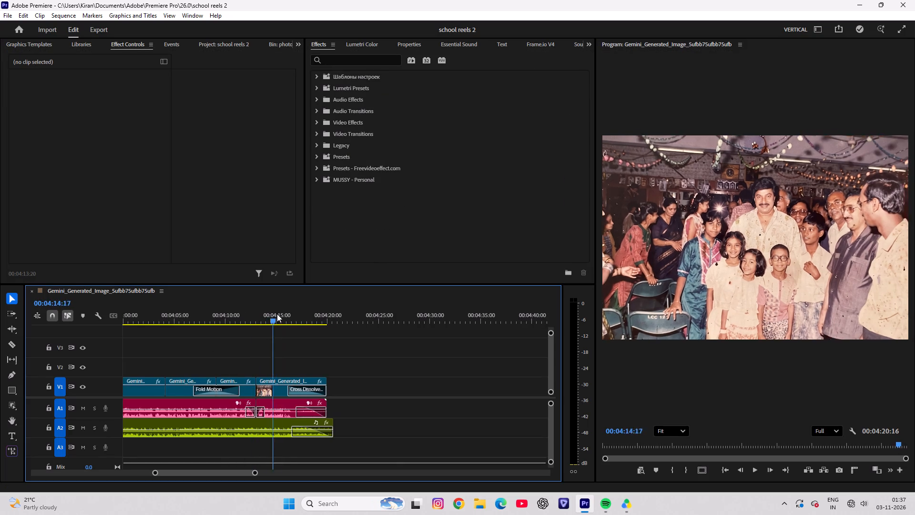
drag(277, 314, 329, 314)
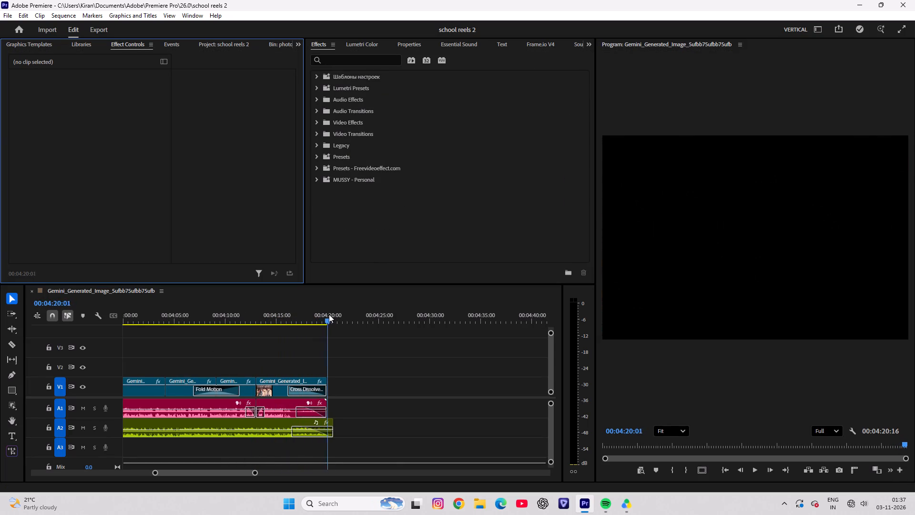
drag(329, 314, 331, 314)
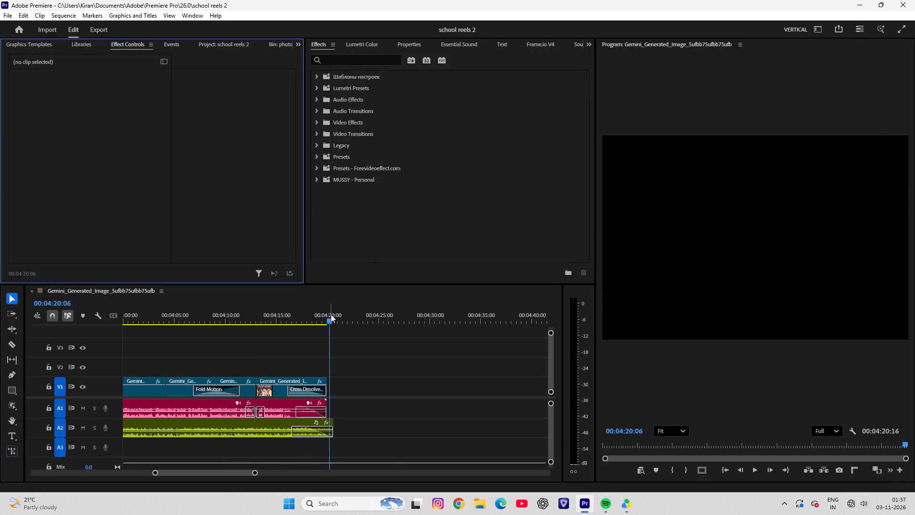
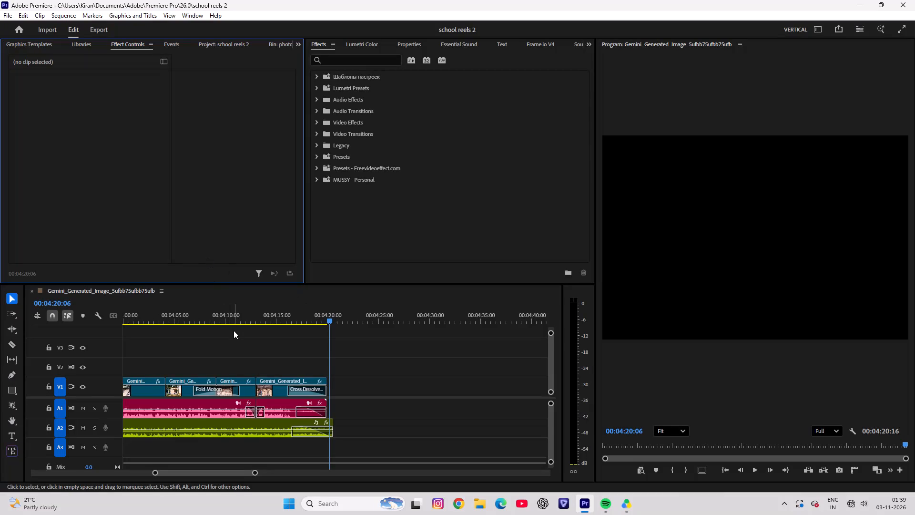
Save the school reels 2 project and close Adobe Premiere.
key(ctrl+s)
key(ctrl+s)
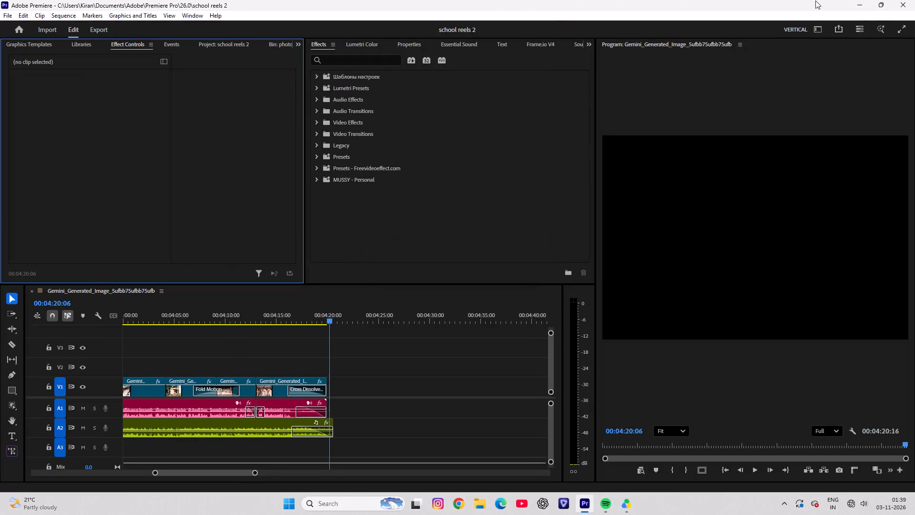
click(903, 5)
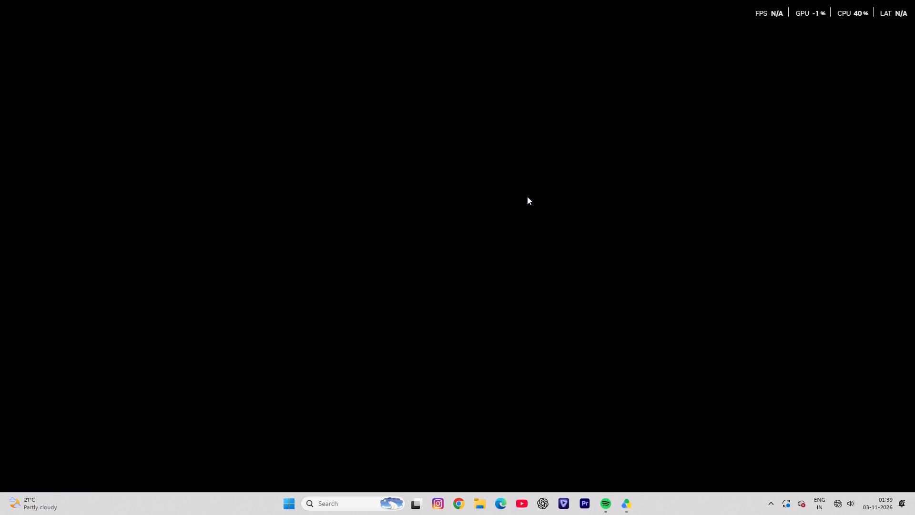